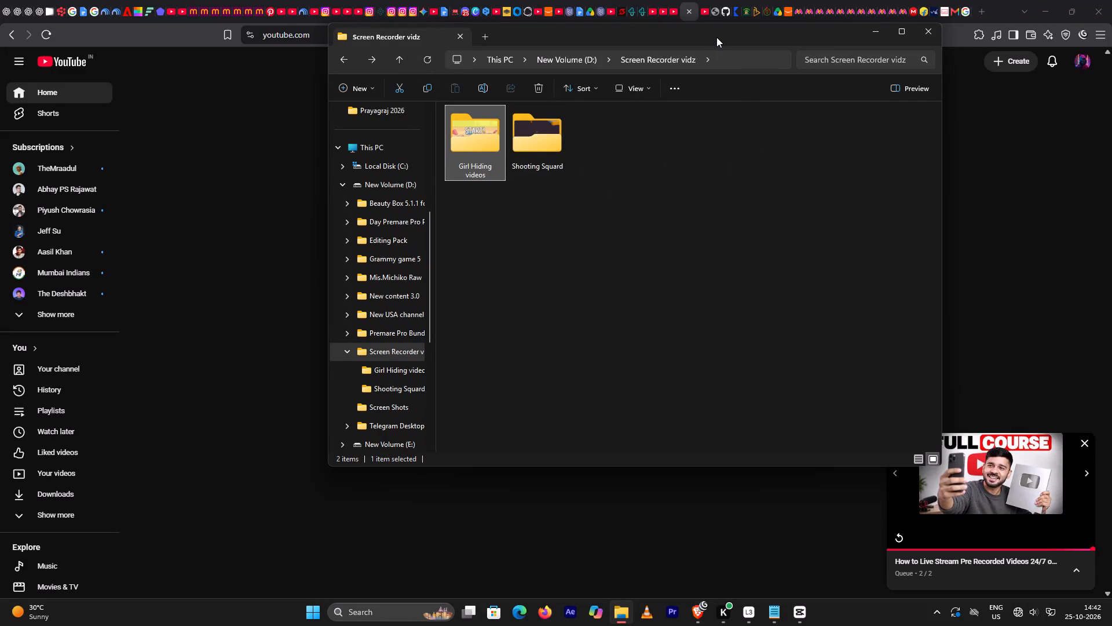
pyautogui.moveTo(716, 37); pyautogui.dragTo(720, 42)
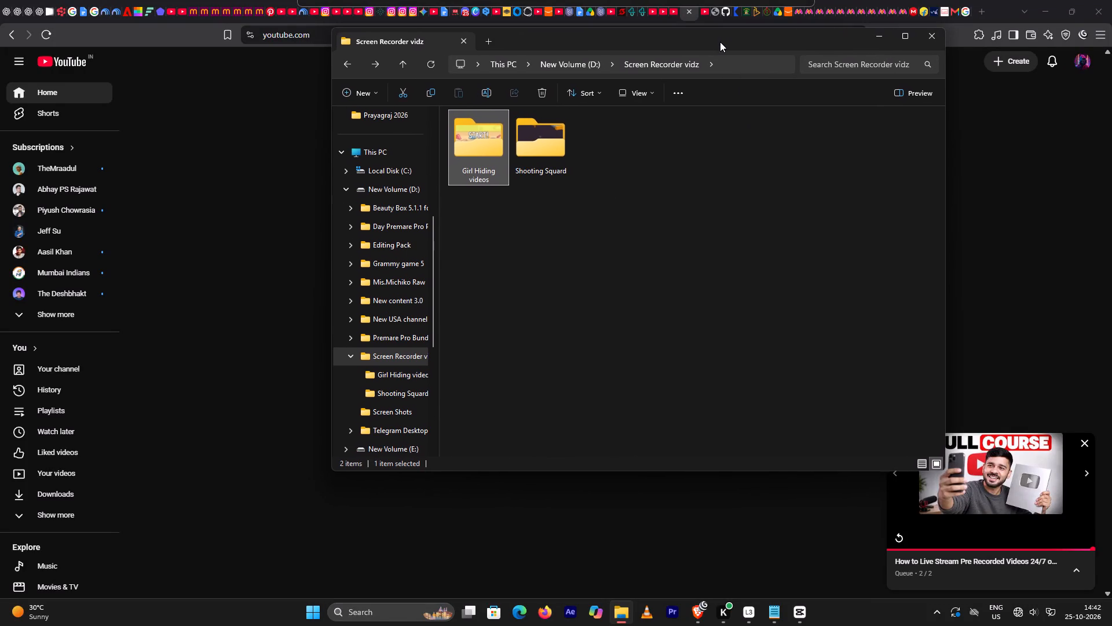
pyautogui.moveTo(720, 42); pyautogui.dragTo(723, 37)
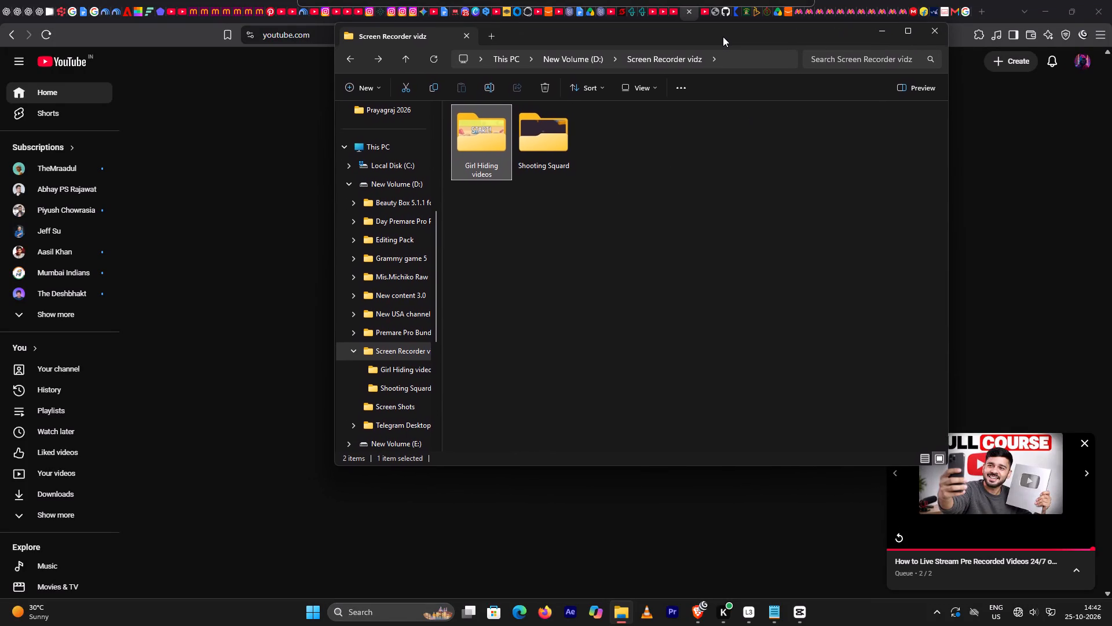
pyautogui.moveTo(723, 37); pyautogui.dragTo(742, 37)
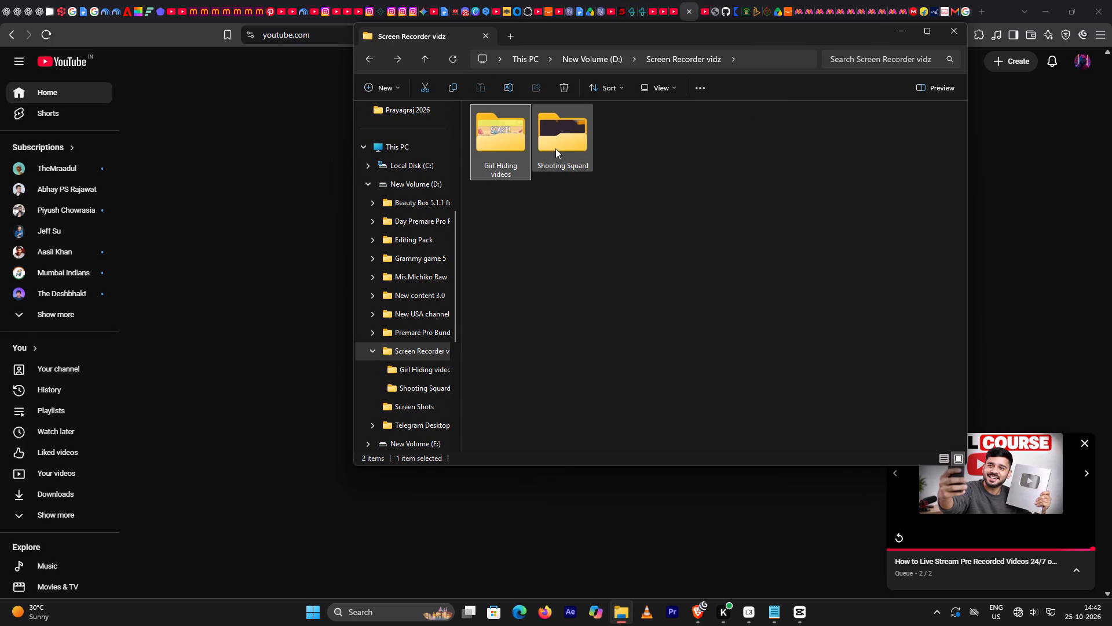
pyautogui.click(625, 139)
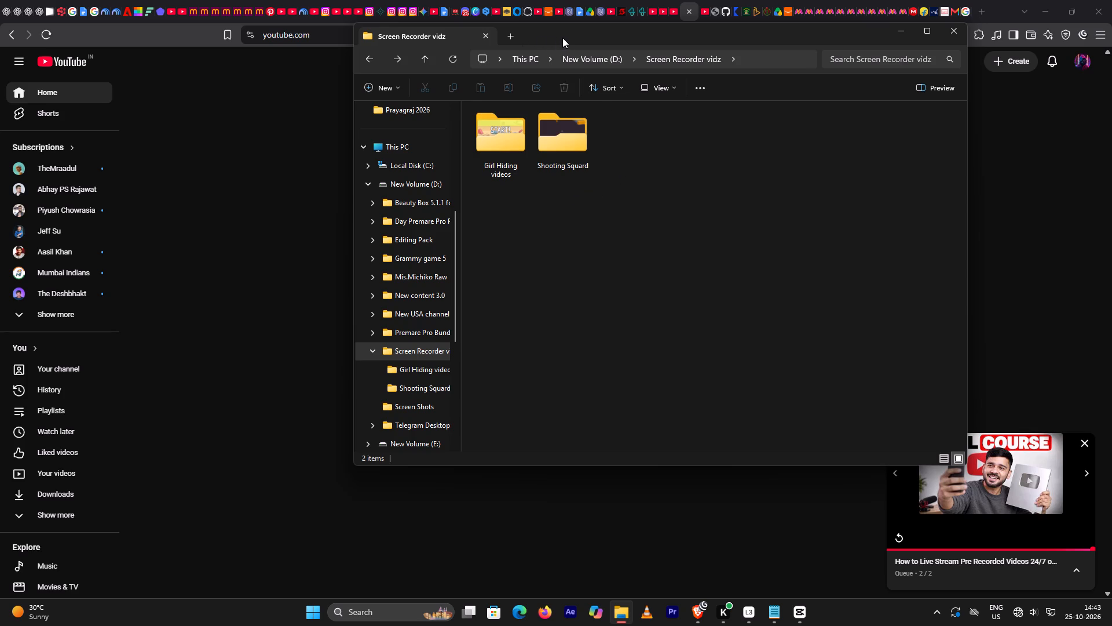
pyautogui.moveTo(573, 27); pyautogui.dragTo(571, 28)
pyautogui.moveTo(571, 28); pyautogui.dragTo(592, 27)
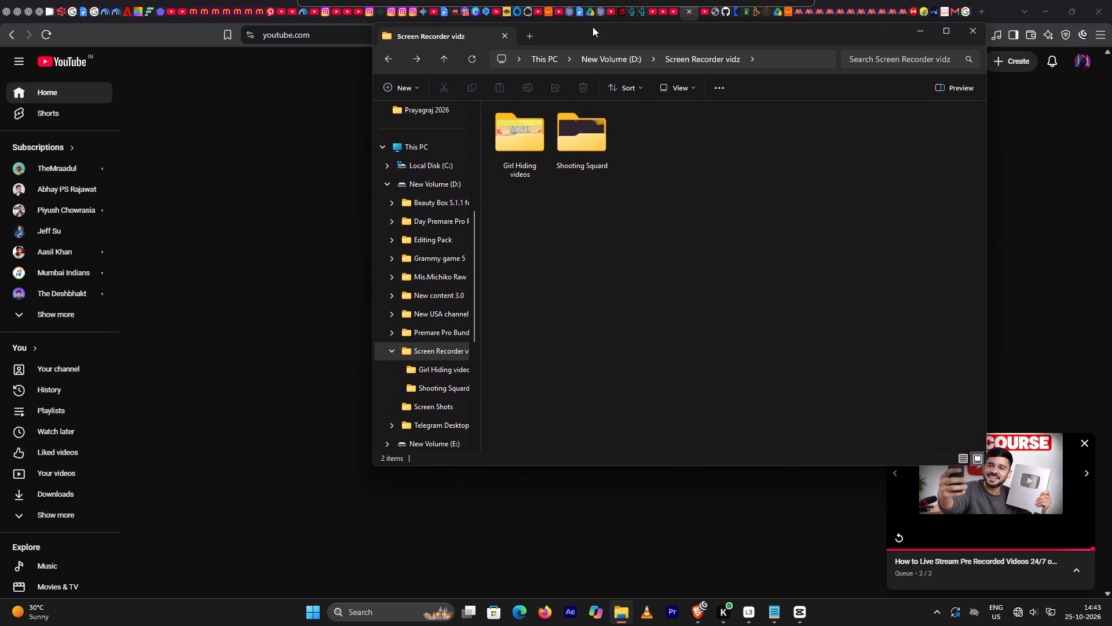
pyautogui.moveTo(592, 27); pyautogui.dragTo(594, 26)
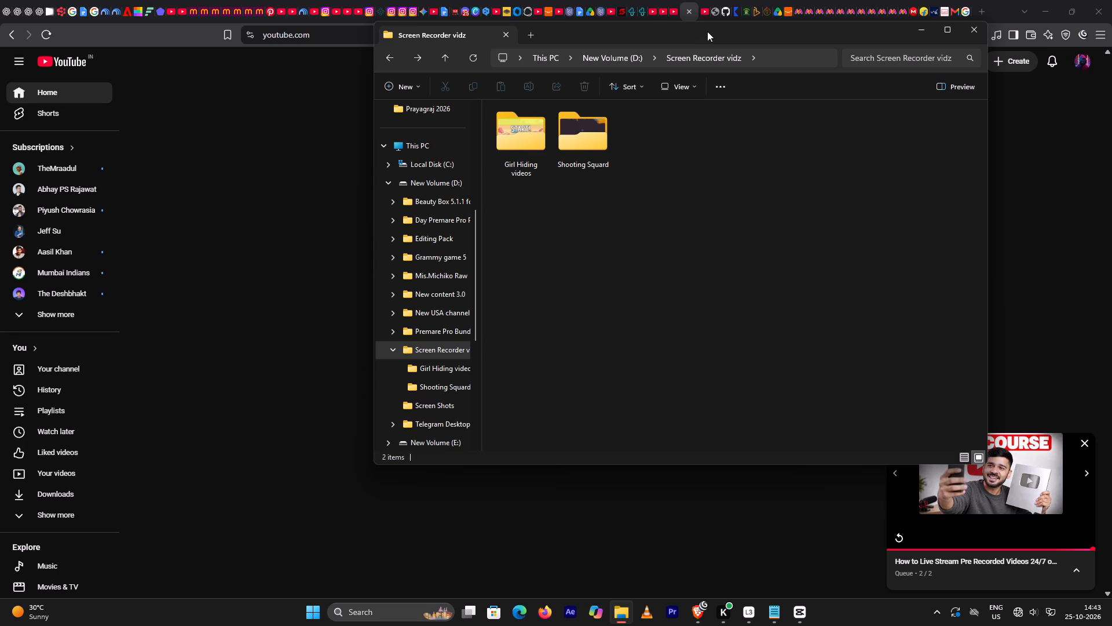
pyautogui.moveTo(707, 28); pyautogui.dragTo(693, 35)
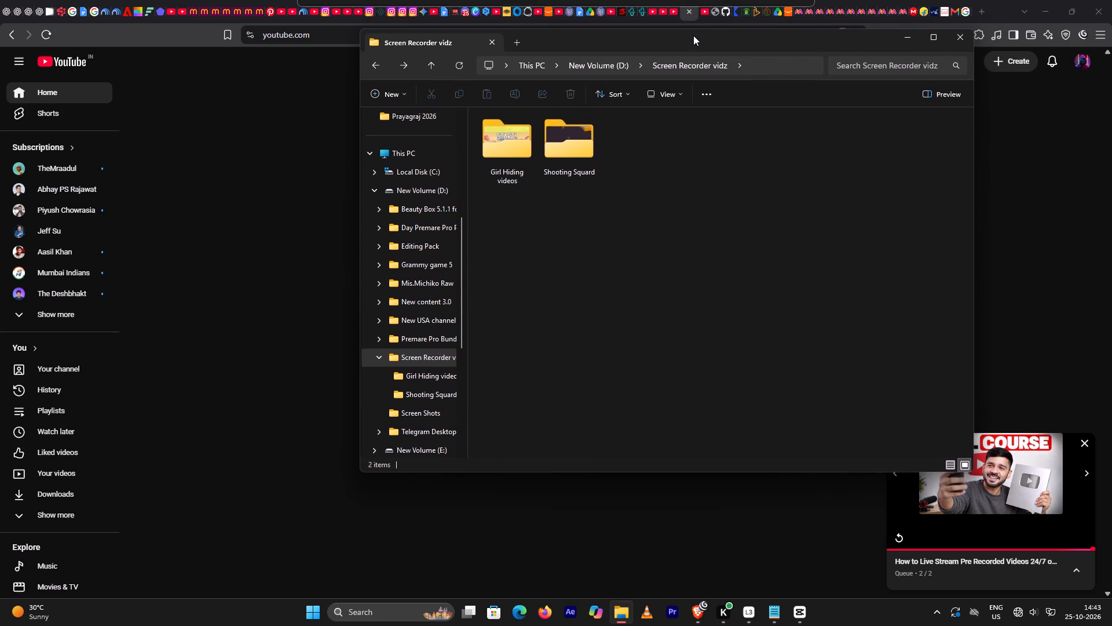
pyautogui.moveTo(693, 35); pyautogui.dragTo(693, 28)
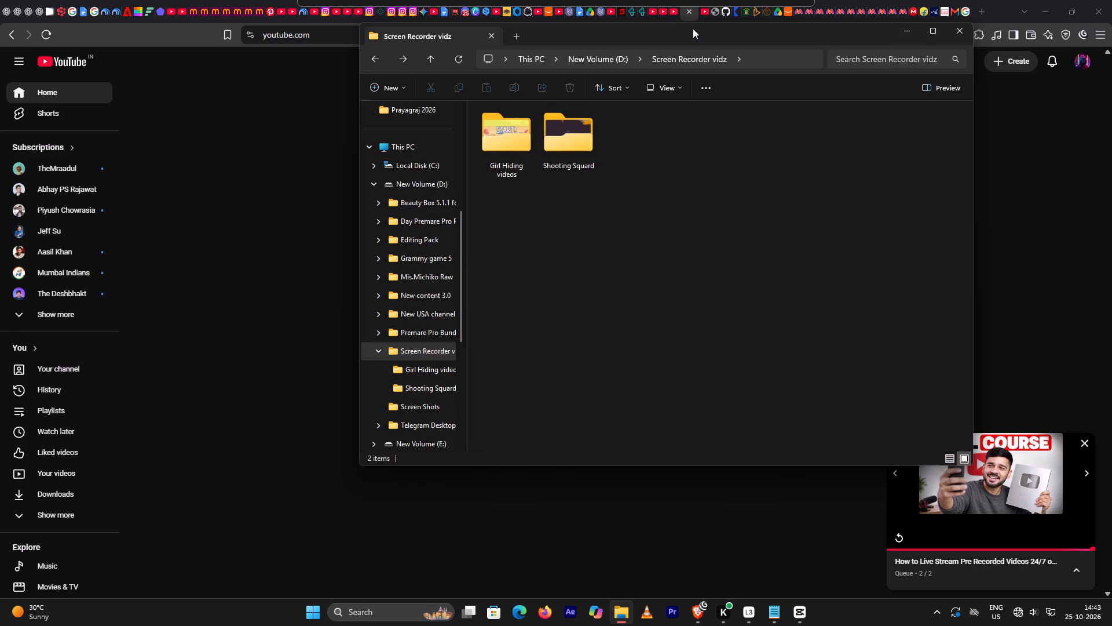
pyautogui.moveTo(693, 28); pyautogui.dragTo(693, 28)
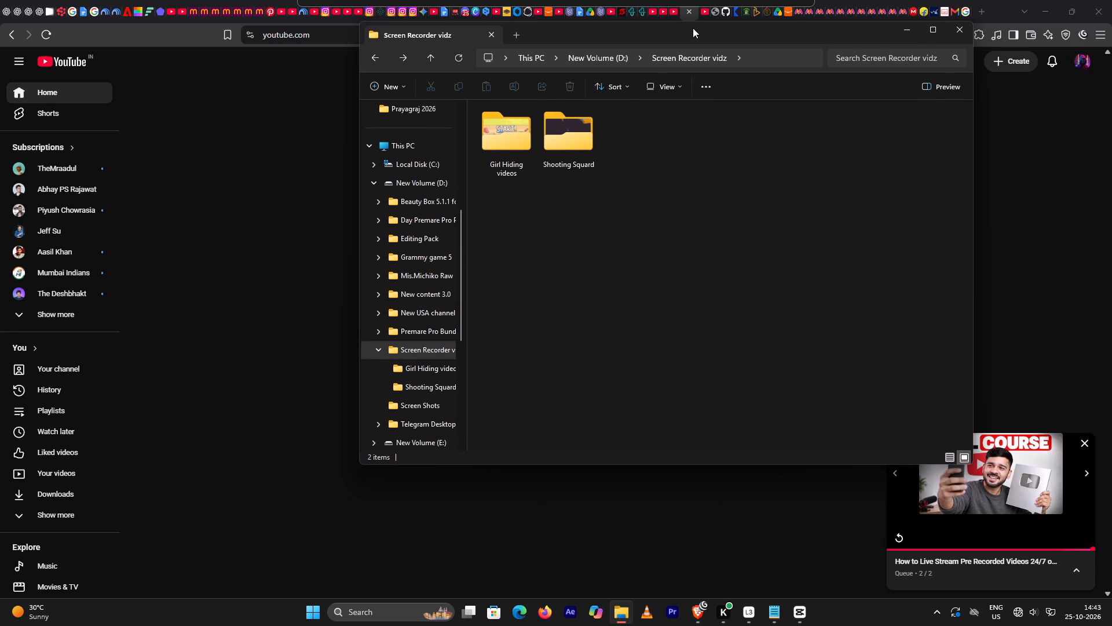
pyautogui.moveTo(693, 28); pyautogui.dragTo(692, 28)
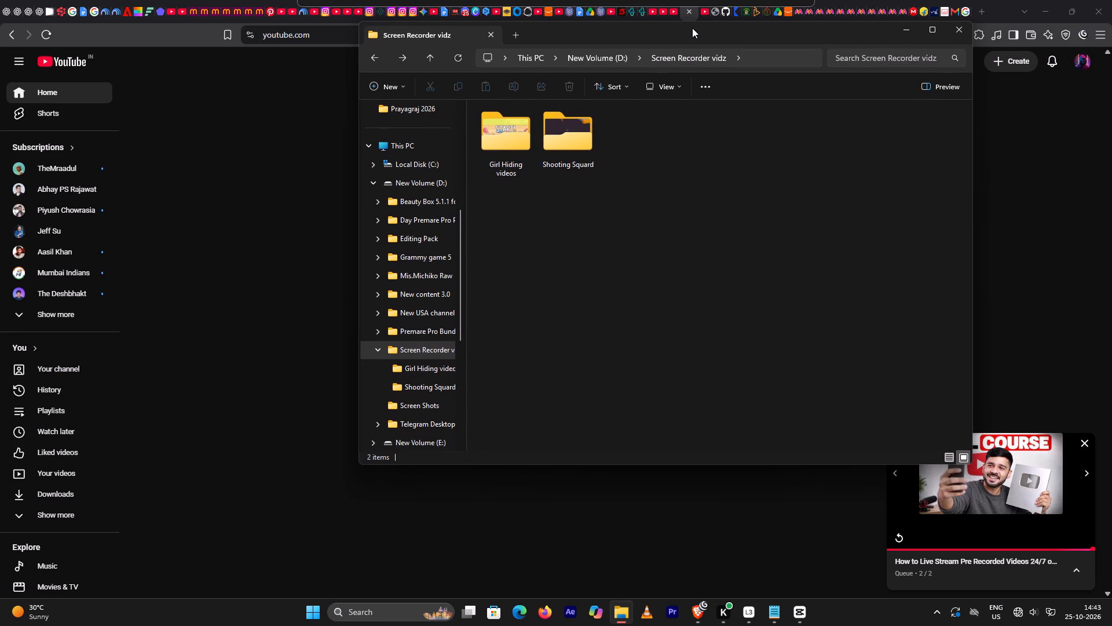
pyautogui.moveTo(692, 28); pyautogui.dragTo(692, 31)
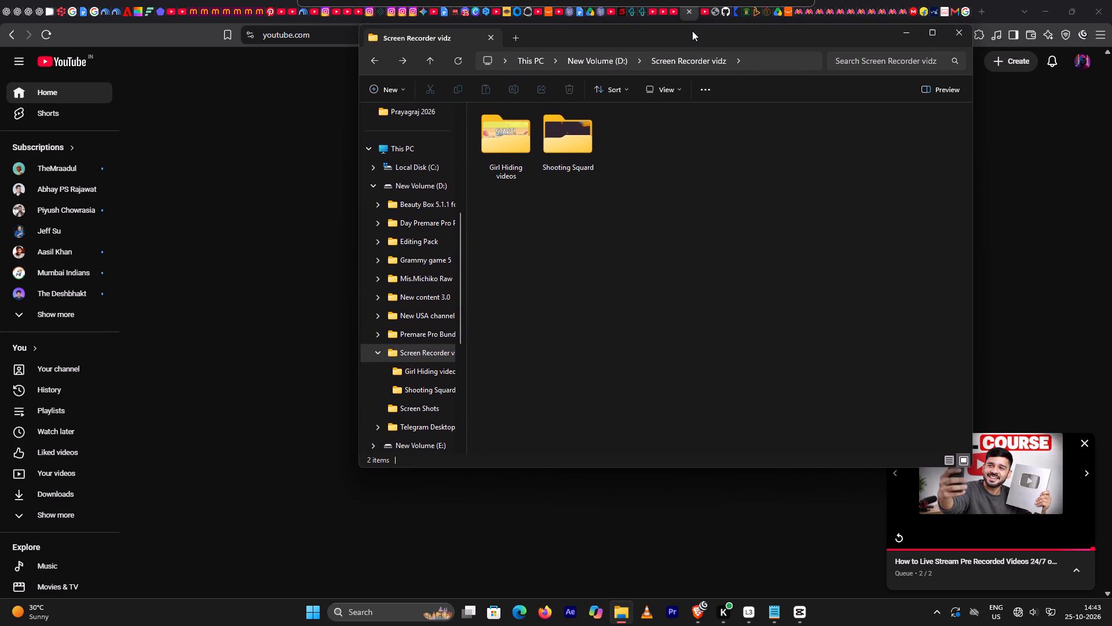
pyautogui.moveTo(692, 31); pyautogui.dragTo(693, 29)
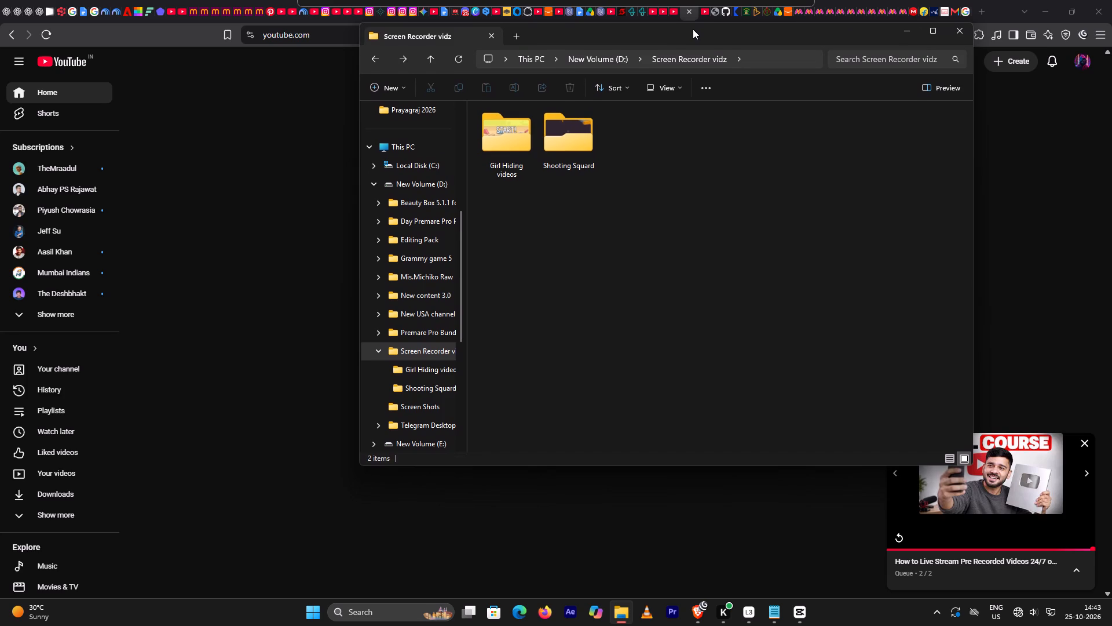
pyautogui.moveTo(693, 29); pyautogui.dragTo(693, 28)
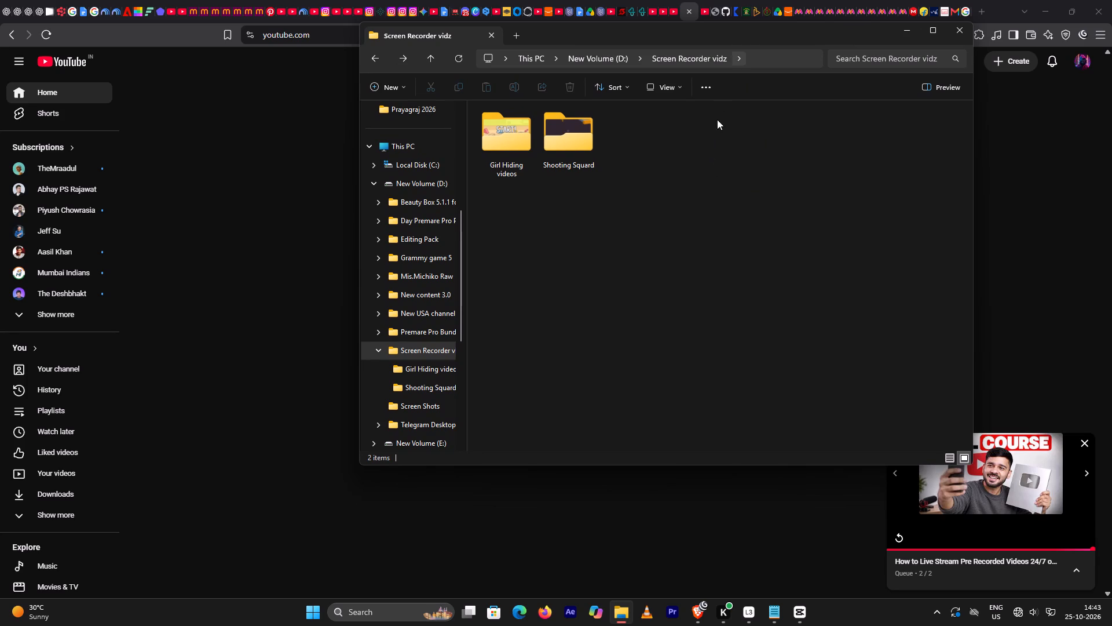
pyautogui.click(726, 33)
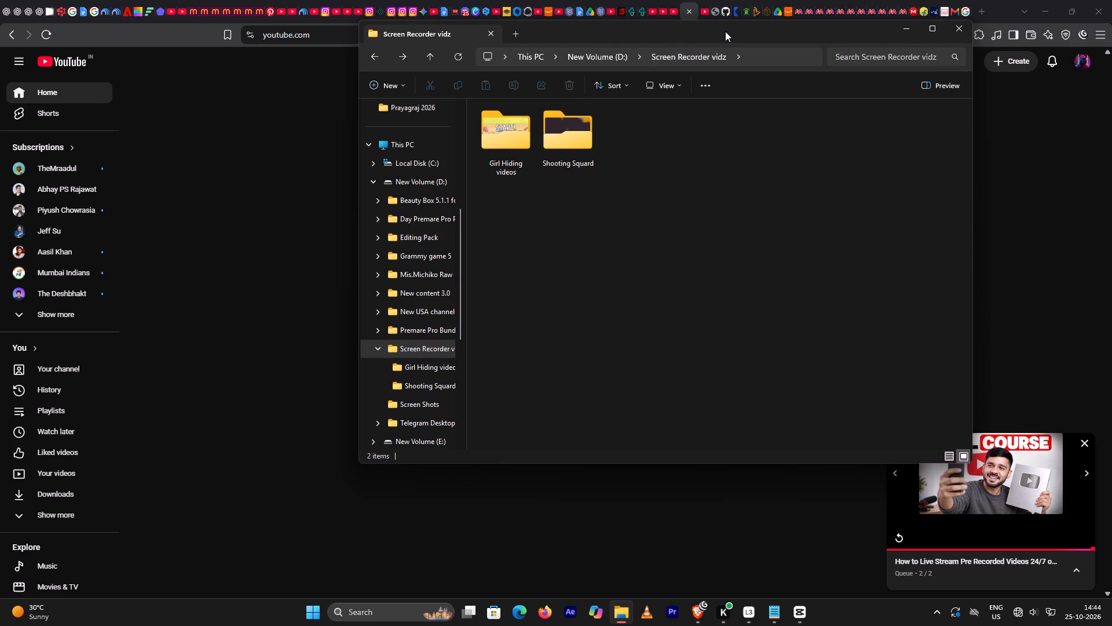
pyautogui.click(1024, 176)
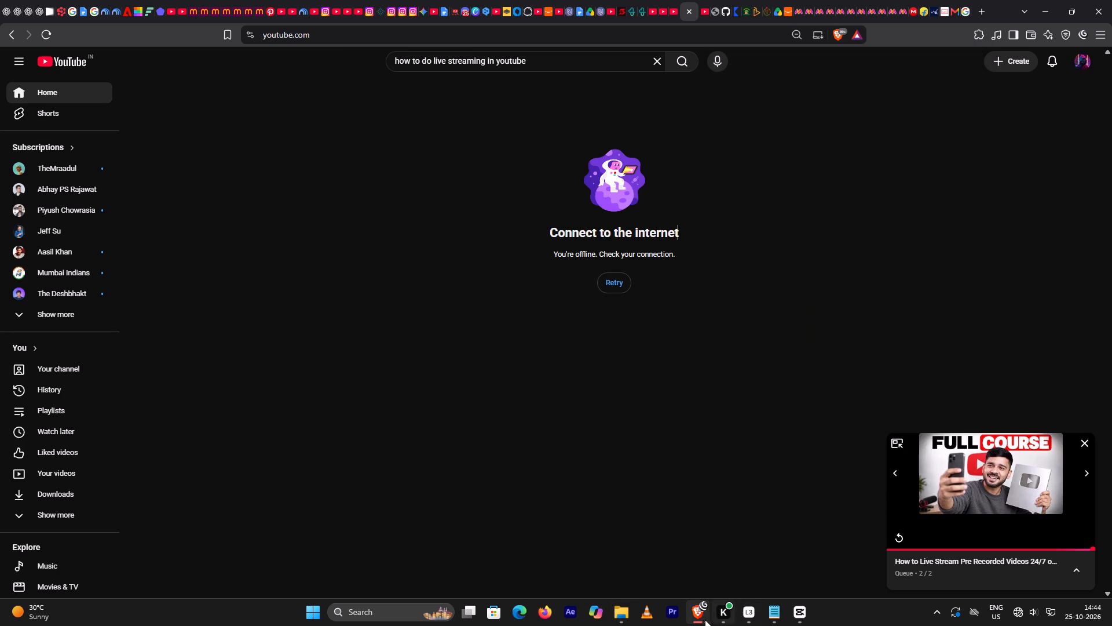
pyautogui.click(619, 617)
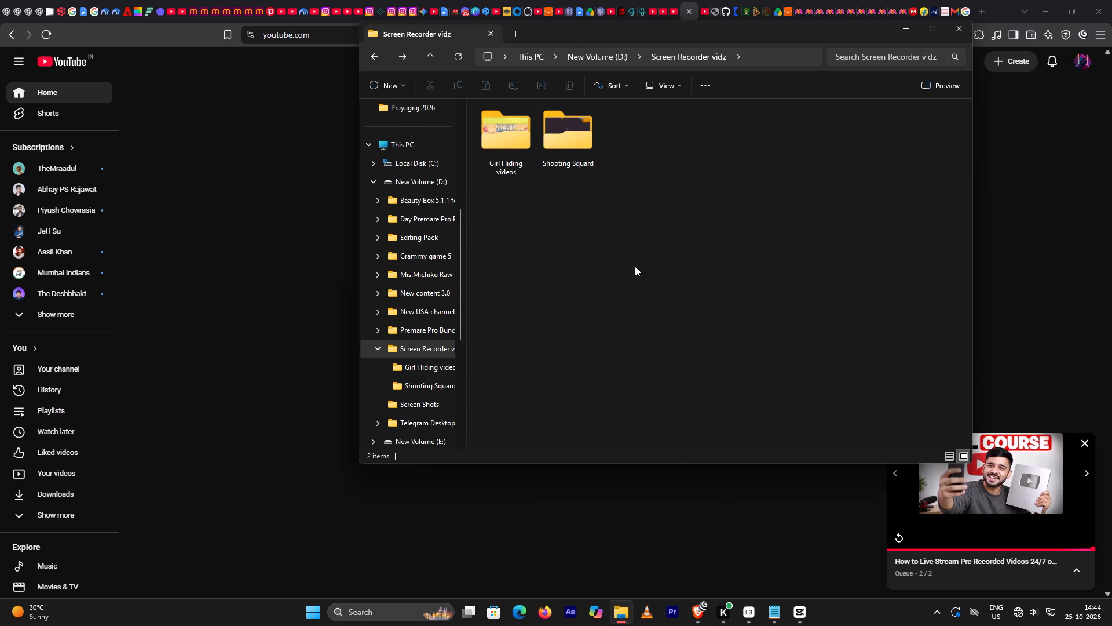
# Switch to CapCut, close the Nuvoriq project and exit the application.
pyautogui.click(799, 620)
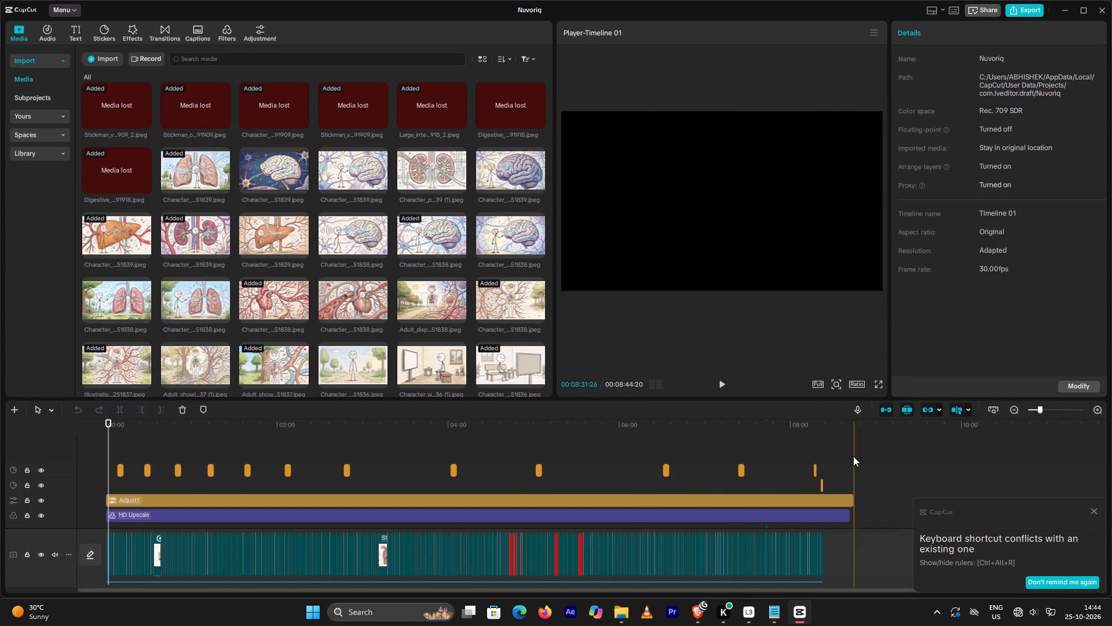
pyautogui.moveTo(862, 456); pyautogui.dragTo(382, 459)
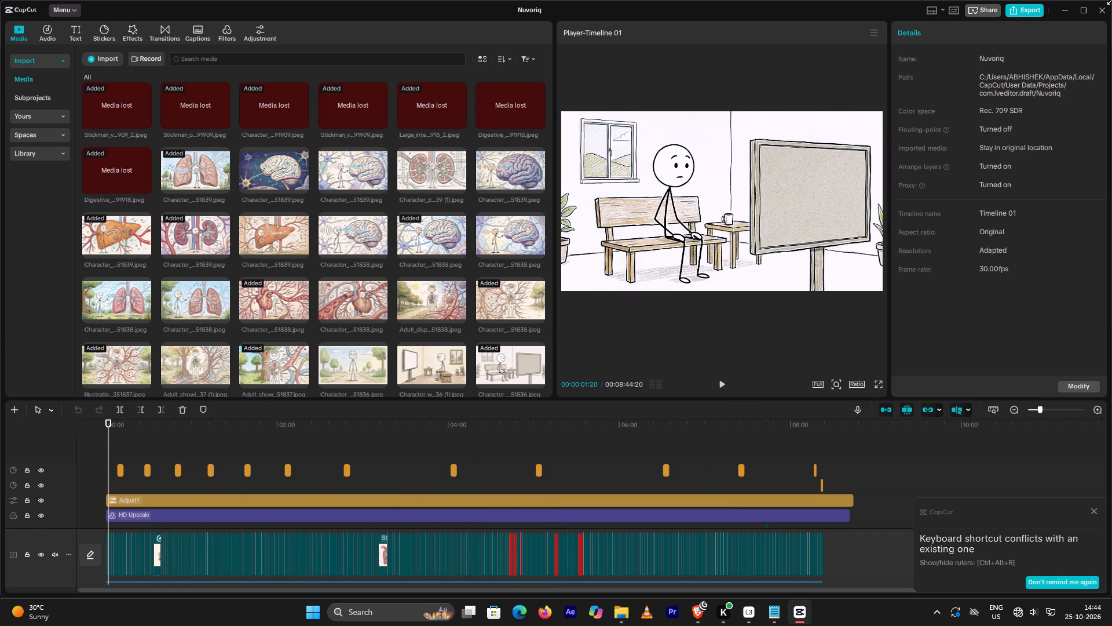
pyautogui.click(1103, 12)
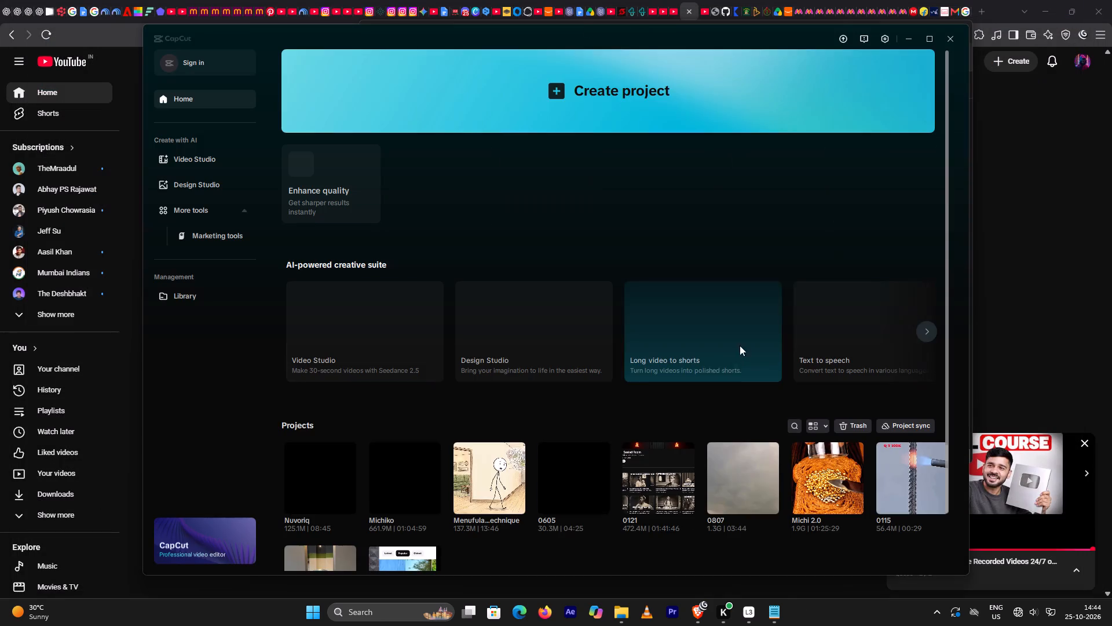
pyautogui.click(950, 42)
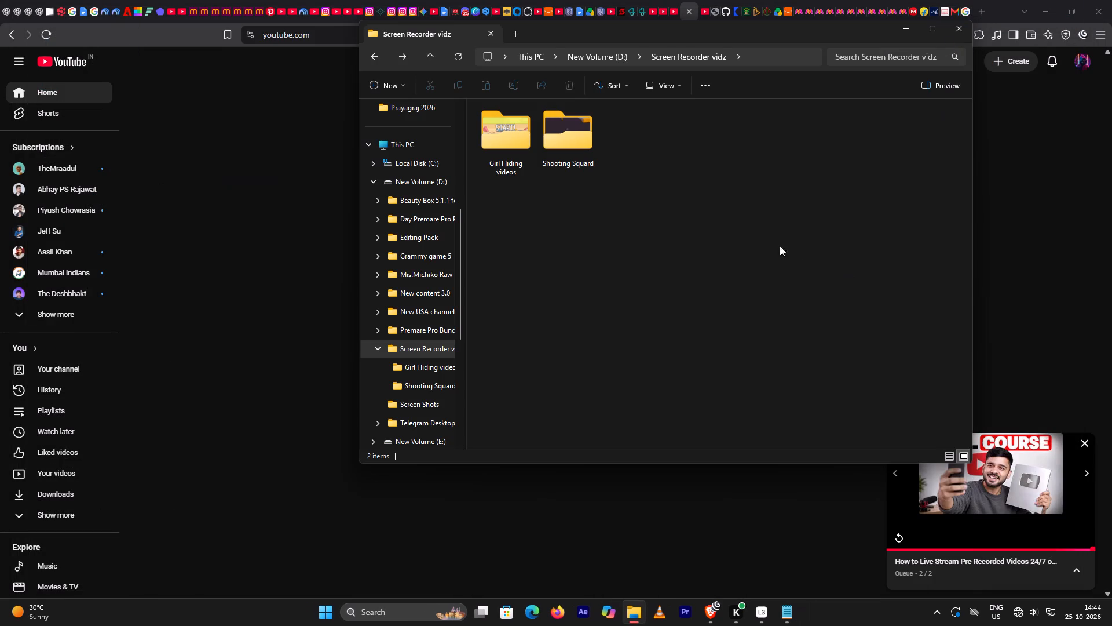
# Launch Adobe Premiere Pro 2025 and open the recent project Sample project 2025.
pyautogui.doubleClick(678, 621)
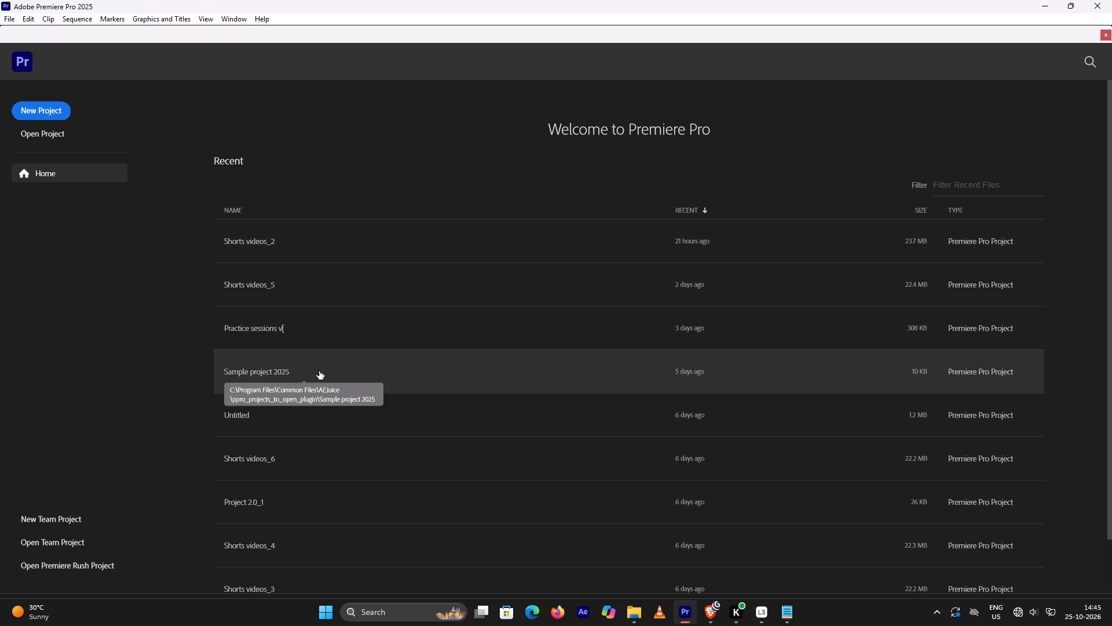
pyautogui.doubleClick(287, 388)
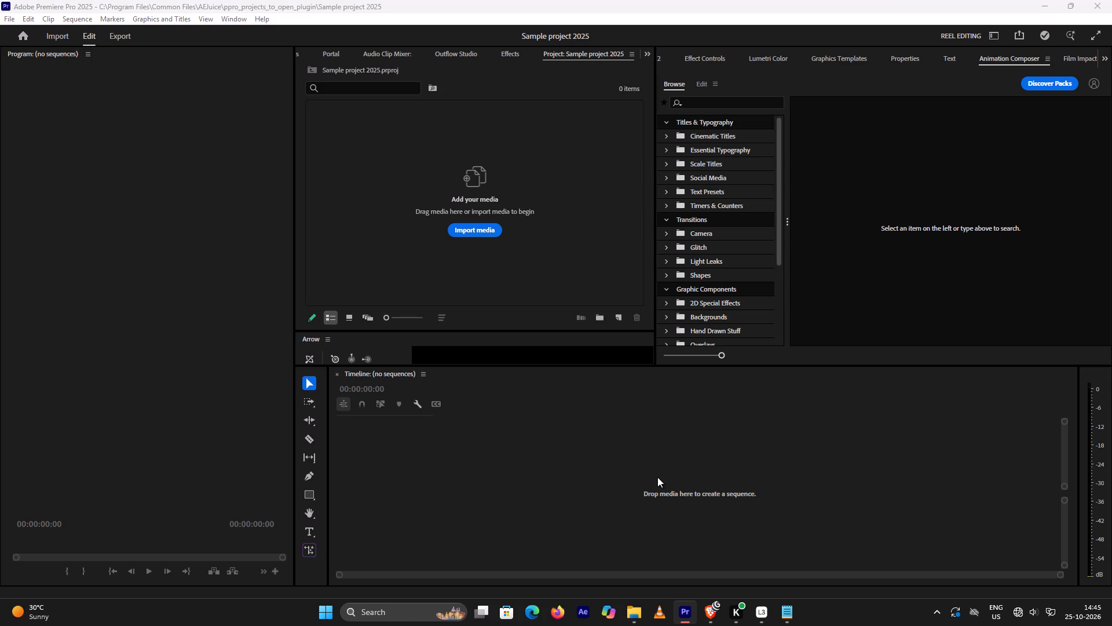
# Import the three screen recordings from the Shooting Squard folder inside Screen Recorder vidz on New Volume (D:).
pyautogui.click(470, 232)
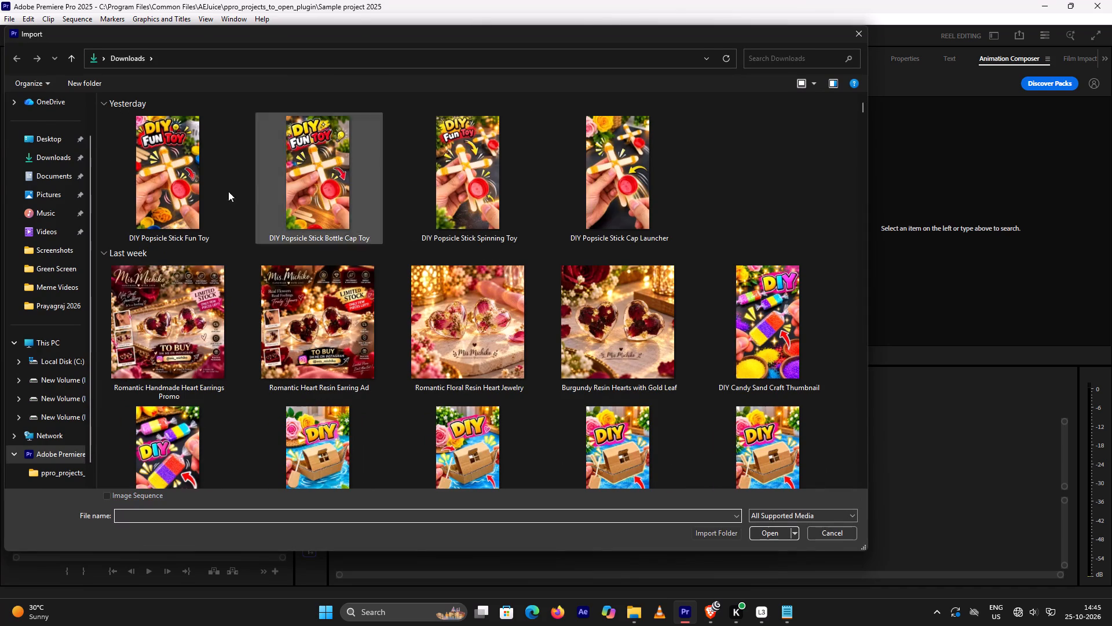
pyautogui.scroll(-1, 61, 322)
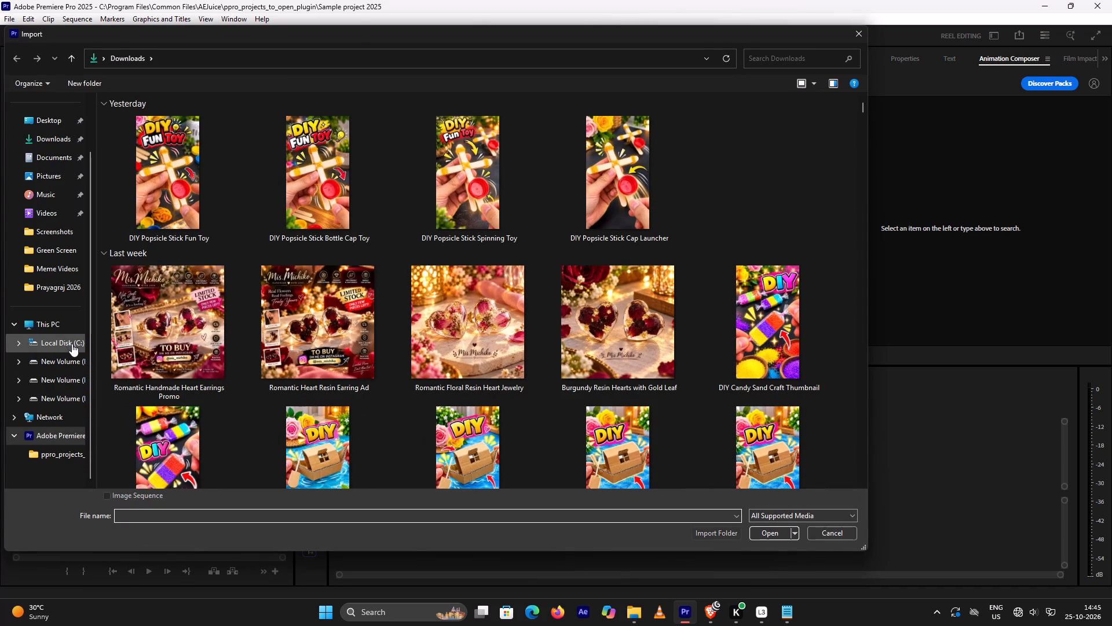
pyautogui.scroll(-4, 76, 341)
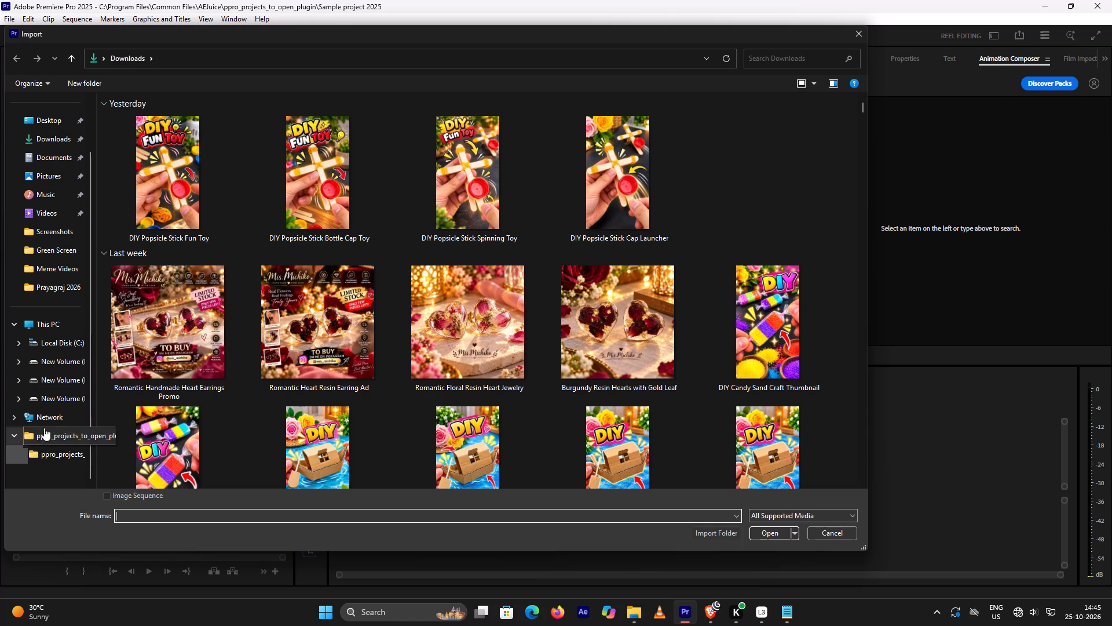
pyautogui.click(57, 364)
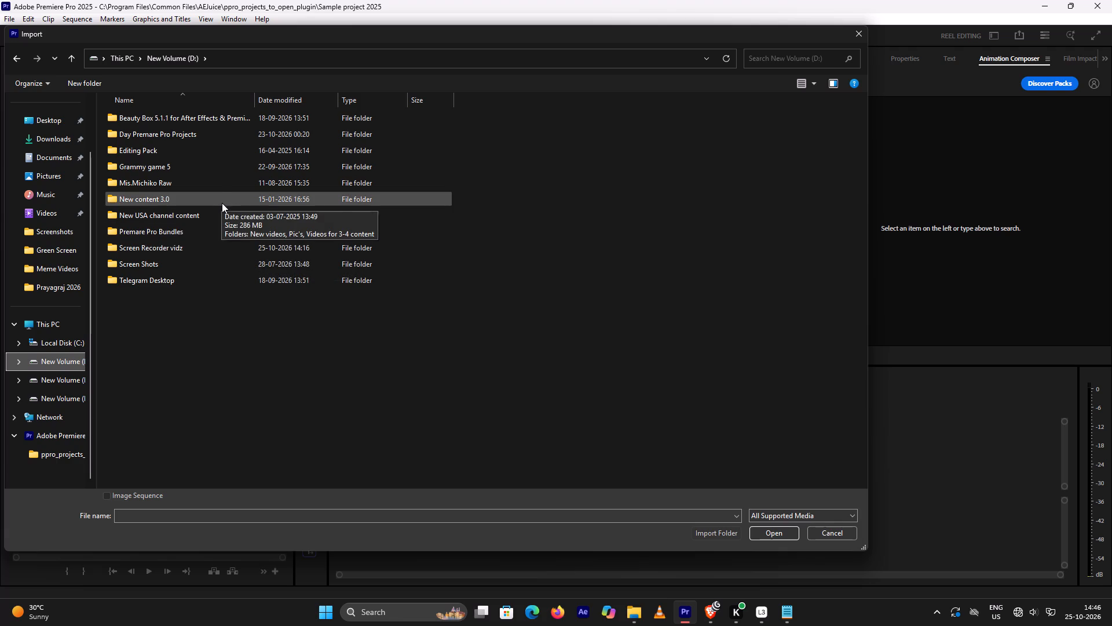
pyautogui.doubleClick(231, 264)
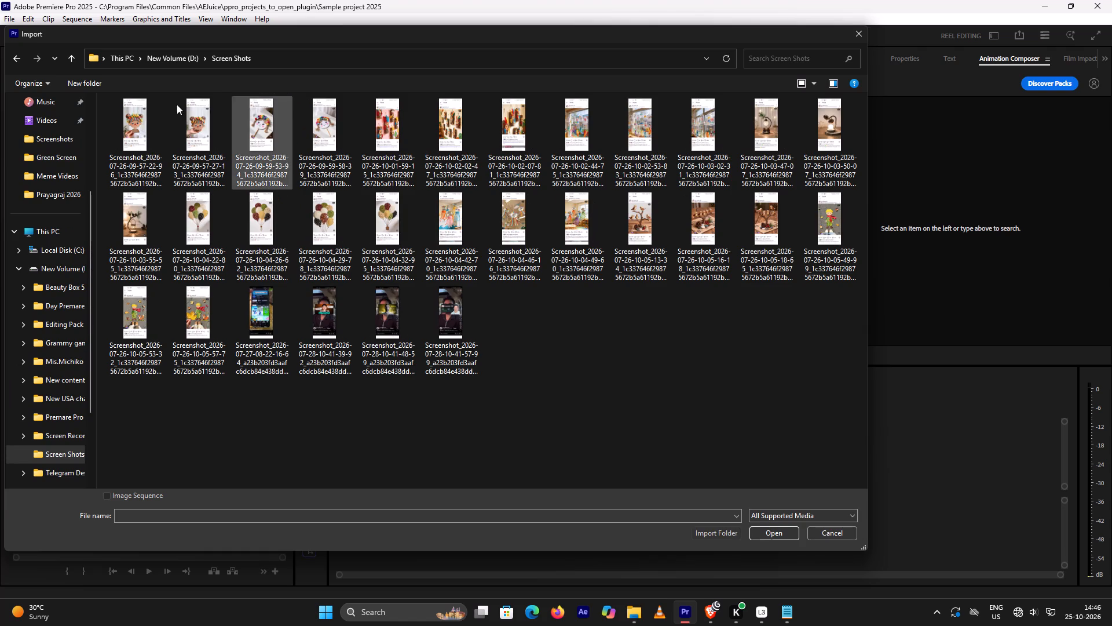
pyautogui.click(69, 56)
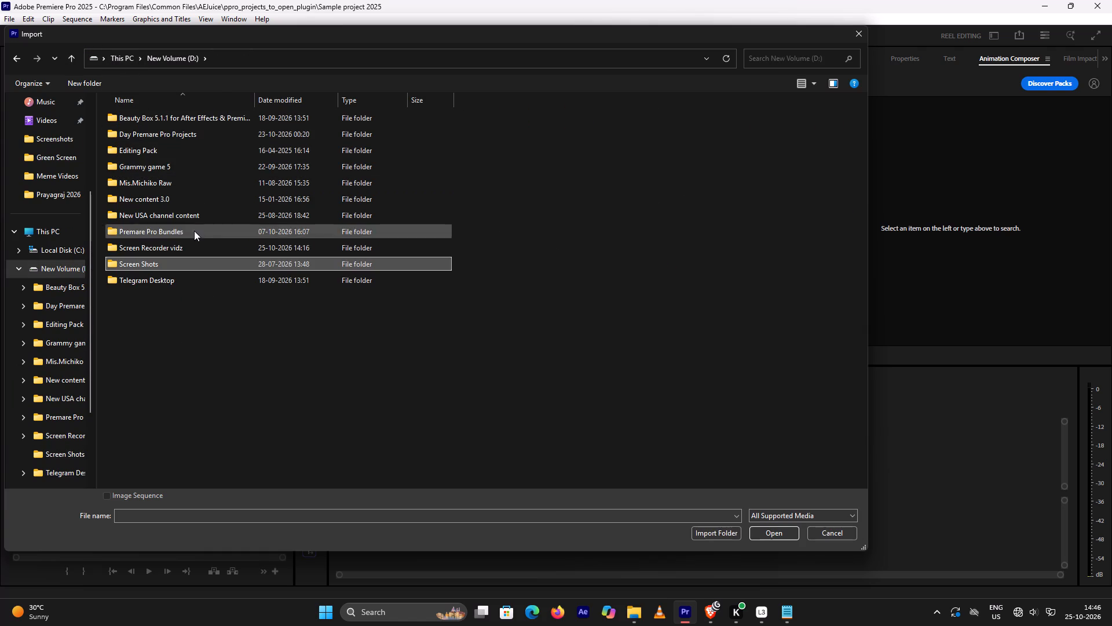
pyautogui.doubleClick(199, 246)
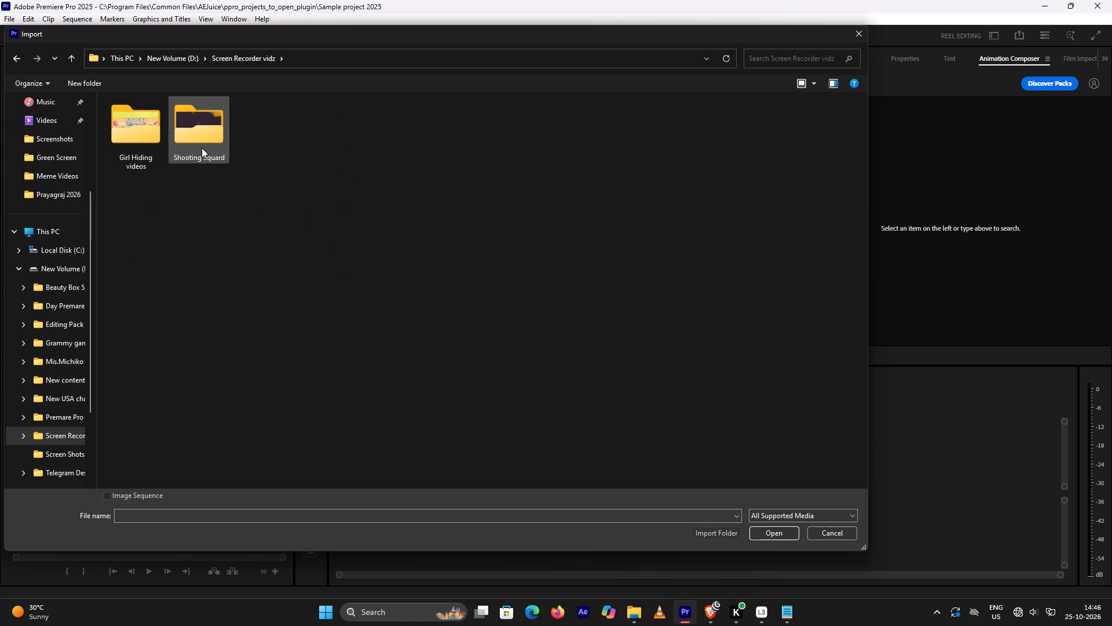
pyautogui.doubleClick(202, 148)
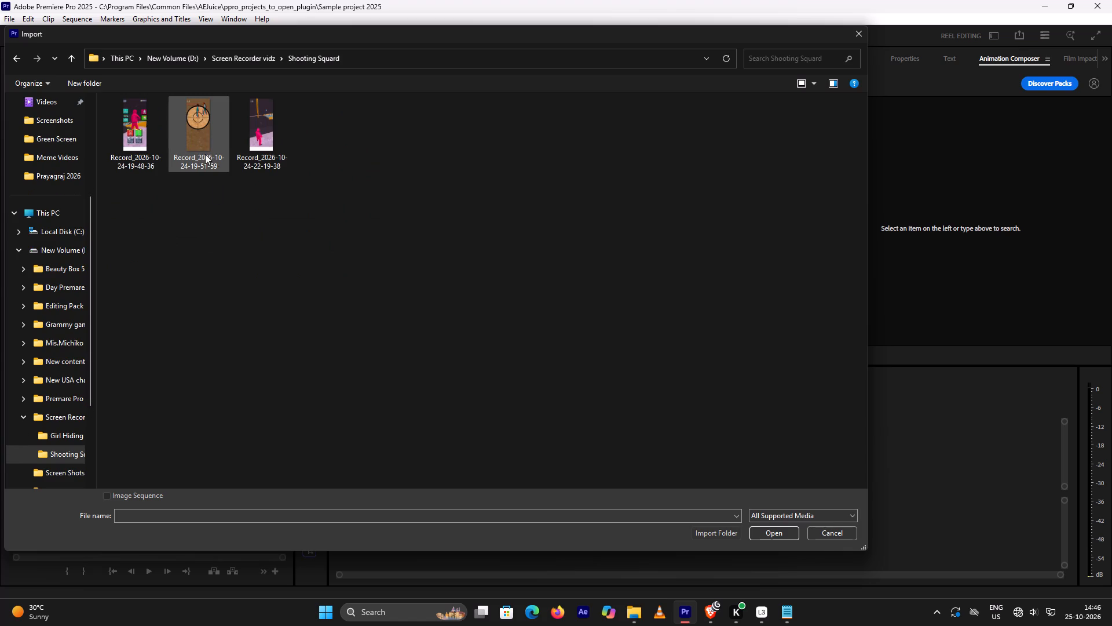
pyautogui.moveTo(138, 213); pyautogui.dragTo(272, 137)
pyautogui.click(788, 530)
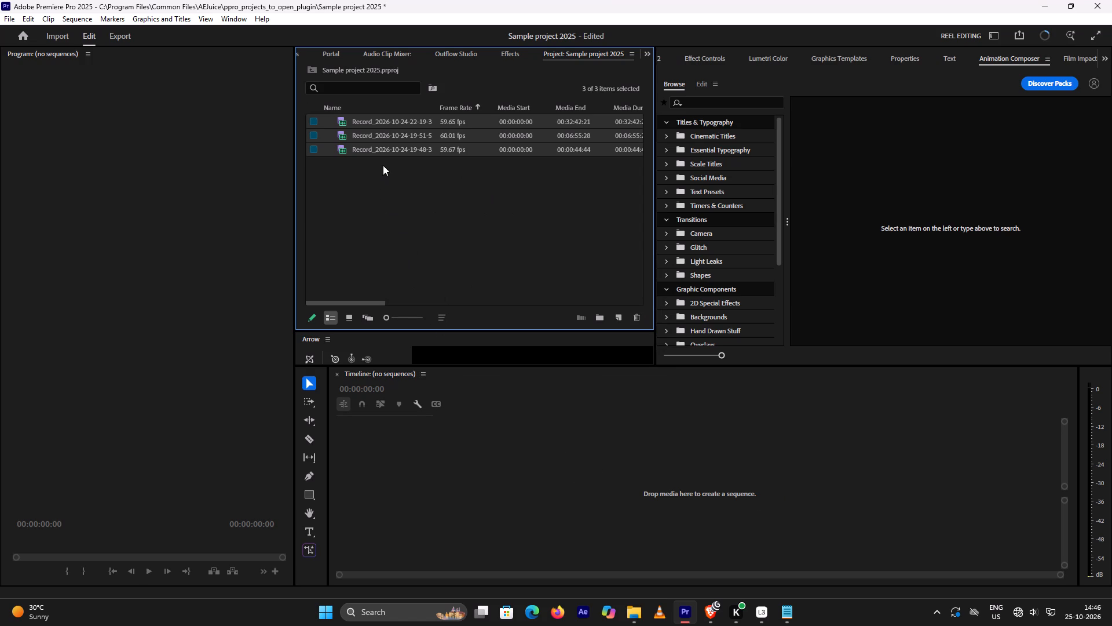
# Place the three imported recordings together on the empty timeline to create a new sequence.
pyautogui.moveTo(383, 173); pyautogui.dragTo(409, 121)
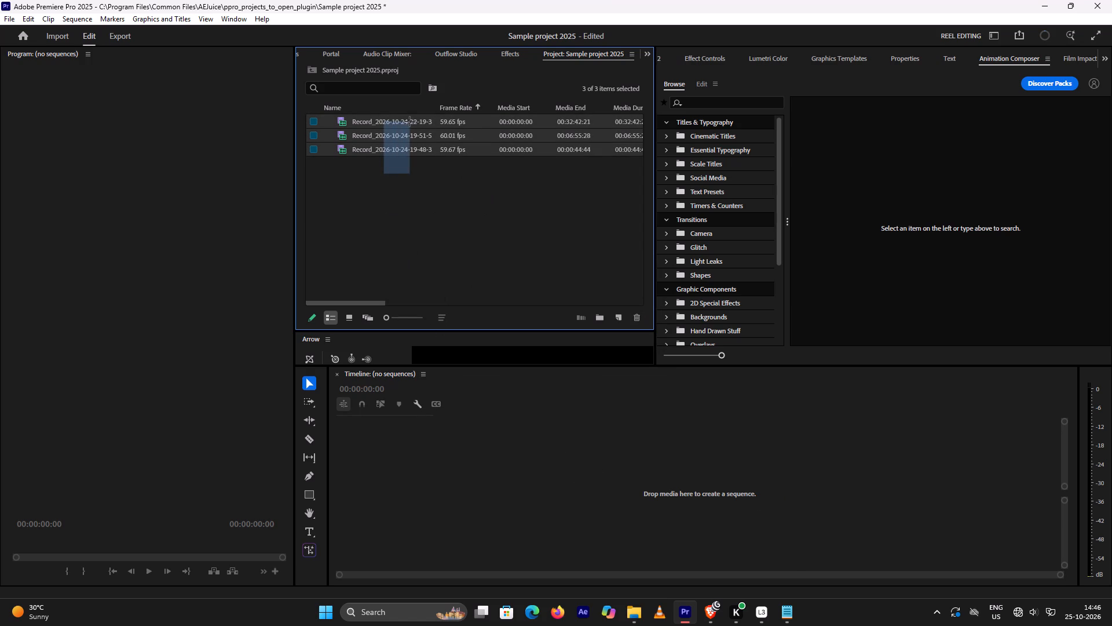
pyautogui.moveTo(409, 121); pyautogui.dragTo(411, 119)
pyautogui.moveTo(414, 119); pyautogui.dragTo(415, 161)
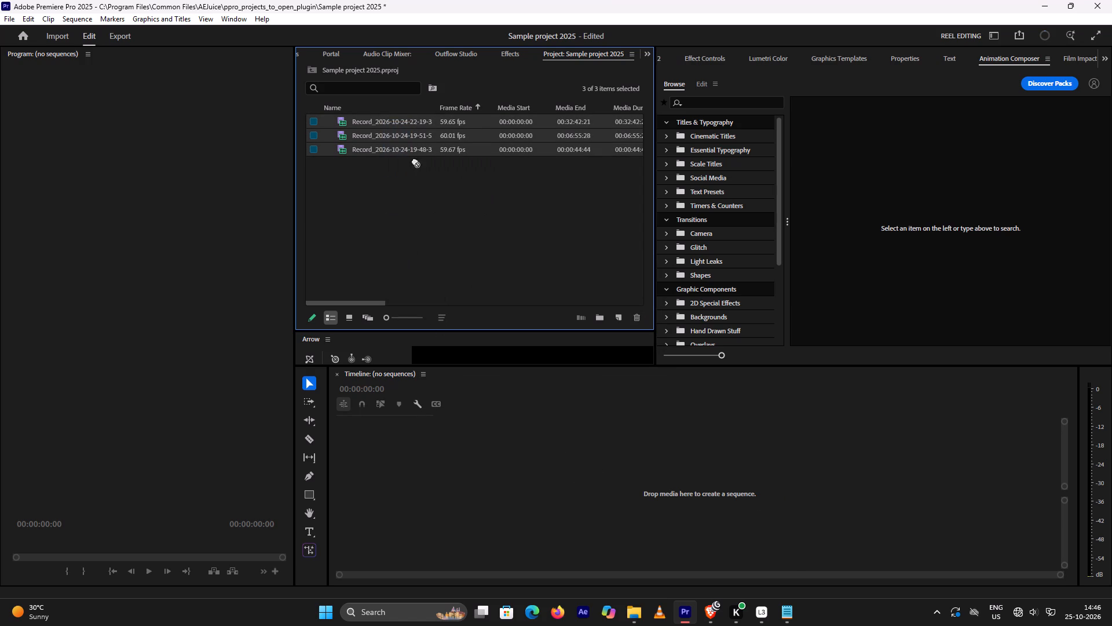
pyautogui.moveTo(415, 161); pyautogui.dragTo(372, 494)
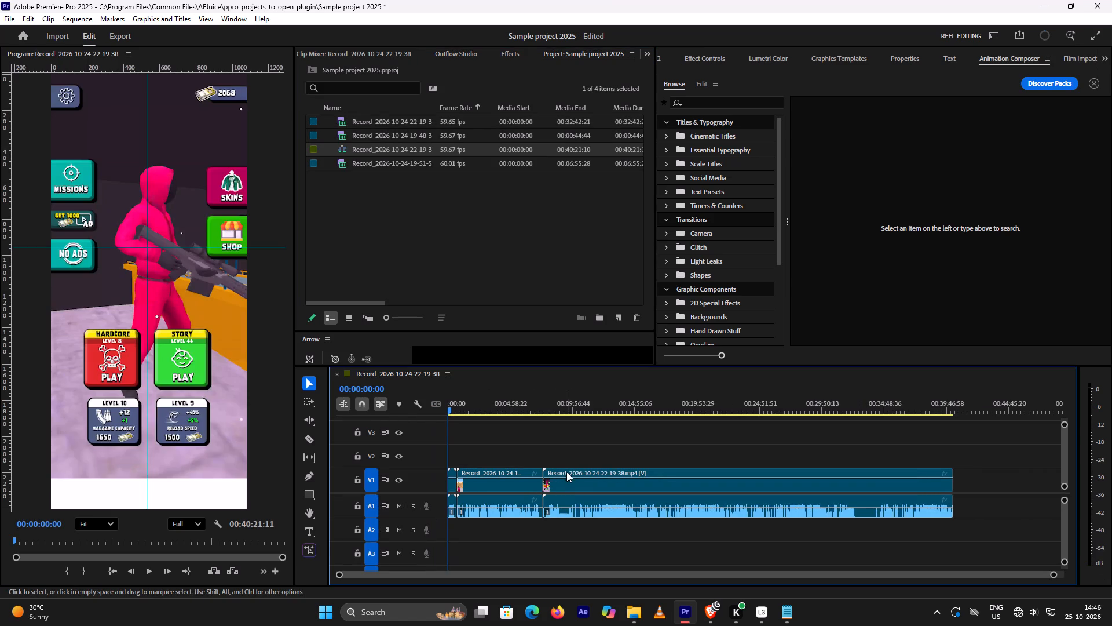
# Play the opening seconds of the first recording in the new sequence to review the footage.
pyautogui.keyDown('alt'); pyautogui.scroll(4, 586, 452); pyautogui.keyUp('alt')
pyautogui.scroll(11, 584, 452)
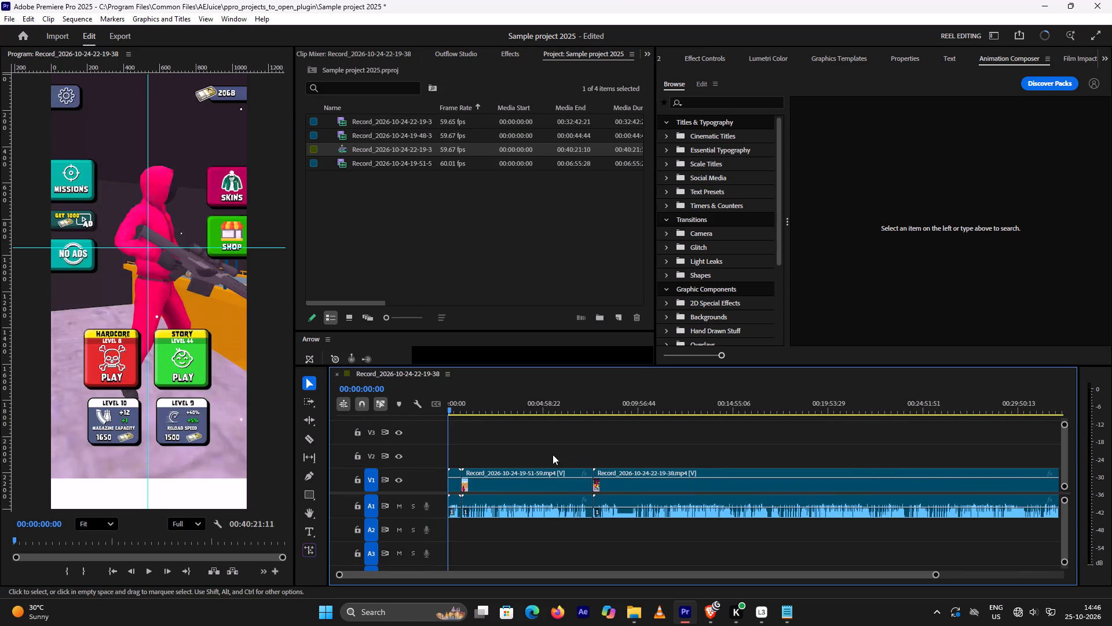
pyautogui.keyDown('alt'); pyautogui.scroll(6, 546, 453); pyautogui.keyUp('alt')
pyautogui.scroll(11, 544, 452)
pyautogui.keyDown('alt'); pyautogui.scroll(6, 540, 452); pyautogui.keyUp('alt')
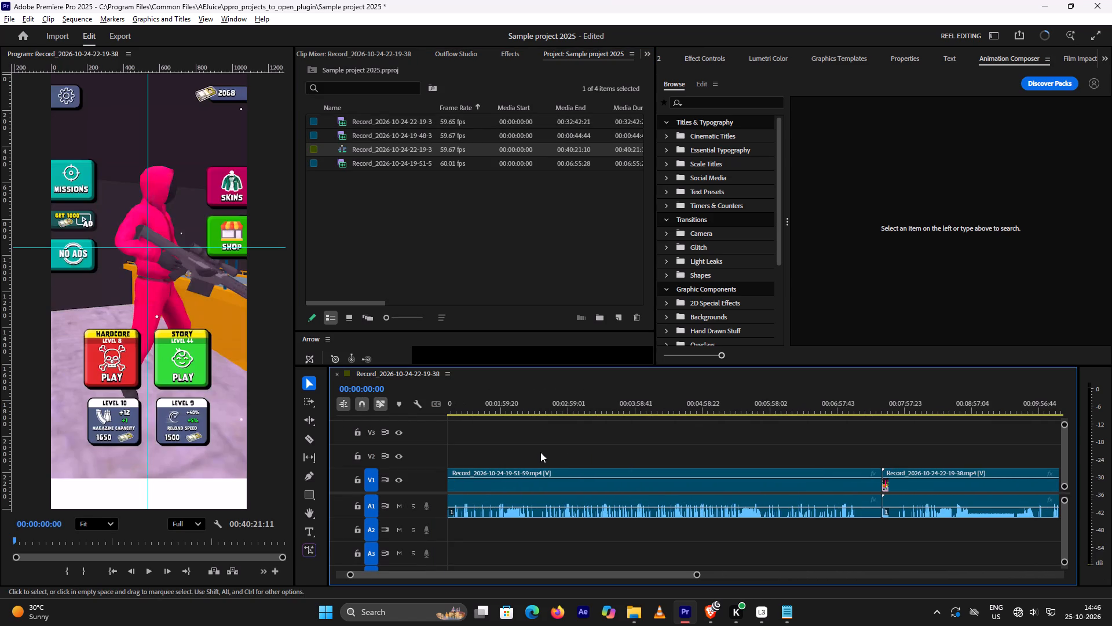
pyautogui.scroll(11, 537, 447)
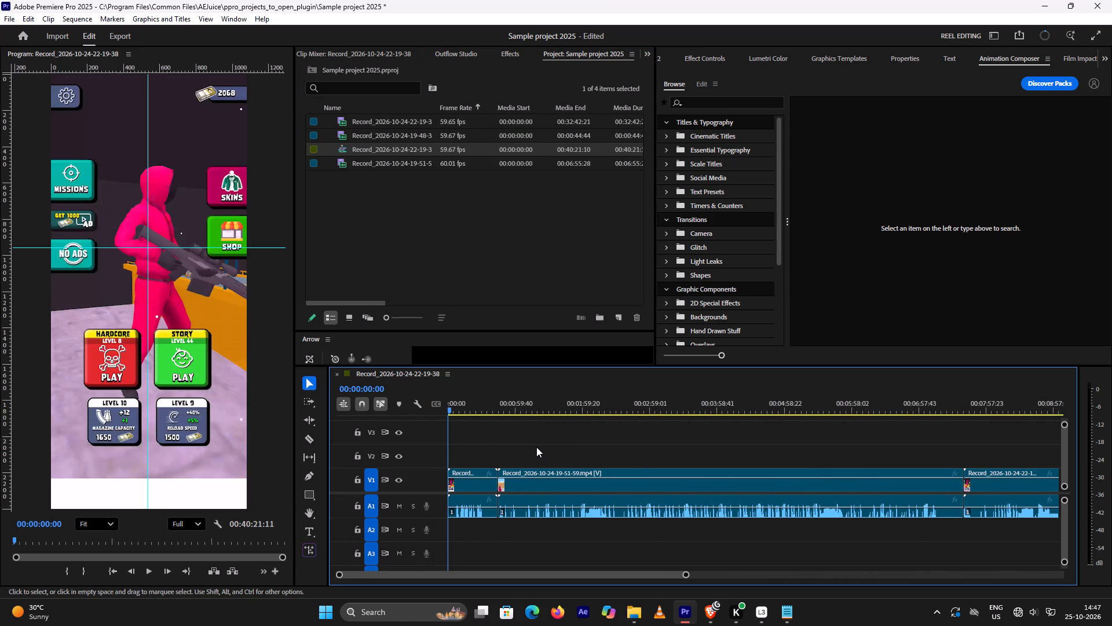
pyautogui.press('space')
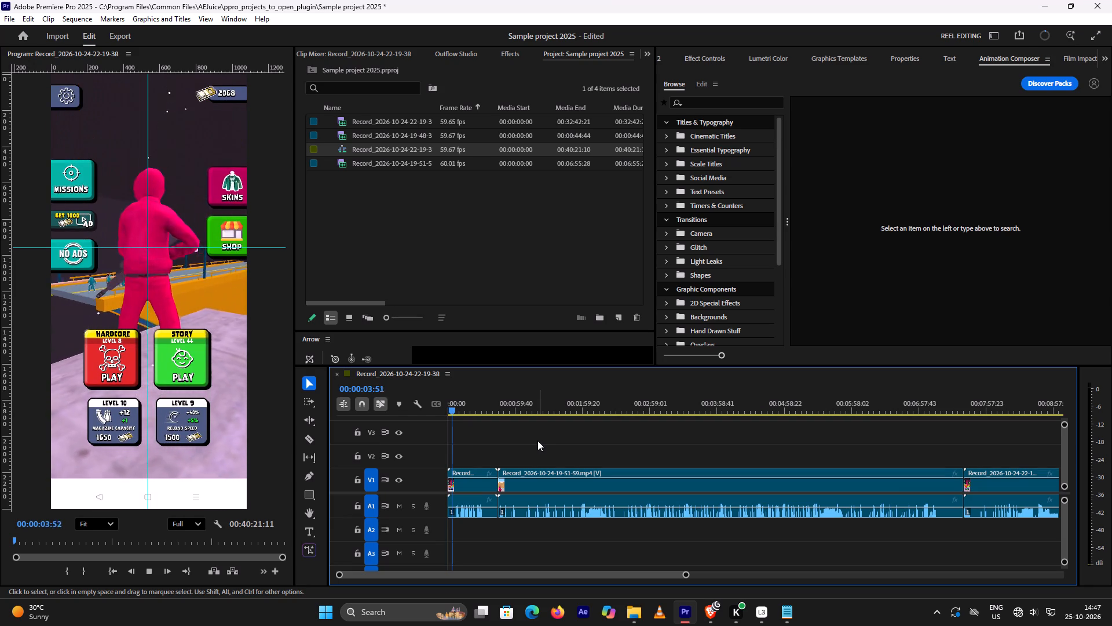
pyautogui.keyDown('alt'); pyautogui.scroll(11, 580, 452); pyautogui.keyUp('alt')
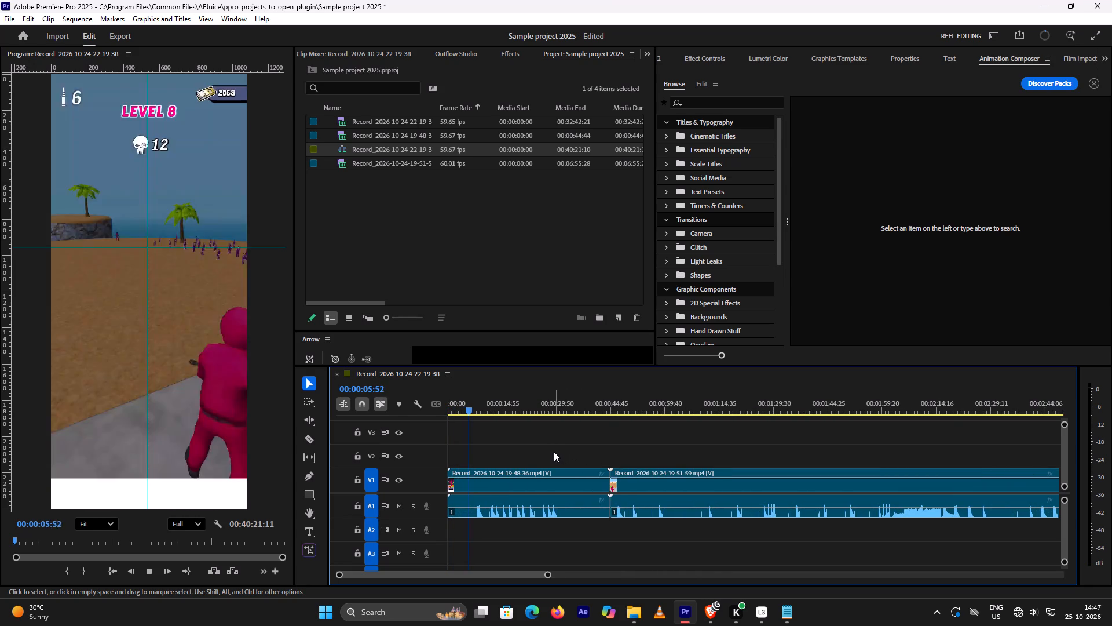
pyautogui.press('space')
pyautogui.press('space')
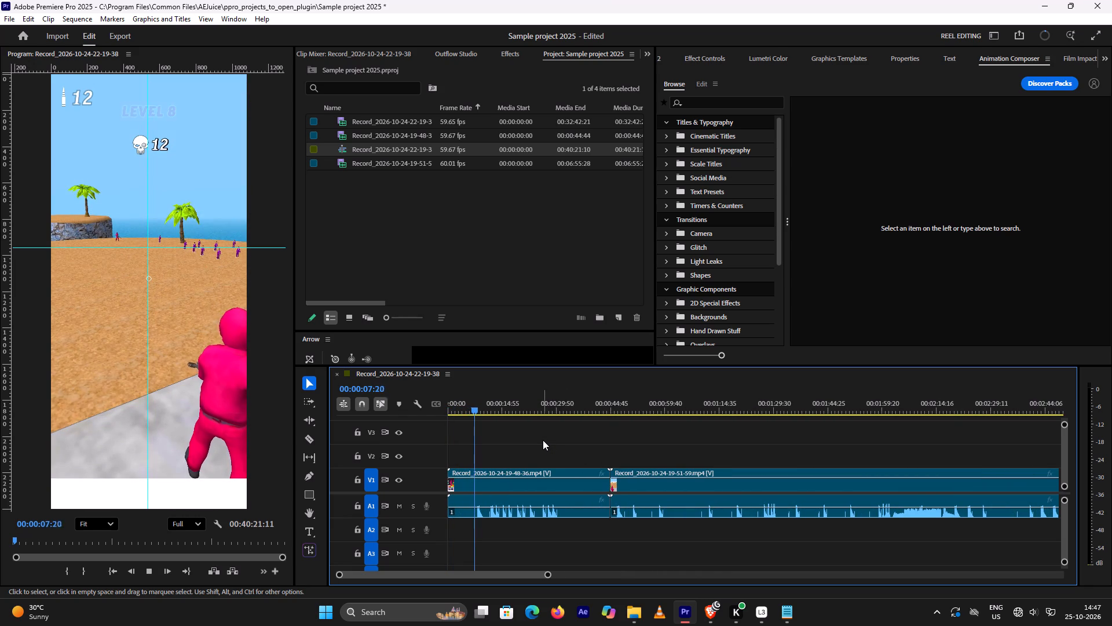
pyautogui.press('space')
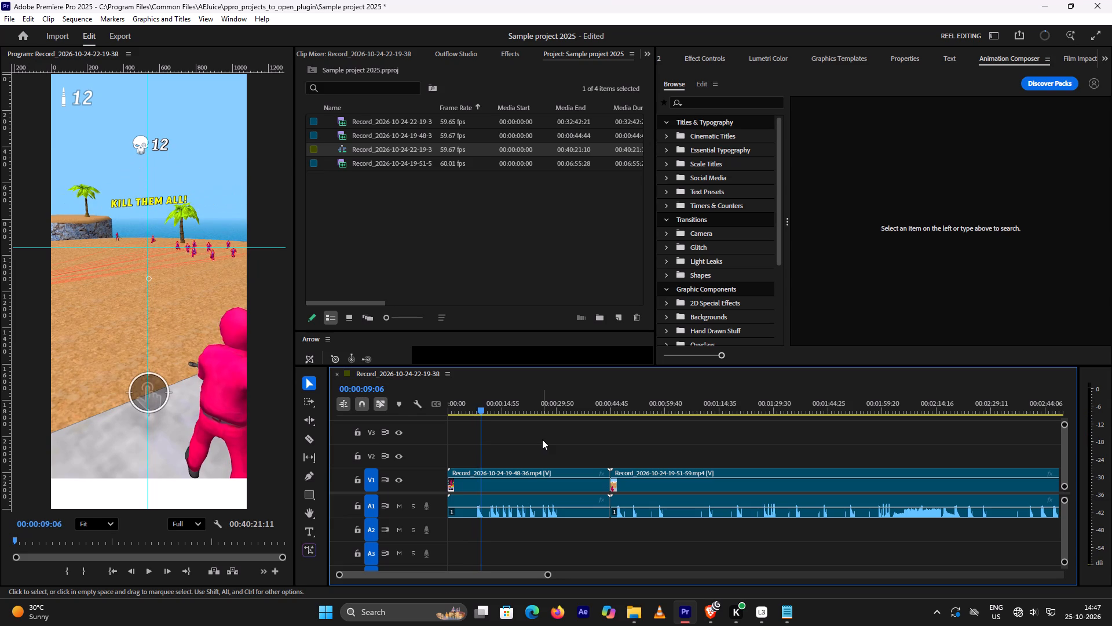
pyautogui.press('space')
pyautogui.press('space')
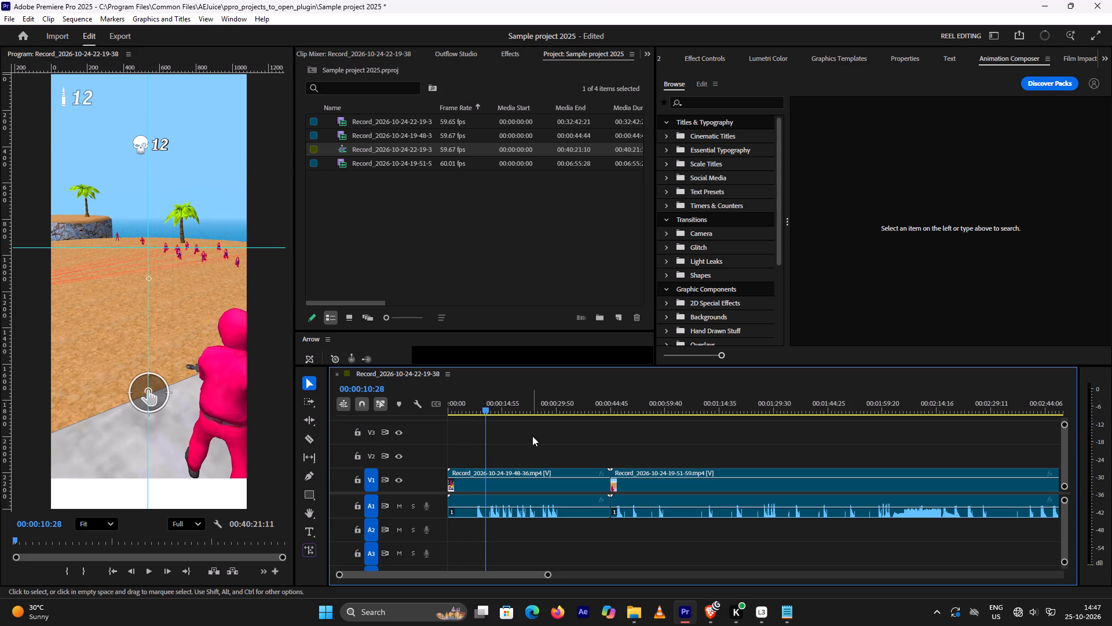
# Replay the sequence from the start to check the main menu footage and the first Level 8 gameplay.
pyautogui.moveTo(485, 409); pyautogui.dragTo(440, 409)
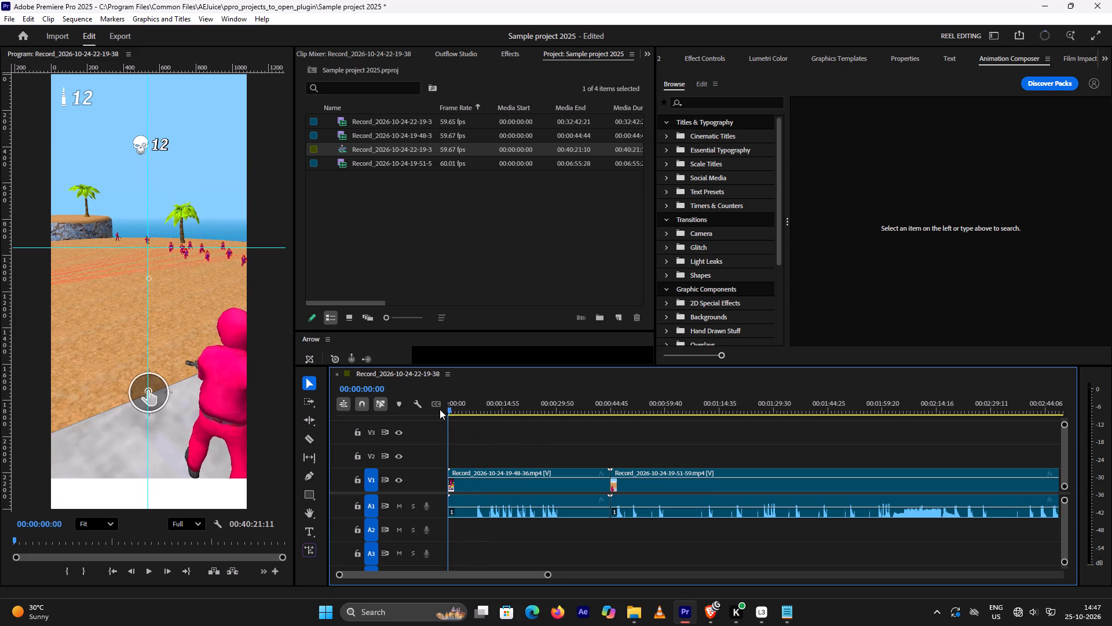
pyautogui.moveTo(440, 409); pyautogui.dragTo(435, 409)
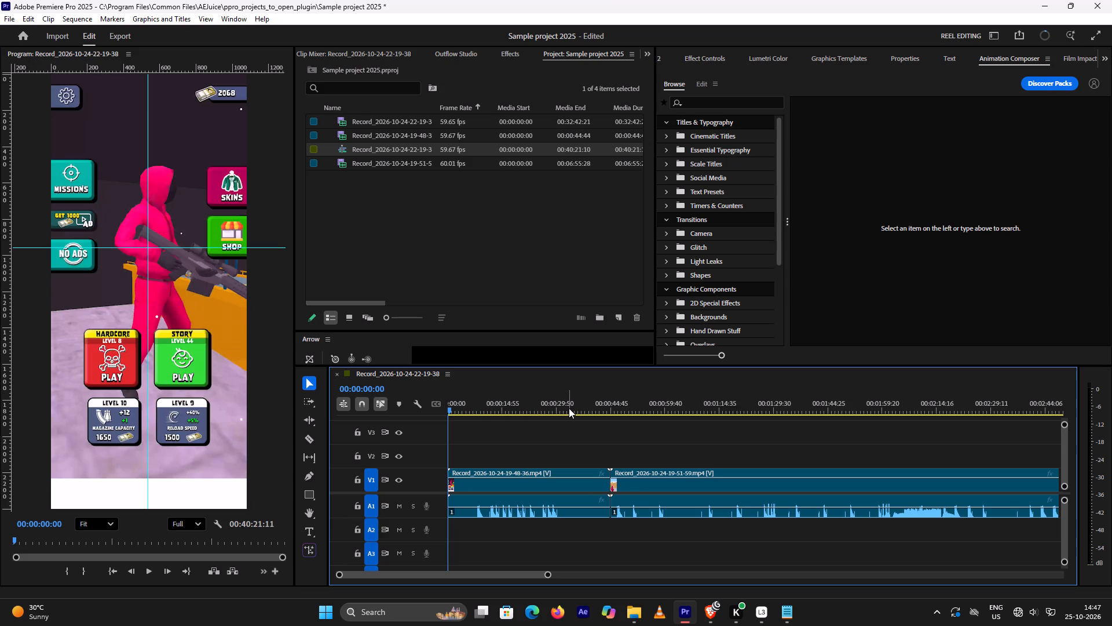
pyautogui.press('space')
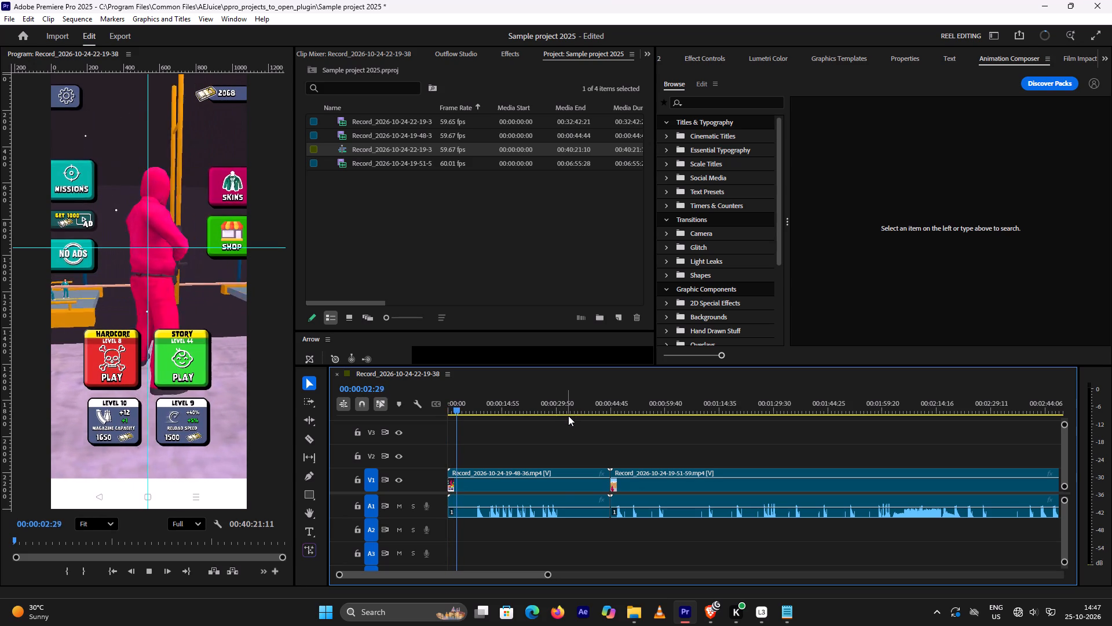
pyautogui.press('space')
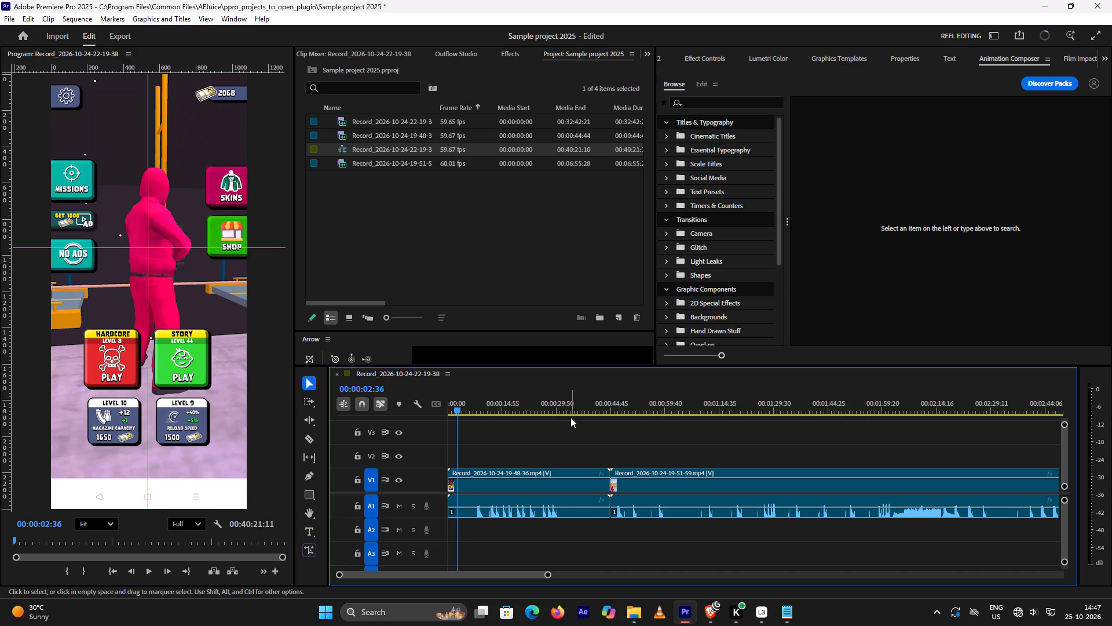
pyautogui.press('space')
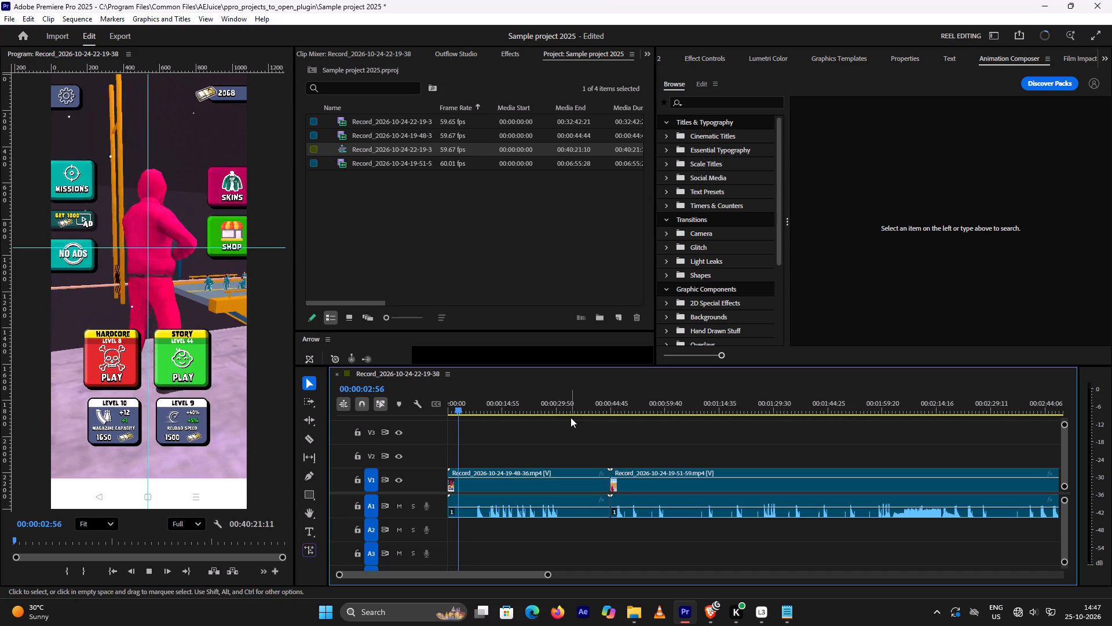
pyautogui.press('space')
pyautogui.press('space')
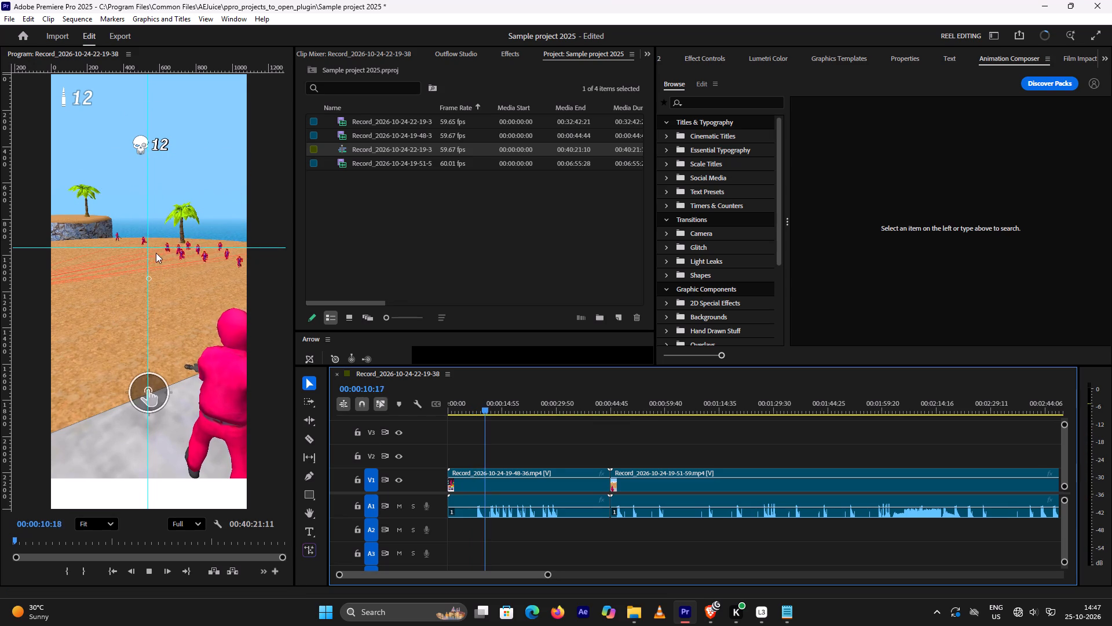
pyautogui.press('space')
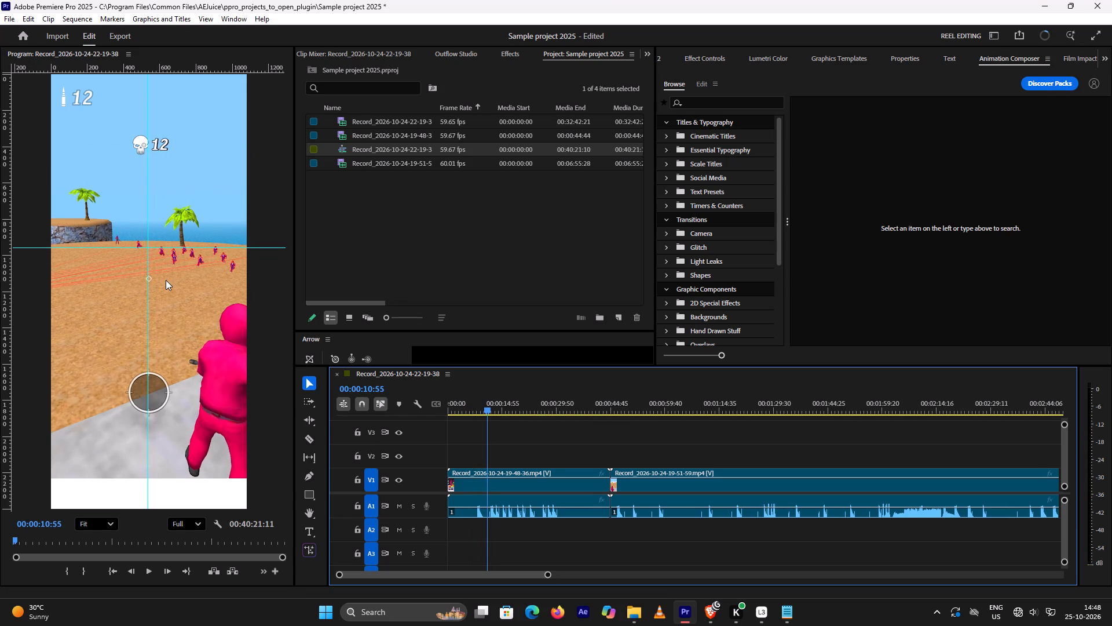
pyautogui.click(167, 280)
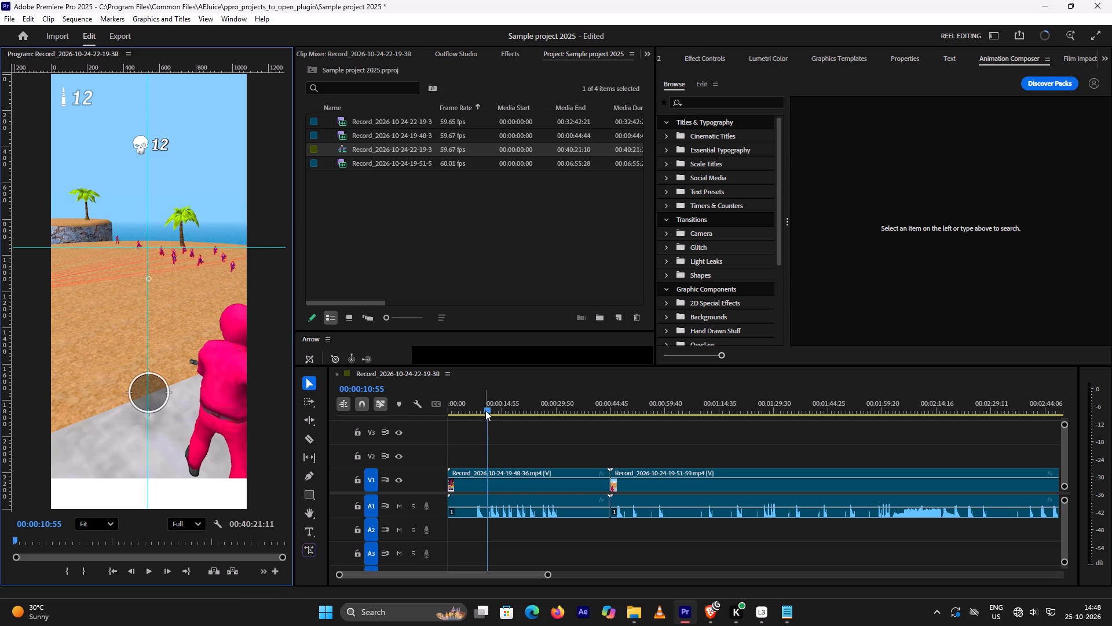
# Scrub through the first two recordings to about 02:31, and replay the opening before returning to the sequence start.
pyautogui.moveTo(485, 410); pyautogui.dragTo(606, 396)
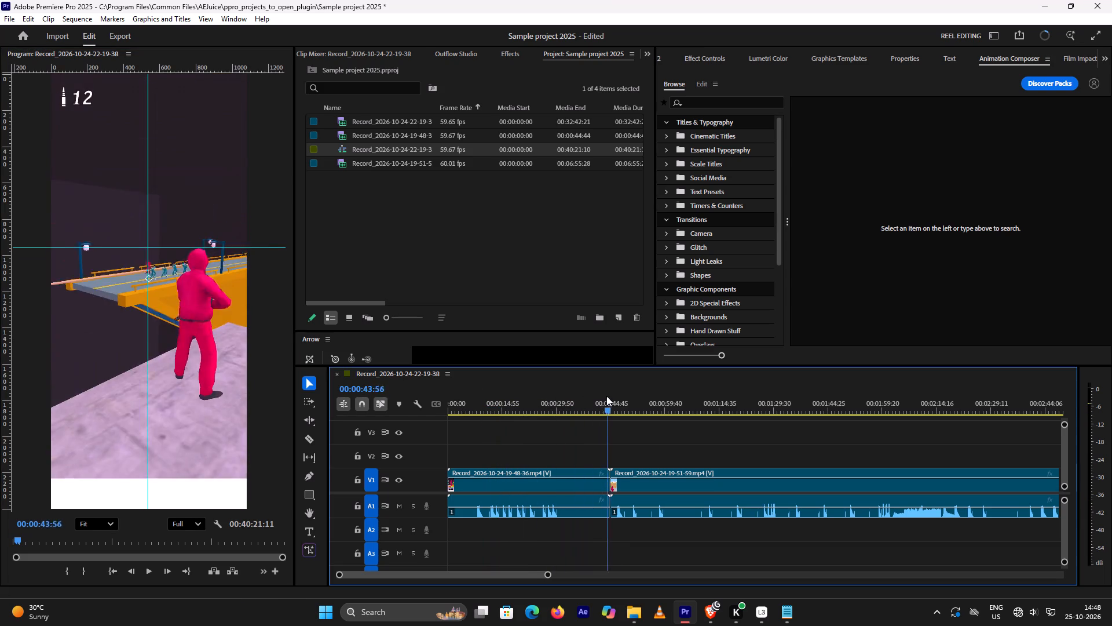
pyautogui.moveTo(606, 396); pyautogui.dragTo(873, 442)
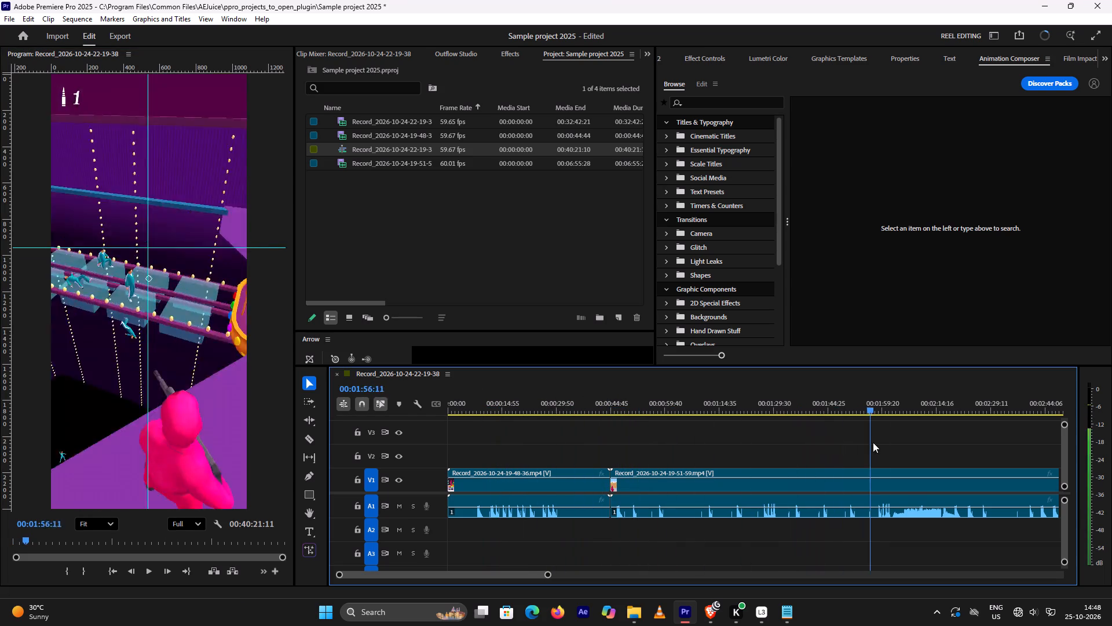
pyautogui.moveTo(873, 442); pyautogui.dragTo(998, 449)
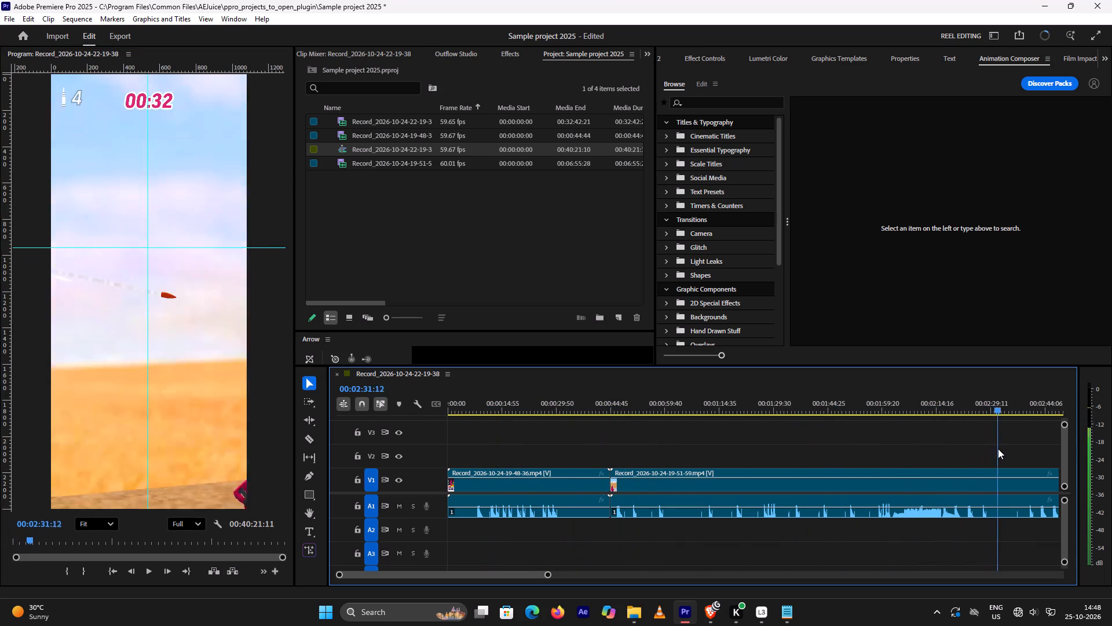
pyautogui.moveTo(998, 449); pyautogui.dragTo(242, 325)
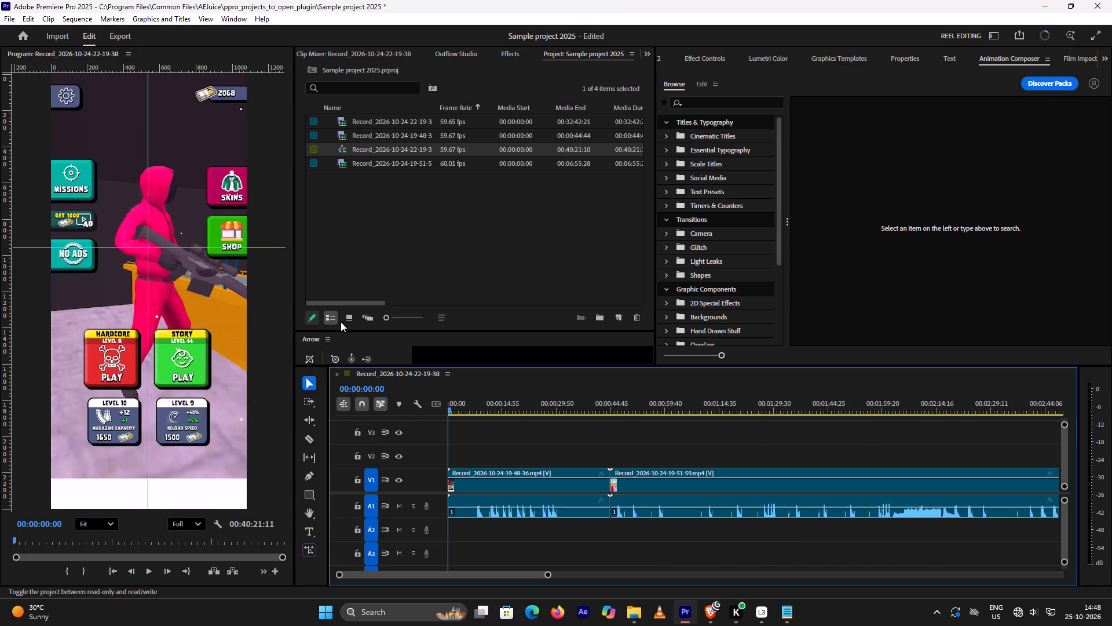
pyautogui.press('space')
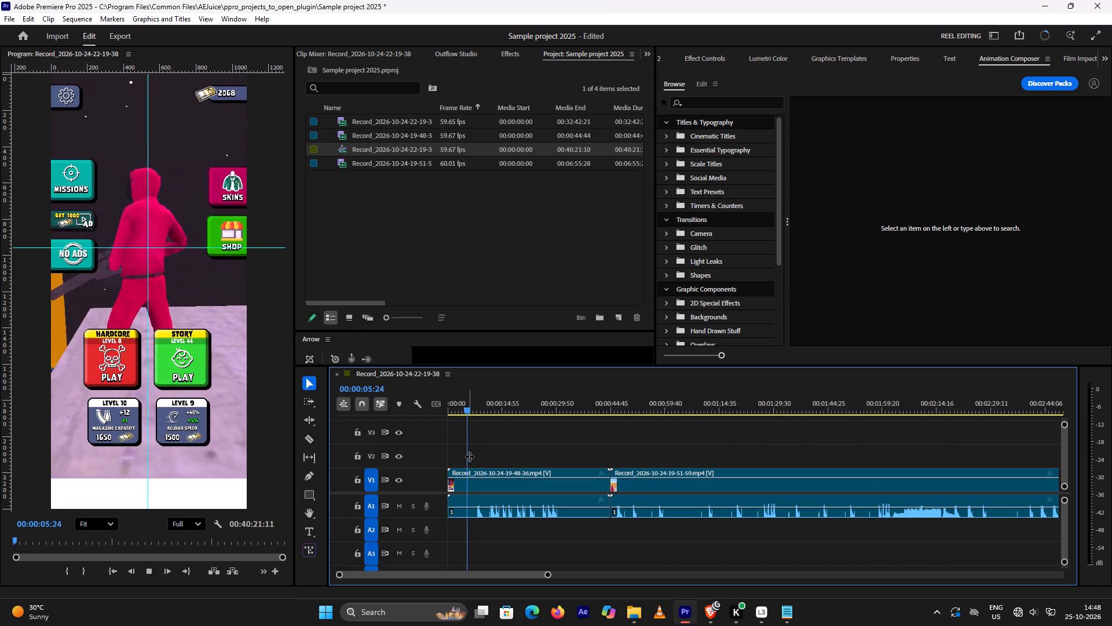
pyautogui.press('space')
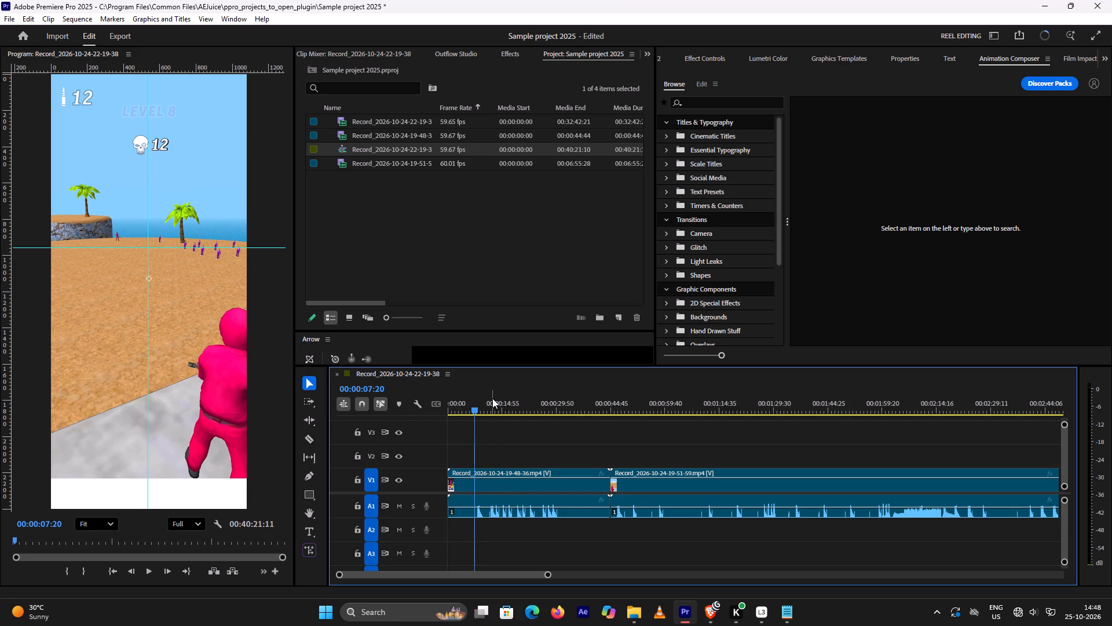
pyautogui.moveTo(473, 412); pyautogui.dragTo(386, 406)
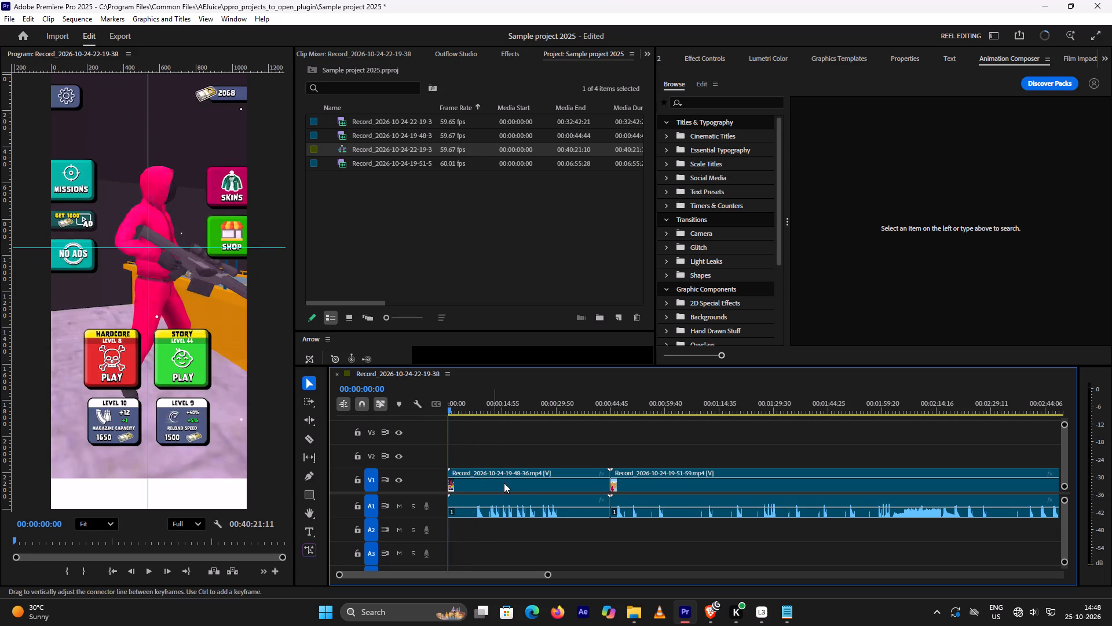
pyautogui.click(523, 483)
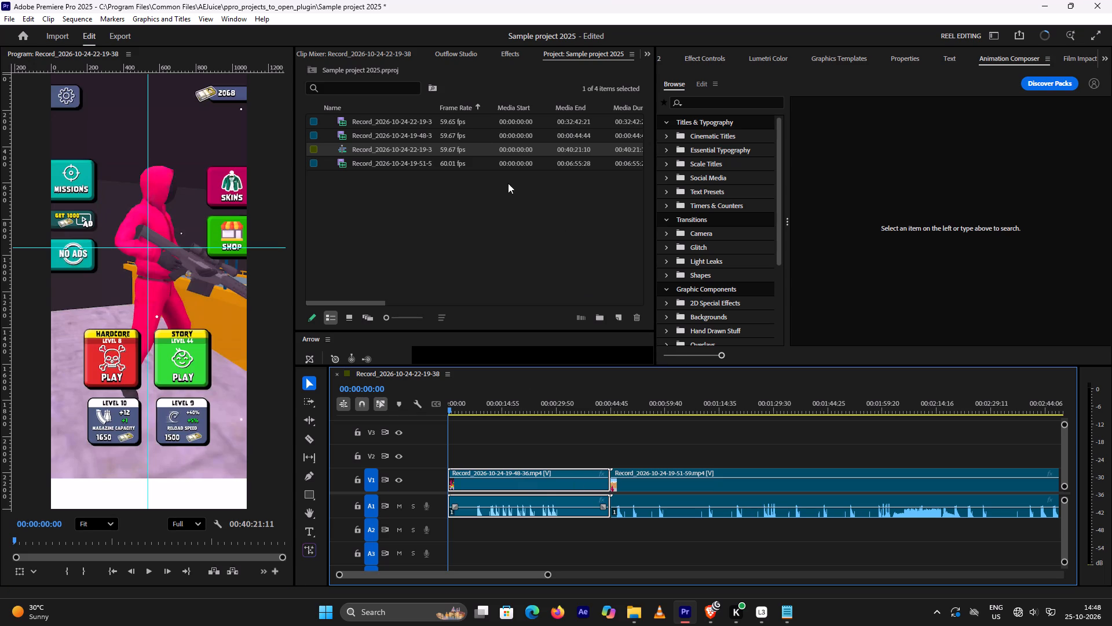
pyautogui.press('e')
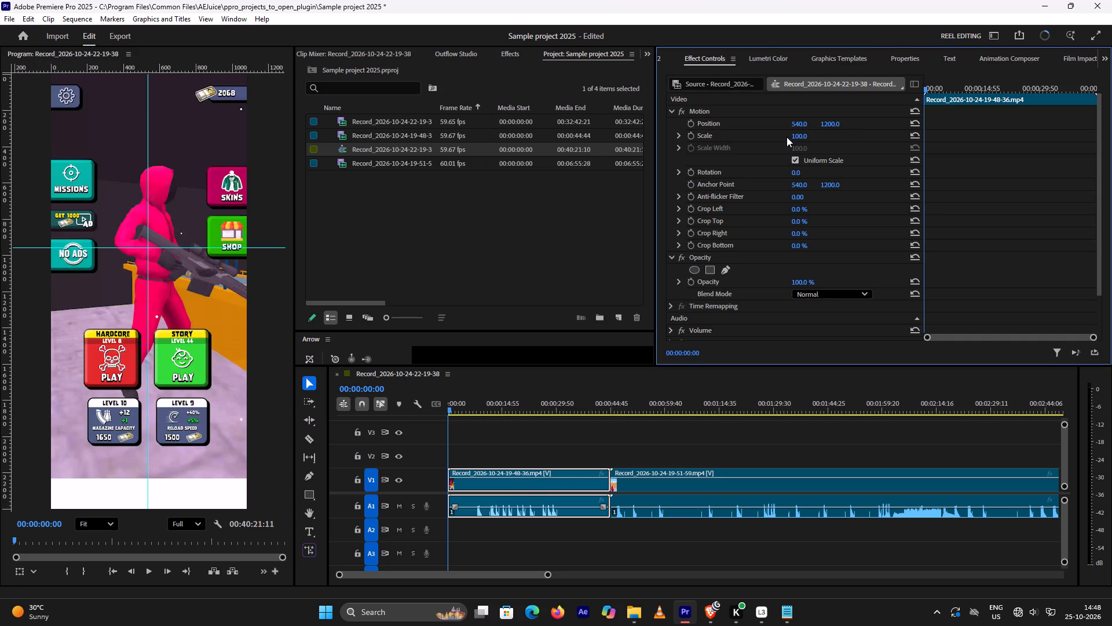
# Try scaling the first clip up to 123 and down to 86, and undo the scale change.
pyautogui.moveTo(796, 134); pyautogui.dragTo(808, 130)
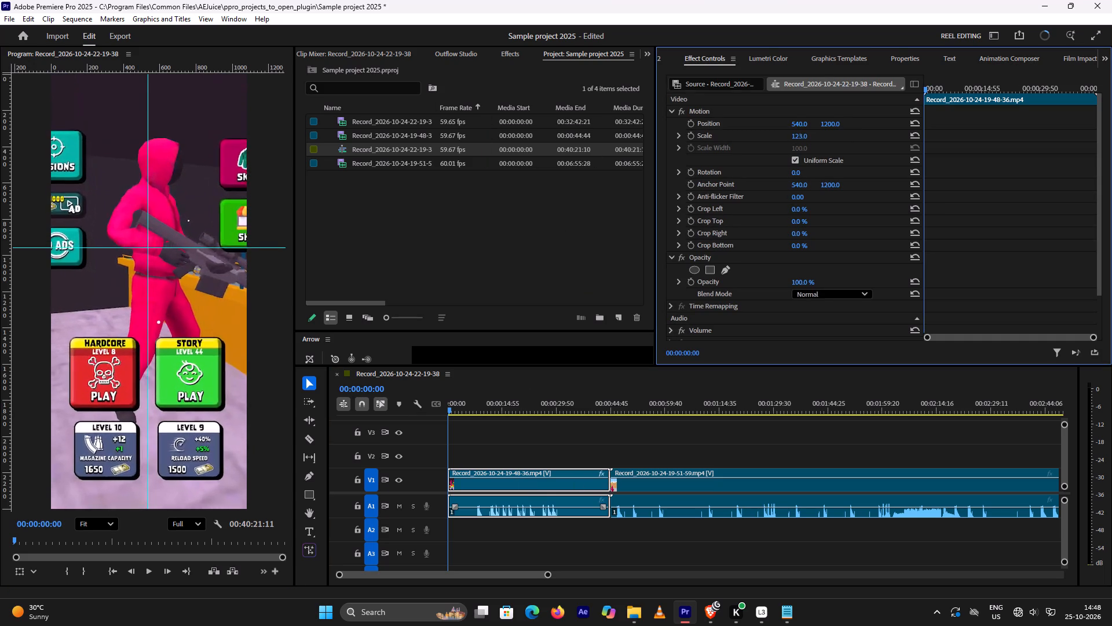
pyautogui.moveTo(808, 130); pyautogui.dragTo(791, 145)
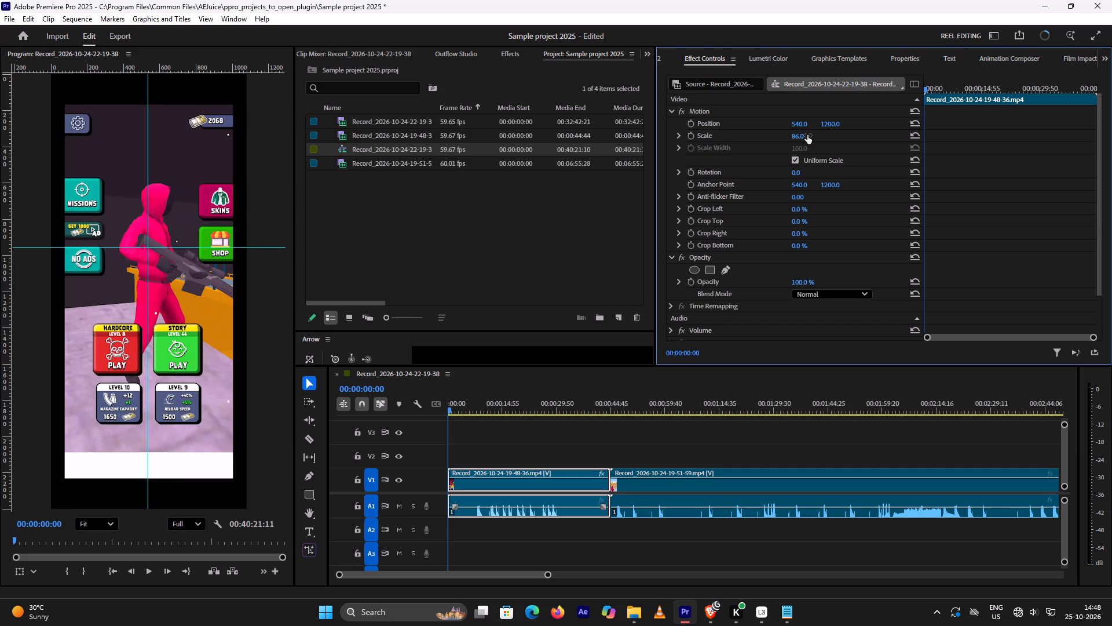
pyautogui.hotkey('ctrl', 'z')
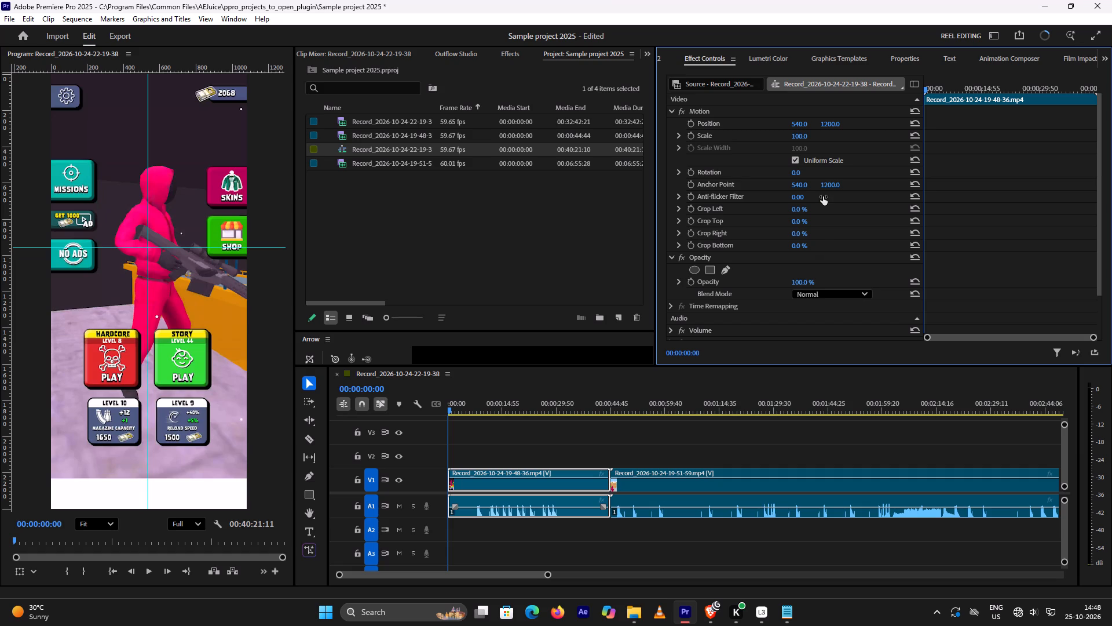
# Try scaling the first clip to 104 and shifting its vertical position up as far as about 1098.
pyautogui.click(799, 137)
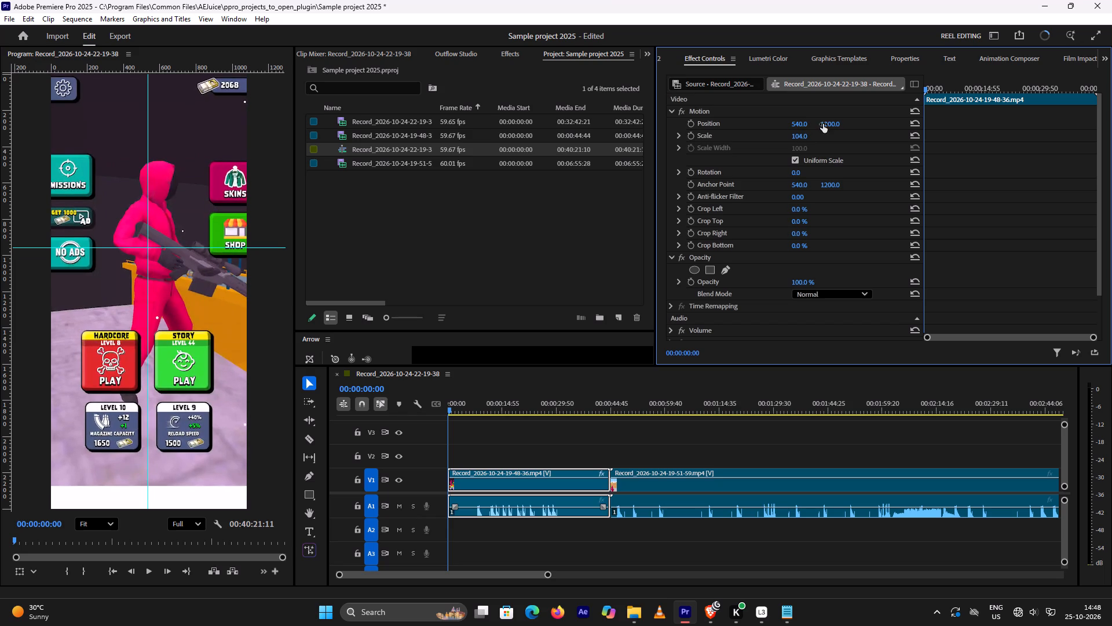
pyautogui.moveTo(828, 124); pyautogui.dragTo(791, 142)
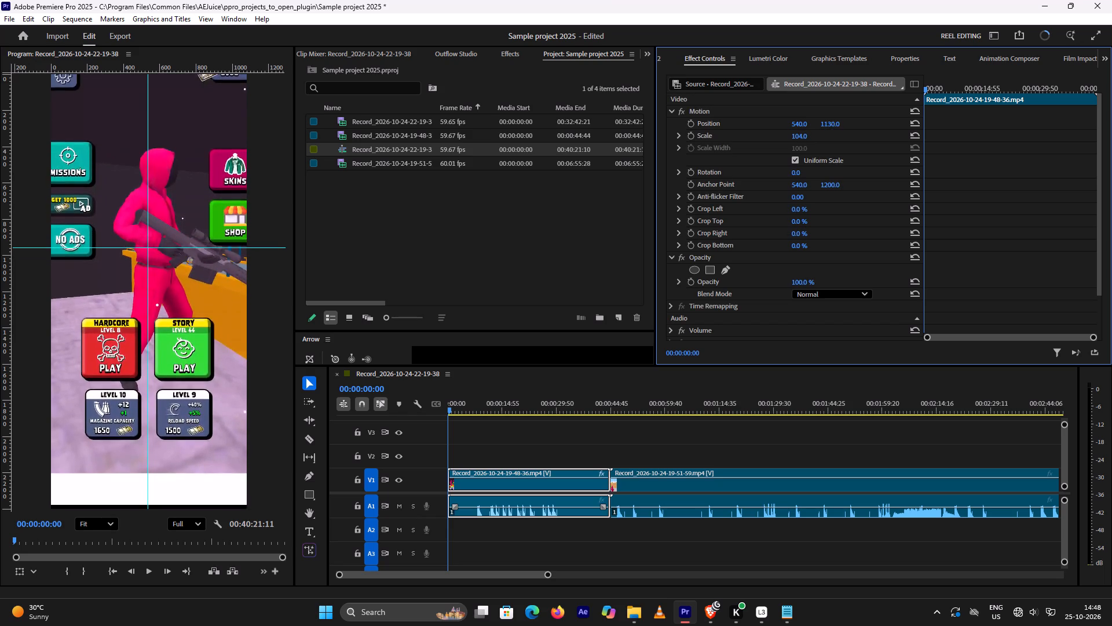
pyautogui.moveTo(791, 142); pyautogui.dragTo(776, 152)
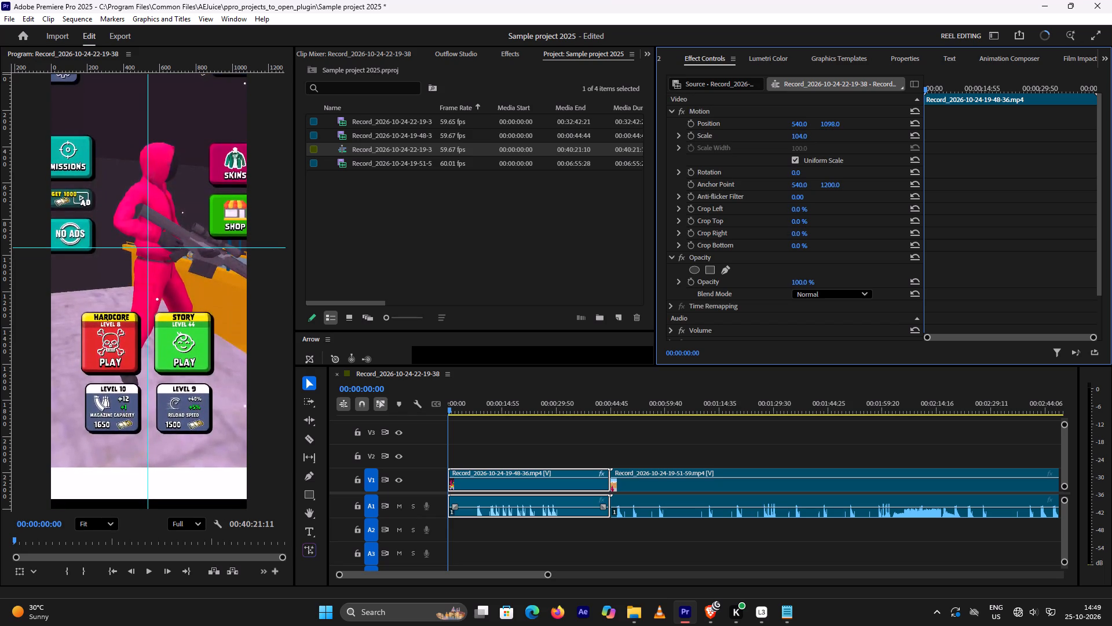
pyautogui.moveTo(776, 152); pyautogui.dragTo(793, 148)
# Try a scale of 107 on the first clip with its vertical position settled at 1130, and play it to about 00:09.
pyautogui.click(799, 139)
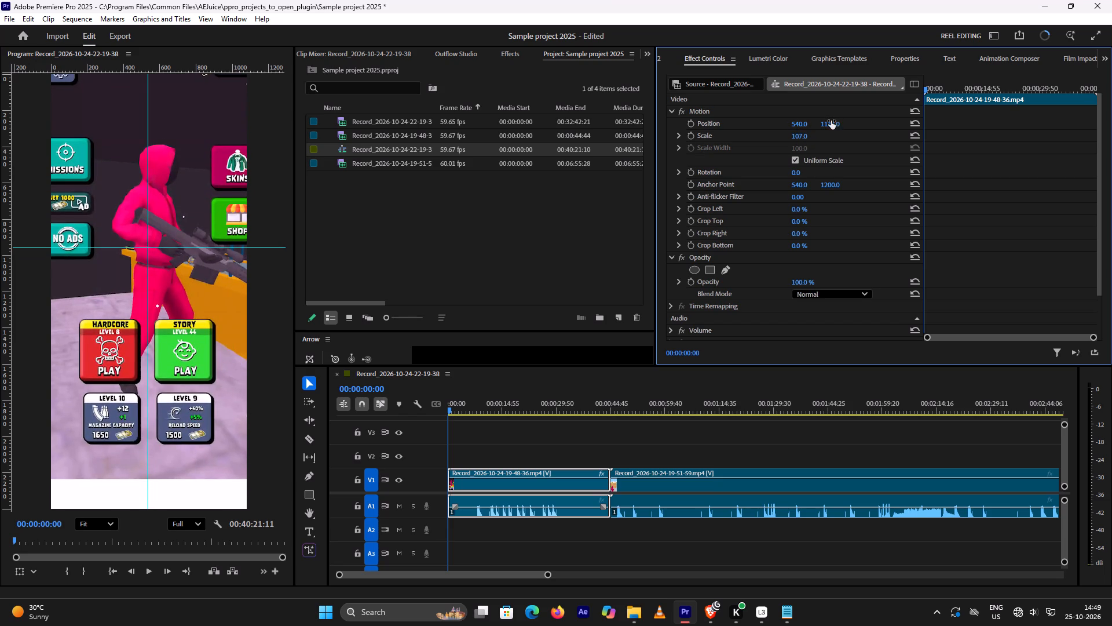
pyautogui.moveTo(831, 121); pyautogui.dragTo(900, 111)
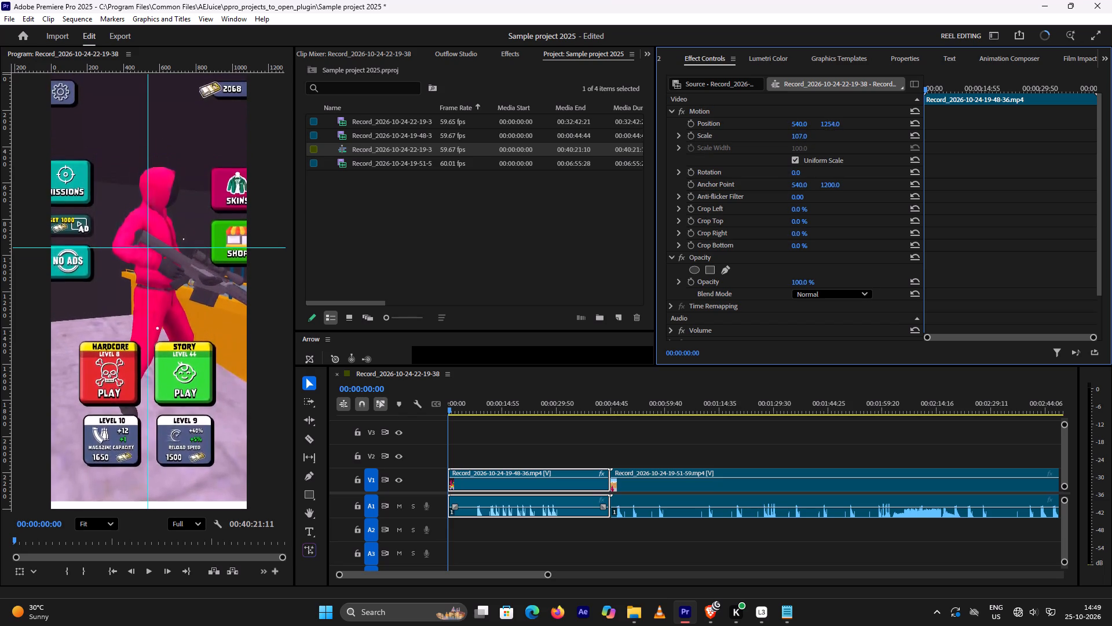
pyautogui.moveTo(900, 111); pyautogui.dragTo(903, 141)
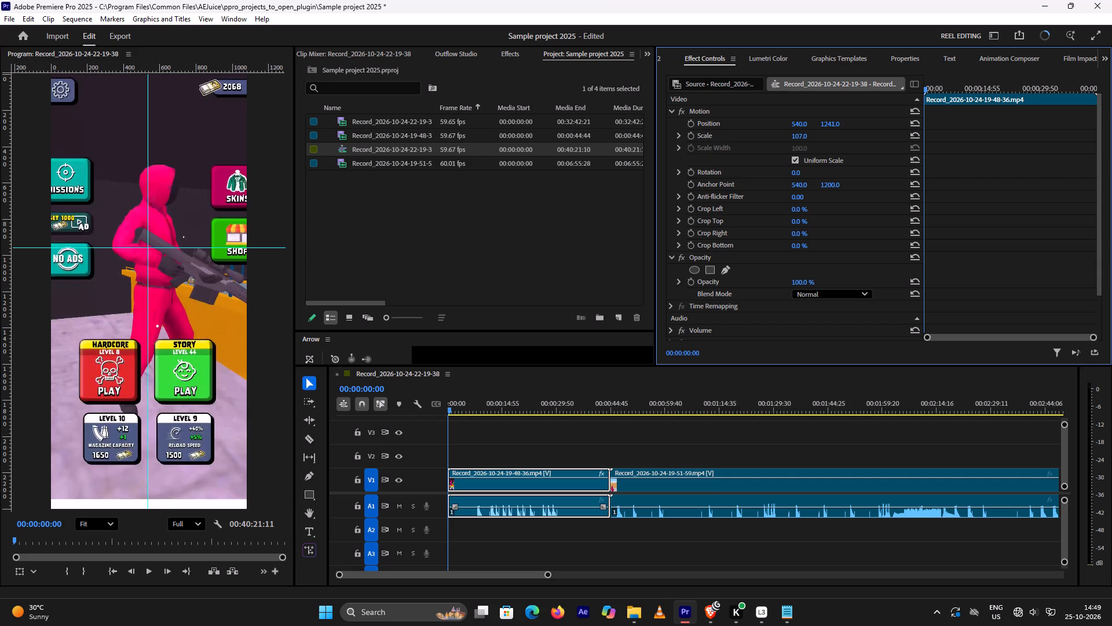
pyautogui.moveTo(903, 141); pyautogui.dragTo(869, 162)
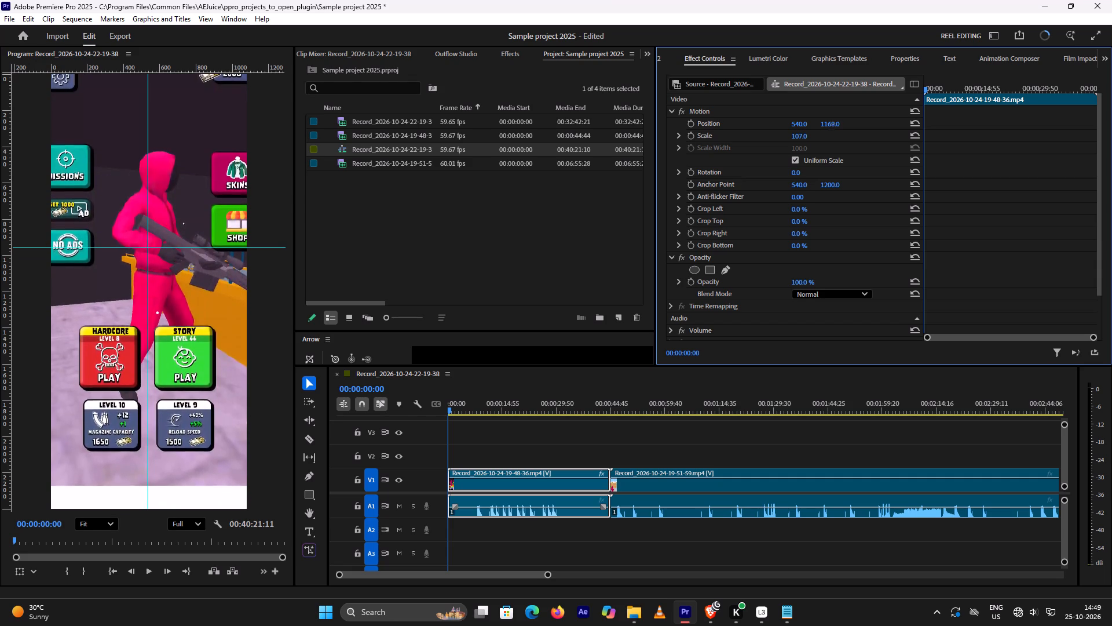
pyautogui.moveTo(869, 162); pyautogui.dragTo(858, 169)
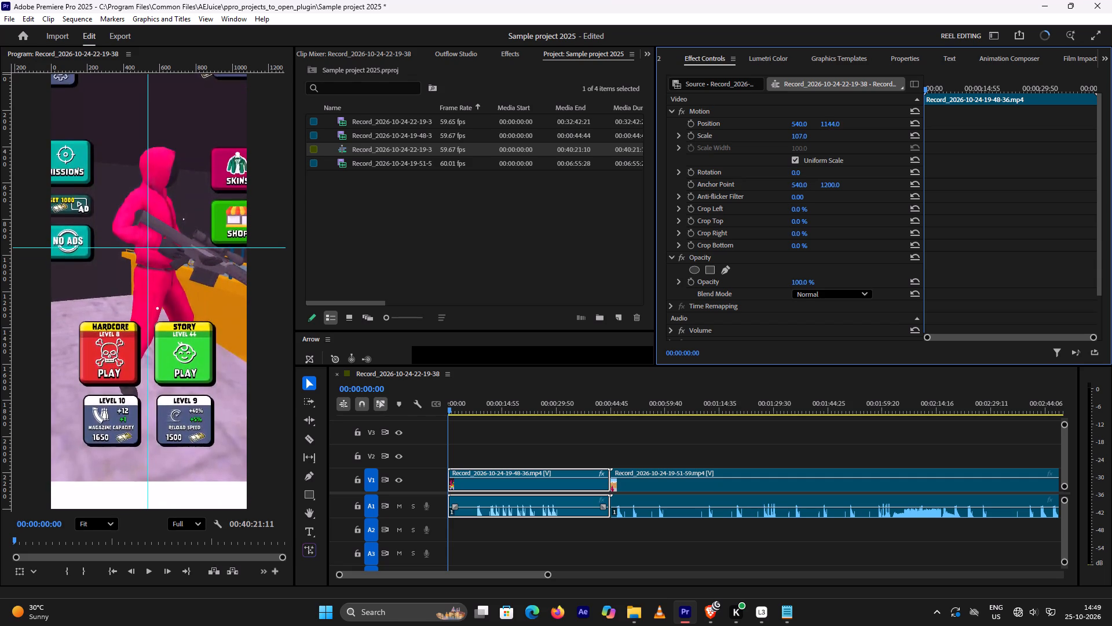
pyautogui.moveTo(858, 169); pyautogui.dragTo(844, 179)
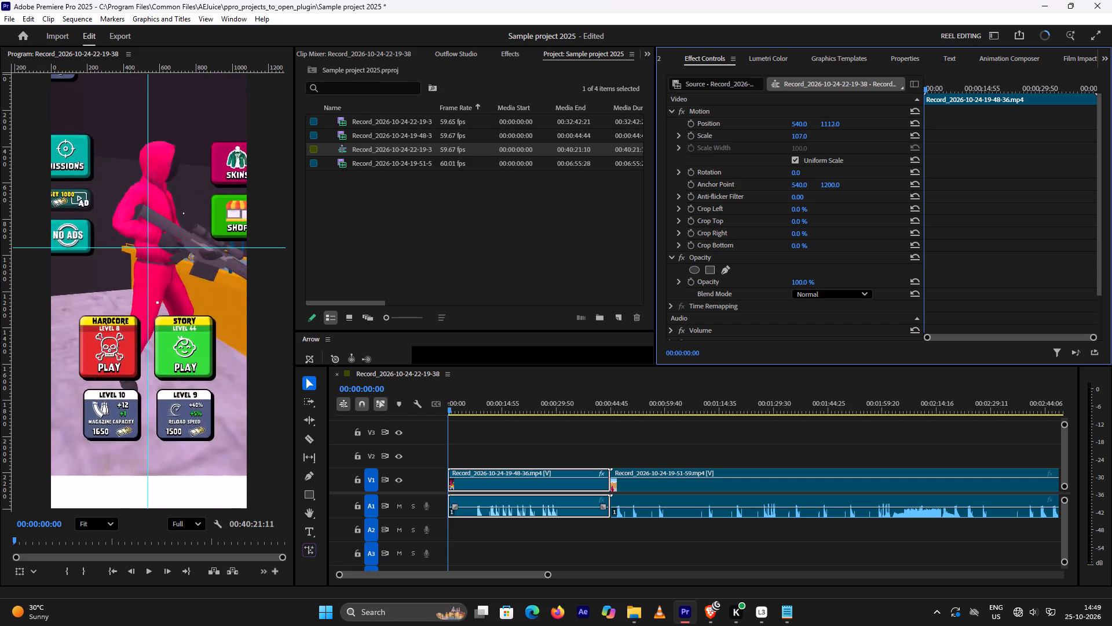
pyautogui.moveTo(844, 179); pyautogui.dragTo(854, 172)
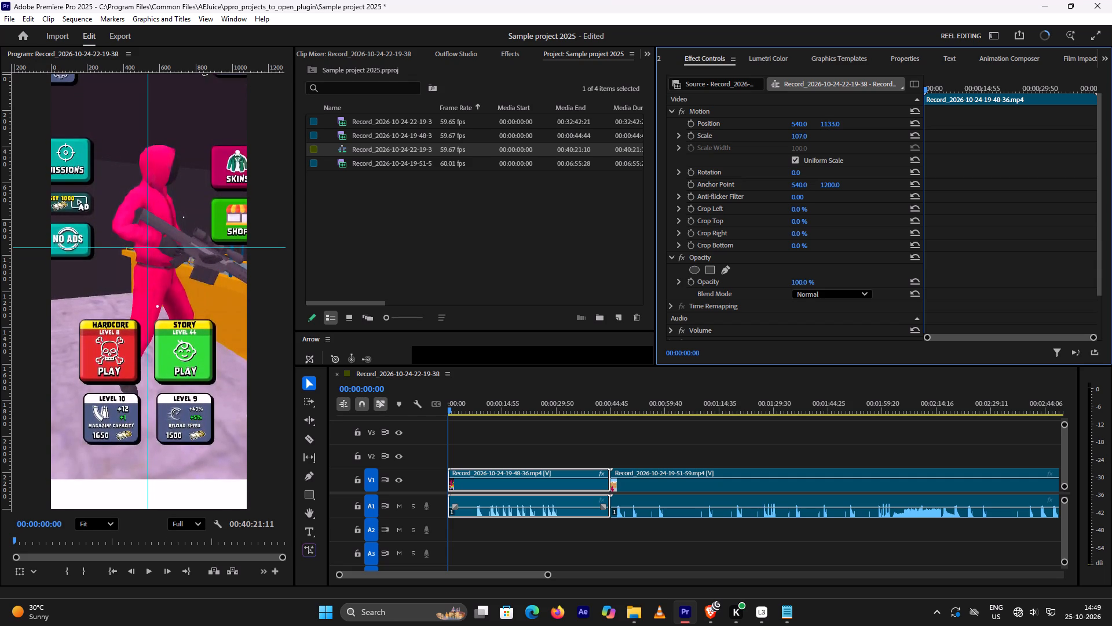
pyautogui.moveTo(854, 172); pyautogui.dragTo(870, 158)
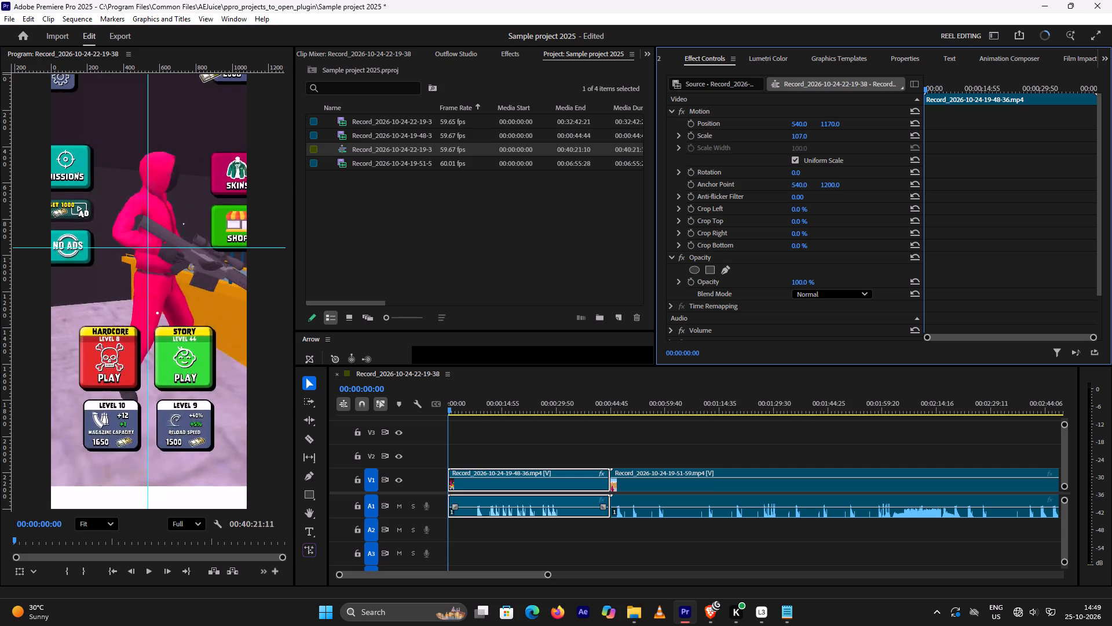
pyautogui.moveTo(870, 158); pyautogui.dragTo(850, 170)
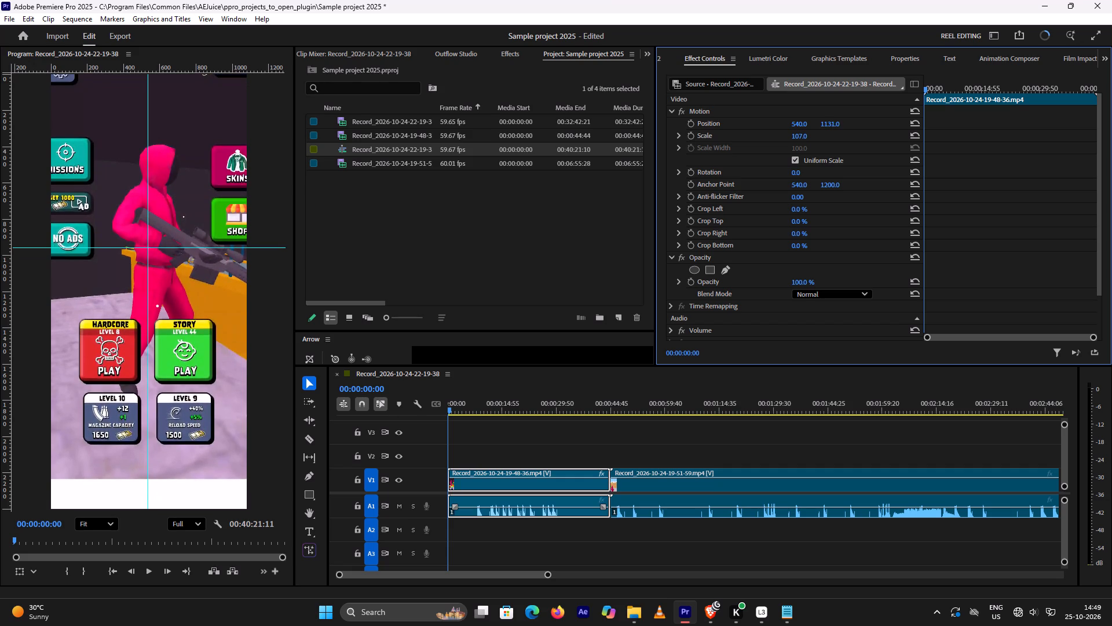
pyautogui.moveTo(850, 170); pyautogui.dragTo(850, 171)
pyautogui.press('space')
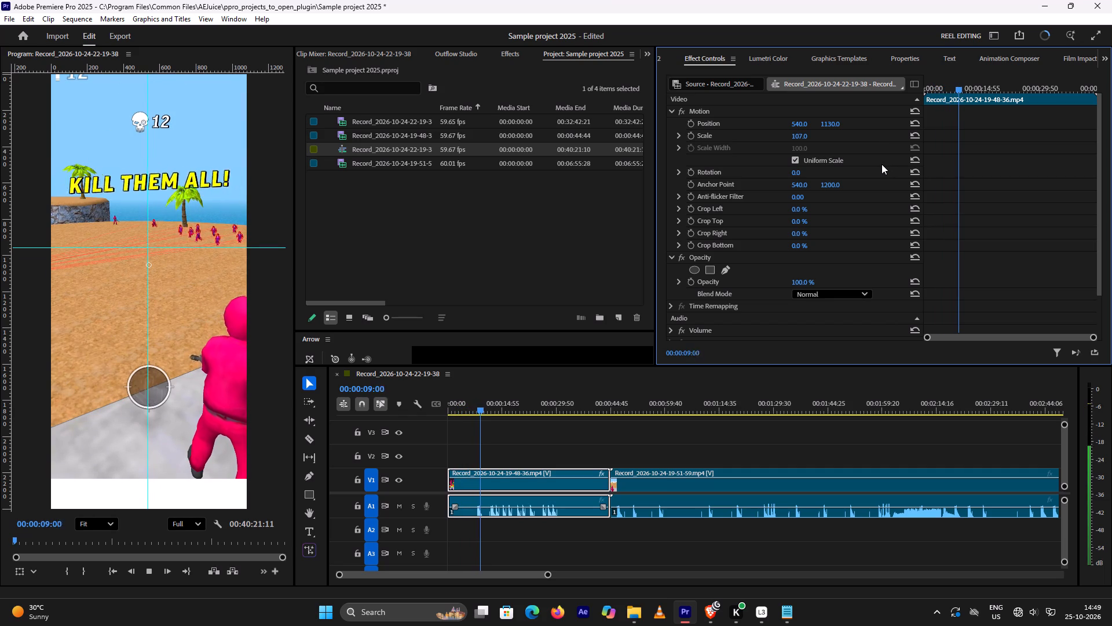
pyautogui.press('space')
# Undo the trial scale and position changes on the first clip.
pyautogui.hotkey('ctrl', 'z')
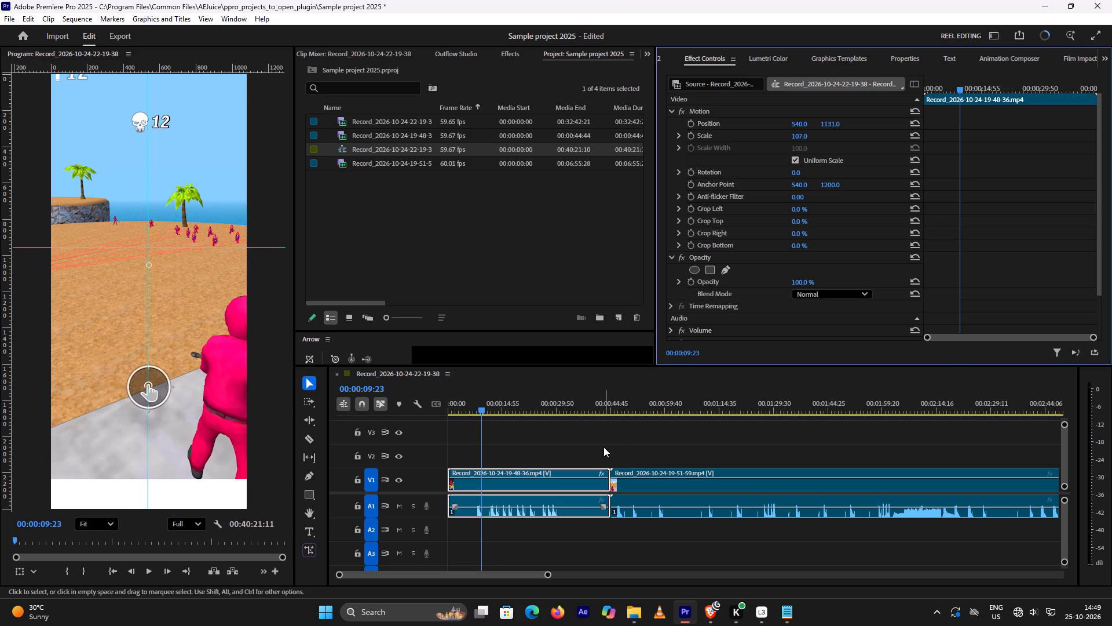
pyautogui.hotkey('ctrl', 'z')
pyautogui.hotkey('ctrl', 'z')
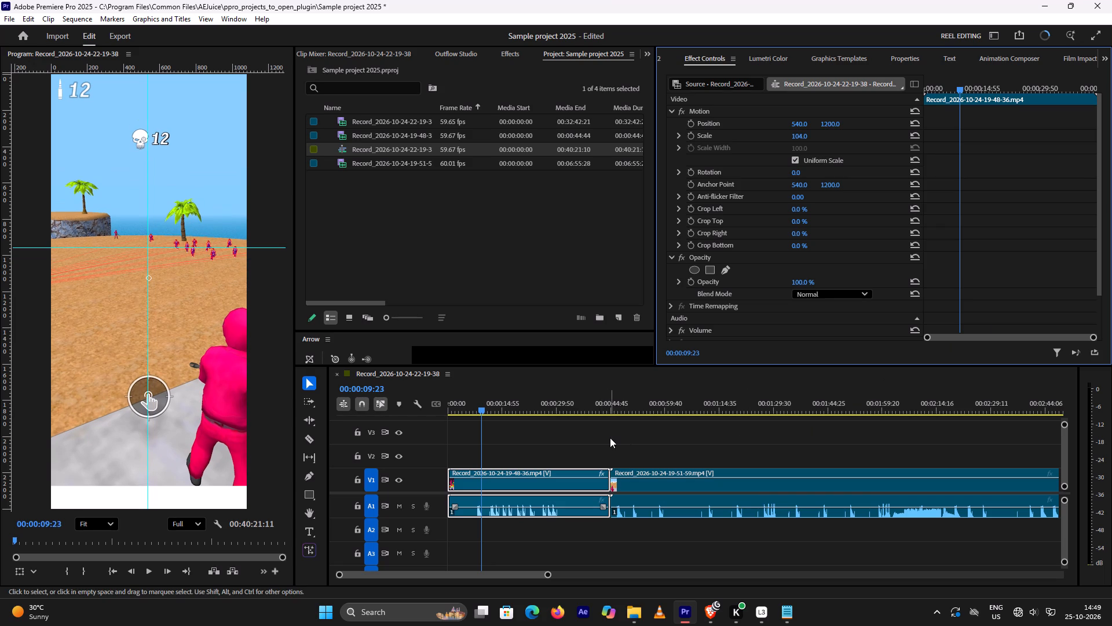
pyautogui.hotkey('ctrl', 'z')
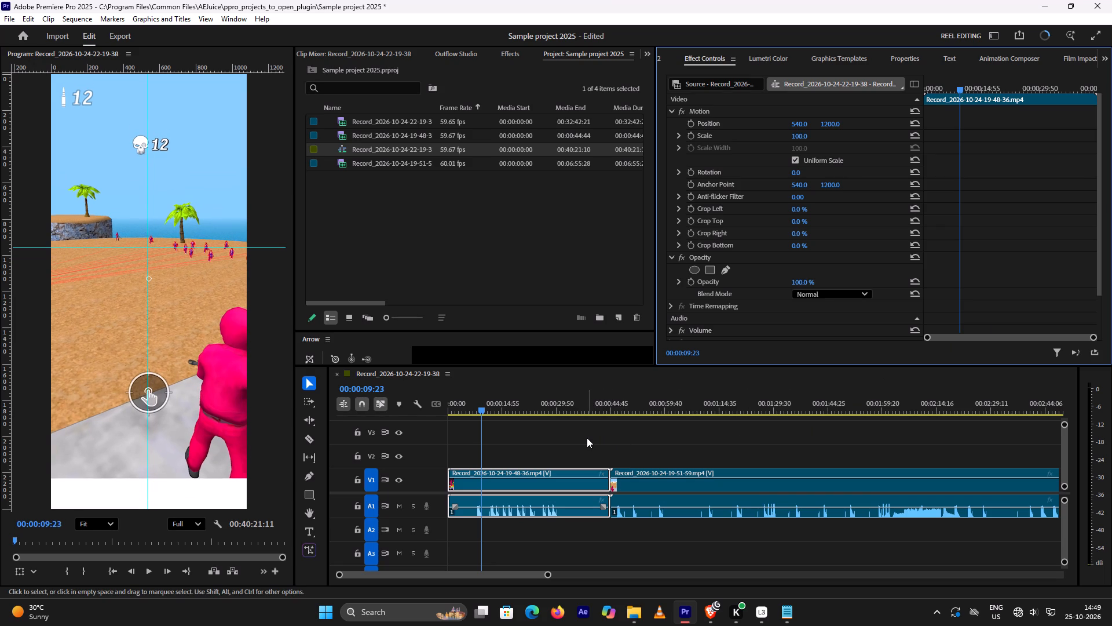
pyautogui.moveTo(479, 411); pyautogui.dragTo(382, 391)
pyautogui.press('space')
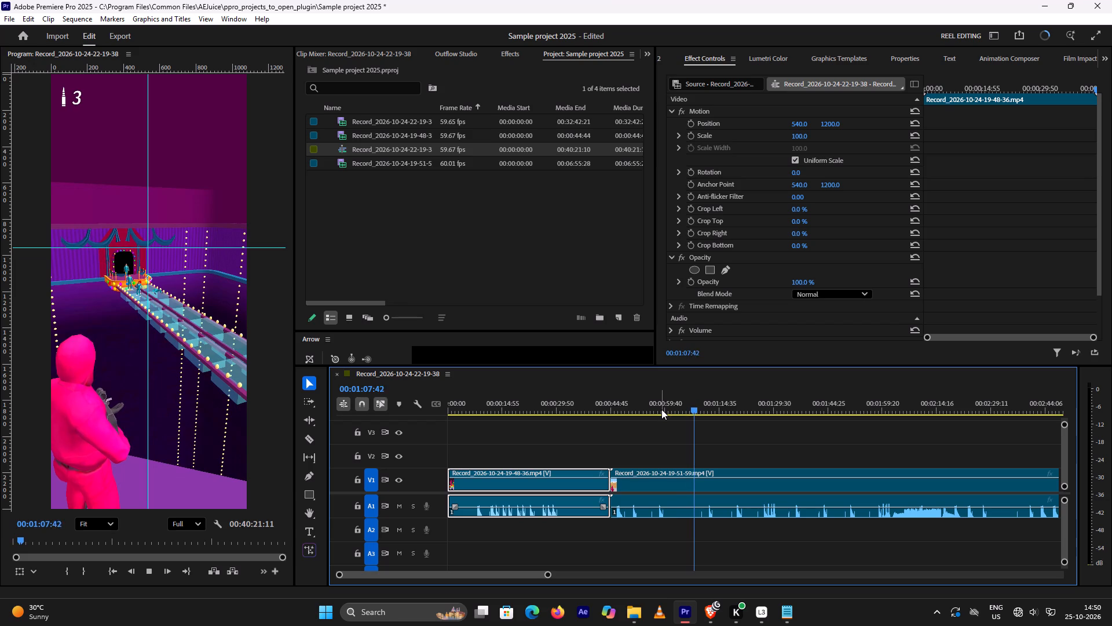
pyautogui.press('space')
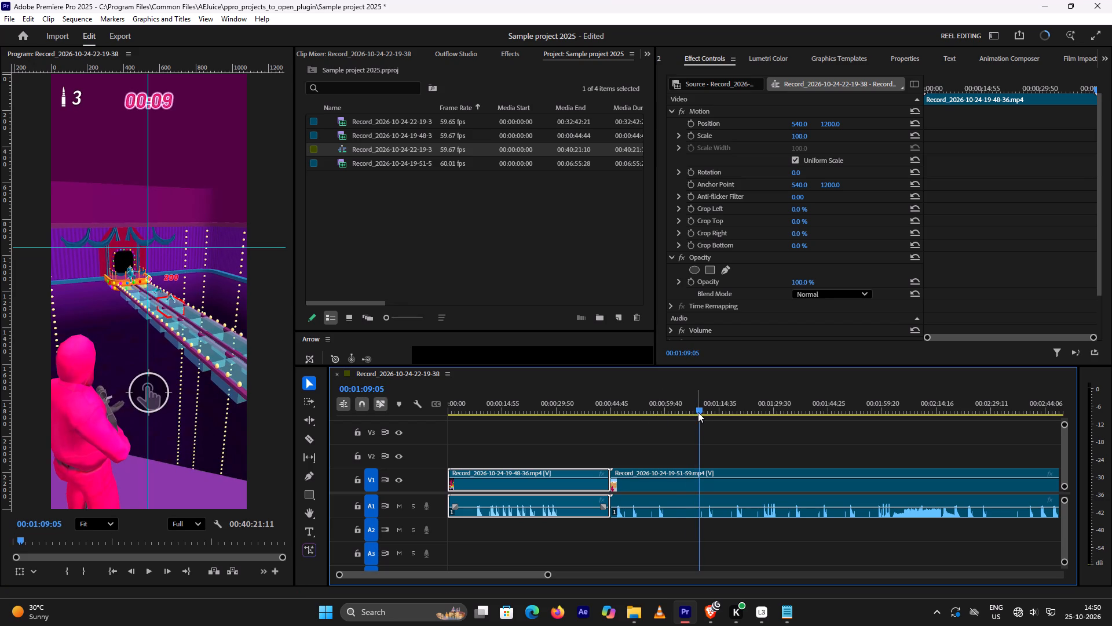
pyautogui.moveTo(698, 412); pyautogui.dragTo(632, 417)
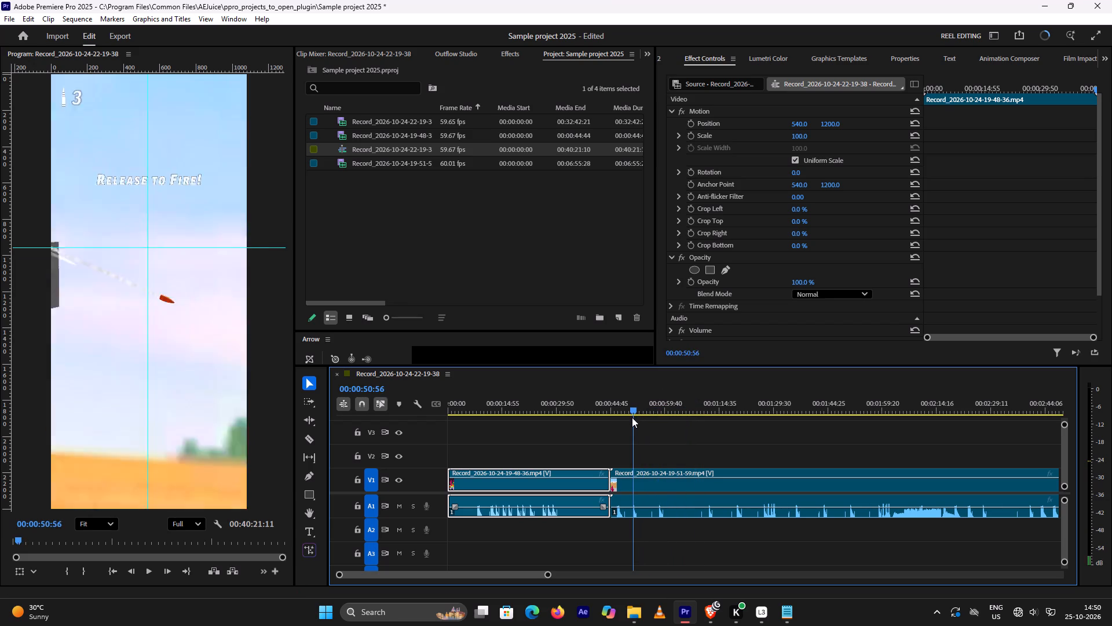
pyautogui.moveTo(632, 417); pyautogui.dragTo(619, 421)
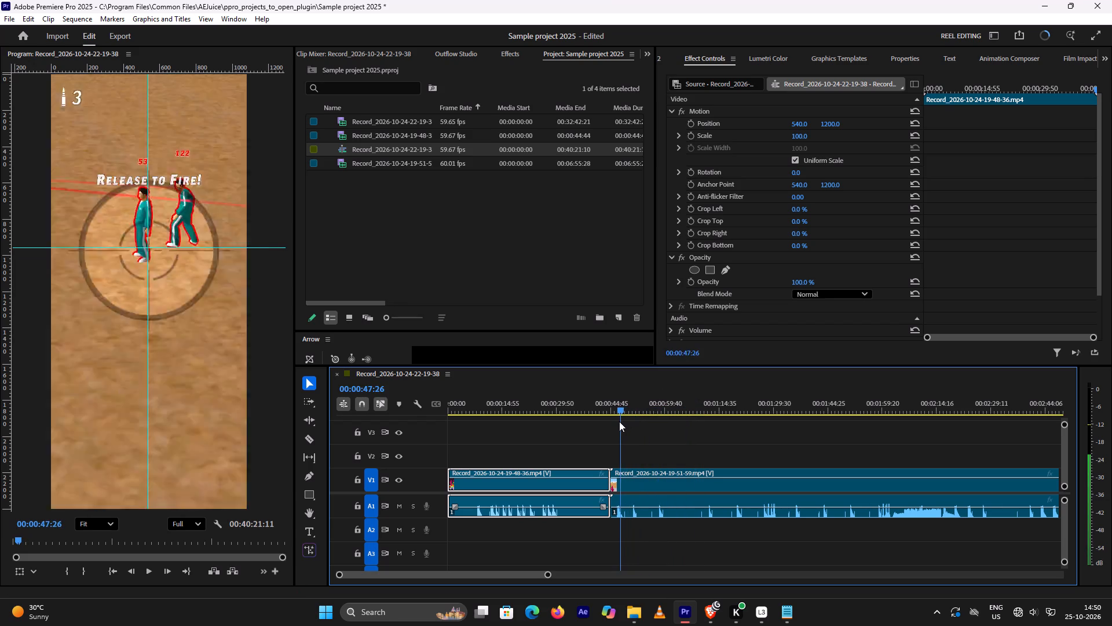
pyautogui.moveTo(619, 421); pyautogui.dragTo(612, 426)
pyautogui.press('space')
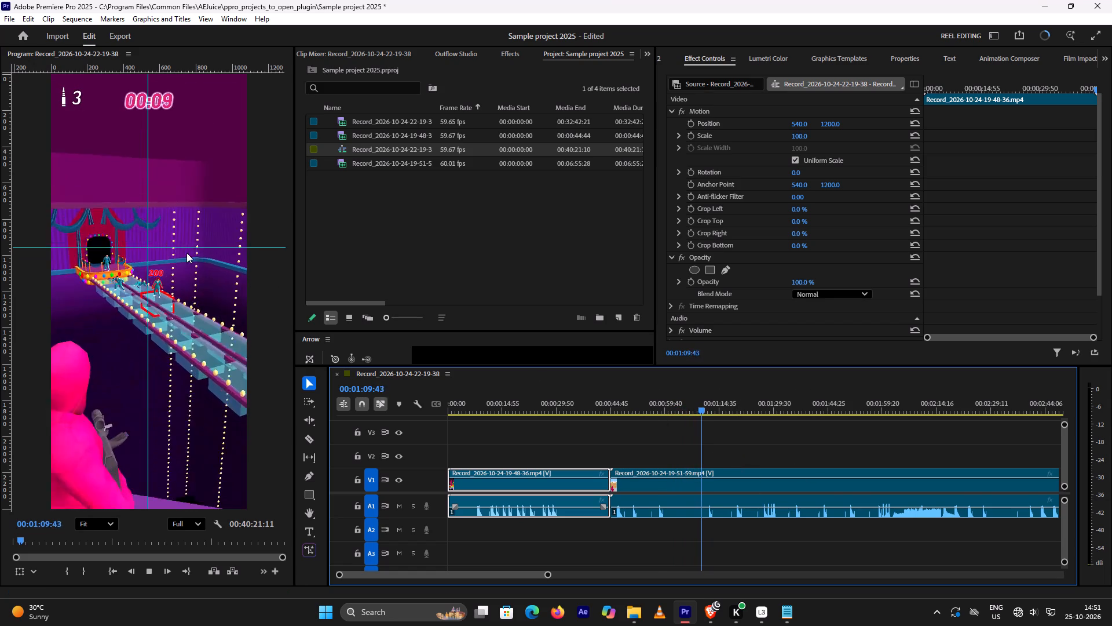
# Move the horizontal guide in the Program monitor down to about 1034.
pyautogui.moveTo(151, 248); pyautogui.dragTo(149, 260)
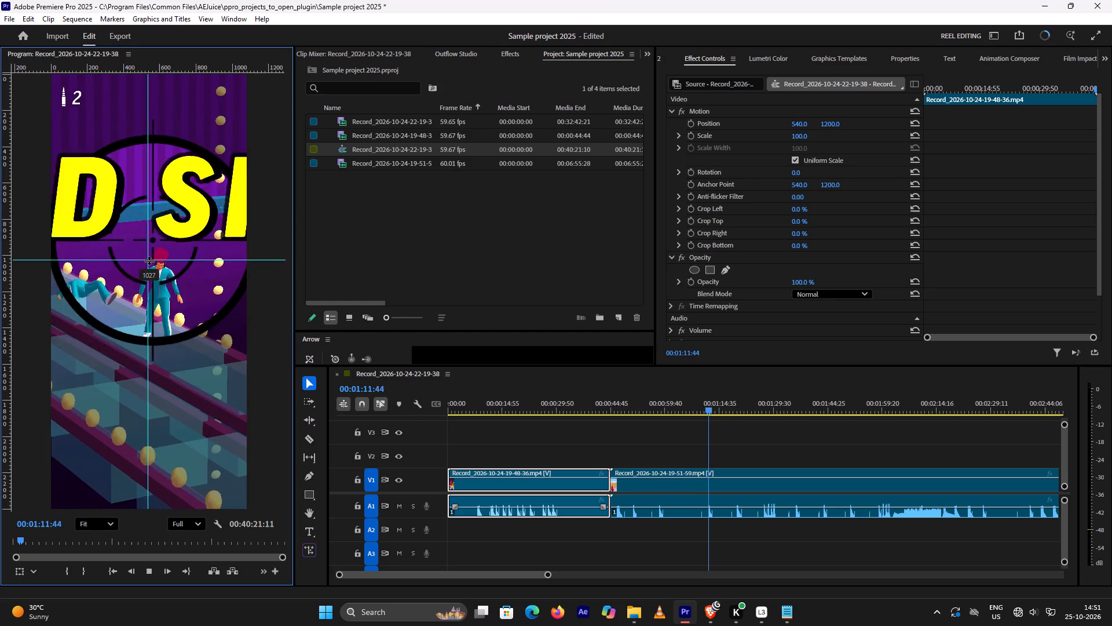
pyautogui.moveTo(149, 260); pyautogui.dragTo(150, 266)
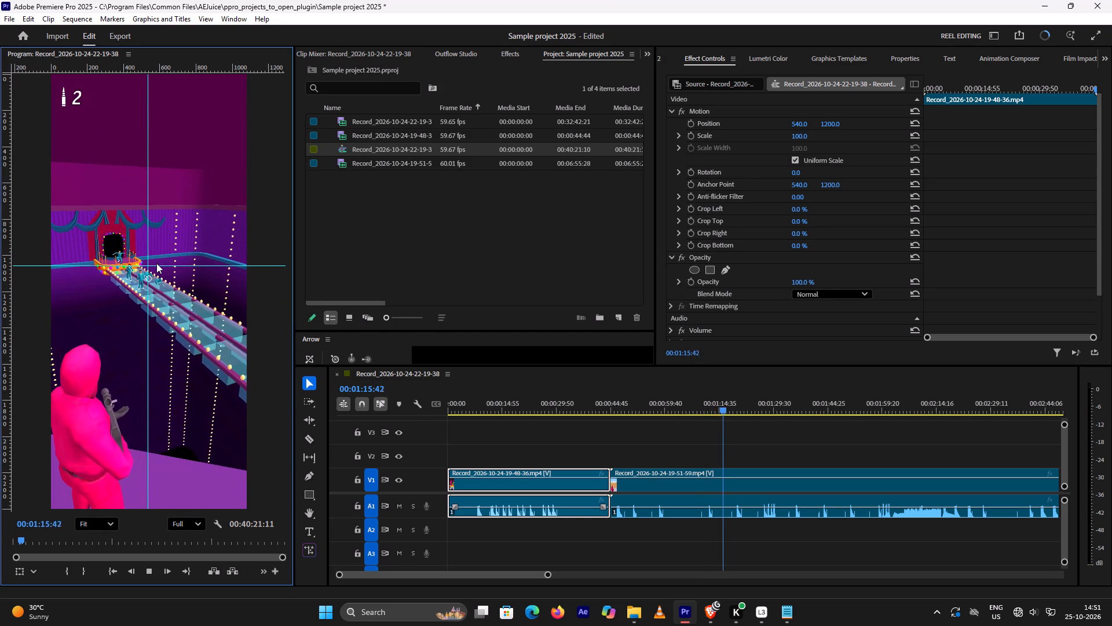
pyautogui.moveTo(170, 267); pyautogui.dragTo(174, 261)
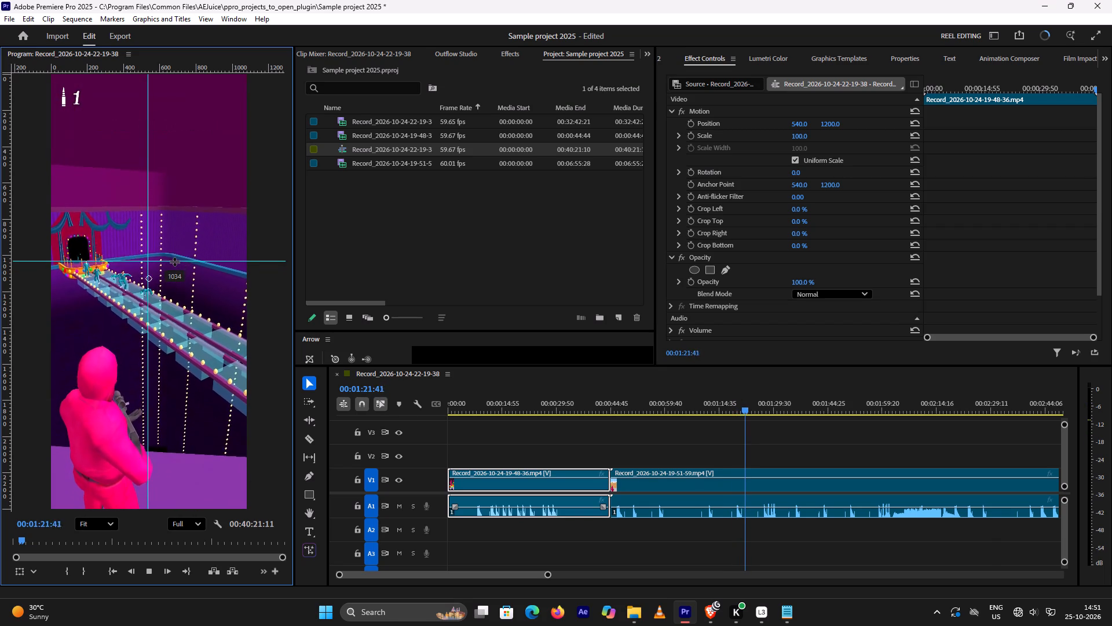
pyautogui.moveTo(174, 261); pyautogui.dragTo(175, 261)
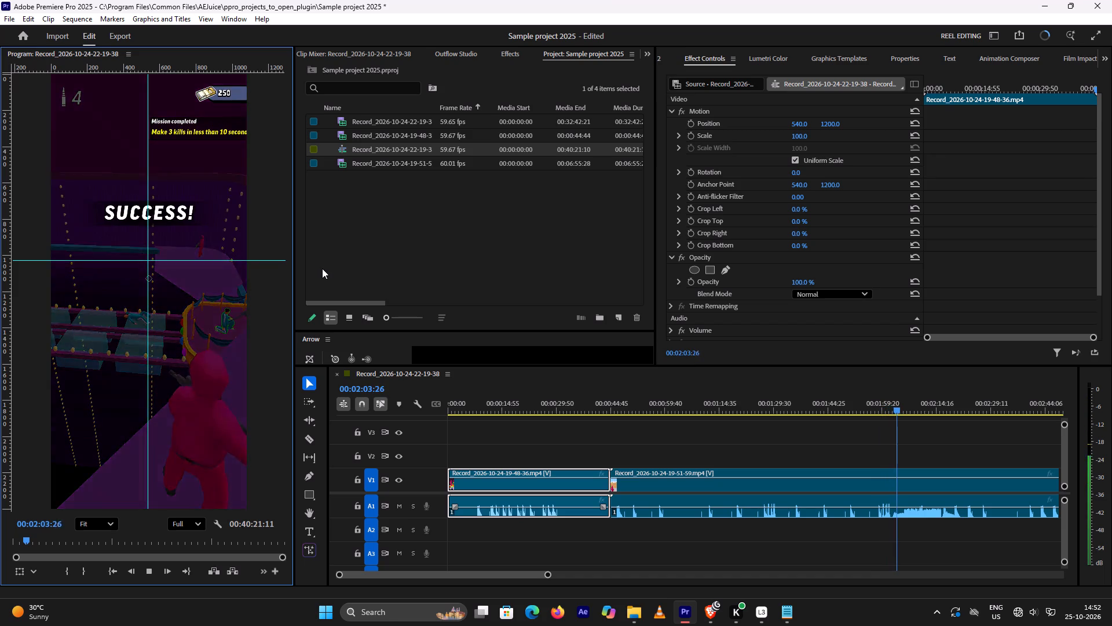
pyautogui.press('space')
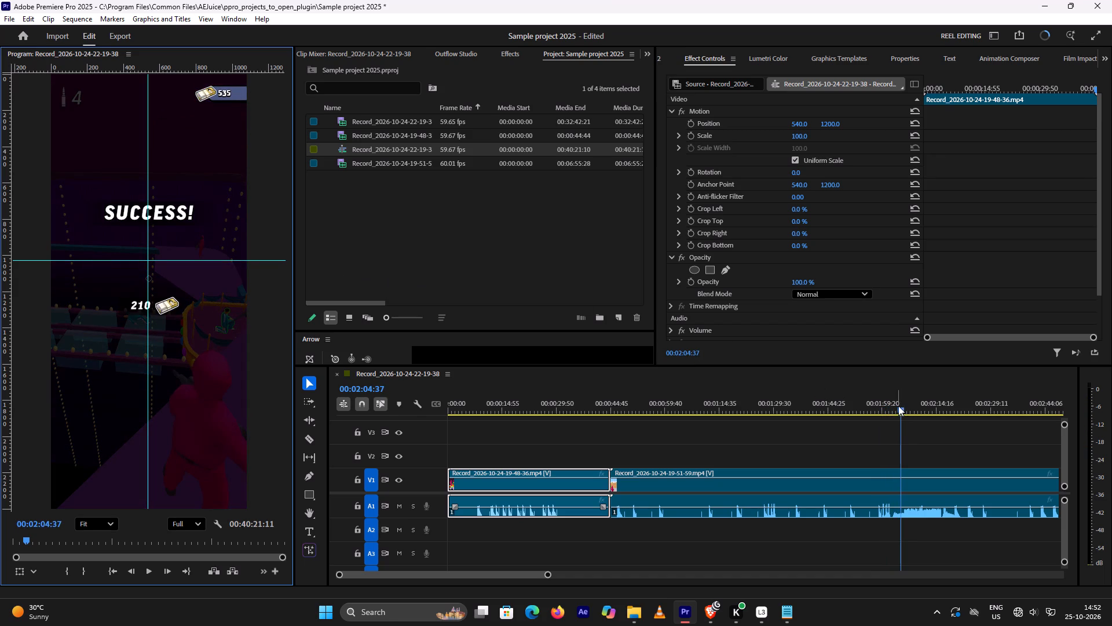
pyautogui.moveTo(898, 405); pyautogui.dragTo(725, 417)
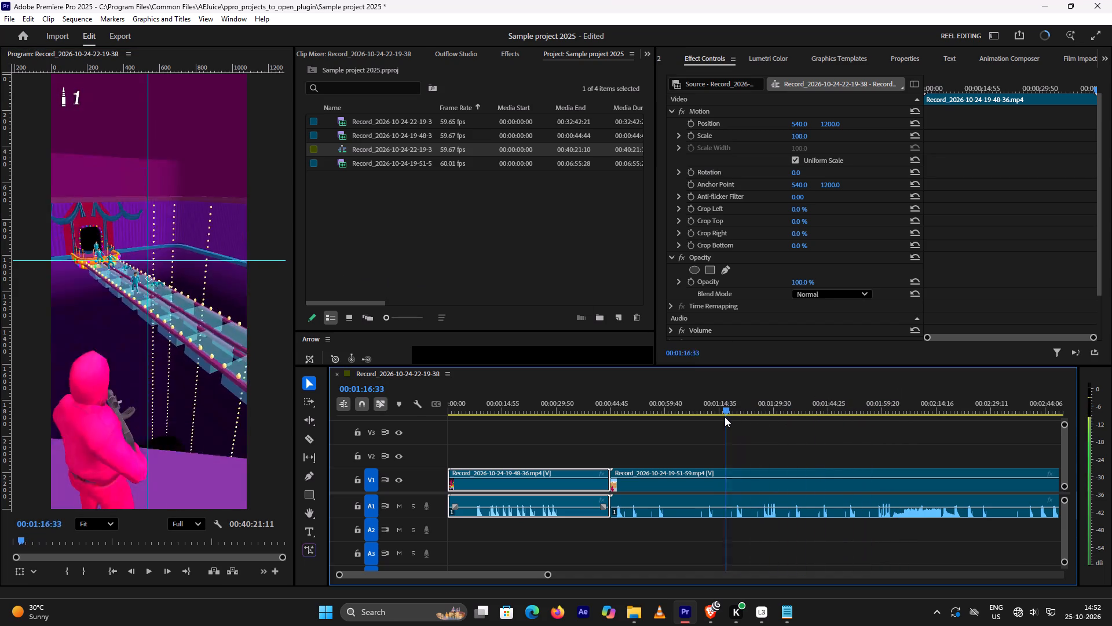
pyautogui.moveTo(725, 417); pyautogui.dragTo(659, 421)
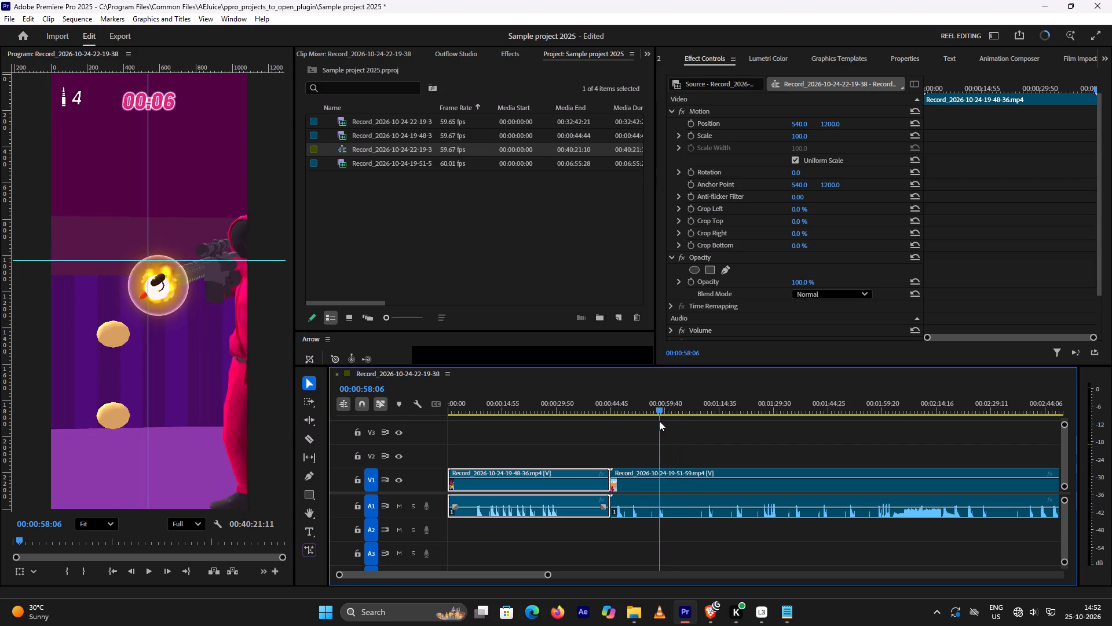
pyautogui.moveTo(659, 421); pyautogui.dragTo(630, 423)
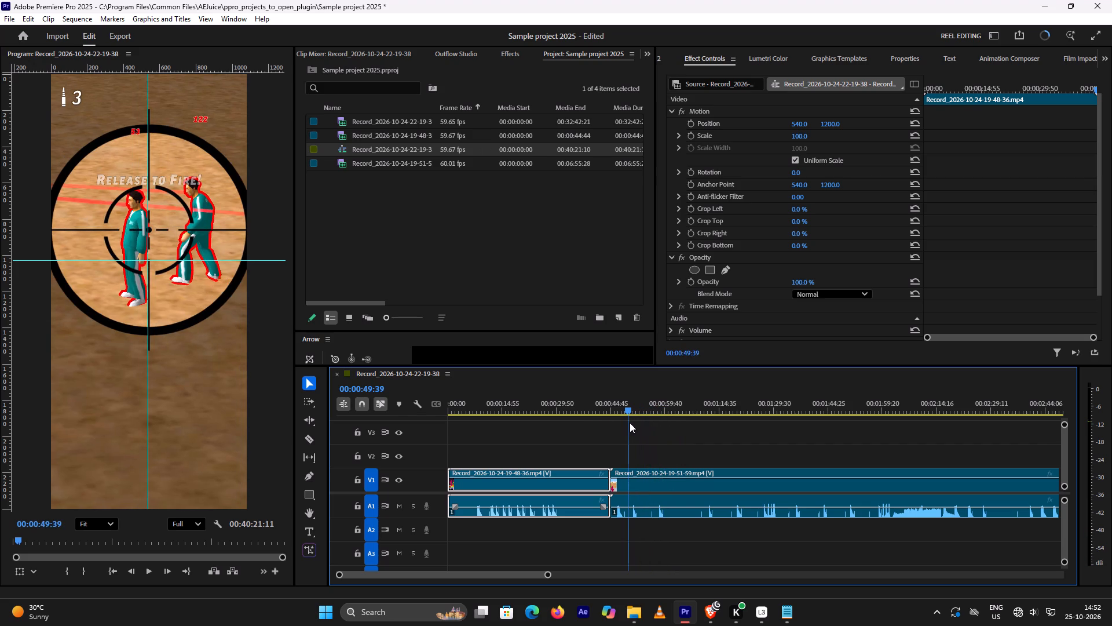
pyautogui.moveTo(630, 423); pyautogui.dragTo(628, 423)
pyautogui.press('space')
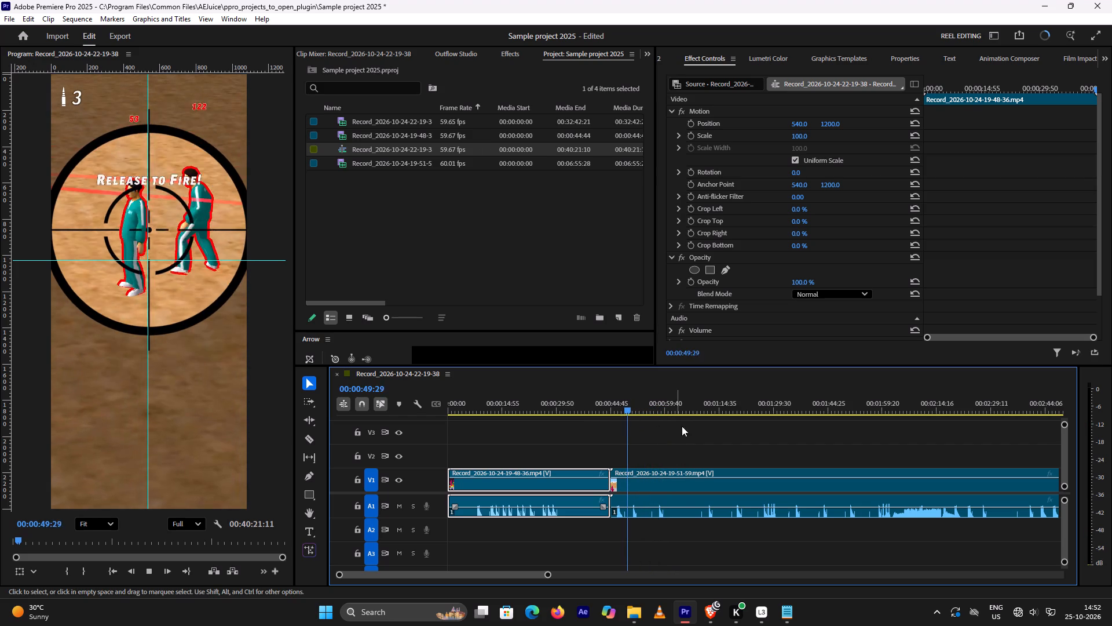
pyautogui.press('space')
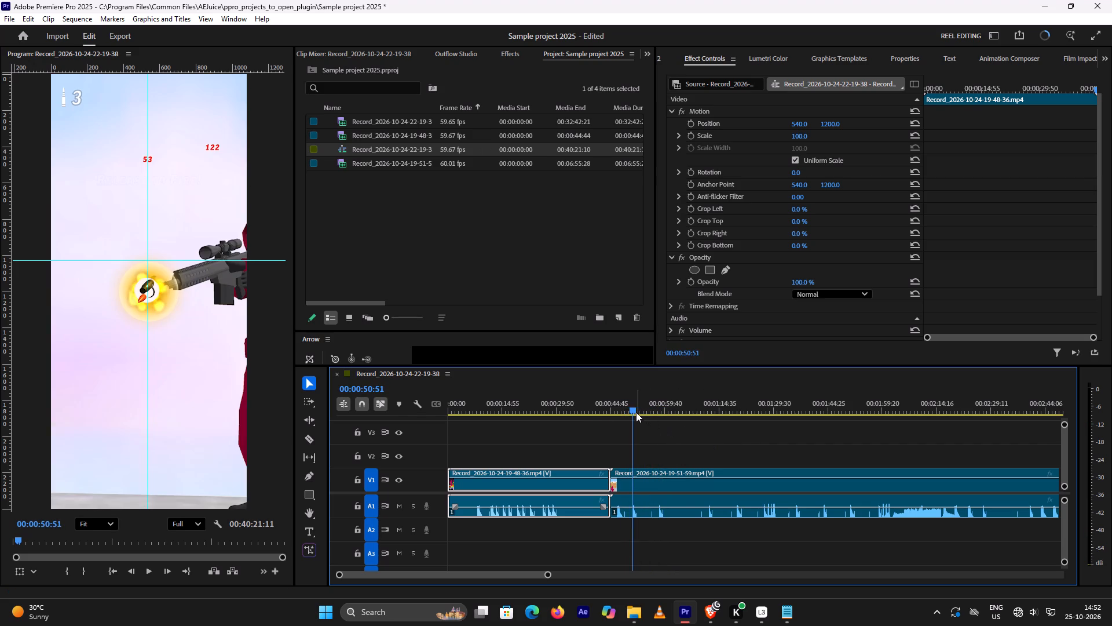
pyautogui.moveTo(633, 409); pyautogui.dragTo(615, 407)
pyautogui.press('space')
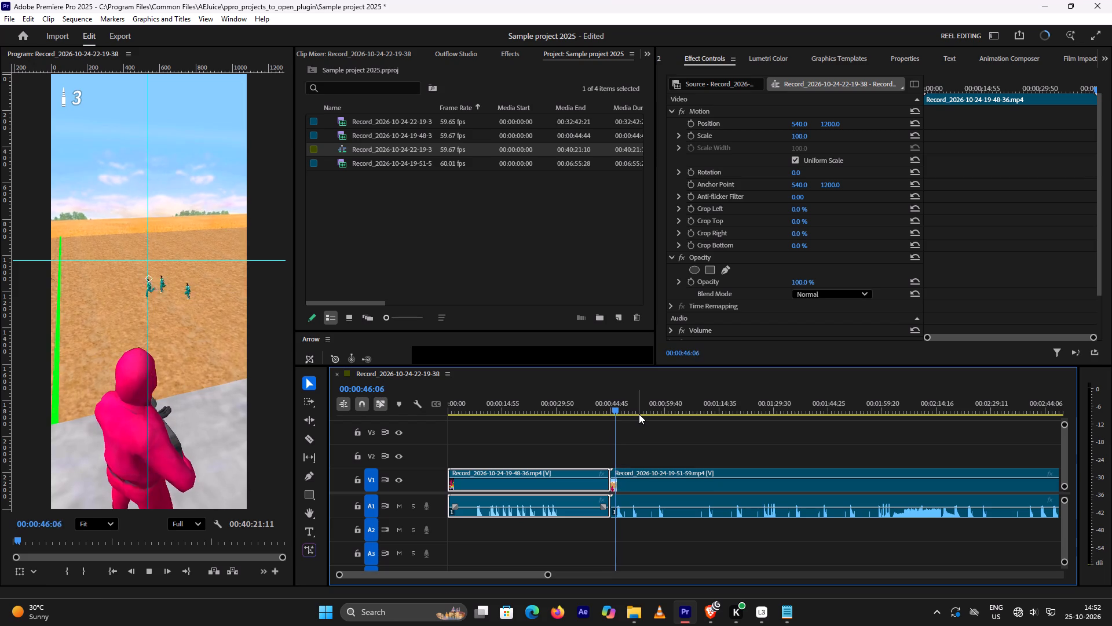
pyautogui.press('space')
pyautogui.moveTo(620, 406); pyautogui.dragTo(612, 409)
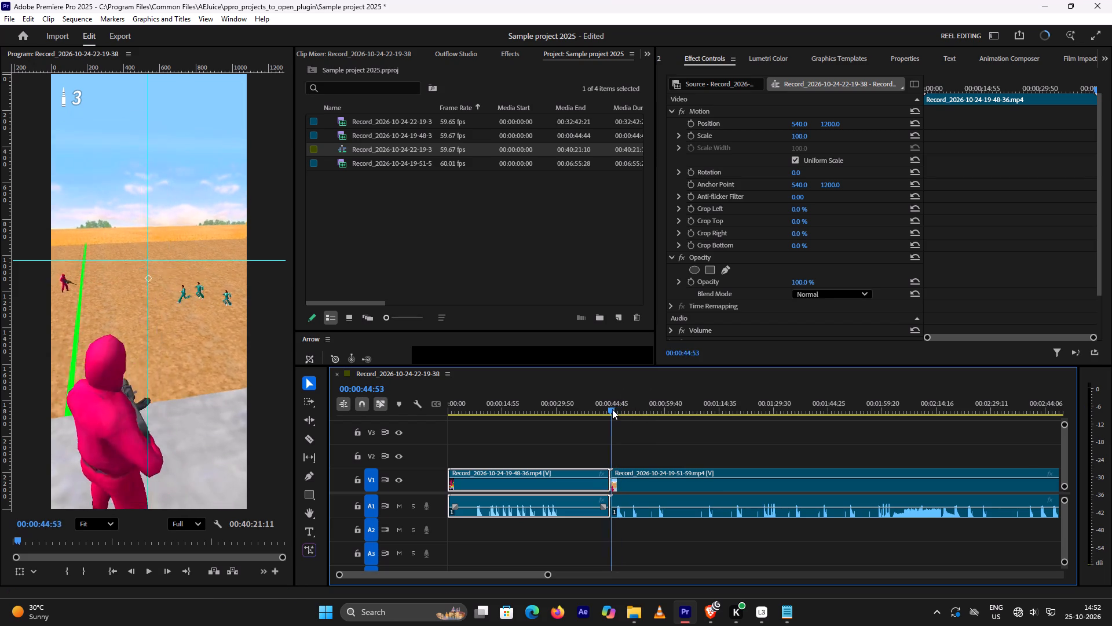
pyautogui.moveTo(612, 409); pyautogui.dragTo(611, 411)
pyautogui.press('space')
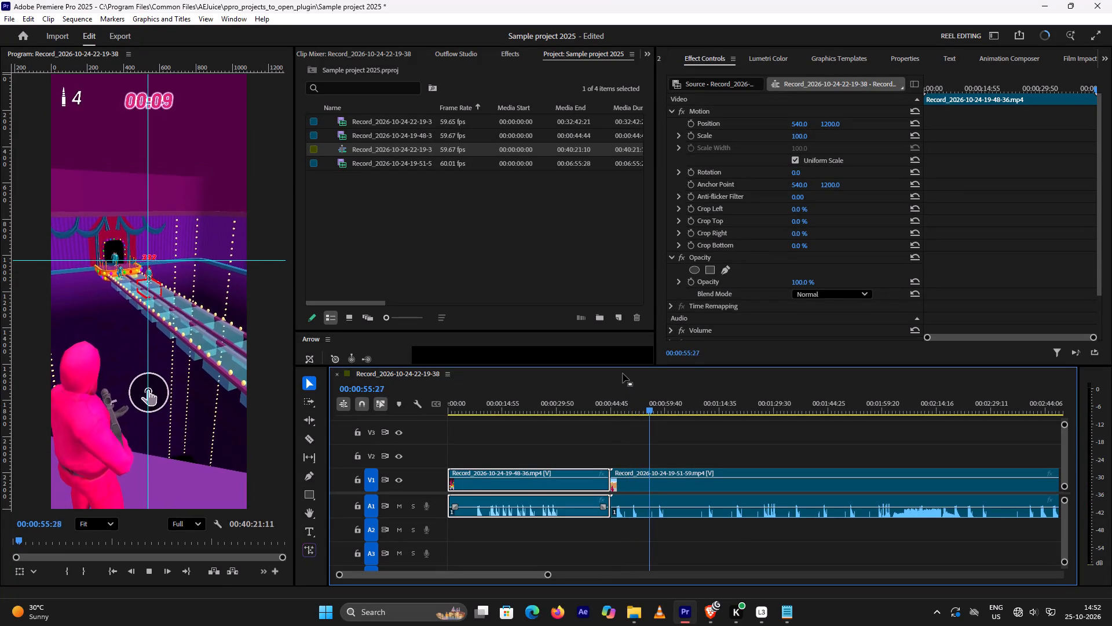
pyautogui.press('space')
pyautogui.moveTo(652, 409); pyautogui.dragTo(633, 407)
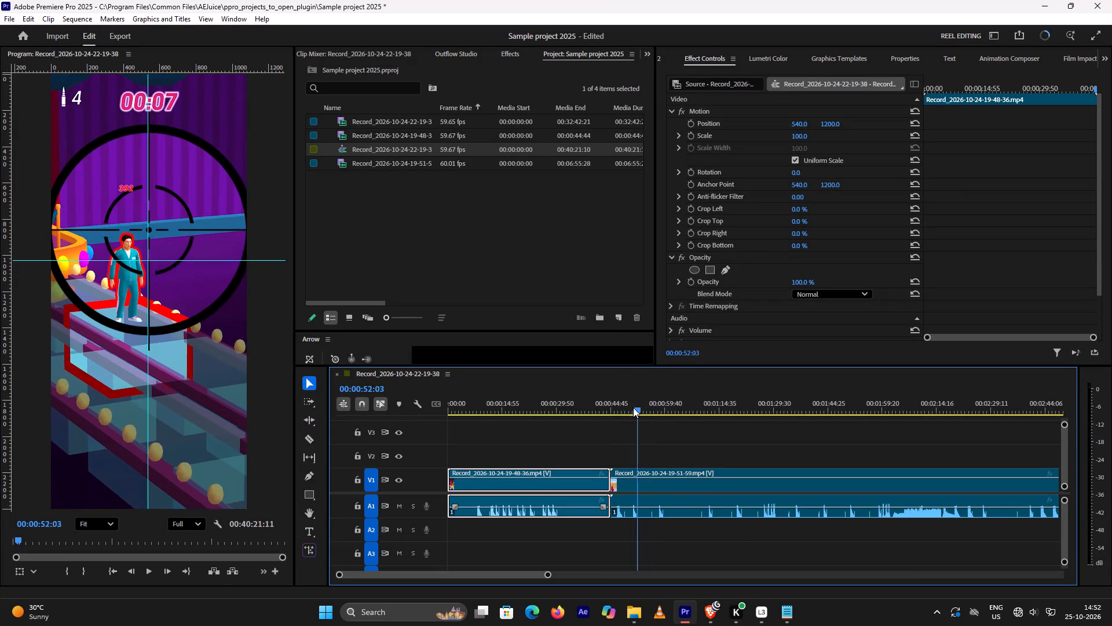
pyautogui.moveTo(633, 407); pyautogui.dragTo(610, 411)
pyautogui.press('space')
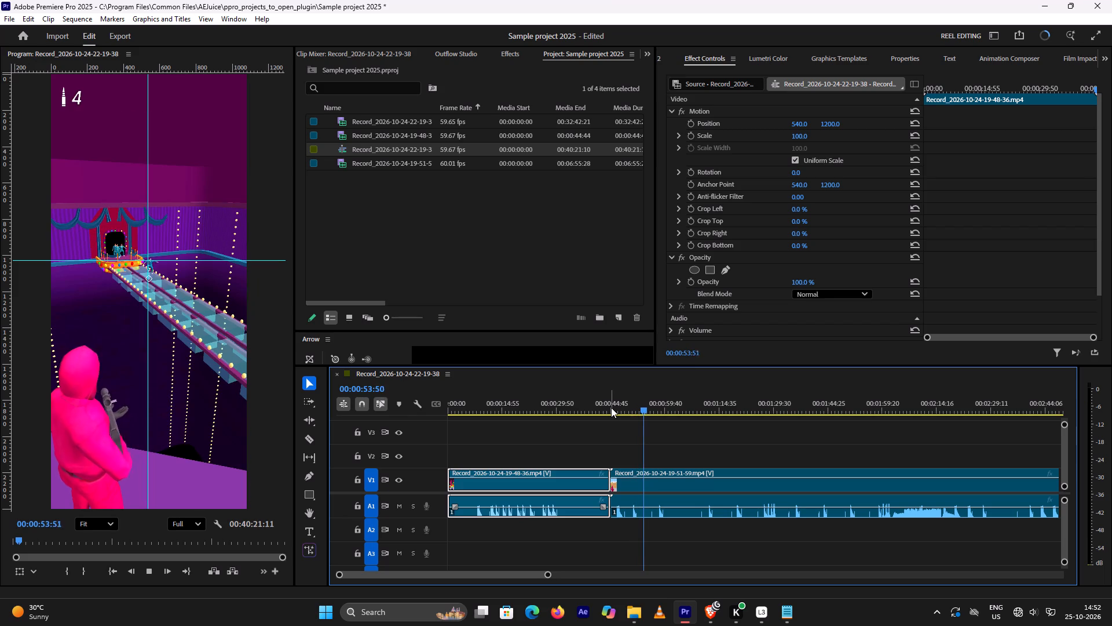
pyautogui.press('space')
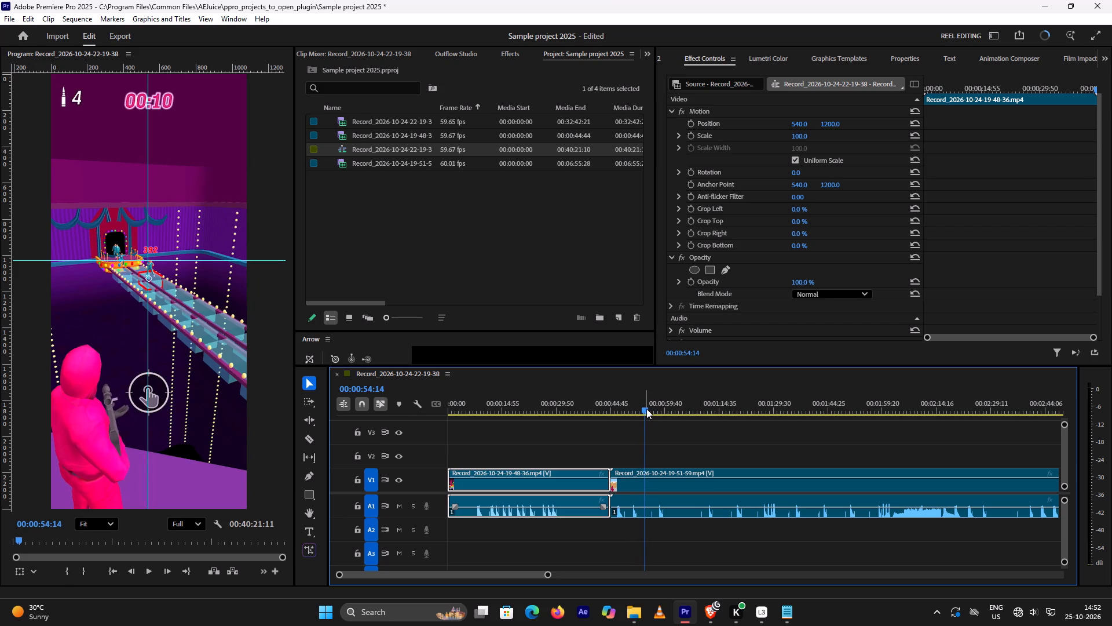
pyautogui.moveTo(646, 409); pyautogui.dragTo(642, 414)
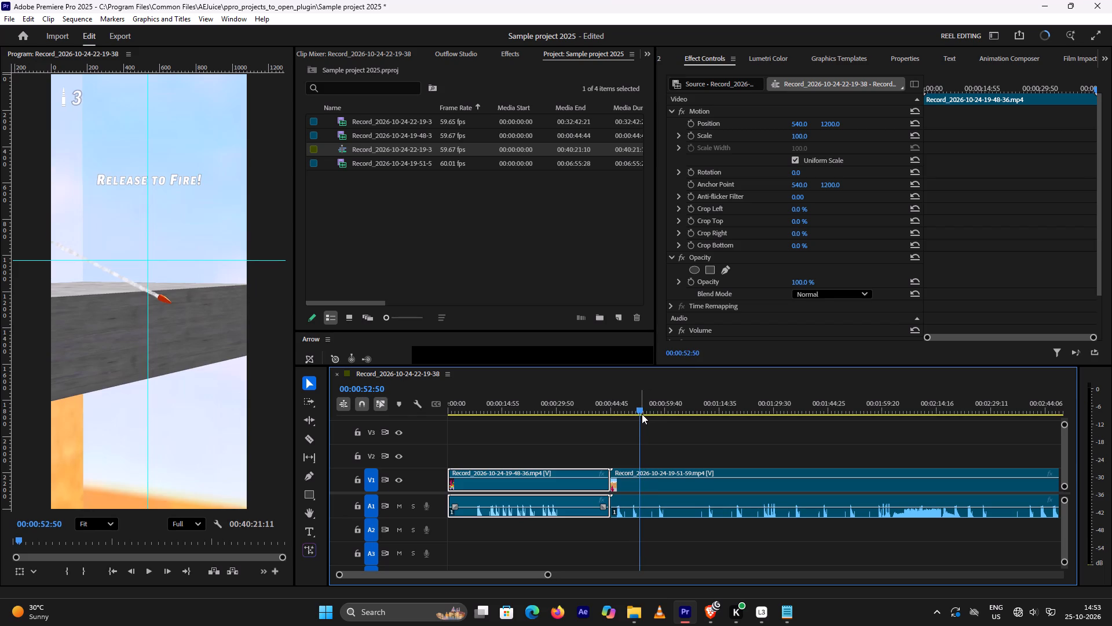
pyautogui.press('Right')
pyautogui.press('Right')
pyautogui.press('Right')
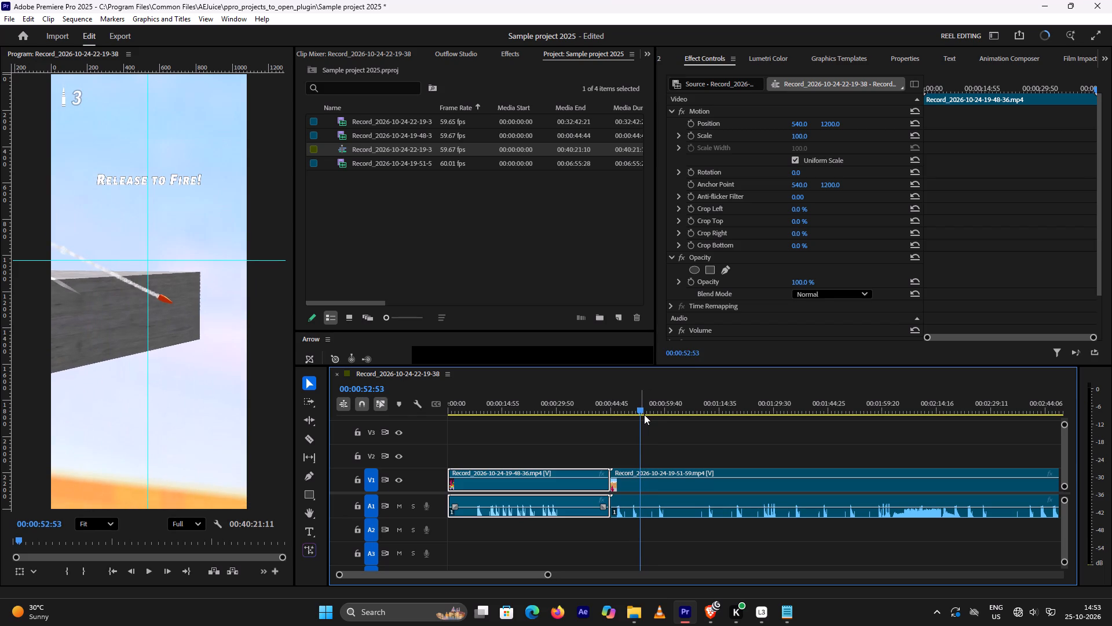
pyautogui.press('Right')
pyautogui.press('Right')
pyautogui.press('Right')
pyautogui.press('Right')
pyautogui.press('Right')
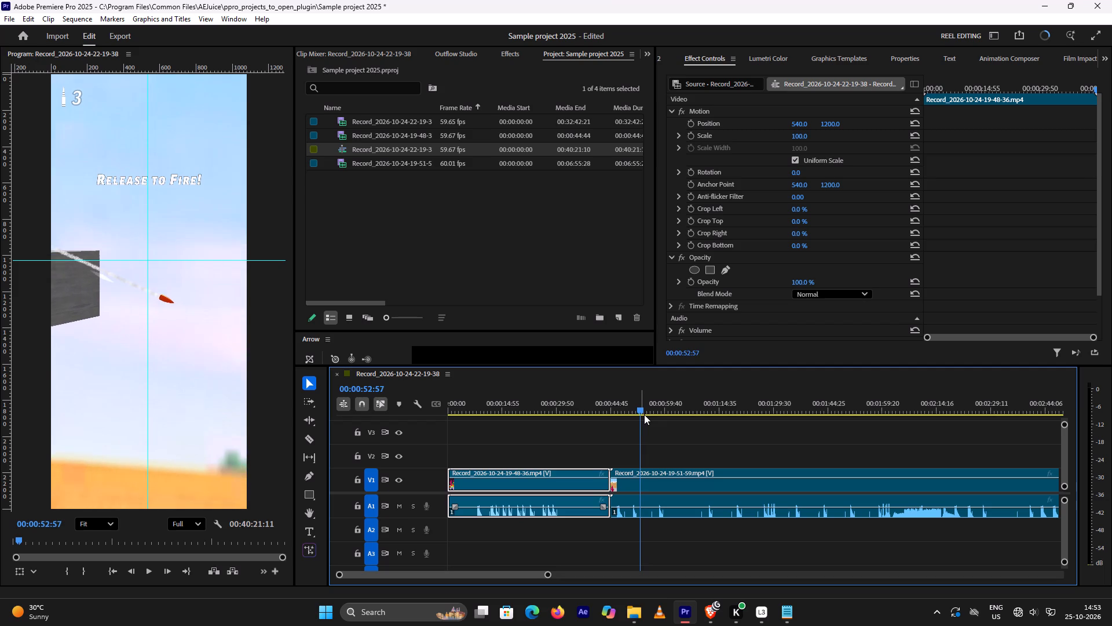
pyautogui.press('Right')
pyautogui.press('Right')
pyautogui.press('Right')
pyautogui.press('Right')
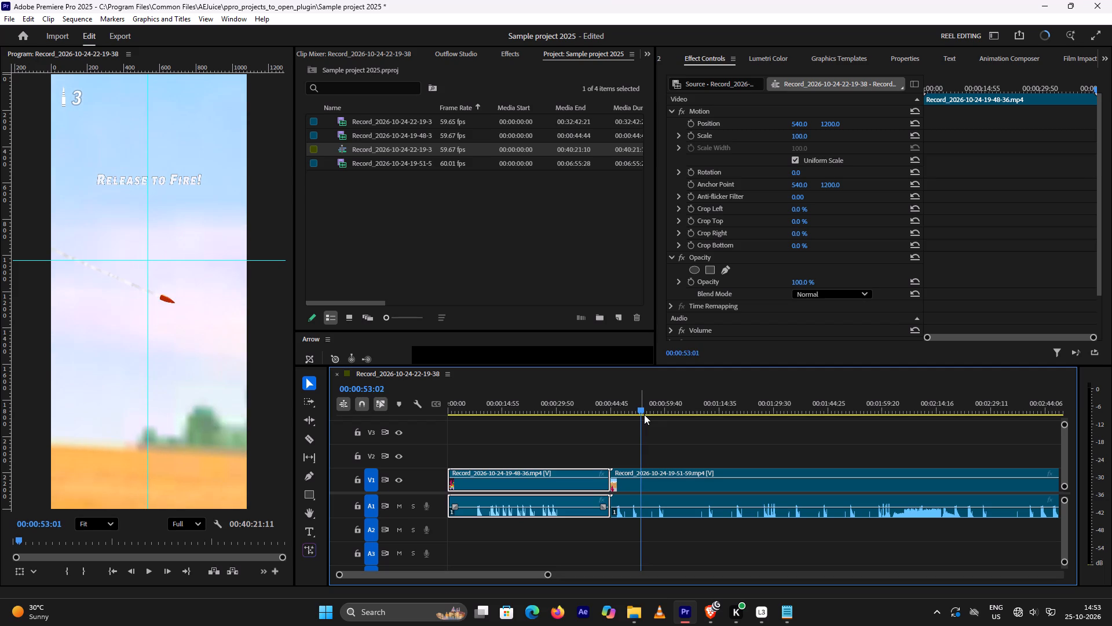
pyautogui.press('Right')
pyautogui.press('Right')
pyautogui.press('Right')
pyautogui.press('Right')
pyautogui.press('Right')
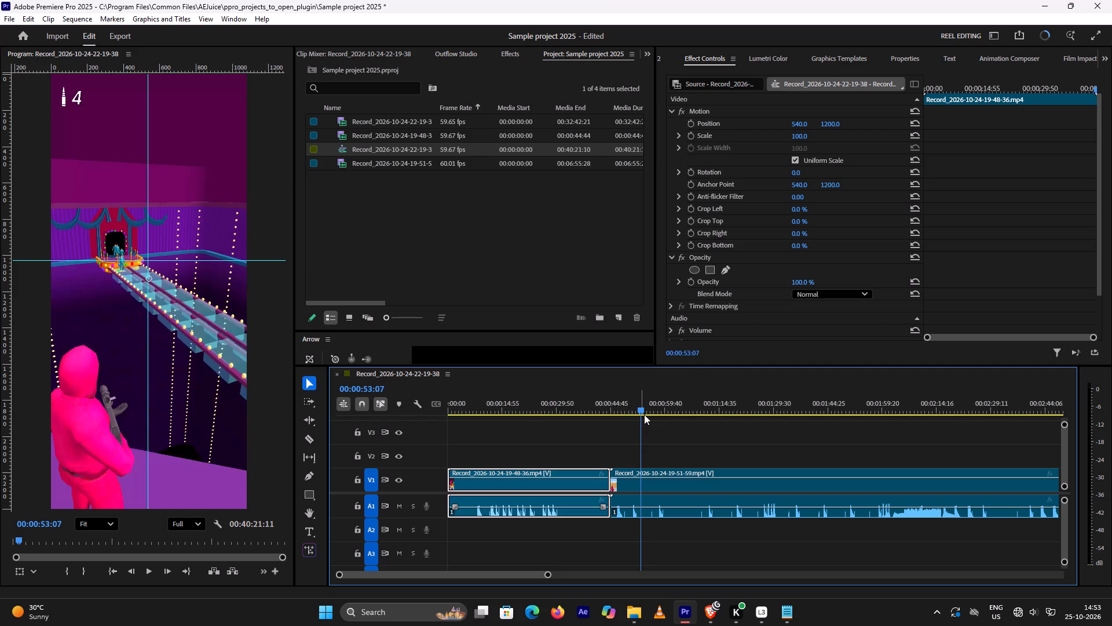
pyautogui.click(616, 501)
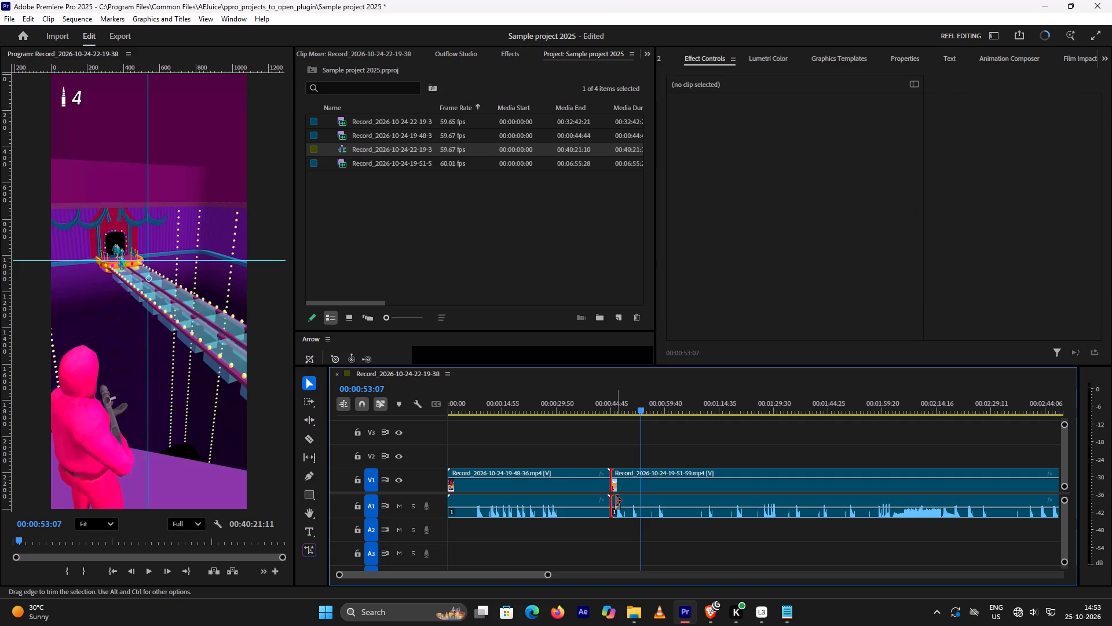
pyautogui.moveTo(614, 500); pyautogui.dragTo(634, 496)
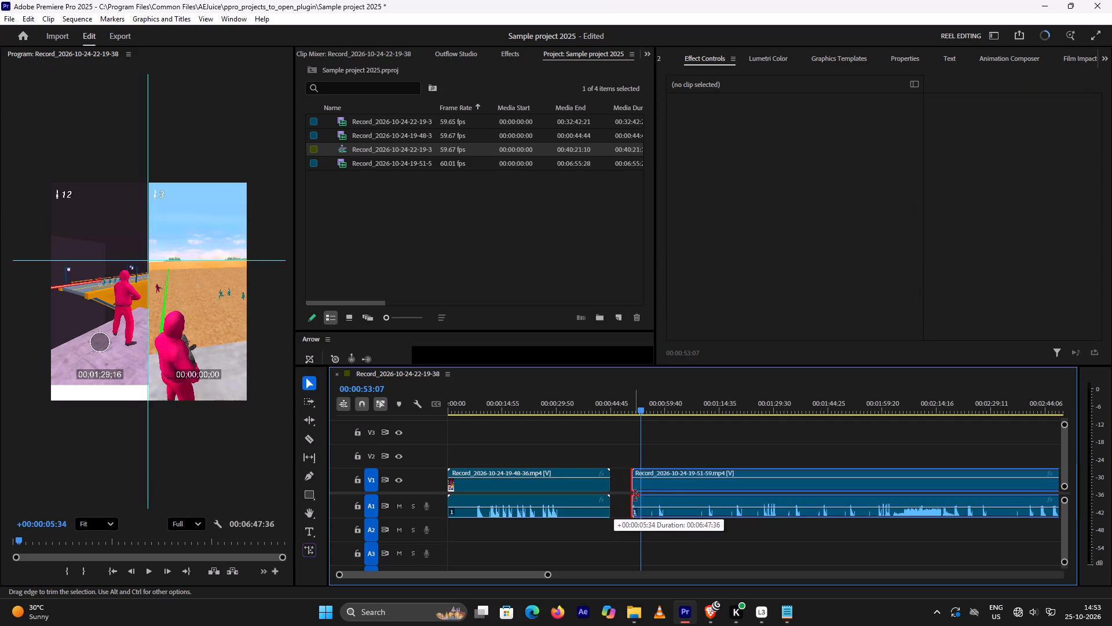
pyautogui.moveTo(634, 496); pyautogui.dragTo(641, 495)
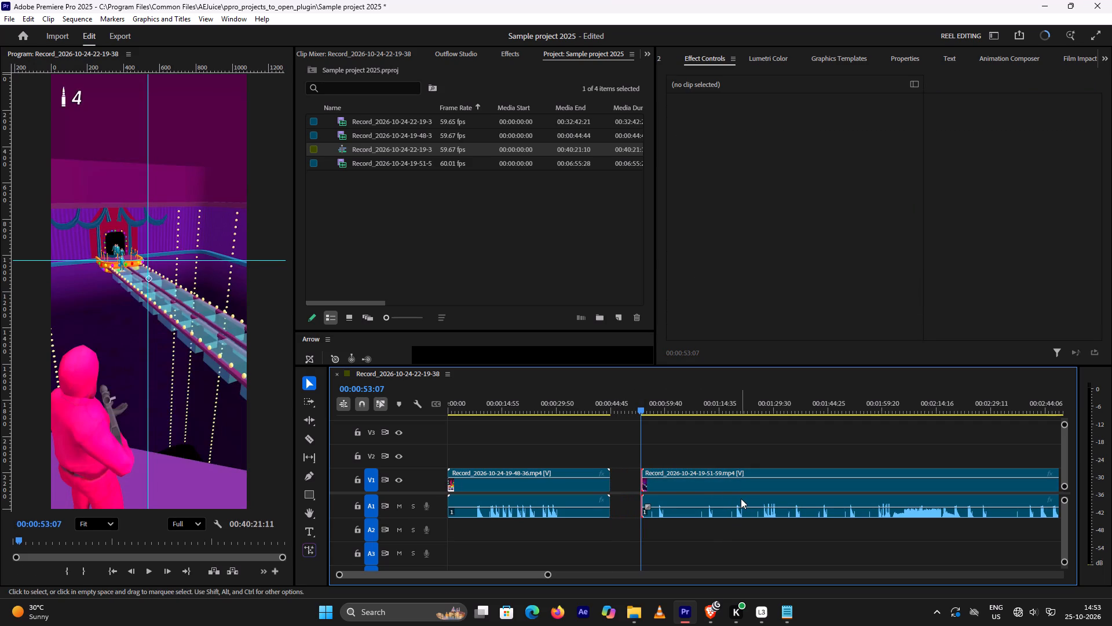
# Play the trimmed second clip's opening, replay the first clip from about 00:11, and play the second clip again from its new start.
pyautogui.press('space')
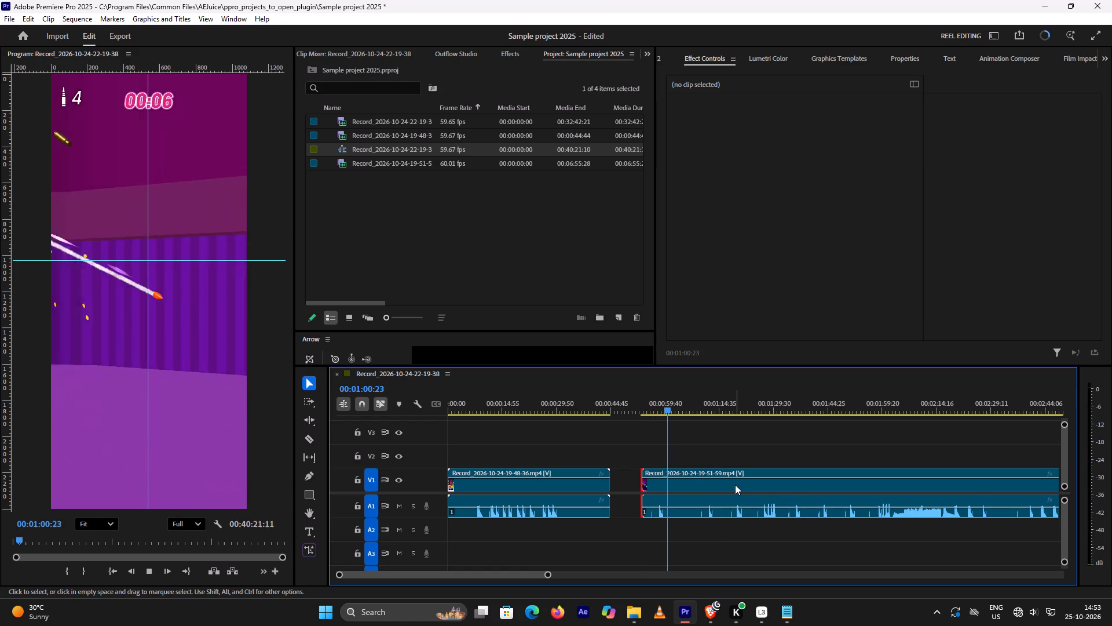
pyautogui.press('space')
pyautogui.click(578, 399)
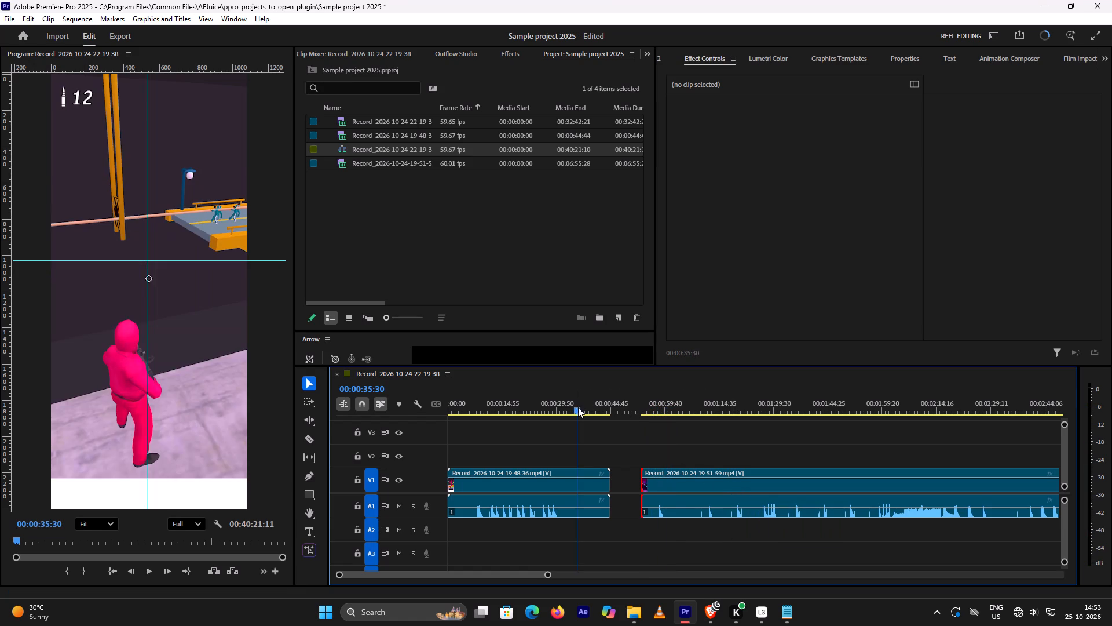
pyautogui.moveTo(577, 407); pyautogui.dragTo(489, 401)
pyautogui.press('space')
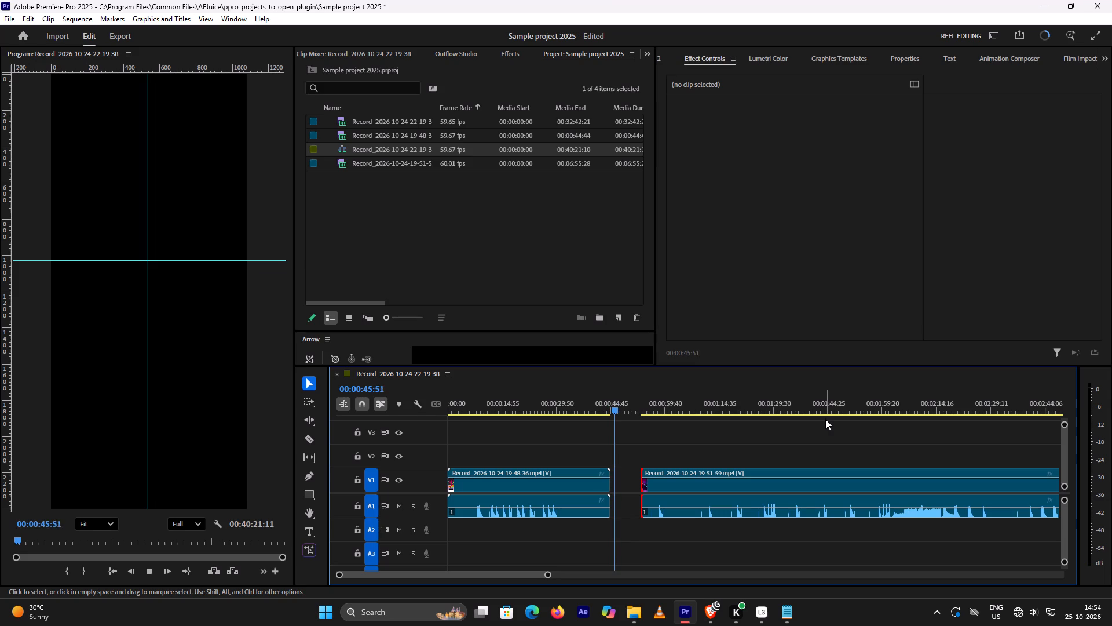
pyautogui.press('space')
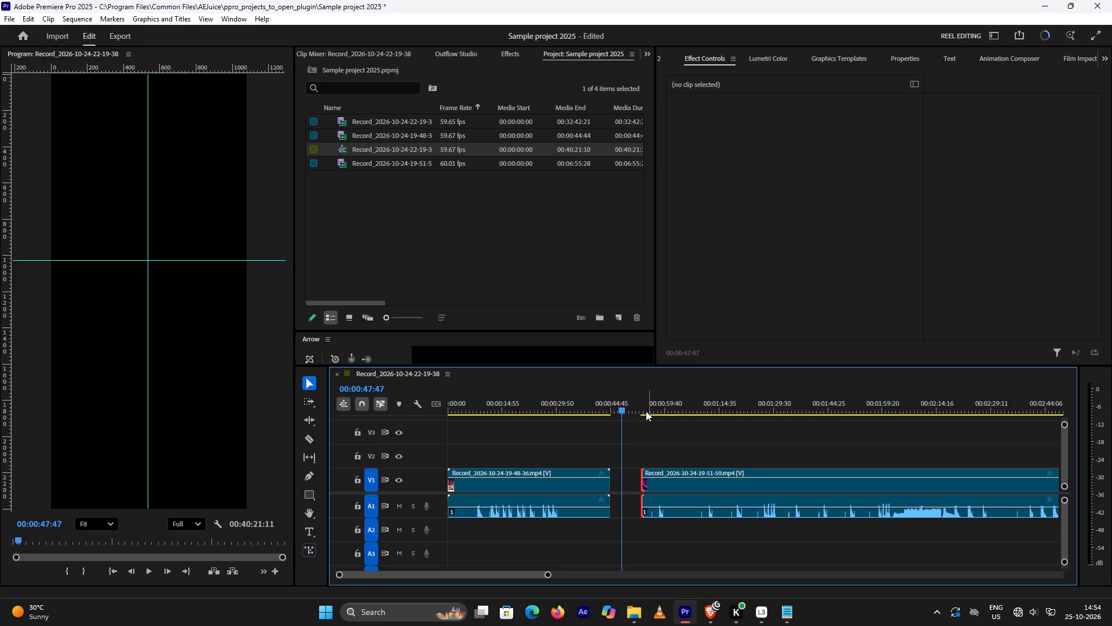
pyautogui.click(641, 409)
pyautogui.press('space')
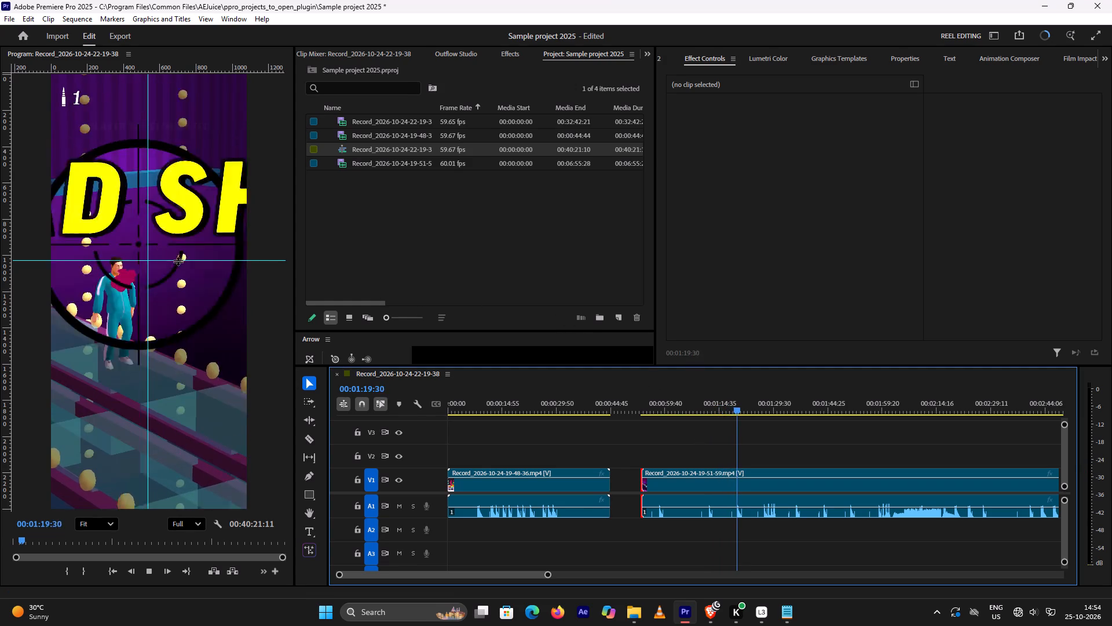
# Move the horizontal guide in the Program monitor down to about 1090.
pyautogui.moveTo(178, 261); pyautogui.dragTo(180, 272)
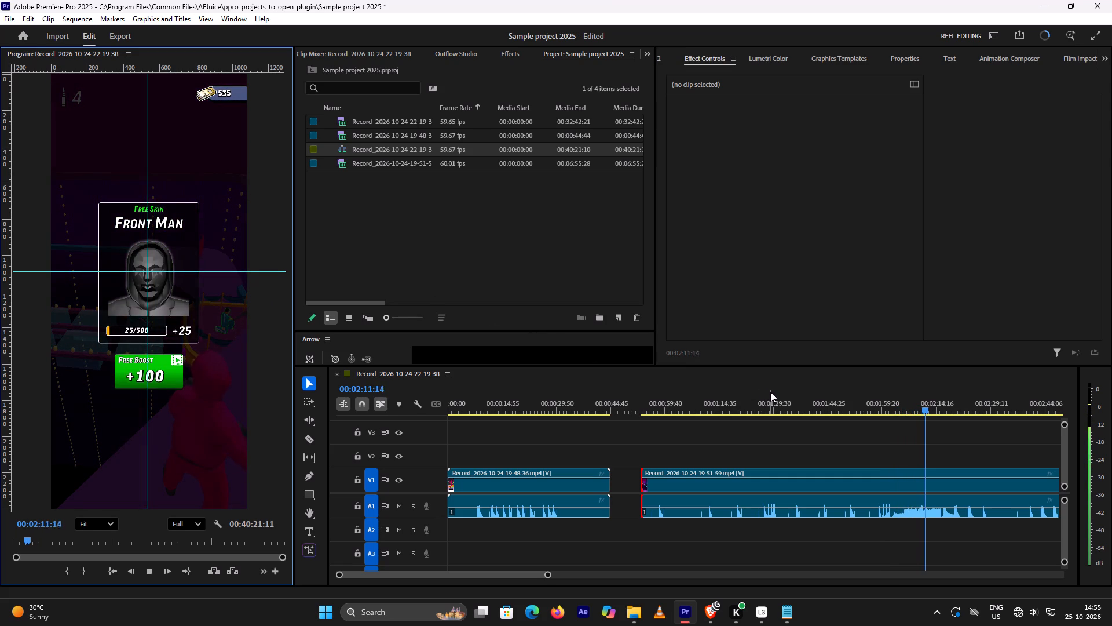
pyautogui.press('space')
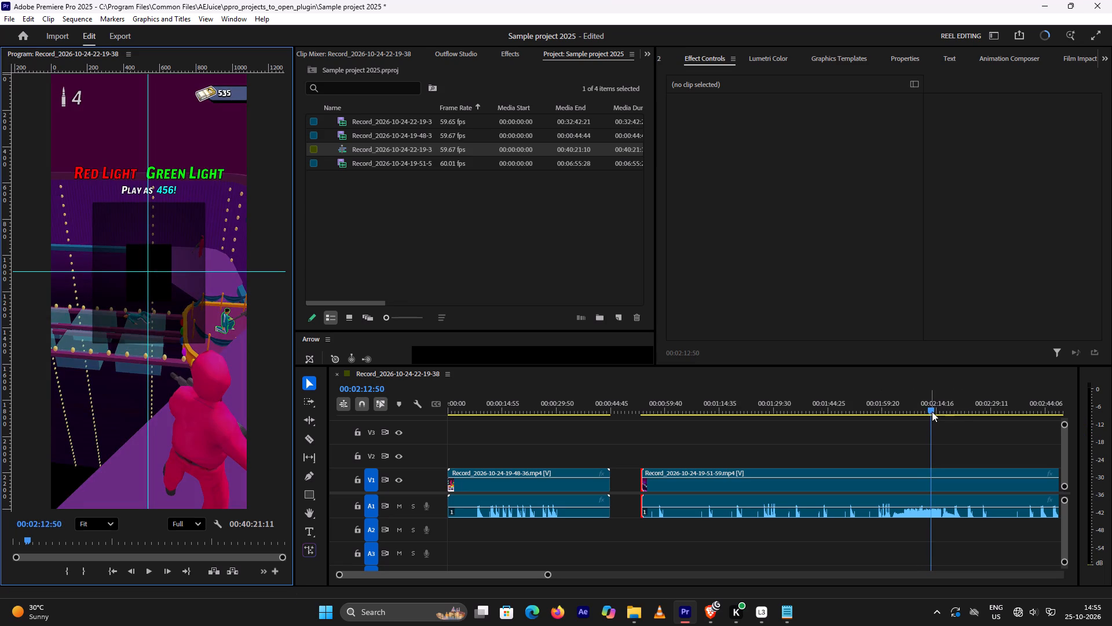
pyautogui.moveTo(931, 411); pyautogui.dragTo(908, 424)
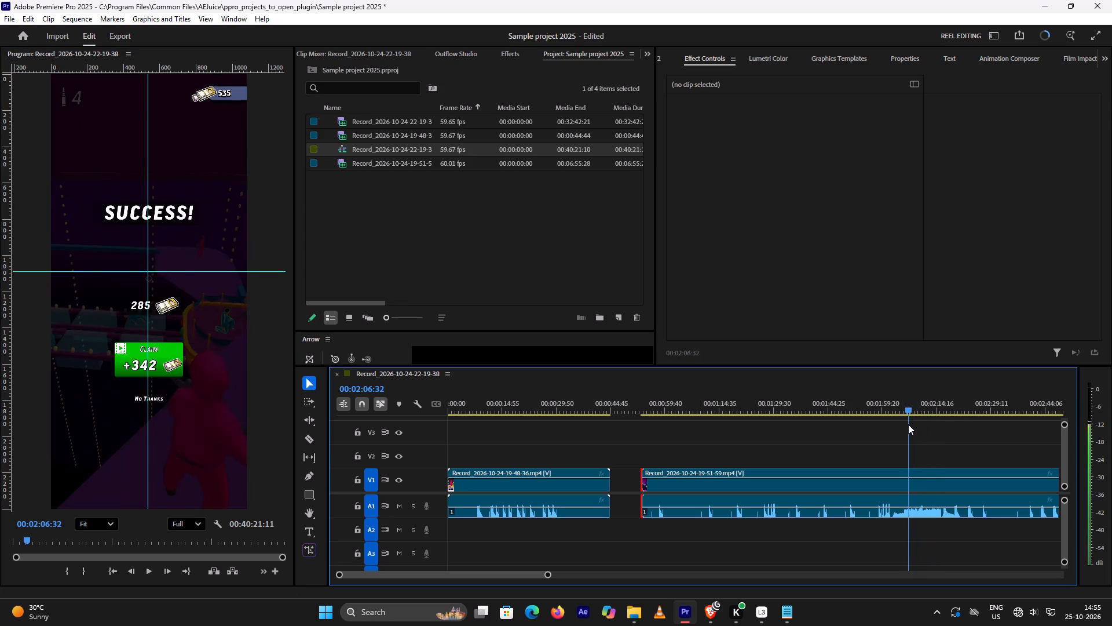
pyautogui.moveTo(908, 424); pyautogui.dragTo(895, 434)
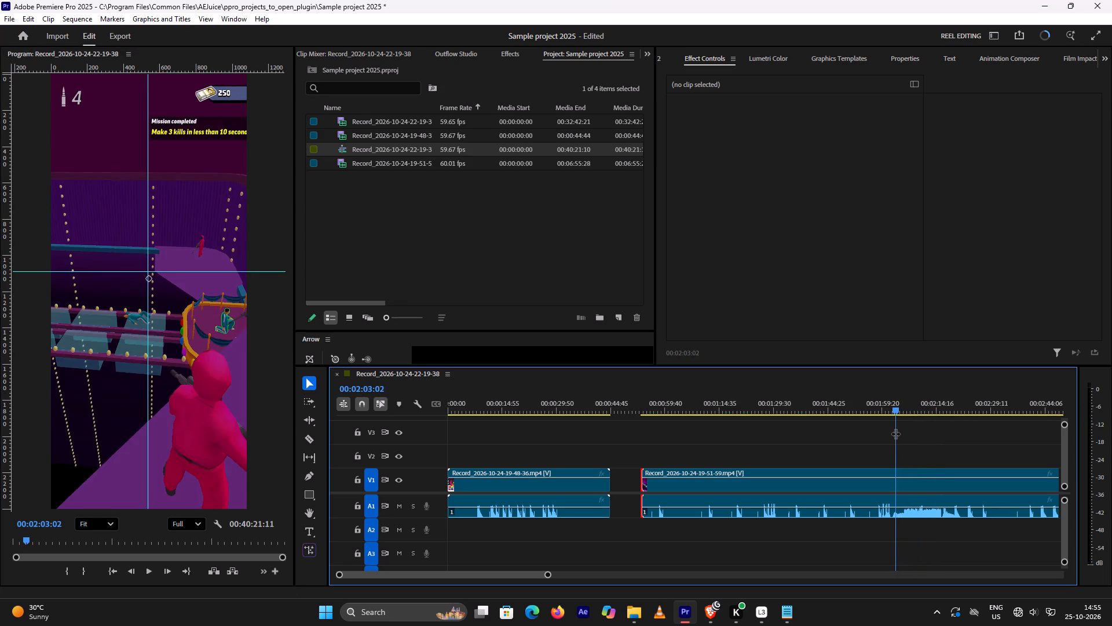
pyautogui.press('space')
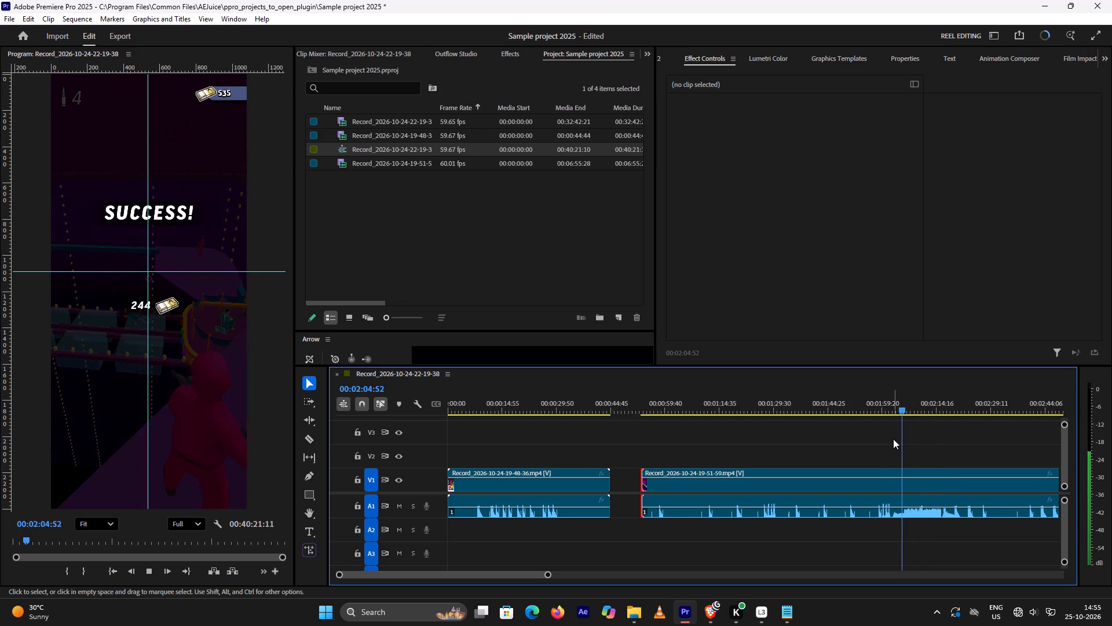
pyautogui.press('space')
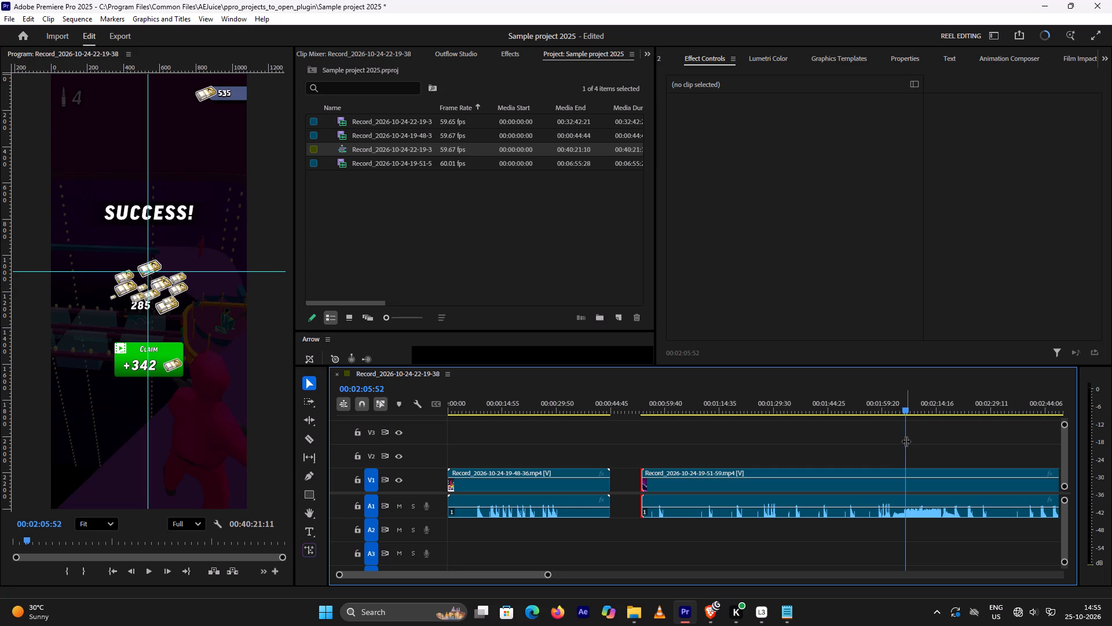
pyautogui.moveTo(905, 412); pyautogui.dragTo(897, 417)
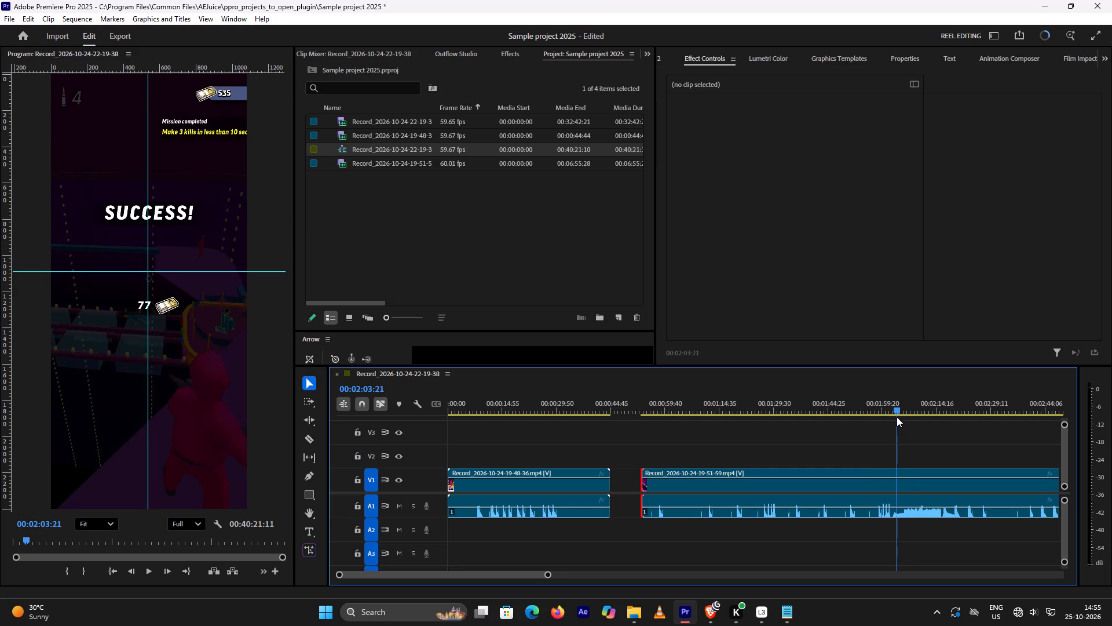
pyautogui.moveTo(897, 417); pyautogui.dragTo(923, 415)
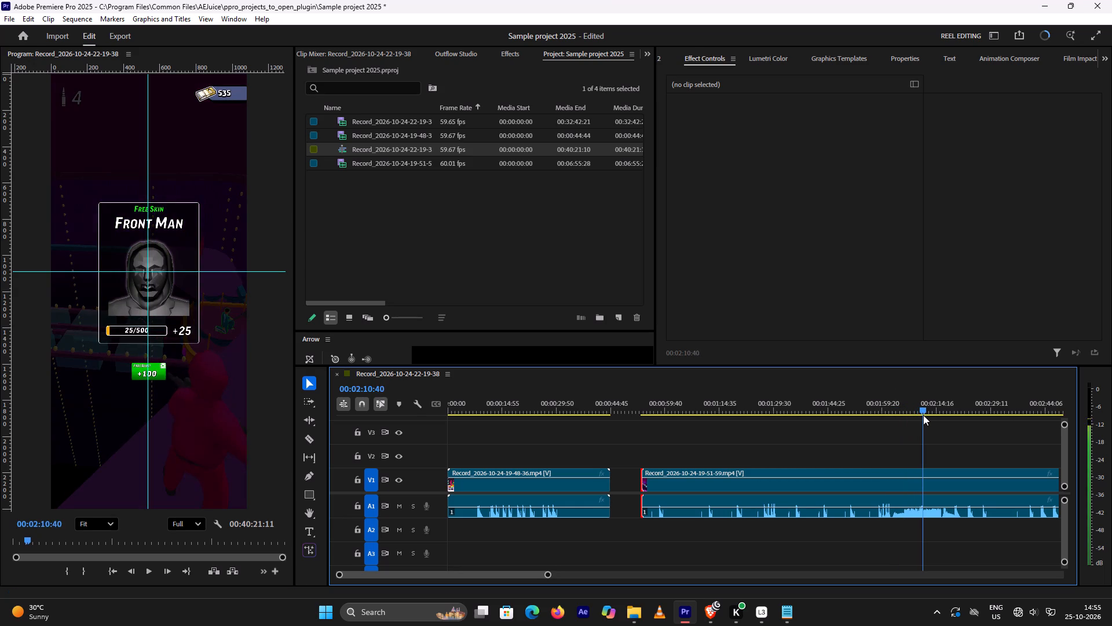
pyautogui.moveTo(923, 415); pyautogui.dragTo(915, 423)
pyautogui.click(920, 496)
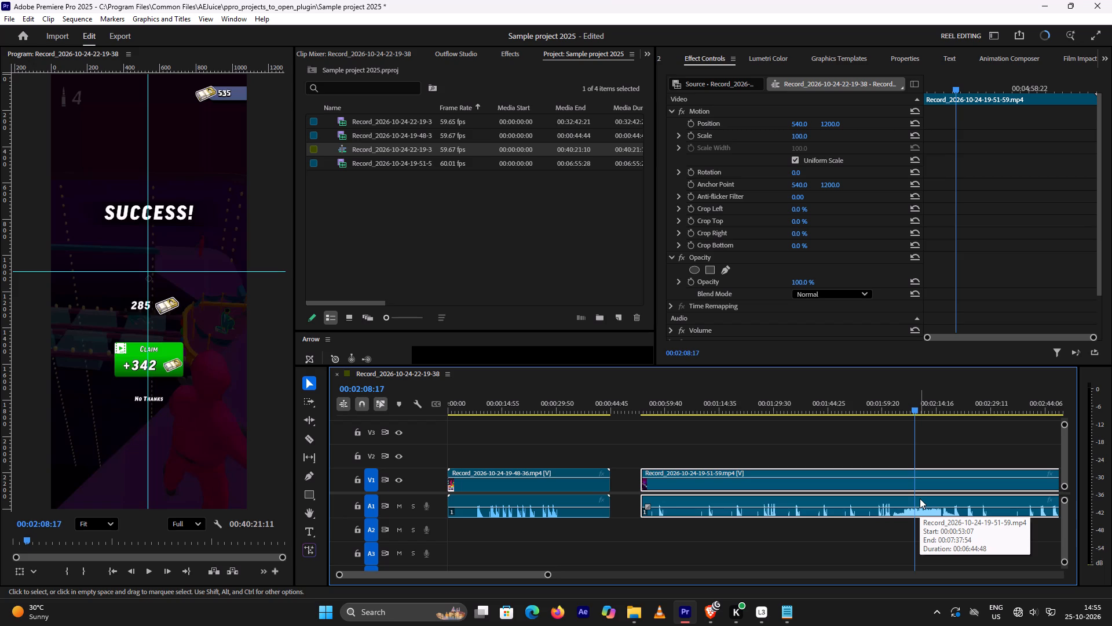
pyautogui.hotkey('ctrl', 'k')
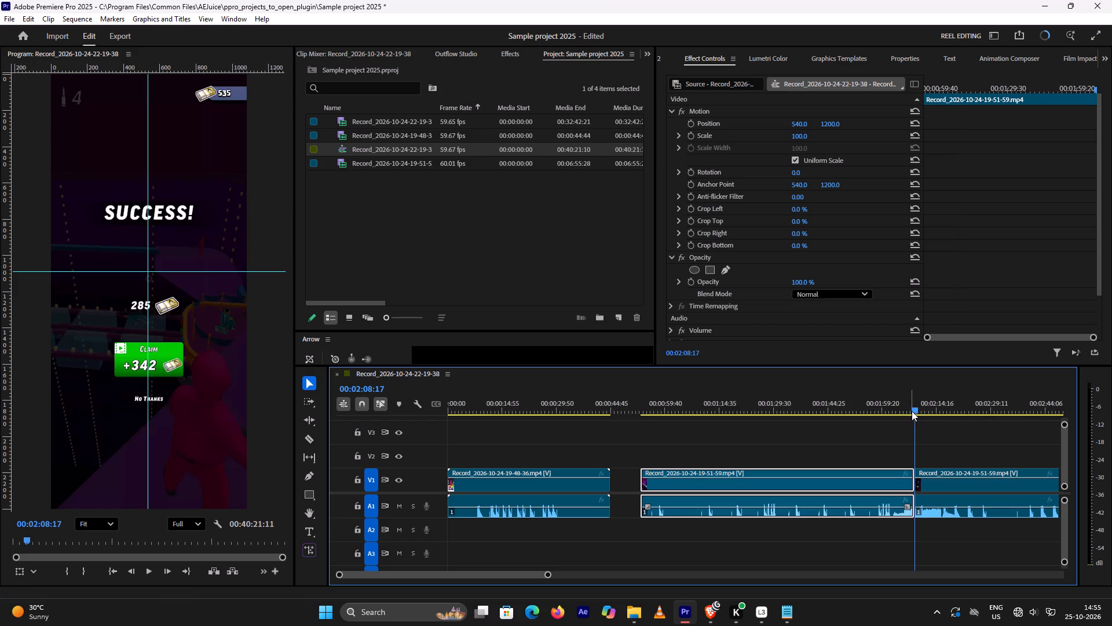
pyautogui.moveTo(913, 409); pyautogui.dragTo(924, 412)
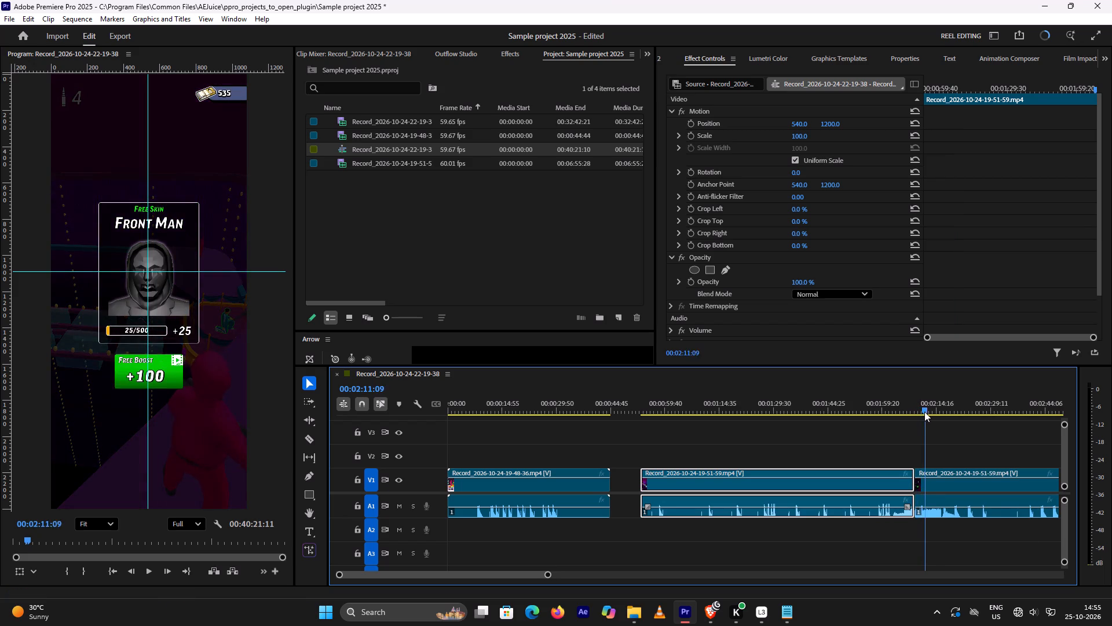
pyautogui.moveTo(924, 412); pyautogui.dragTo(948, 412)
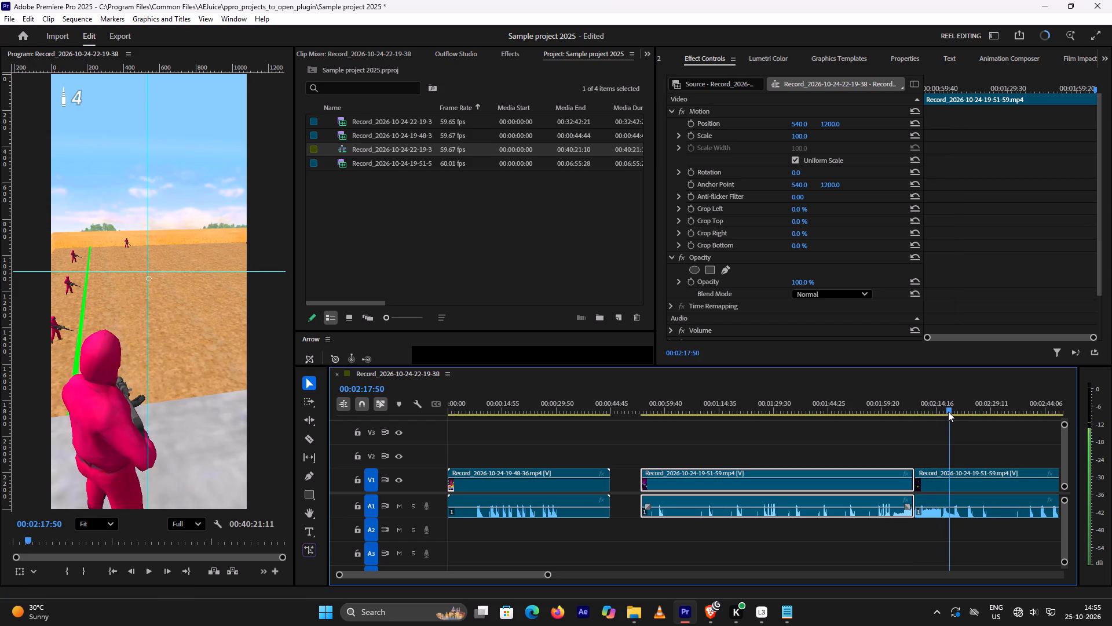
pyautogui.moveTo(948, 412); pyautogui.dragTo(939, 416)
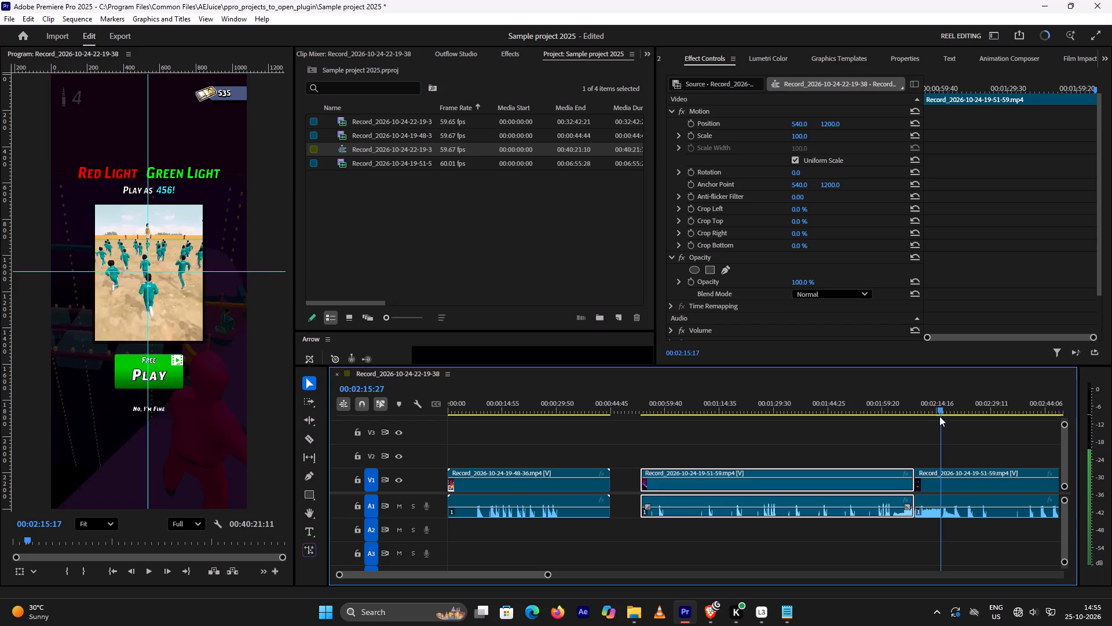
pyautogui.moveTo(939, 416); pyautogui.dragTo(942, 416)
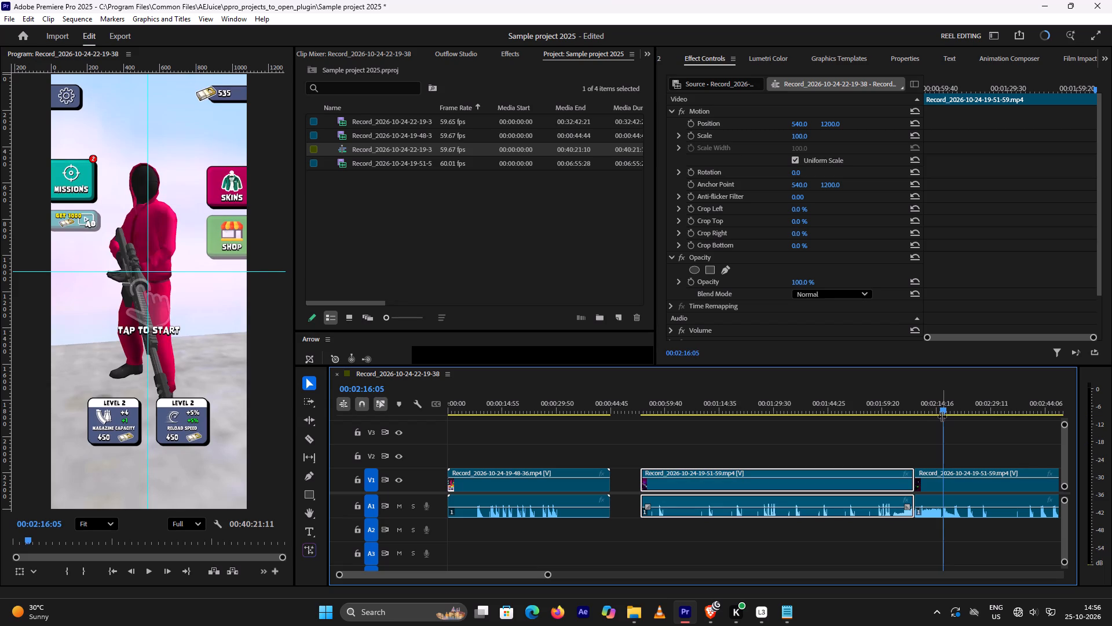
pyautogui.click(944, 411)
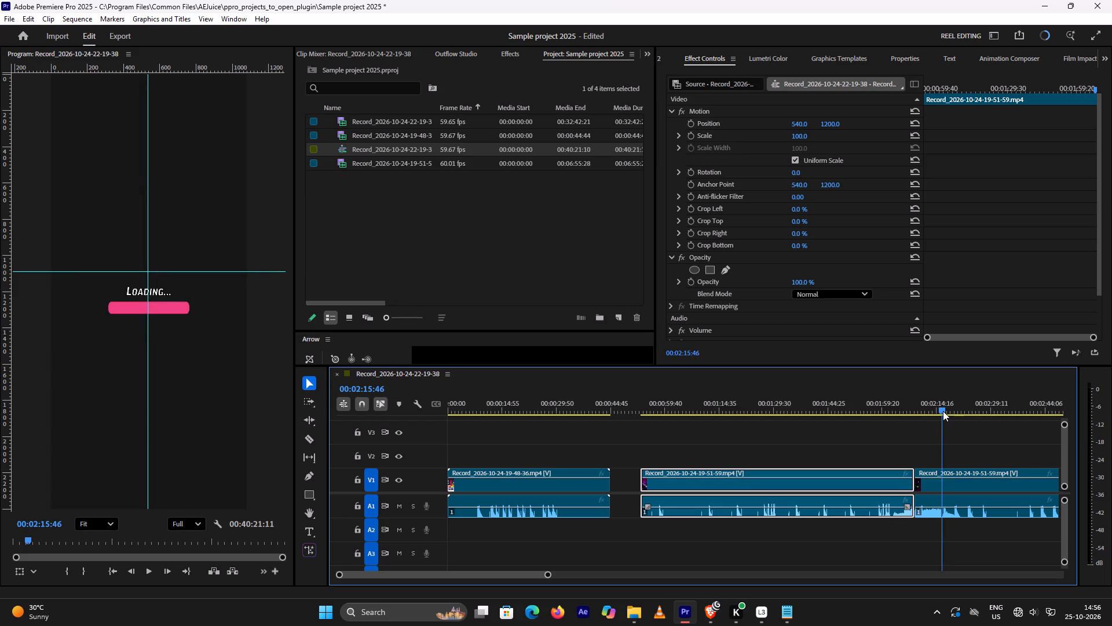
pyautogui.press('Right')
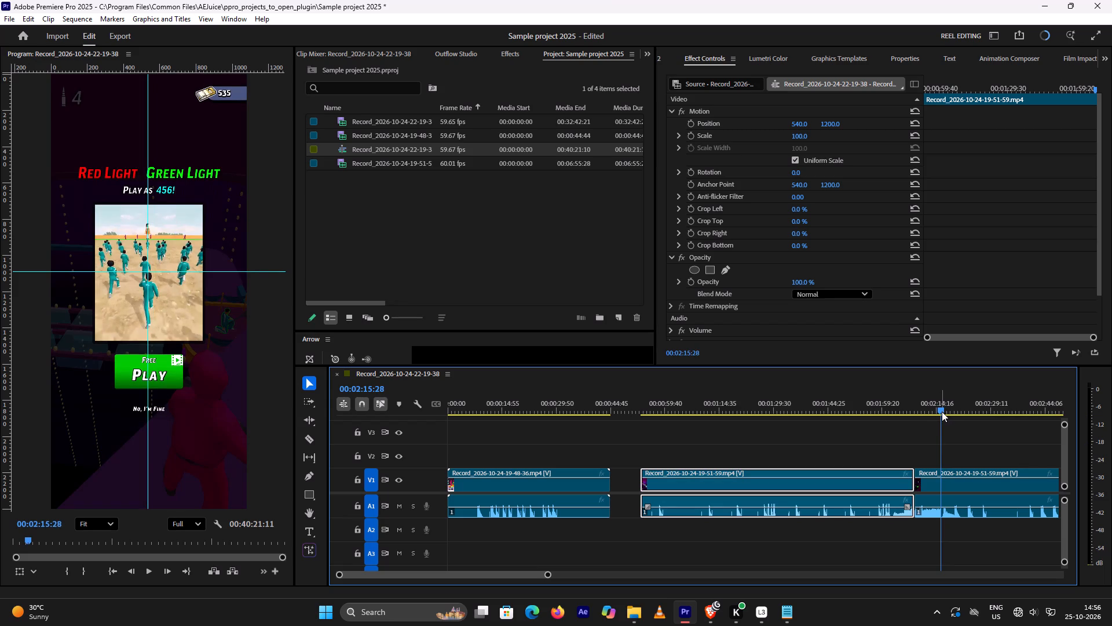
pyautogui.press('Right')
pyautogui.press('Right')
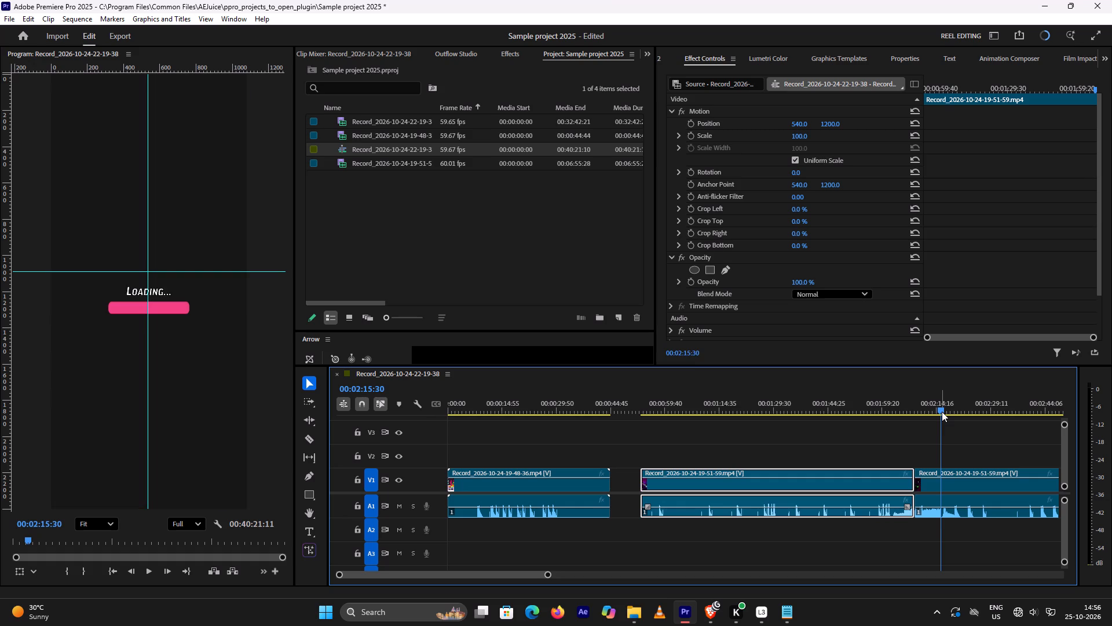
pyautogui.press('Left')
pyautogui.press('Right')
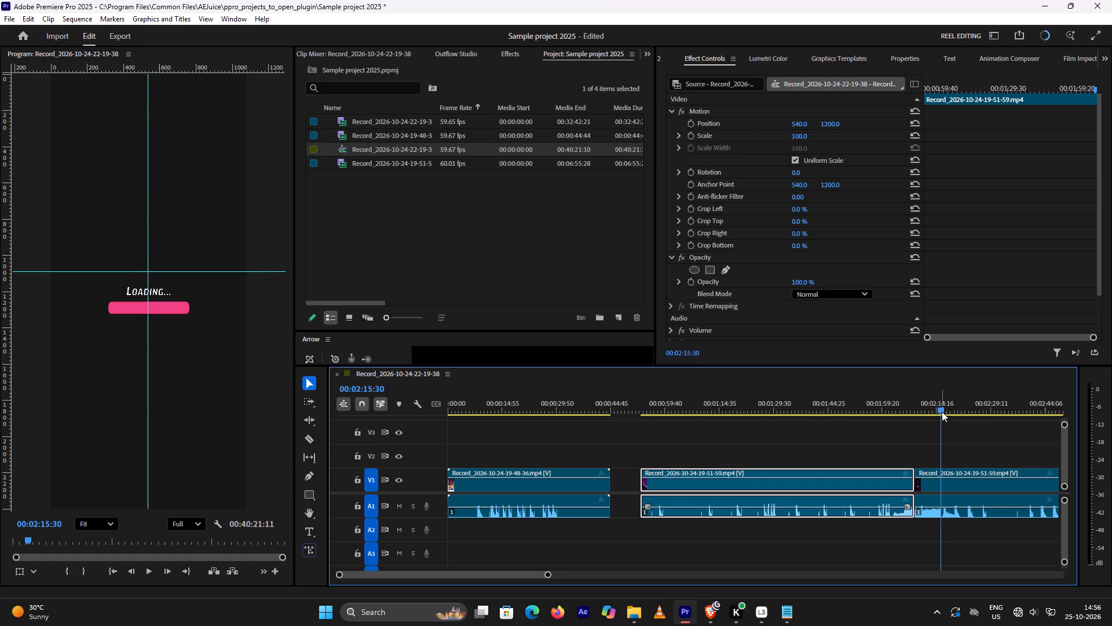
pyautogui.press('Left')
pyautogui.press('Right')
pyautogui.press('Left')
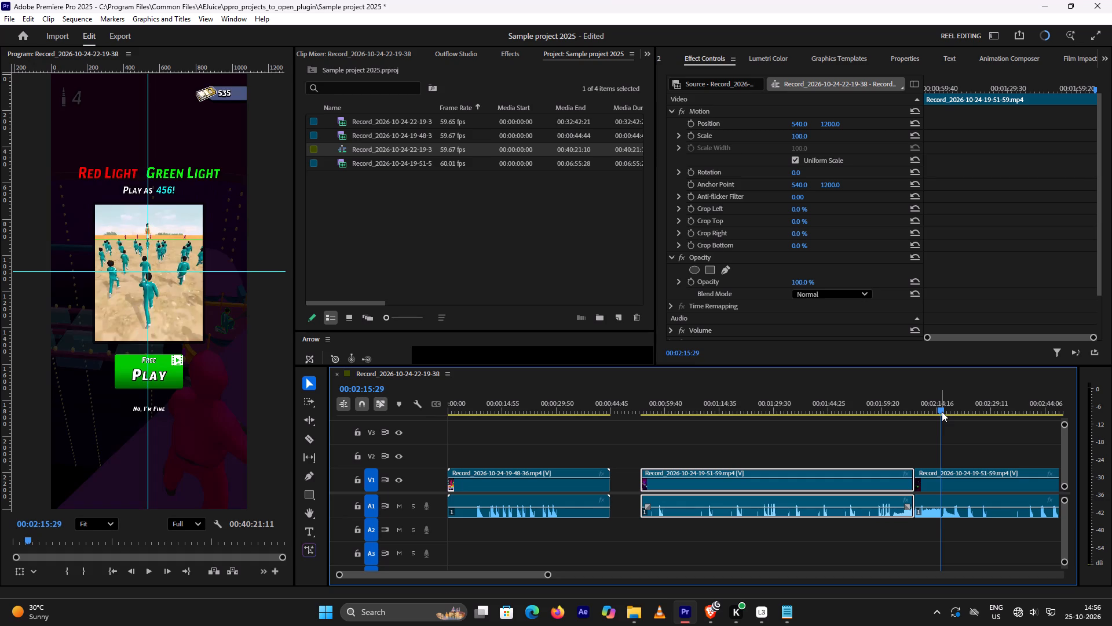
pyautogui.press('Right')
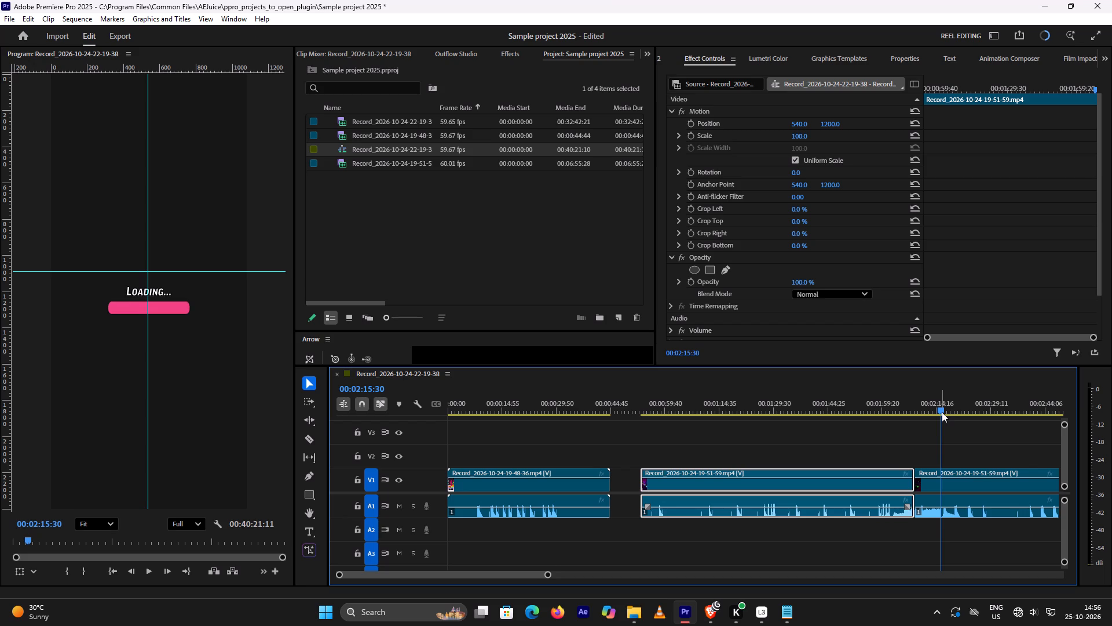
pyautogui.hotkey('ctrl', 'k')
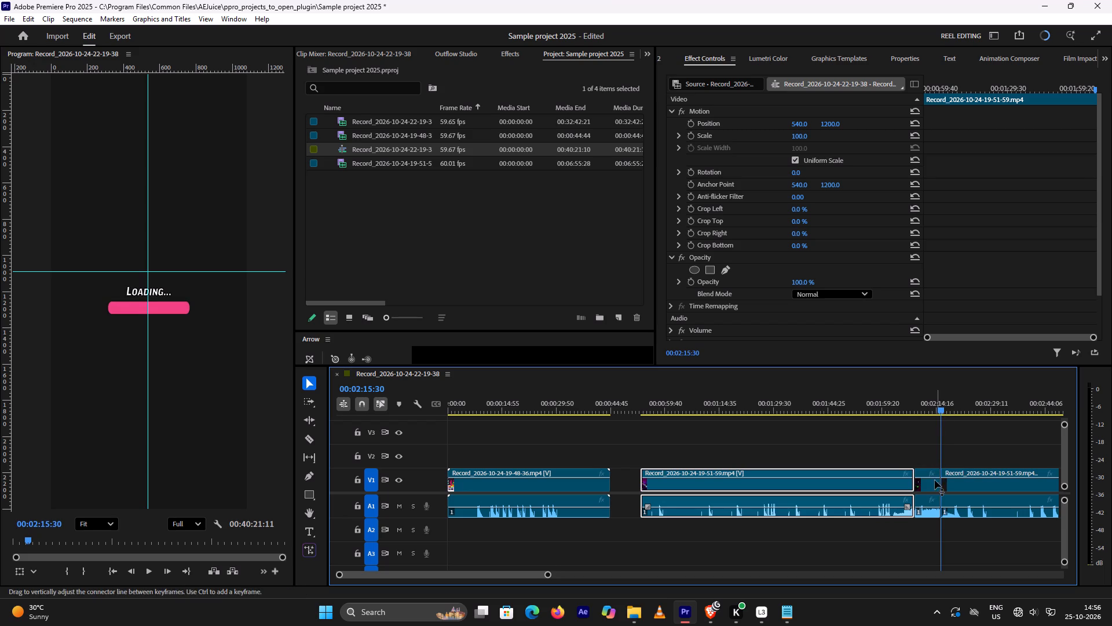
# Delete the short reward and offer segment between 00:02:08:17 and 00:02:15:30, leaving the gap in place.
pyautogui.click(934, 481)
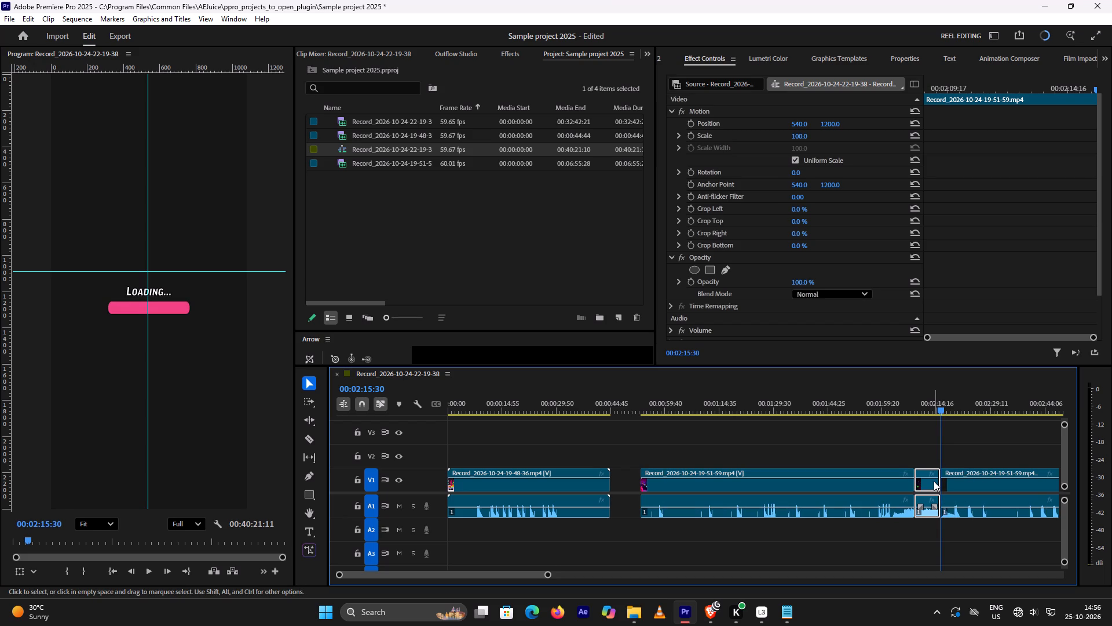
pyautogui.press('Delete')
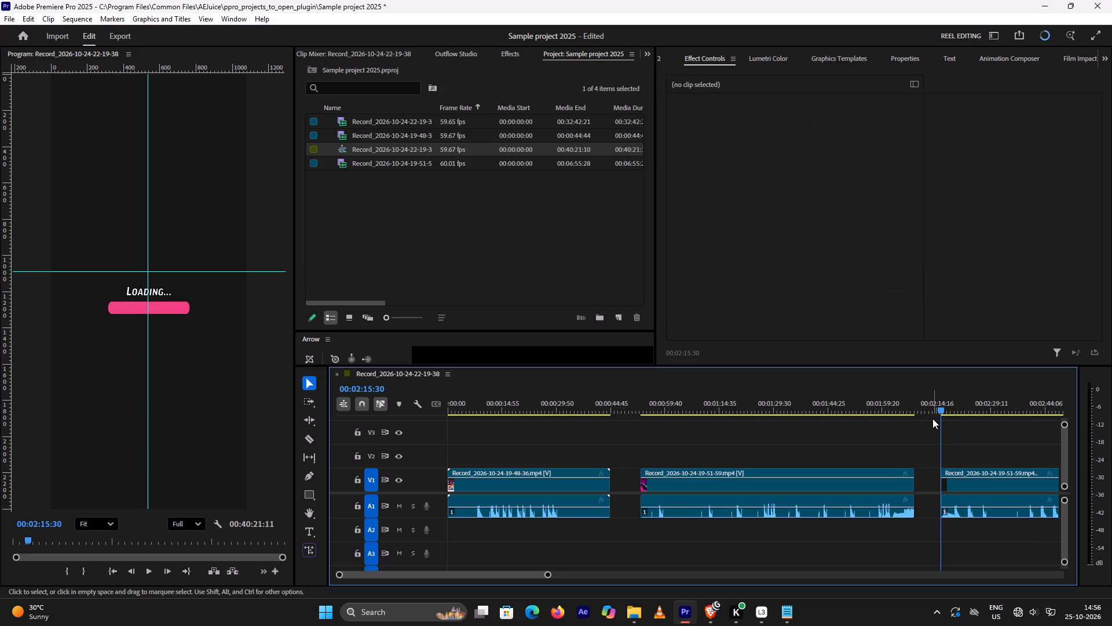
# Check the footage around the new gap, and play the desert level from 00:02:23:15 to about 00:03:55.
pyautogui.moveTo(940, 406); pyautogui.dragTo(906, 410)
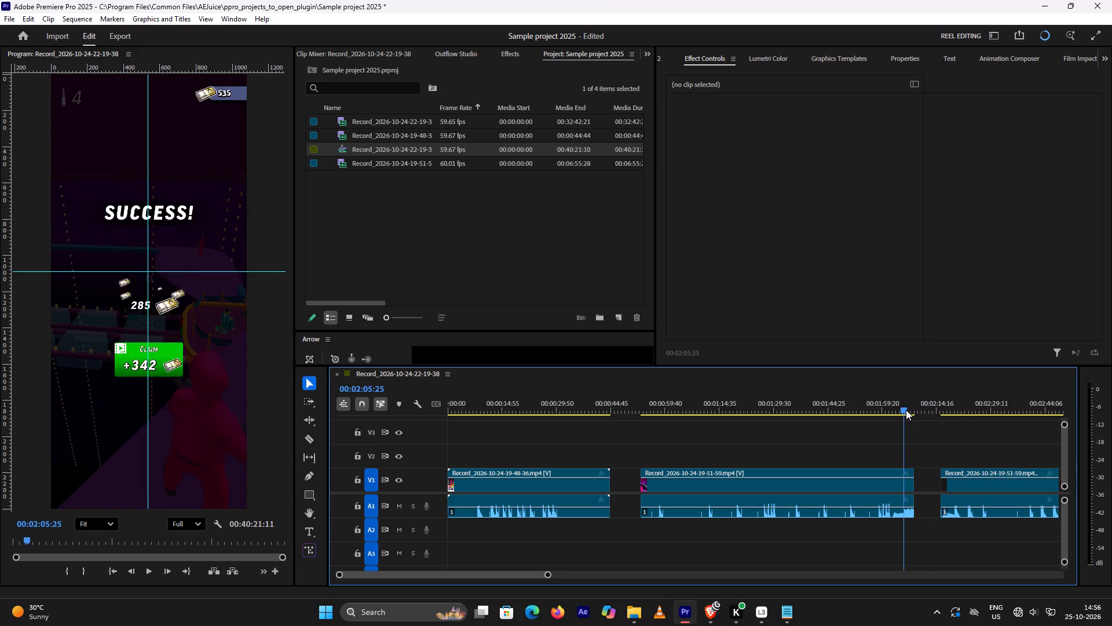
pyautogui.moveTo(906, 410); pyautogui.dragTo(931, 410)
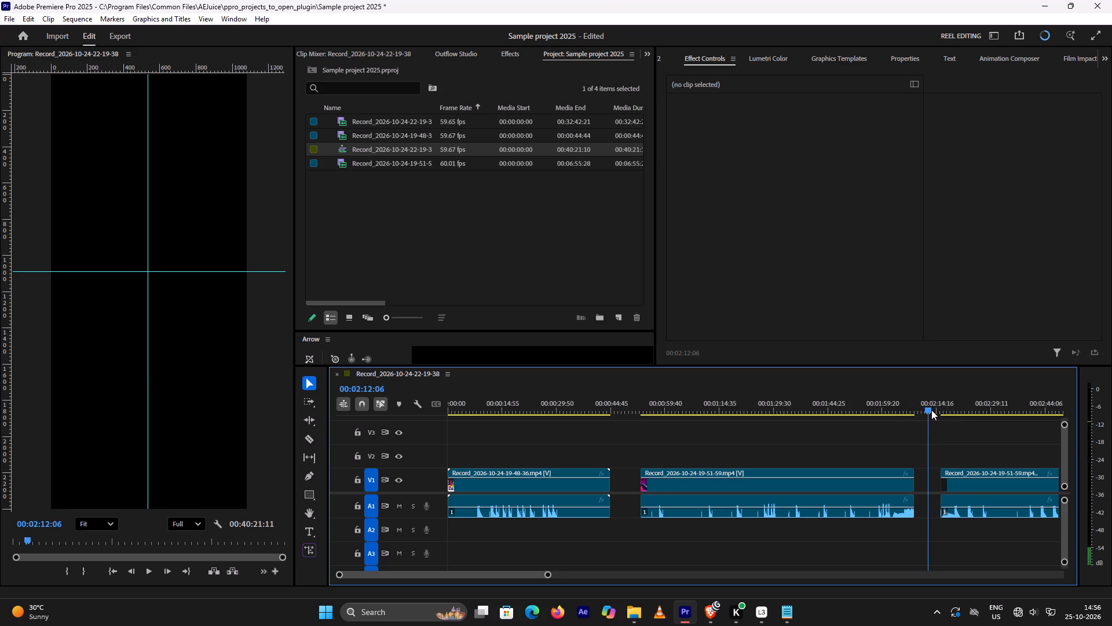
pyautogui.moveTo(931, 410); pyautogui.dragTo(956, 411)
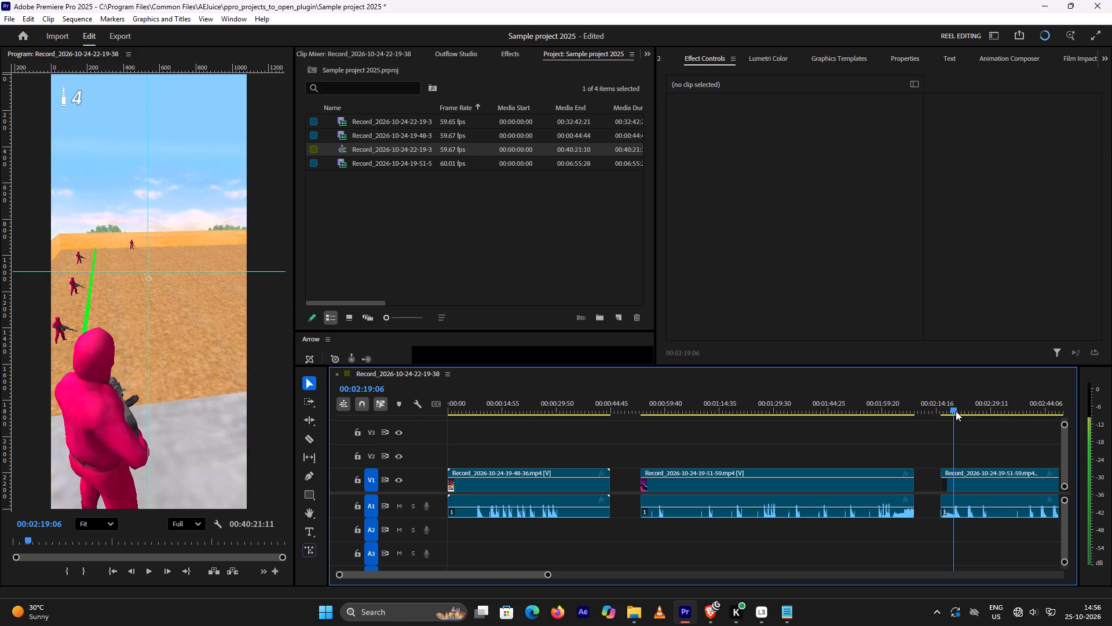
pyautogui.moveTo(956, 411); pyautogui.dragTo(971, 407)
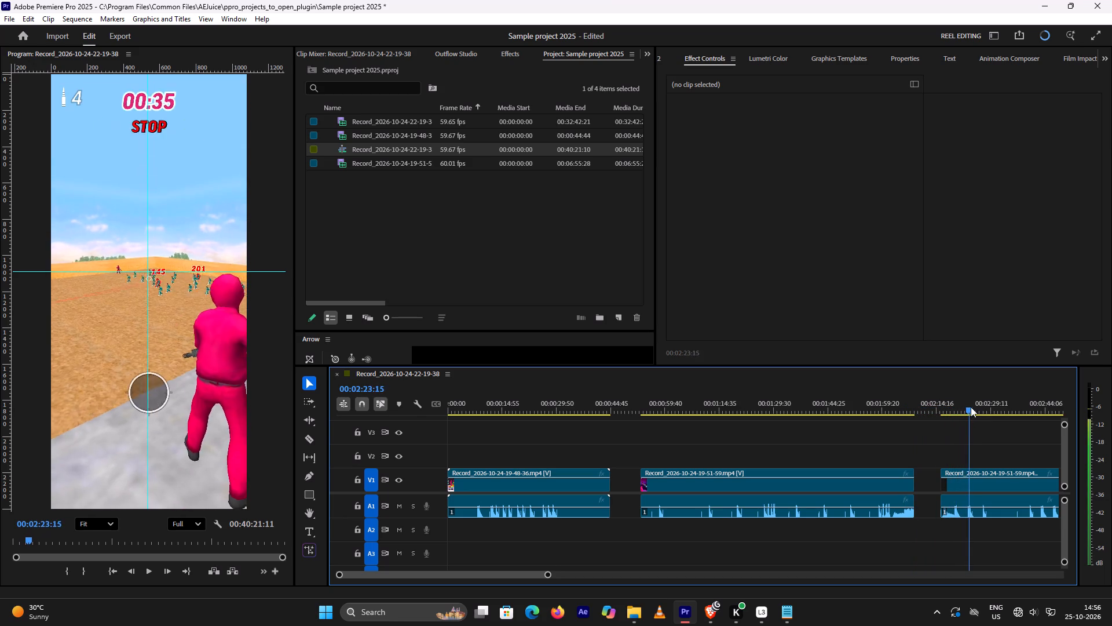
pyautogui.moveTo(971, 407); pyautogui.dragTo(971, 409)
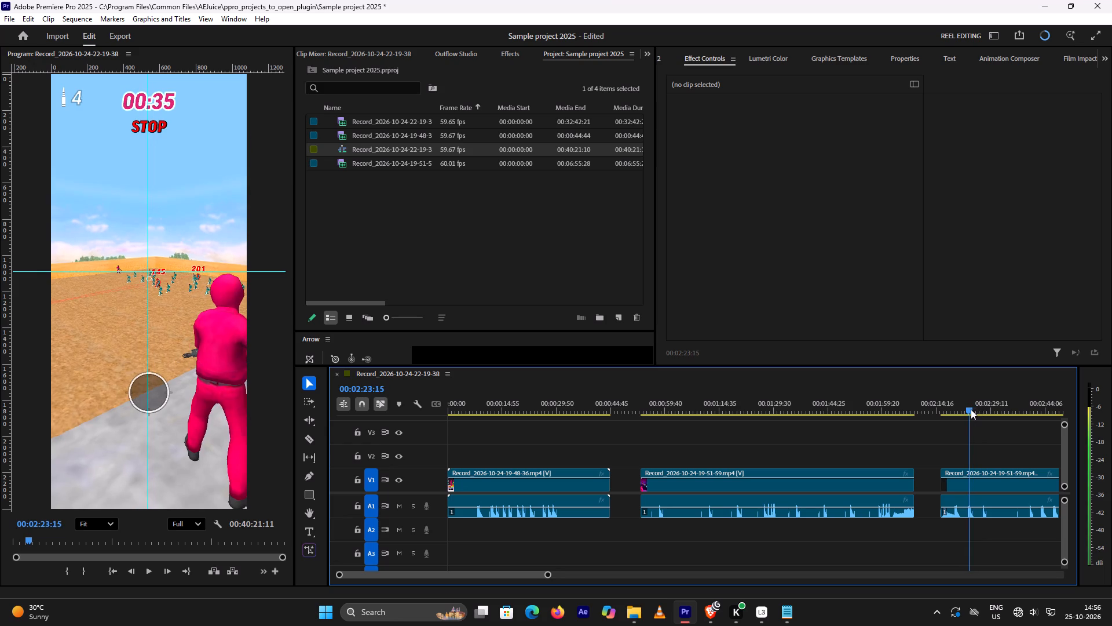
pyautogui.moveTo(971, 409); pyautogui.dragTo(971, 409)
pyautogui.press('space')
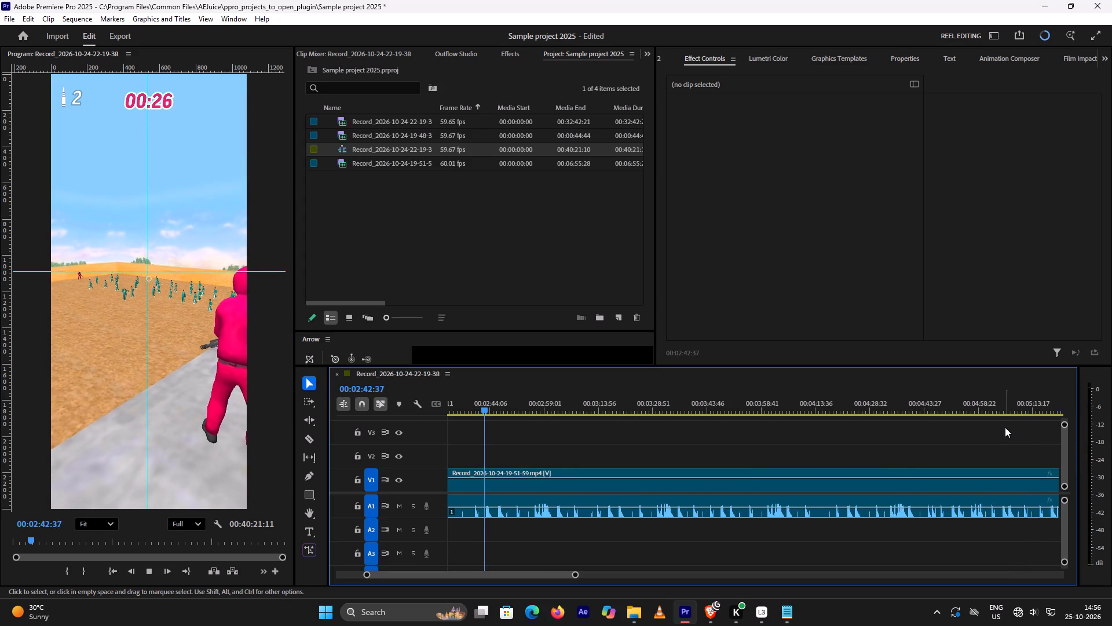
pyautogui.press('space')
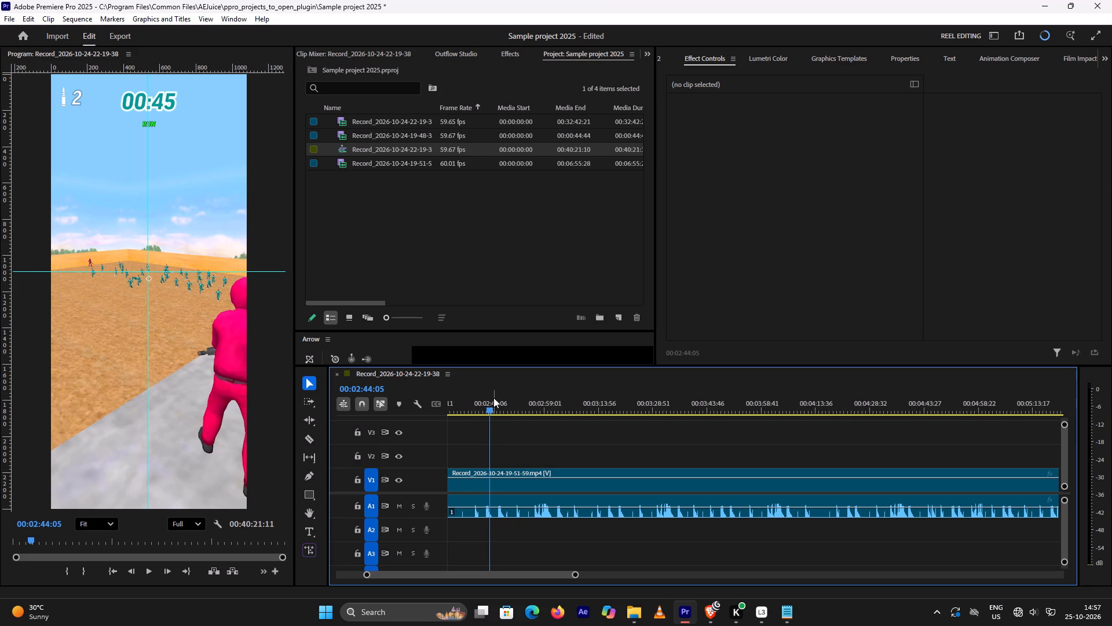
pyautogui.press('space')
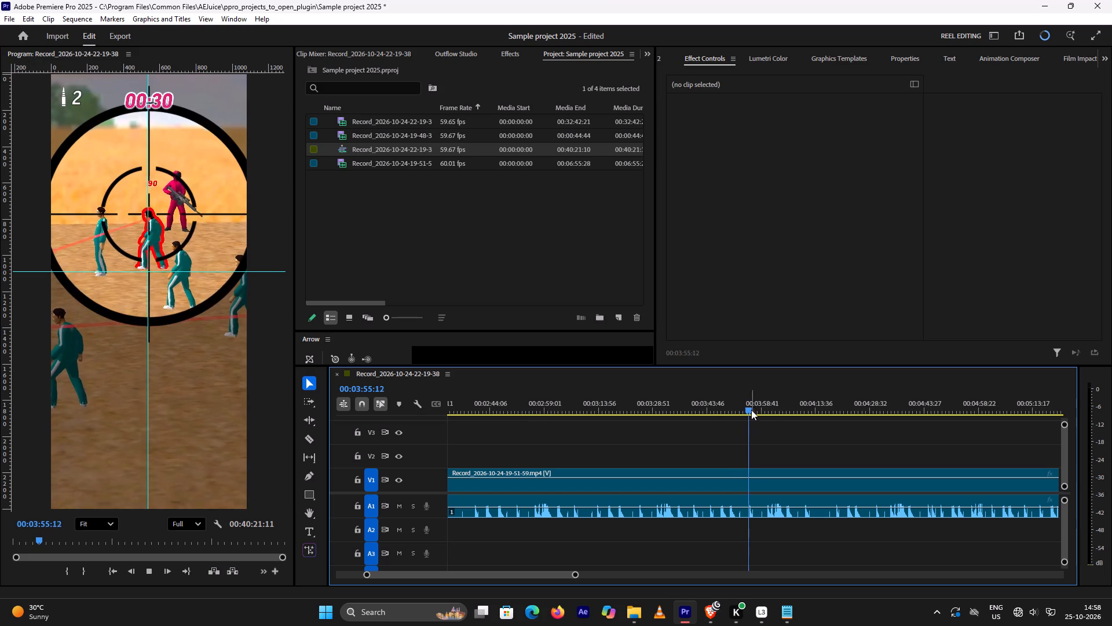
# Skim the rest of the desert level from about 00:03:55 to 00:05:30, looking for the end of the round.
pyautogui.moveTo(751, 411); pyautogui.dragTo(770, 413)
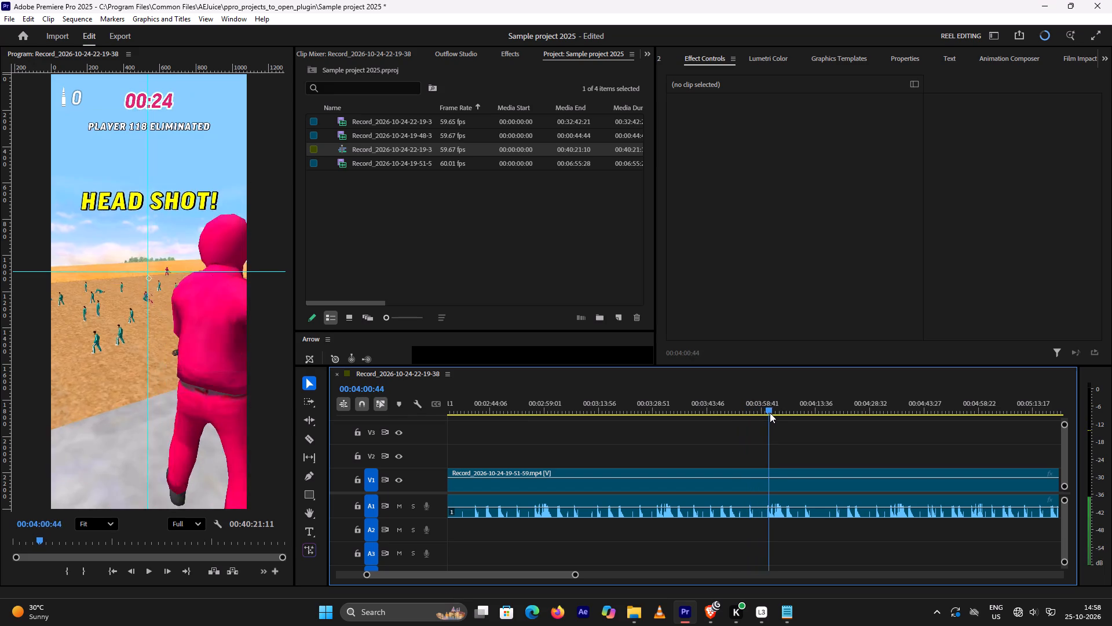
pyautogui.moveTo(770, 413); pyautogui.dragTo(787, 418)
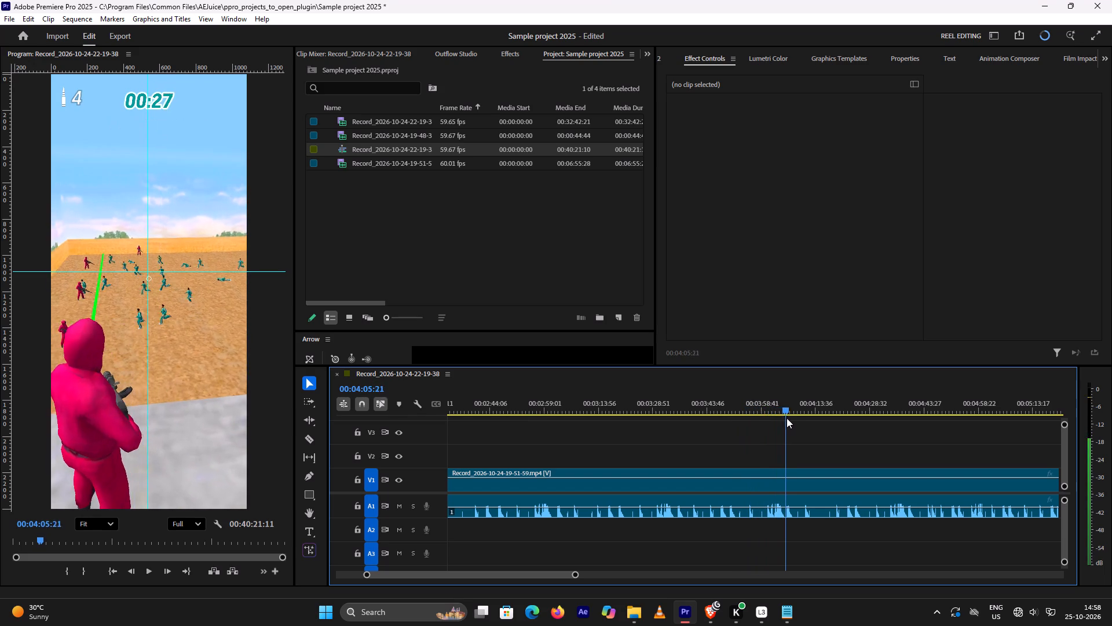
pyautogui.moveTo(787, 418); pyautogui.dragTo(810, 422)
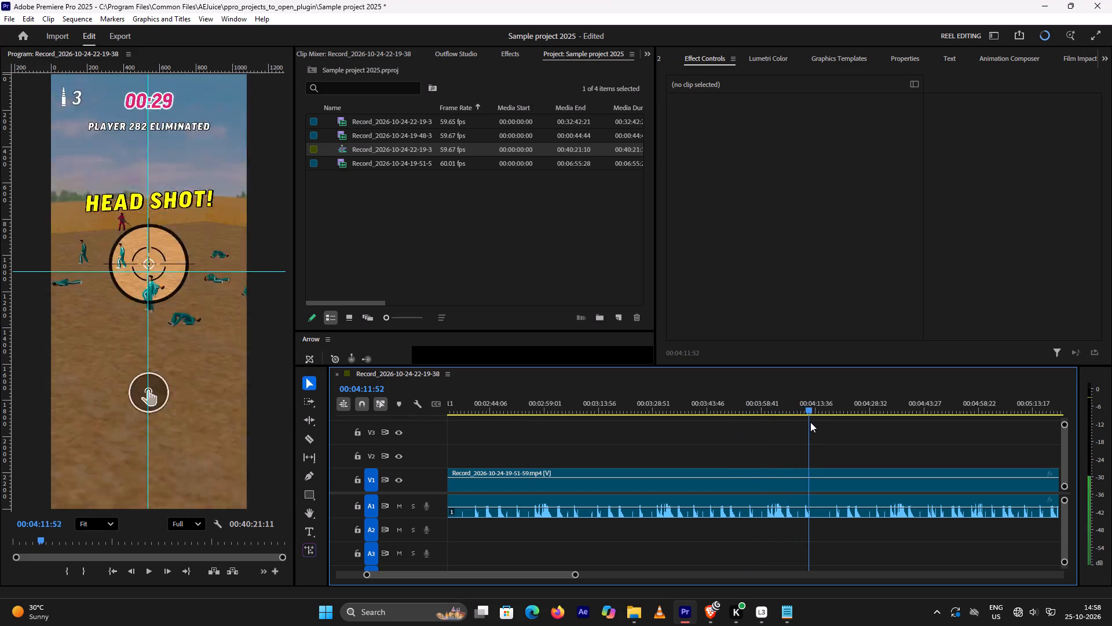
pyautogui.moveTo(810, 422); pyautogui.dragTo(837, 420)
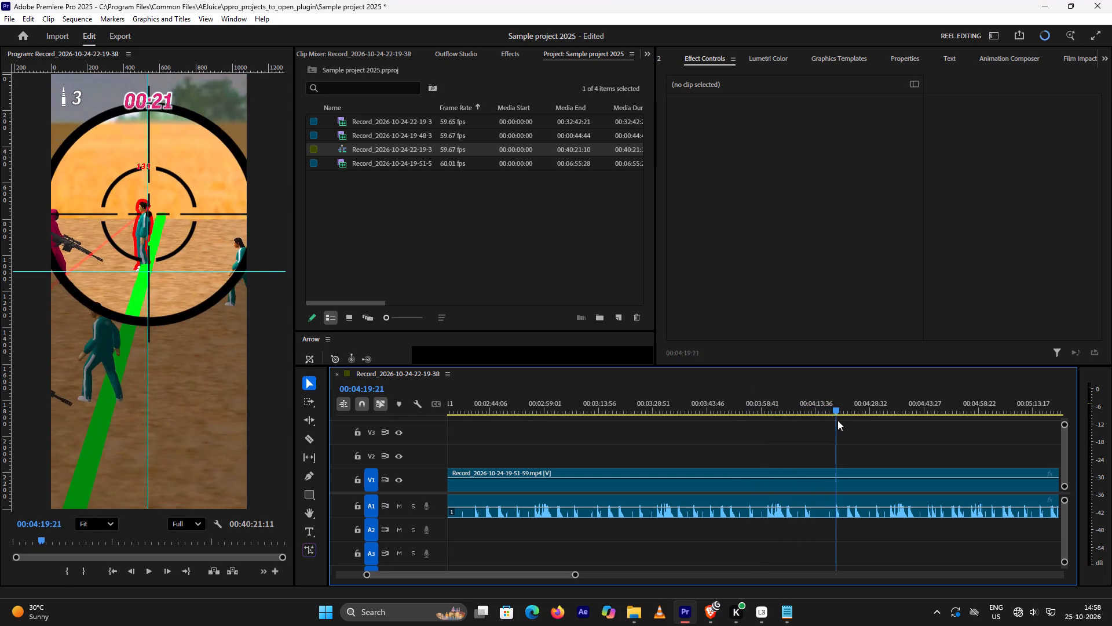
pyautogui.moveTo(837, 420); pyautogui.dragTo(868, 423)
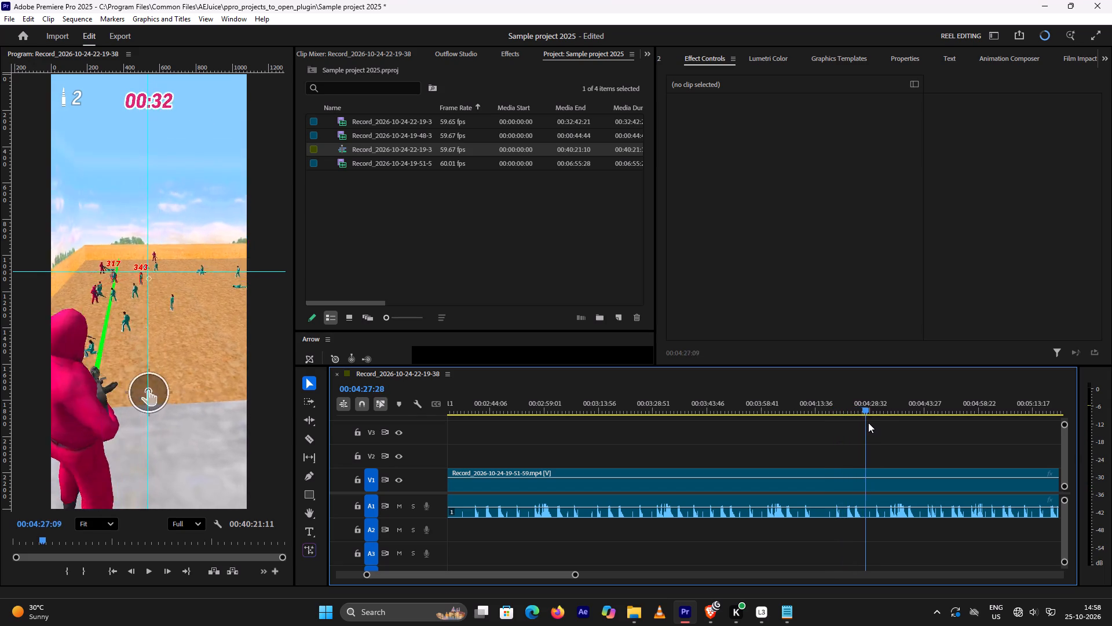
pyautogui.moveTo(868, 423); pyautogui.dragTo(919, 427)
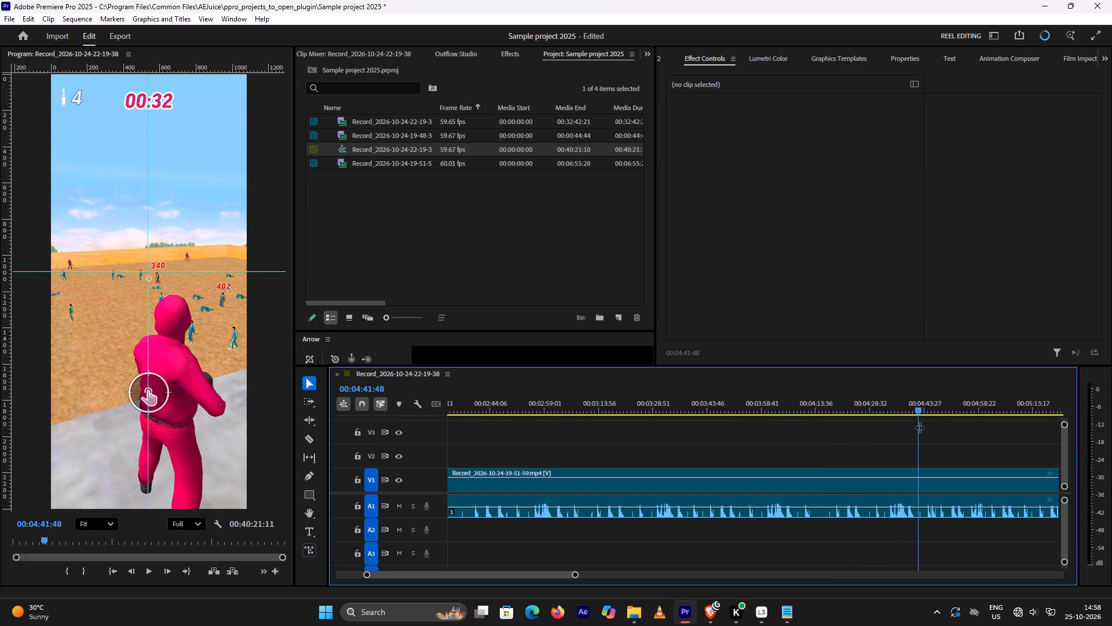
pyautogui.scroll(15, 718, 449)
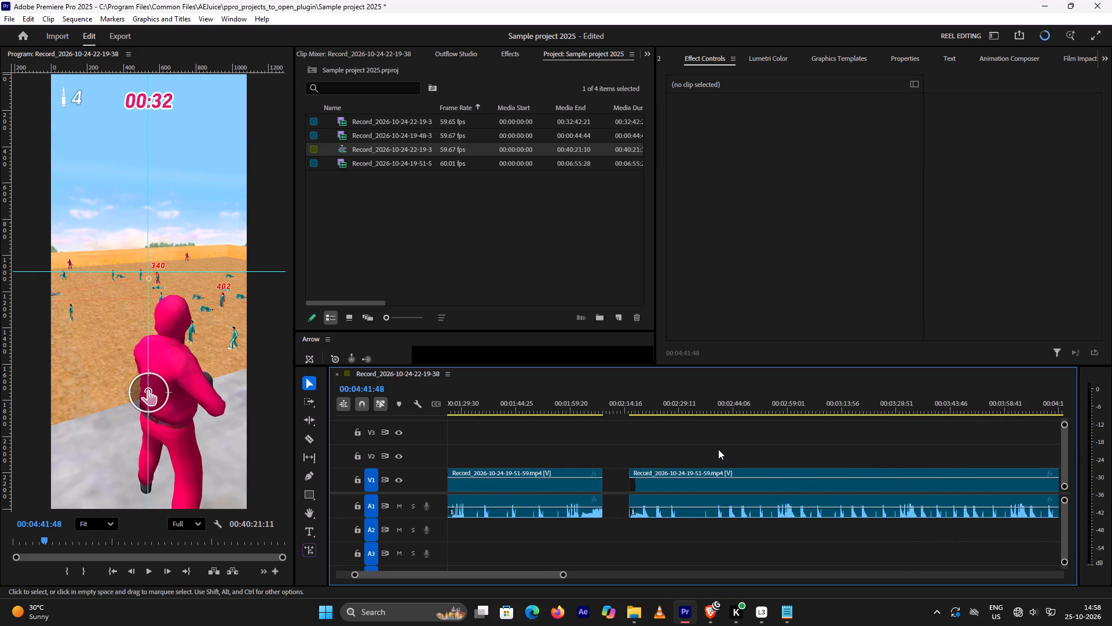
pyautogui.scroll(12, 718, 449)
pyautogui.scroll(9, 679, 436)
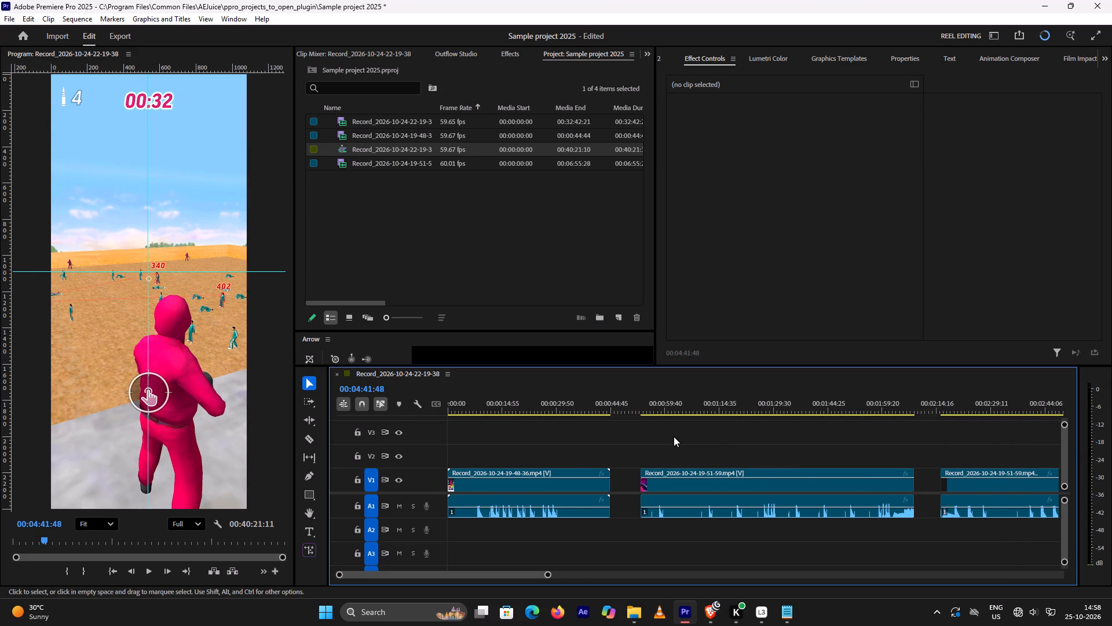
pyautogui.keyDown('alt'); pyautogui.scroll(-5, 674, 436); pyautogui.keyUp('alt')
pyautogui.scroll(-18, 674, 436)
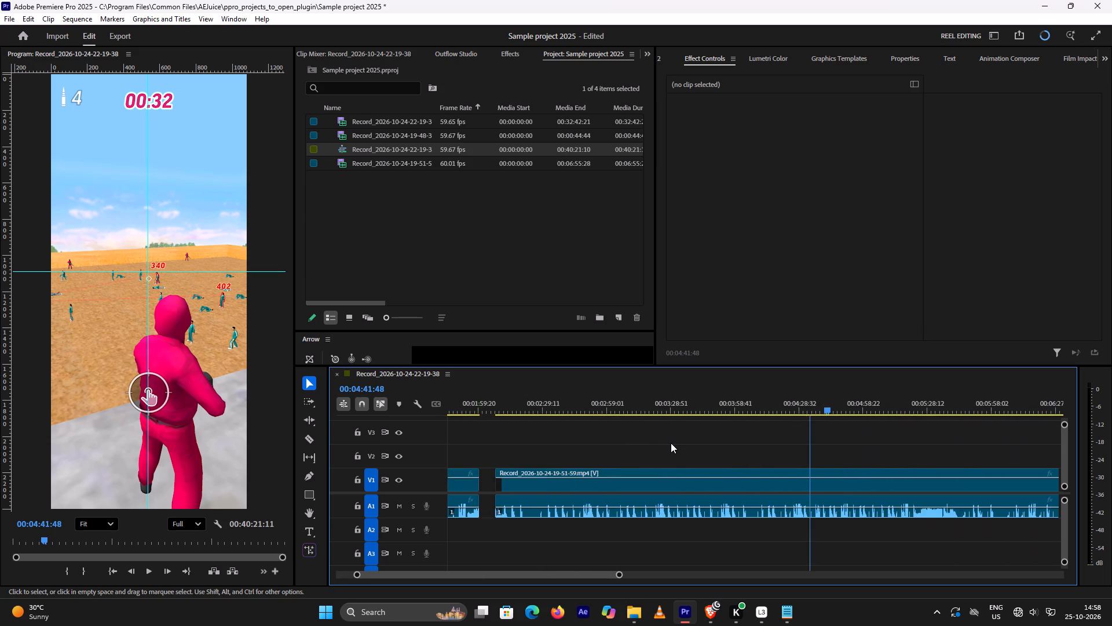
pyautogui.scroll(-5, 671, 443)
pyautogui.moveTo(654, 410); pyautogui.dragTo(677, 412)
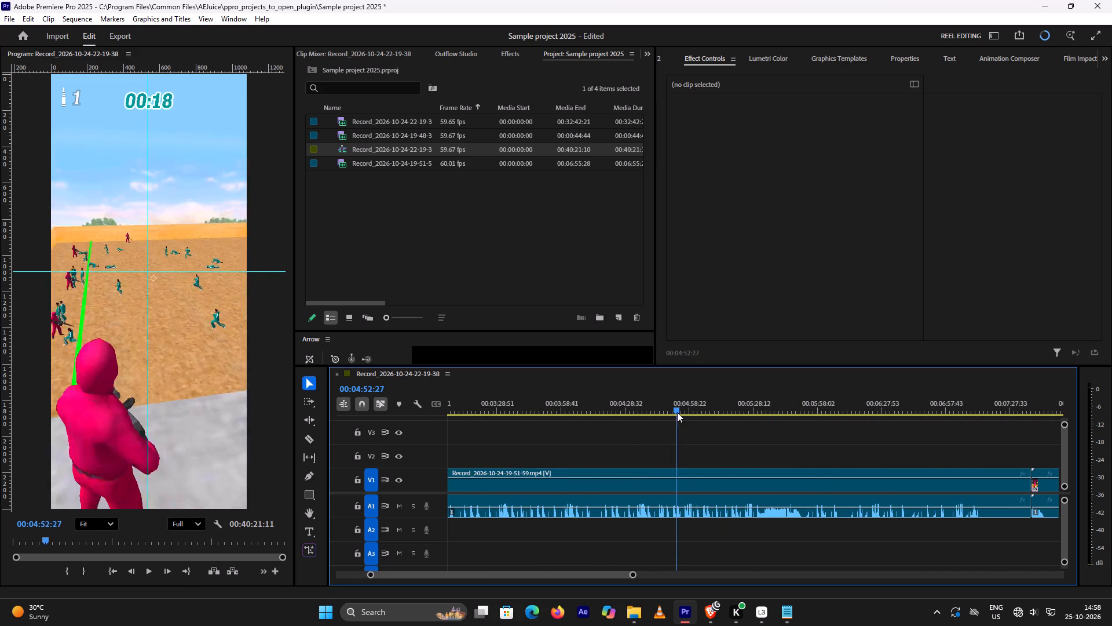
pyautogui.moveTo(677, 412); pyautogui.dragTo(742, 417)
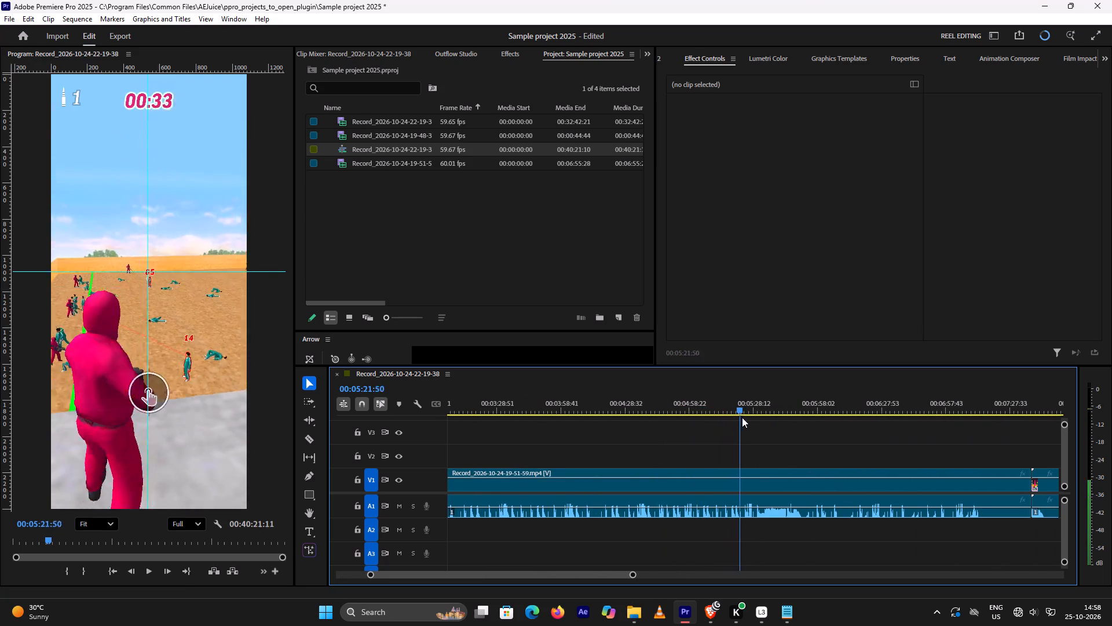
pyautogui.moveTo(742, 417); pyautogui.dragTo(759, 417)
pyautogui.scroll(-5, 785, 426)
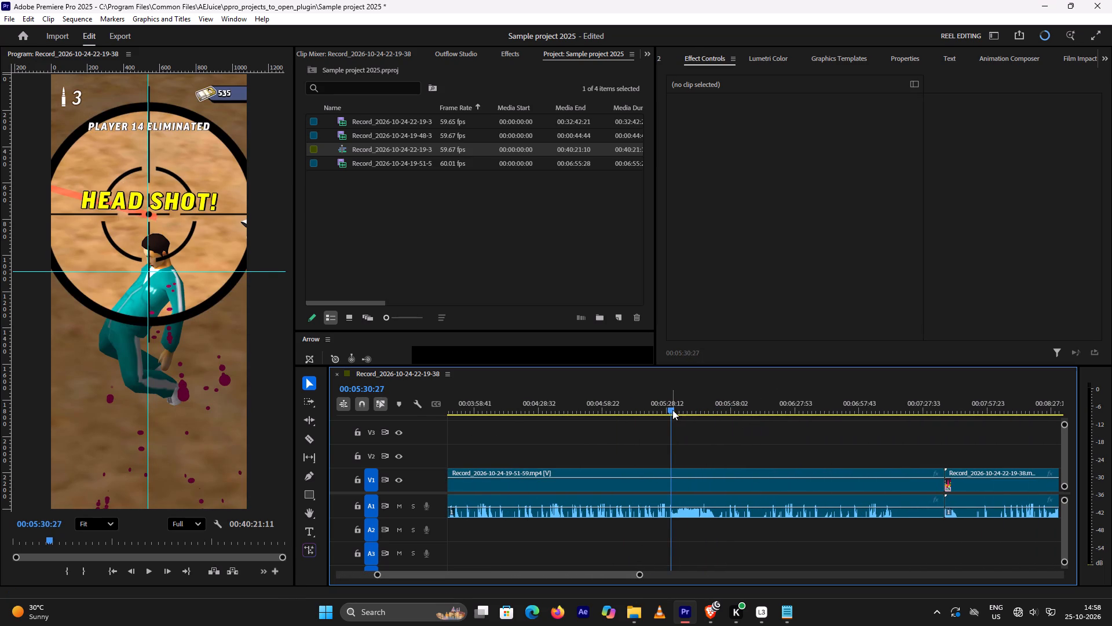
pyautogui.moveTo(672, 409); pyautogui.dragTo(740, 419)
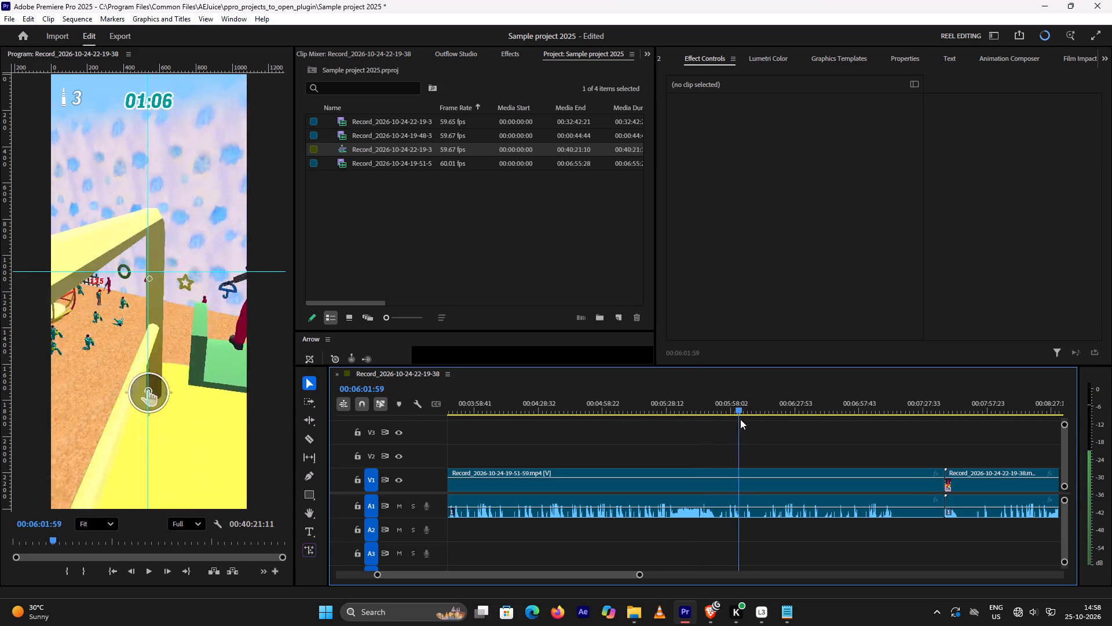
pyautogui.moveTo(740, 419); pyautogui.dragTo(705, 443)
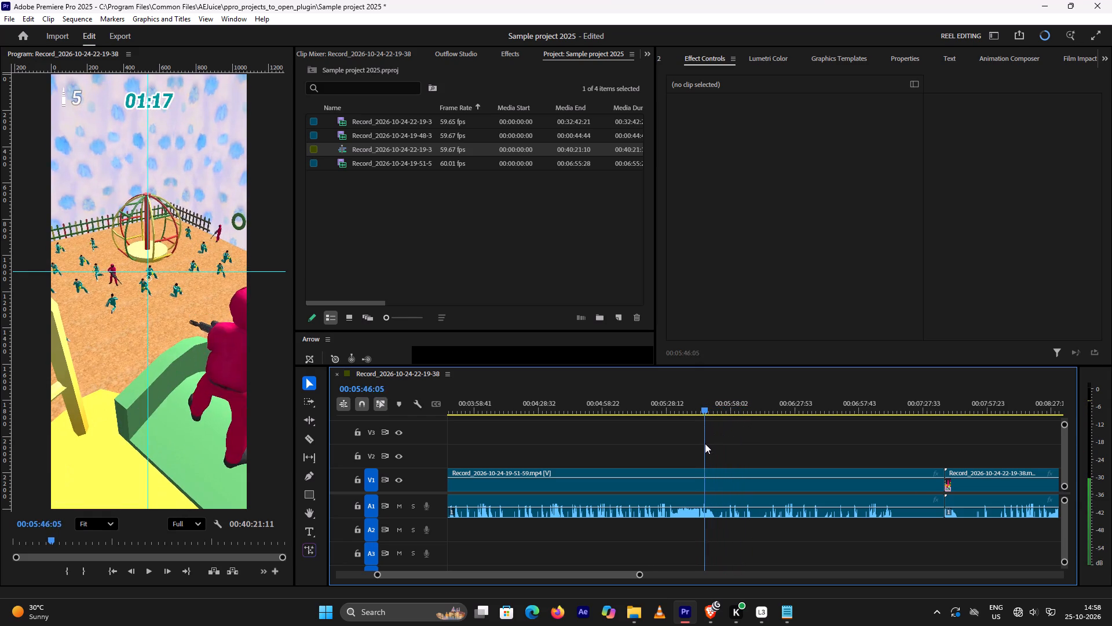
pyautogui.moveTo(705, 443); pyautogui.dragTo(678, 463)
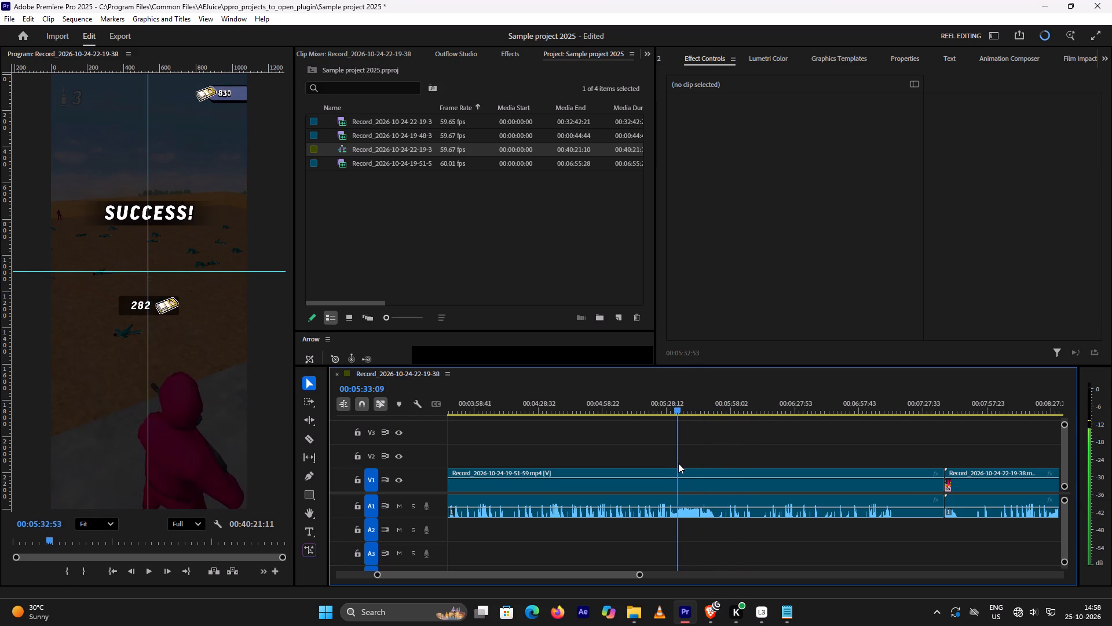
pyautogui.moveTo(678, 463); pyautogui.dragTo(686, 458)
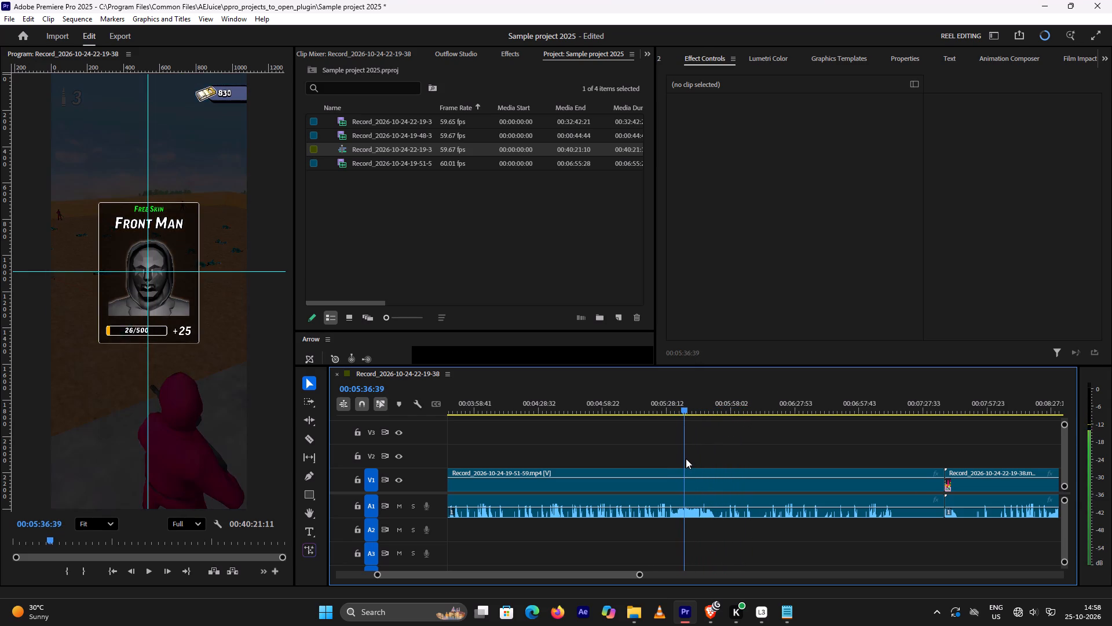
pyautogui.moveTo(686, 458); pyautogui.dragTo(682, 461)
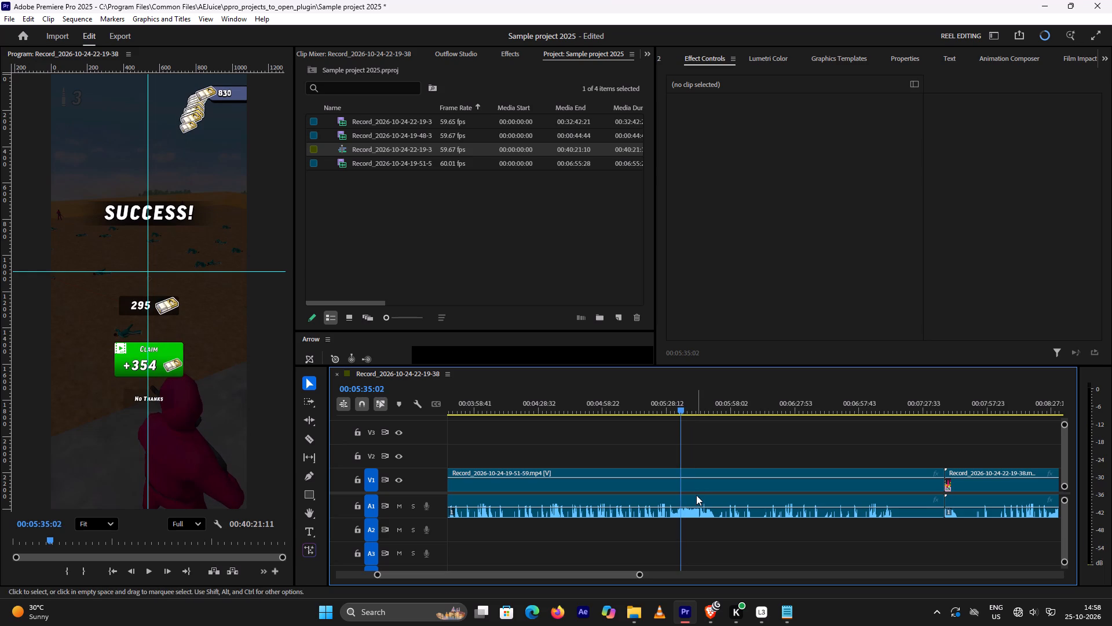
pyautogui.click(696, 497)
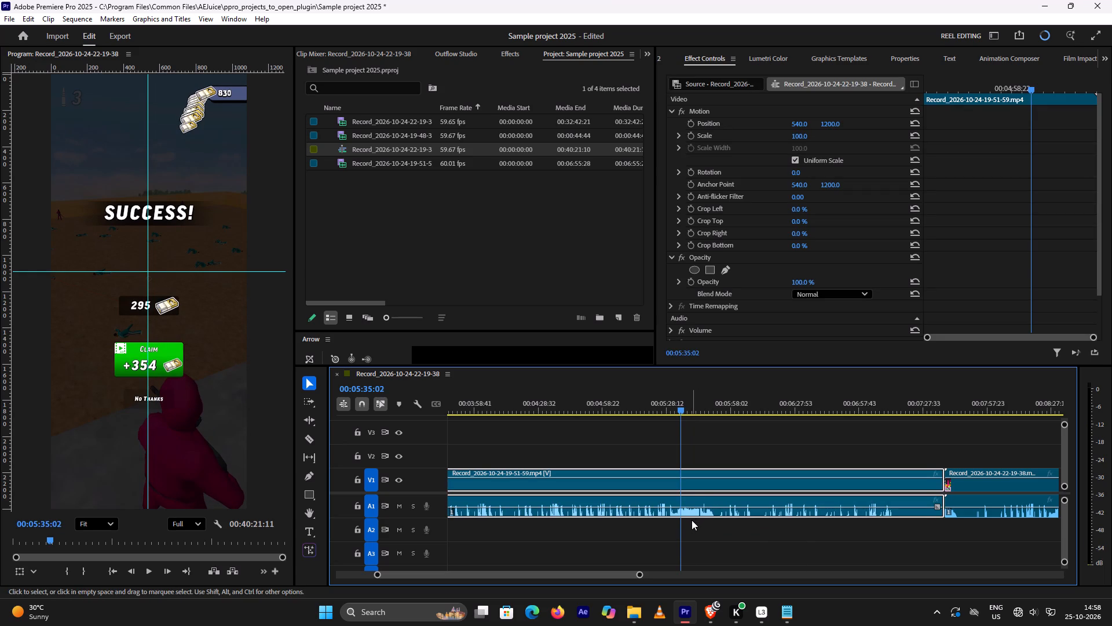
pyautogui.hotkey('ctrl', 'k')
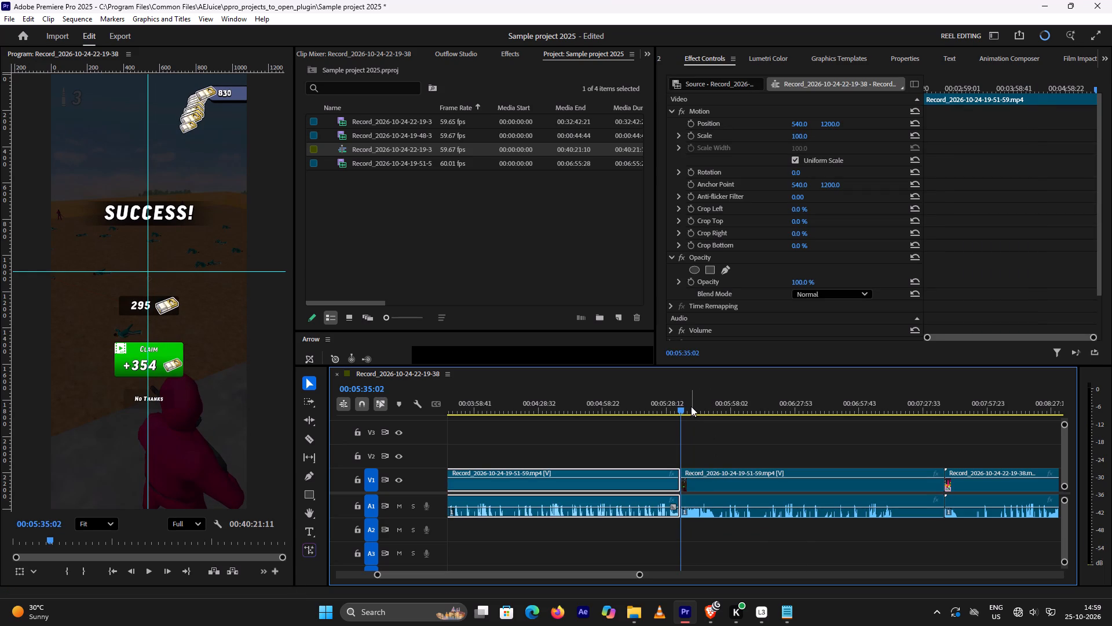
pyautogui.moveTo(683, 411); pyautogui.dragTo(699, 406)
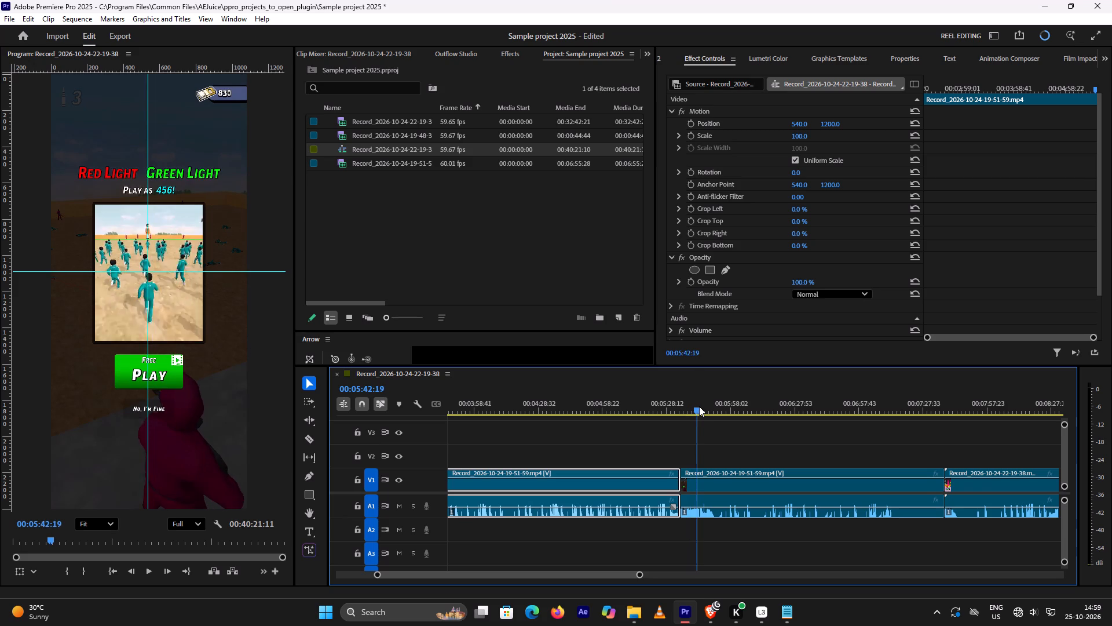
pyautogui.moveTo(699, 406); pyautogui.dragTo(702, 408)
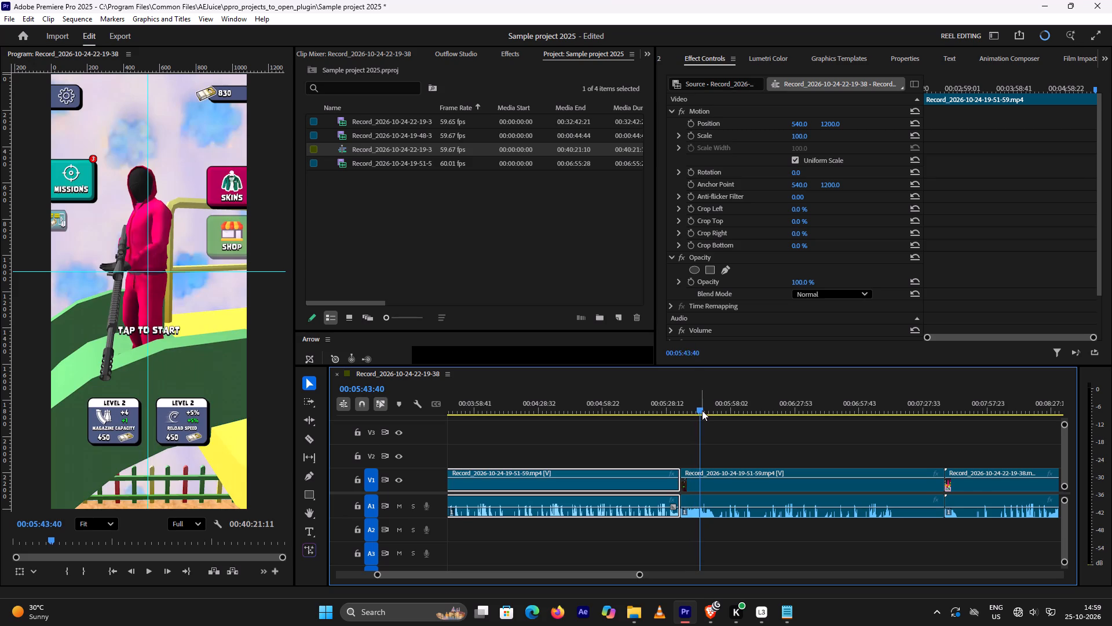
pyautogui.press('Left')
pyautogui.press('Left')
pyautogui.press('Left')
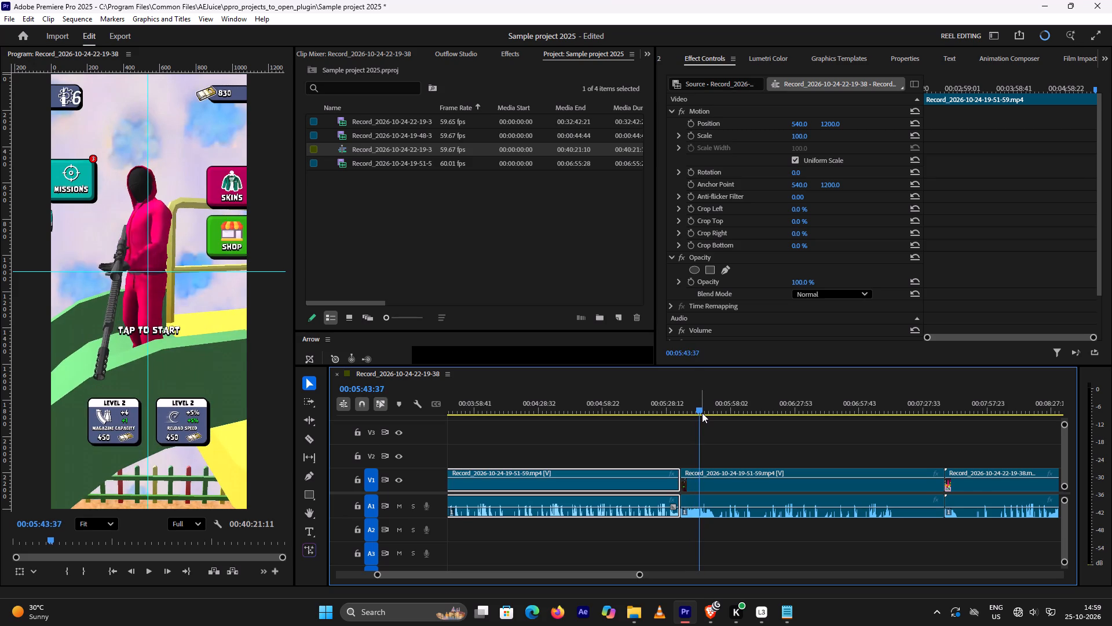
pyautogui.press('Left')
pyautogui.press('Left')
pyautogui.press('Left')
pyautogui.press('Left')
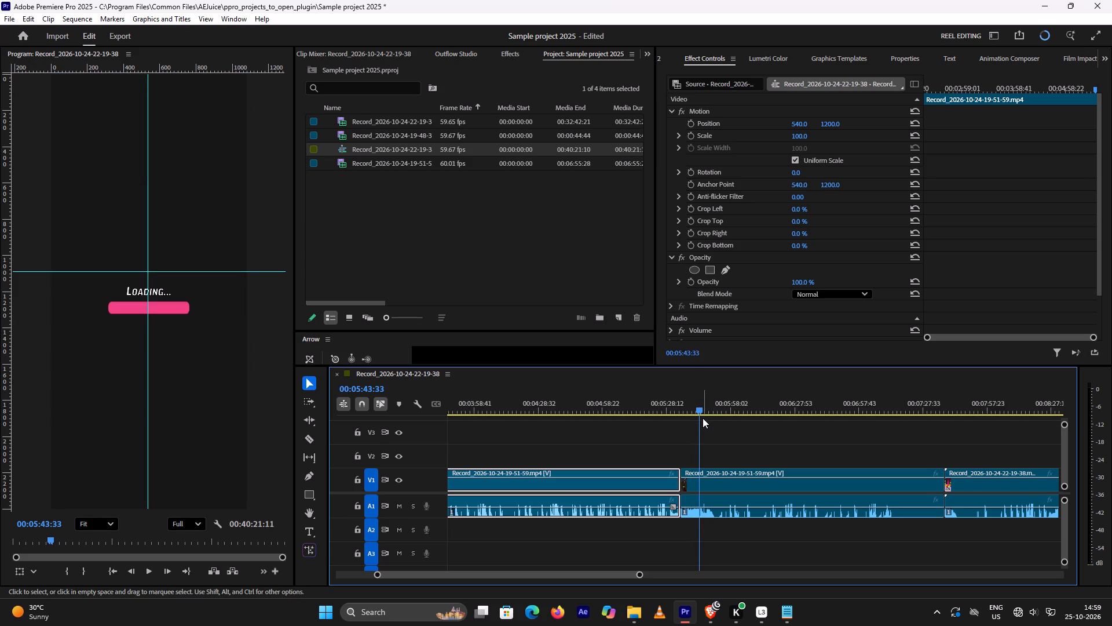
pyautogui.press('Left')
pyautogui.press('Left')
pyautogui.press('Left')
pyautogui.press('Left')
pyautogui.press('Left')
pyautogui.press('Left')
pyautogui.press('Left')
pyautogui.press('Left')
pyautogui.press('Left')
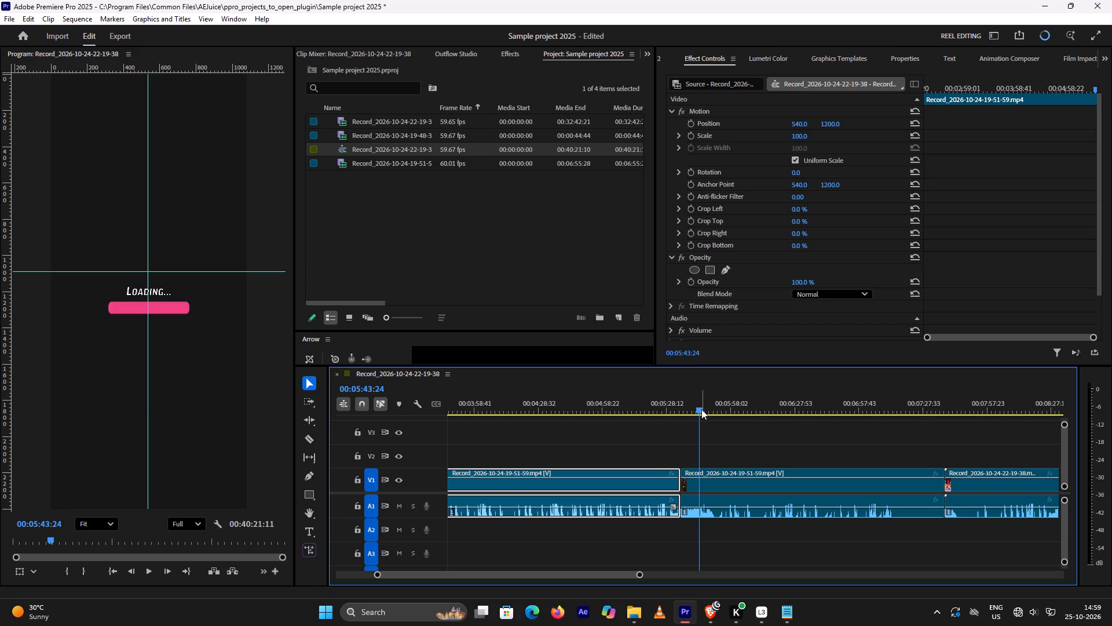
pyautogui.click(701, 410)
pyautogui.press('Right')
pyautogui.press('Right')
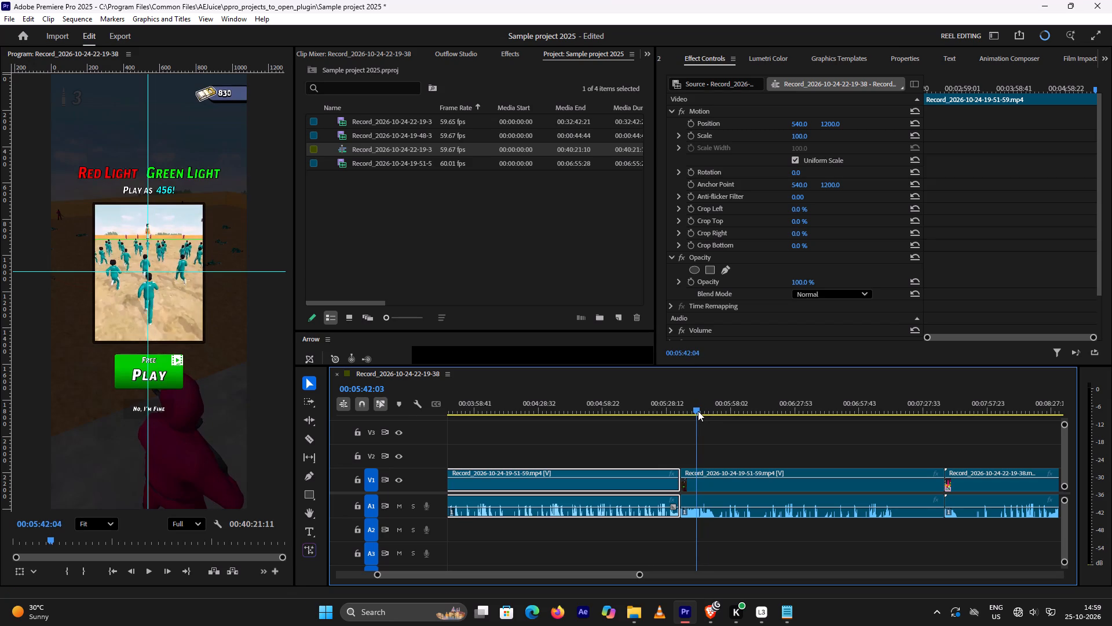
pyautogui.press('Right')
pyautogui.press('Right')
pyautogui.press('Right')
pyautogui.press('Right')
pyautogui.press('Right')
pyautogui.press('Right')
pyautogui.press('Right')
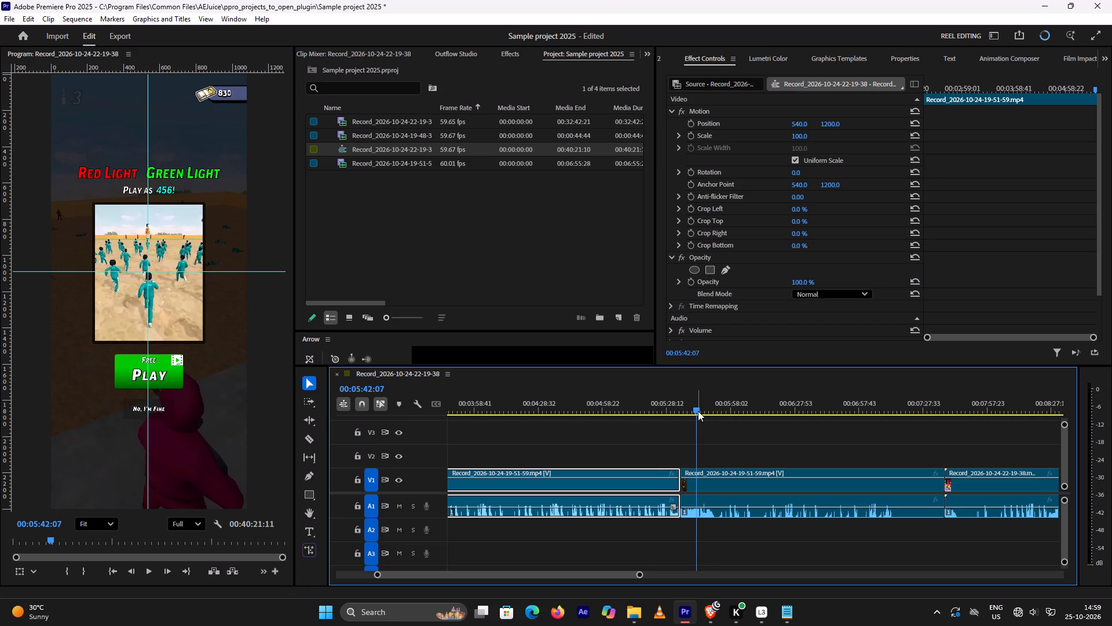
pyautogui.press('Right')
pyautogui.press('Right')
pyautogui.press('Right')
pyautogui.press('Right')
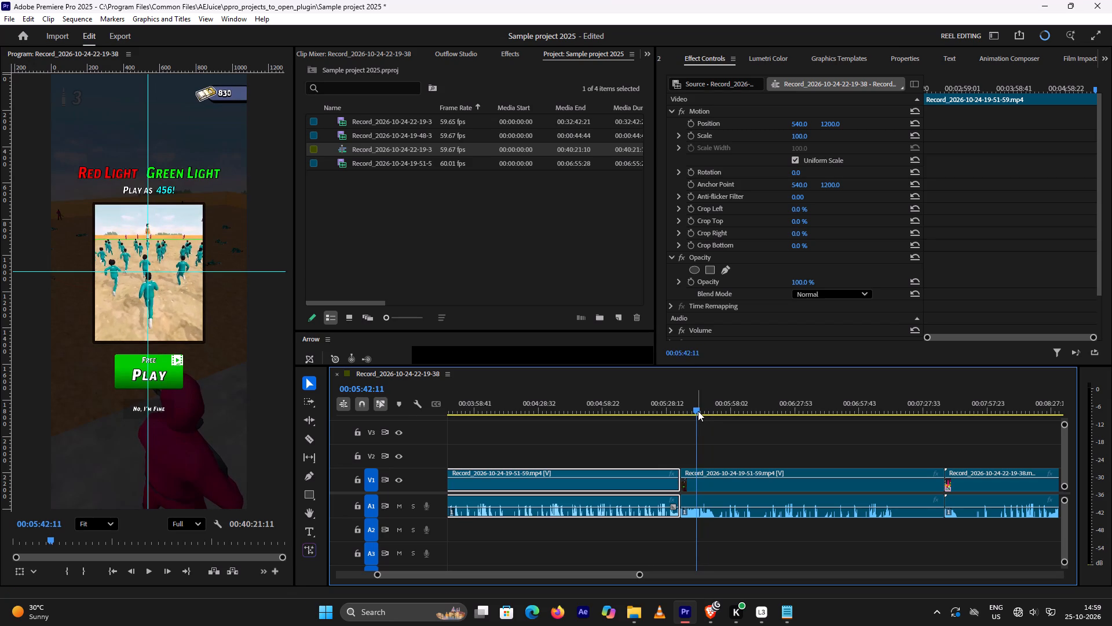
pyautogui.press('Right')
pyautogui.press('Right')
pyautogui.press('Right')
pyautogui.press('Right')
pyautogui.press('Right')
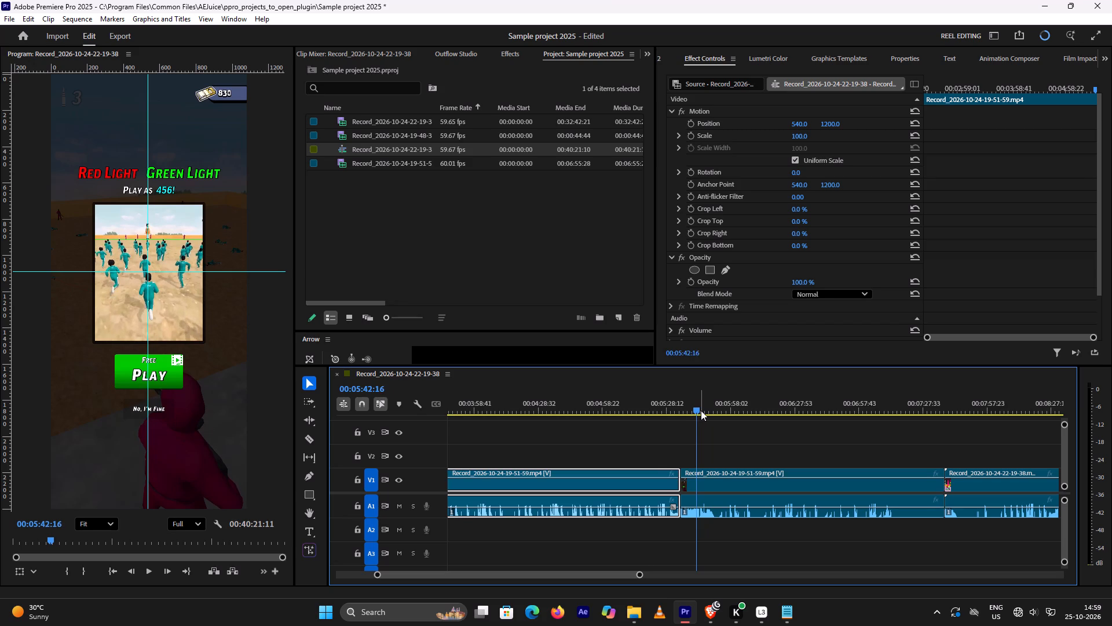
pyautogui.press('Right')
pyautogui.press('Right')
pyautogui.press('Right')
pyautogui.press('Right')
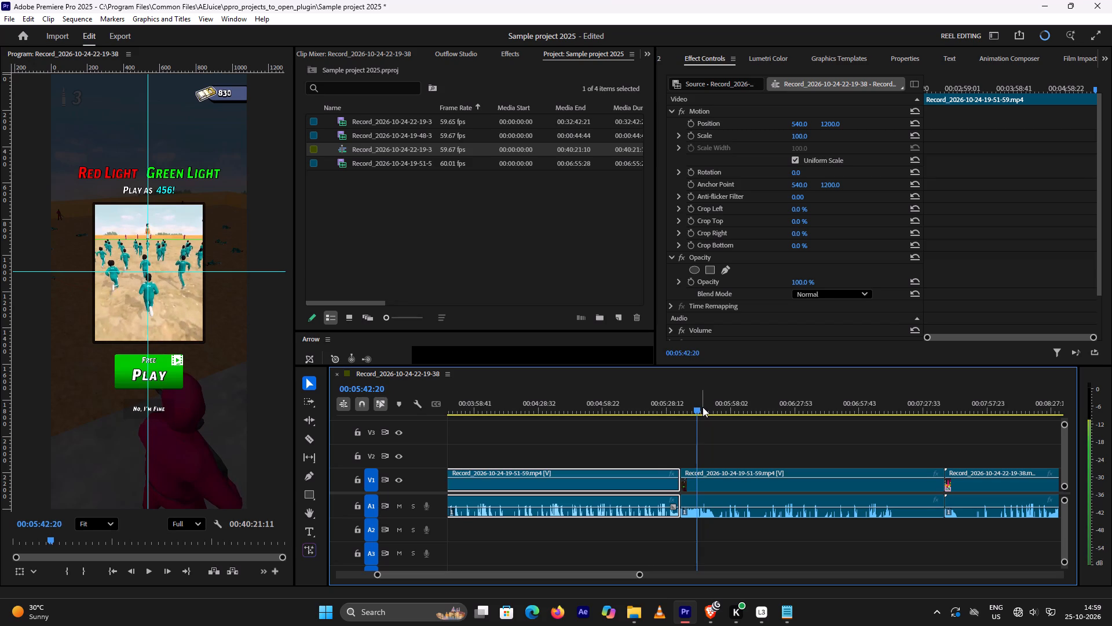
pyautogui.press('Right')
pyautogui.press('Right')
pyautogui.press('Right')
pyautogui.press('Right')
pyautogui.press('Right')
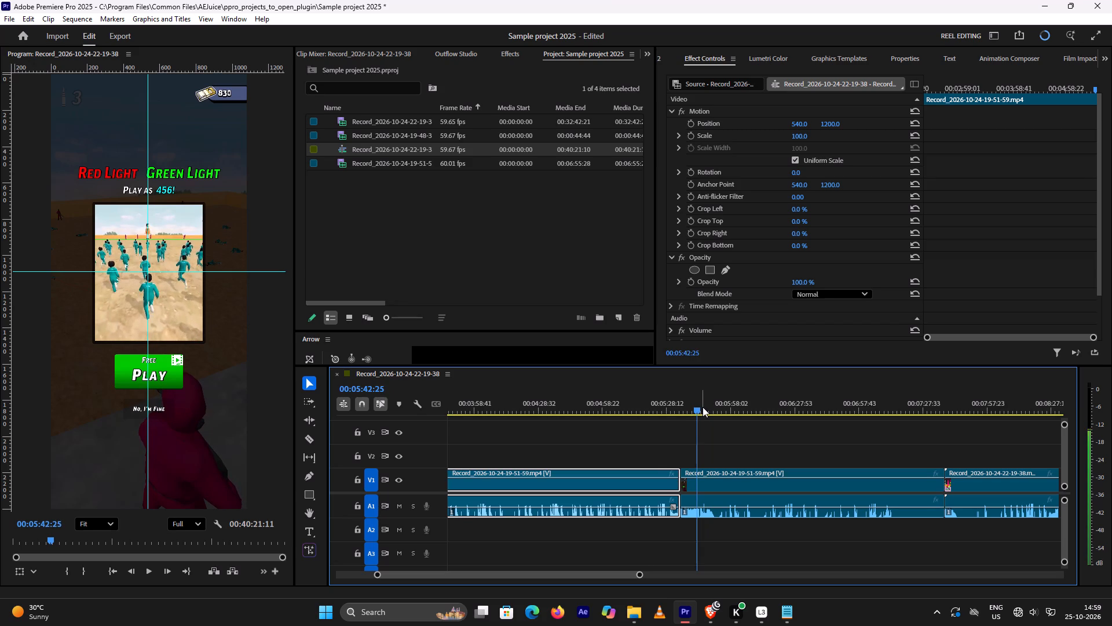
pyautogui.press('Right')
pyautogui.press('Right')
pyautogui.press('Right')
pyautogui.press('Right')
pyautogui.press('Right')
pyautogui.press('Right')
pyautogui.press('Right')
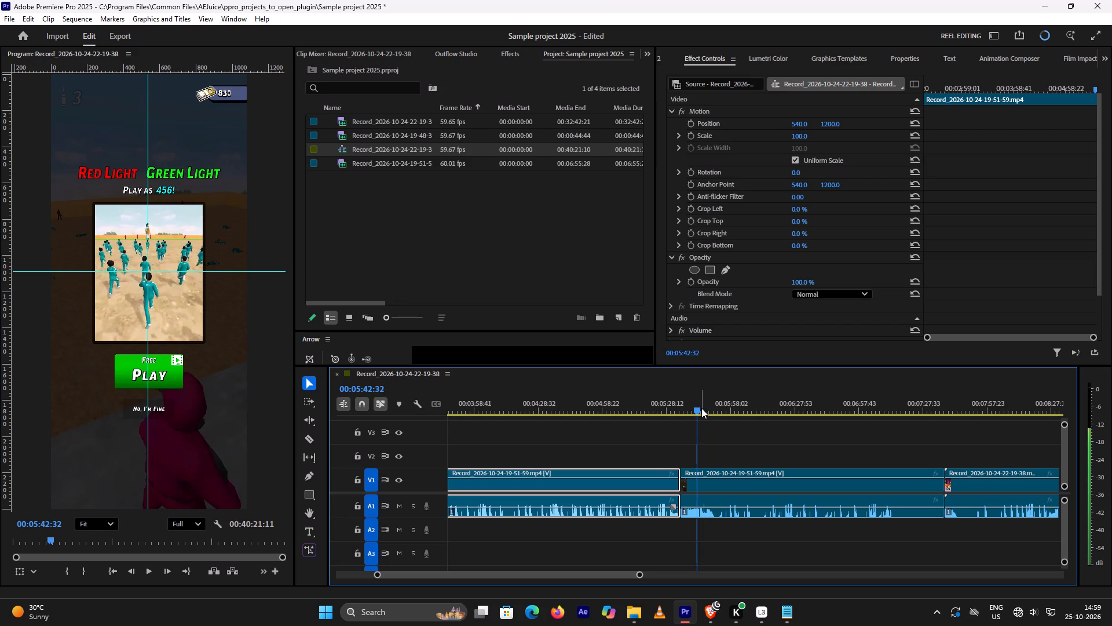
pyautogui.press('Right')
pyautogui.press('Right')
pyautogui.press('Right')
pyautogui.press('Right')
pyautogui.press('Right')
pyautogui.press('Right')
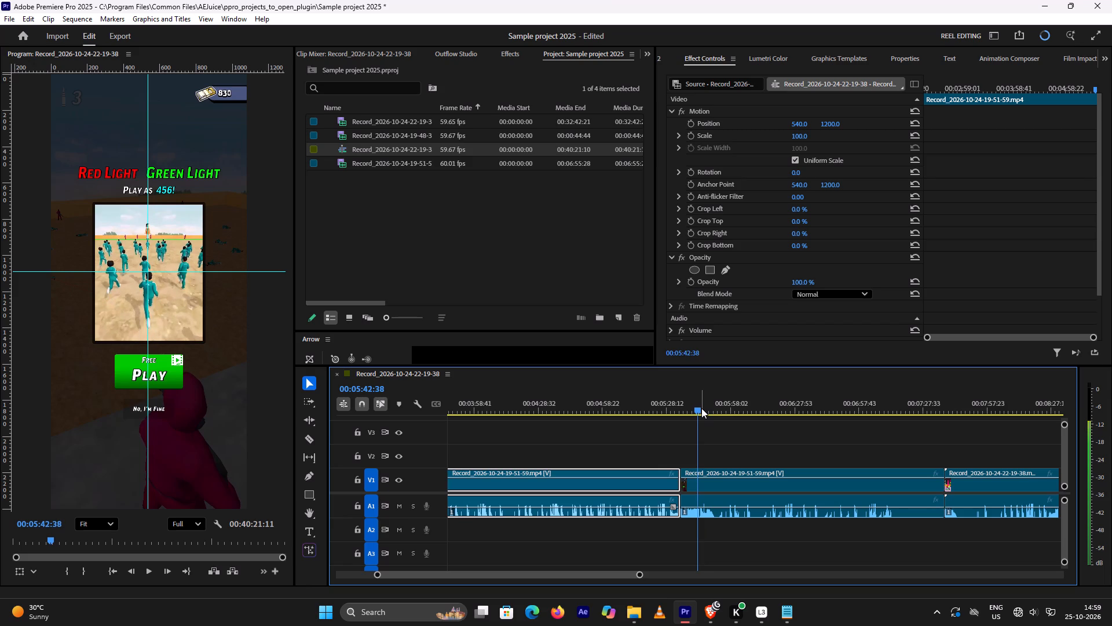
pyautogui.press('Right')
pyautogui.press('Right')
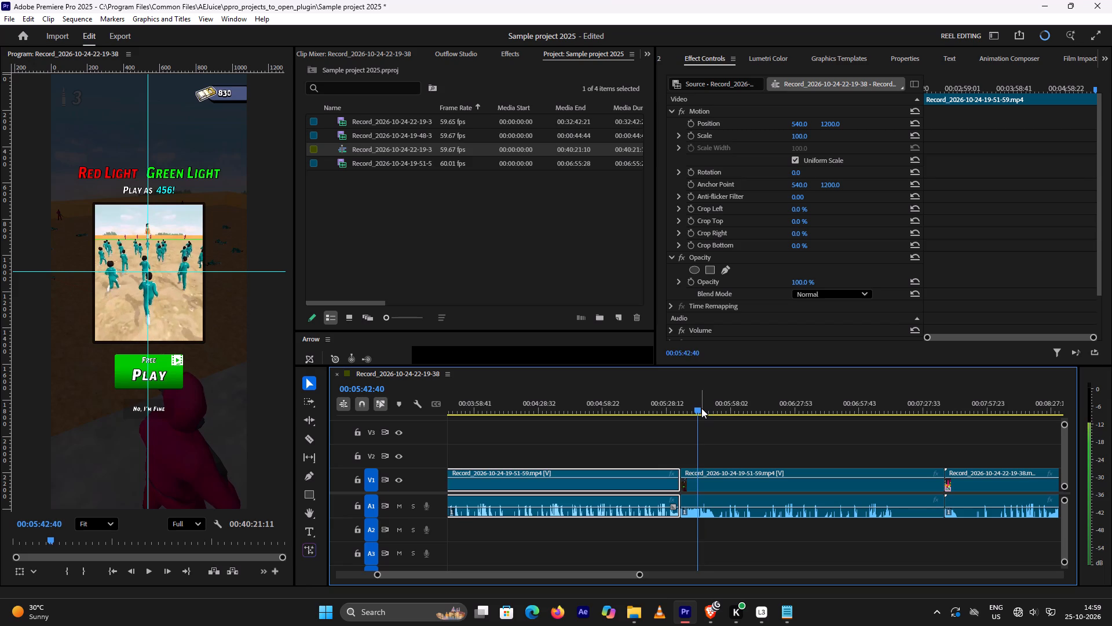
pyautogui.press('Right')
pyautogui.press('Right')
pyautogui.press('Right')
pyautogui.press('Right')
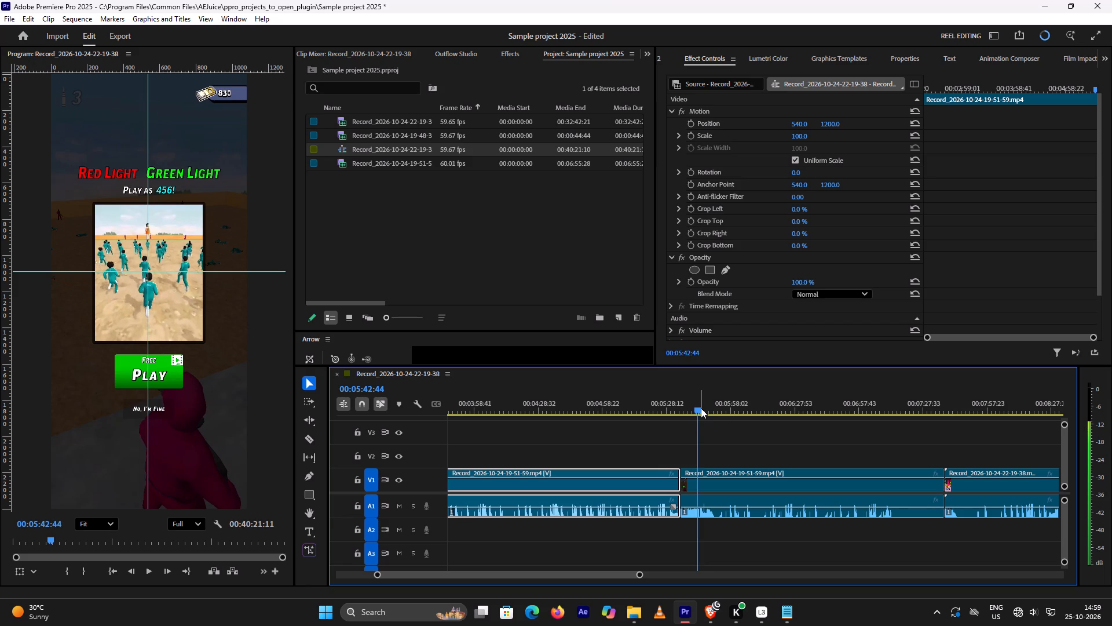
pyautogui.press('Right')
pyautogui.press('Right')
pyautogui.press('Right')
pyautogui.press('Right')
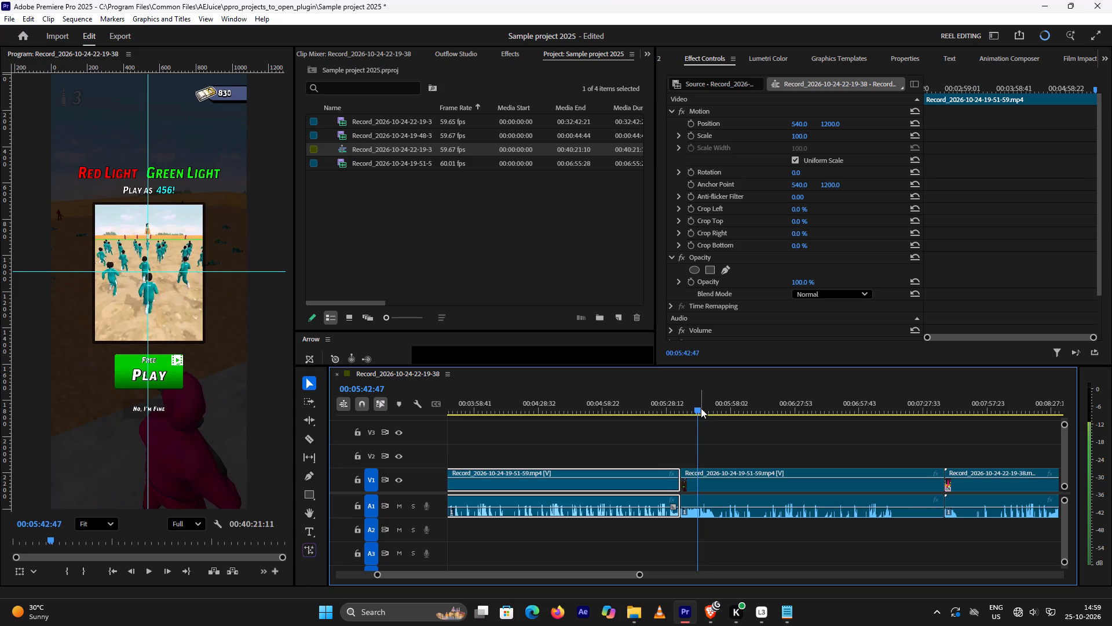
pyautogui.press('Right')
pyautogui.press('Right')
pyautogui.press('Right')
pyautogui.press('Right')
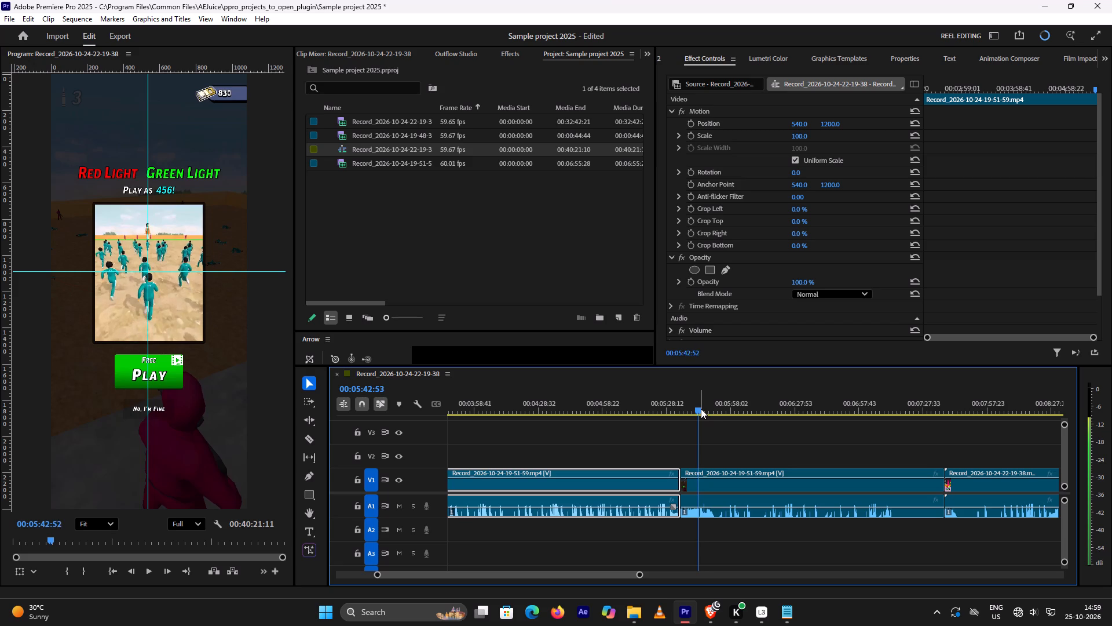
pyautogui.press('Right')
pyautogui.press('Right')
pyautogui.press('Right')
pyautogui.press('Right')
pyautogui.press('Right')
pyautogui.press('Right')
pyautogui.press('Right')
pyautogui.press('Right')
pyautogui.press('Right')
pyautogui.press('Right')
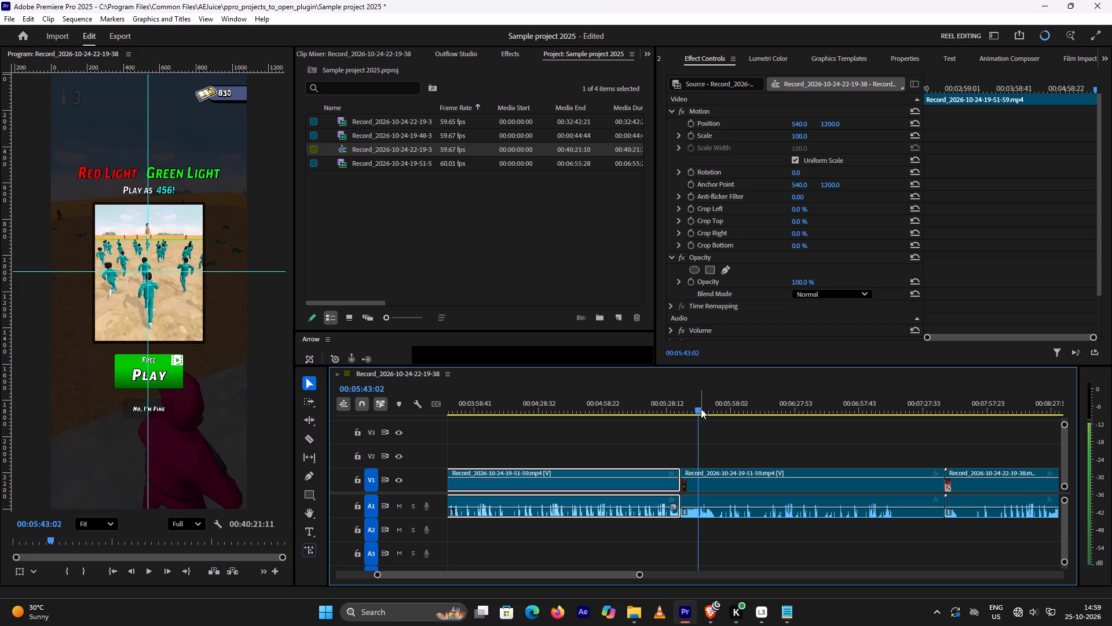
pyautogui.press('Right')
pyautogui.press('Right')
pyautogui.press('Right')
pyautogui.press('Right')
pyautogui.press('Right')
pyautogui.press('Right')
pyautogui.press('Right')
pyautogui.press('Right')
pyautogui.press('Right')
pyautogui.press('Right')
pyautogui.press('Right')
pyautogui.press('Right')
pyautogui.press('Right')
pyautogui.press('Right')
pyautogui.press('Right')
pyautogui.press('Right')
pyautogui.press('Left')
pyautogui.press('Left')
pyautogui.press('Left')
pyautogui.press('Left')
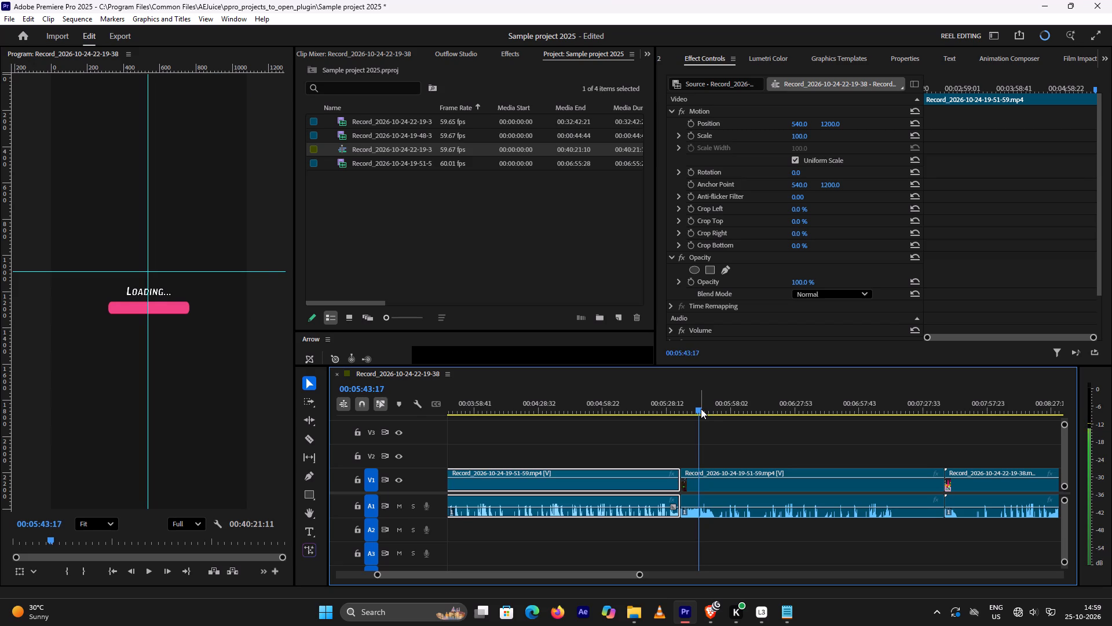
pyautogui.press('Left')
pyautogui.press('Left')
pyautogui.press('Right')
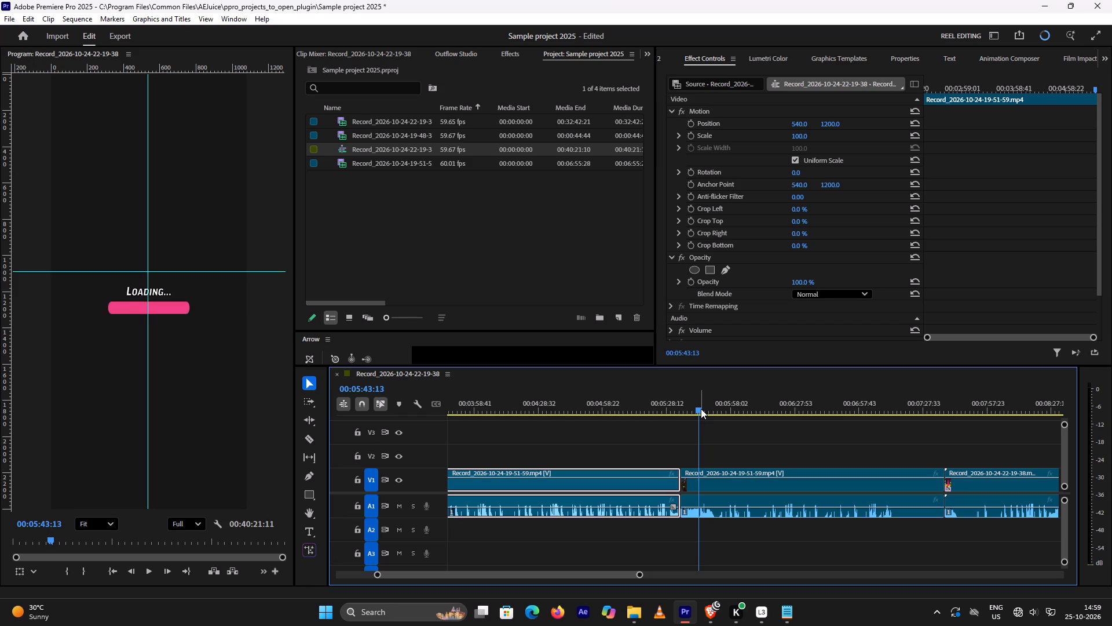
pyautogui.click(709, 478)
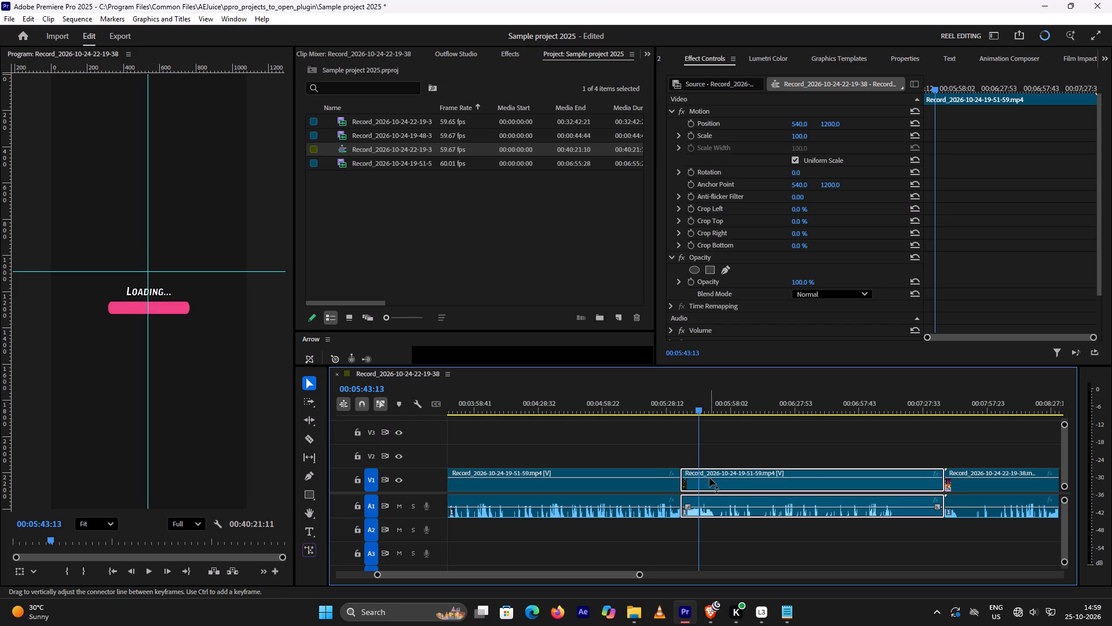
pyautogui.hotkey('ctrl', 'k')
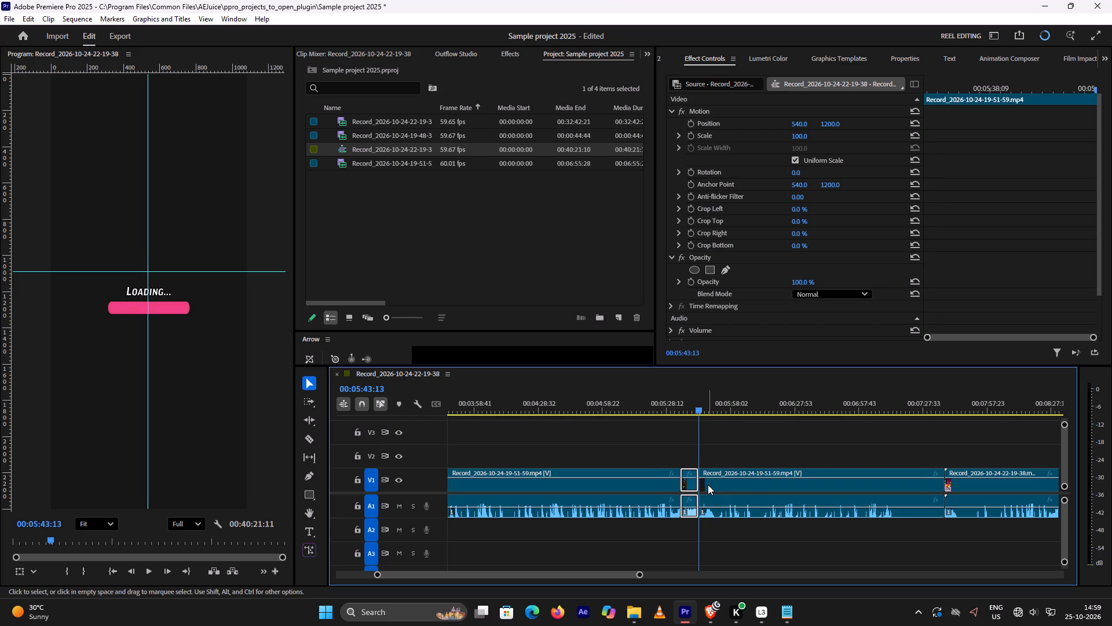
# Delete the short reward and offer segment between 00:05:35:02 and 00:05:43:13, leaving the gap in place.
pyautogui.click(693, 485)
pyautogui.press('Delete')
# Skim the playground level from 00:05:43 to about 00:07:17, looking for sections that need cutting.
pyautogui.moveTo(699, 410); pyautogui.dragTo(700, 410)
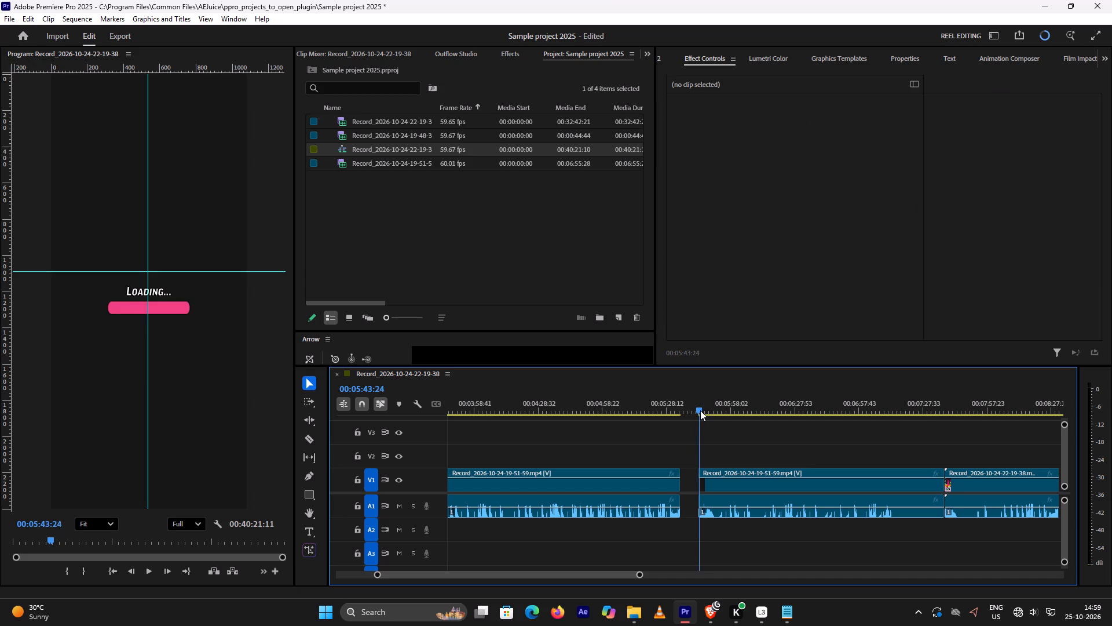
pyautogui.moveTo(700, 410); pyautogui.dragTo(722, 413)
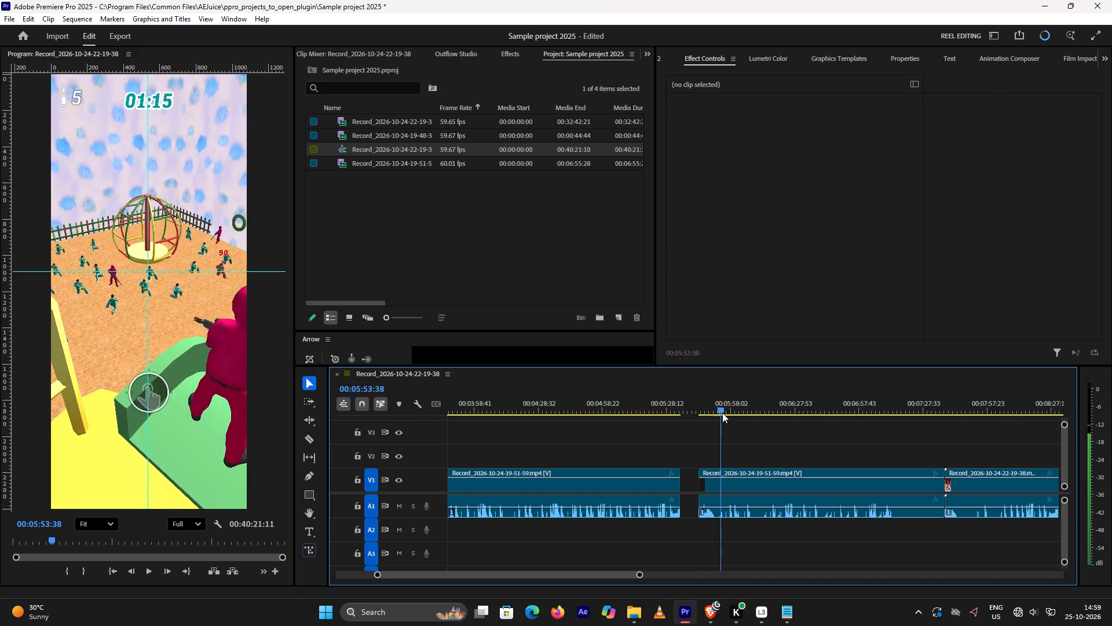
pyautogui.moveTo(722, 413); pyautogui.dragTo(744, 413)
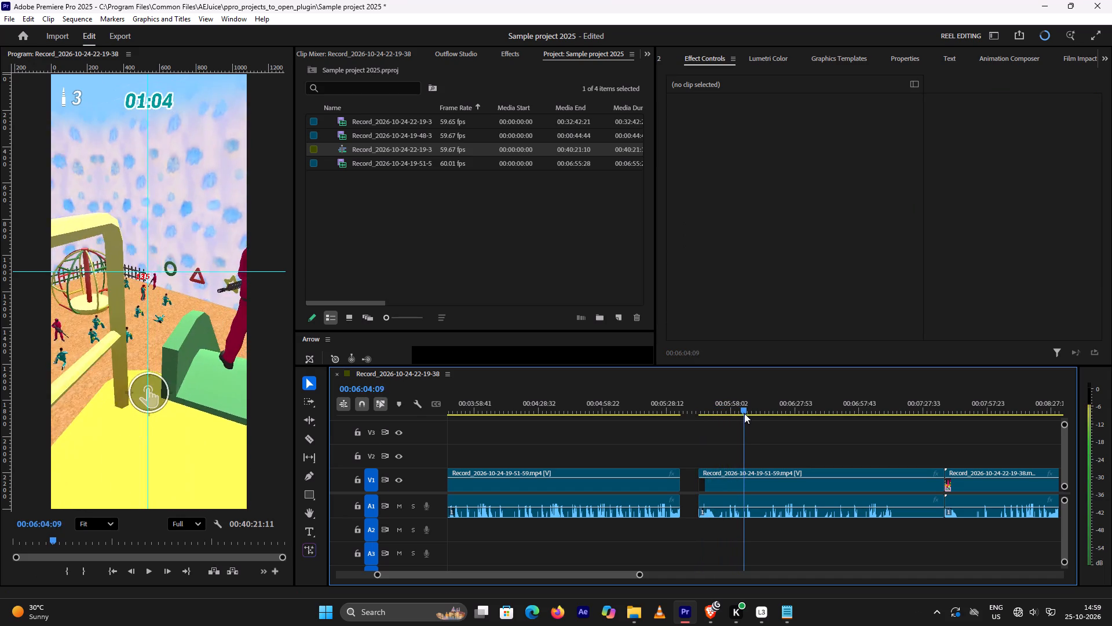
pyautogui.moveTo(744, 413); pyautogui.dragTo(776, 415)
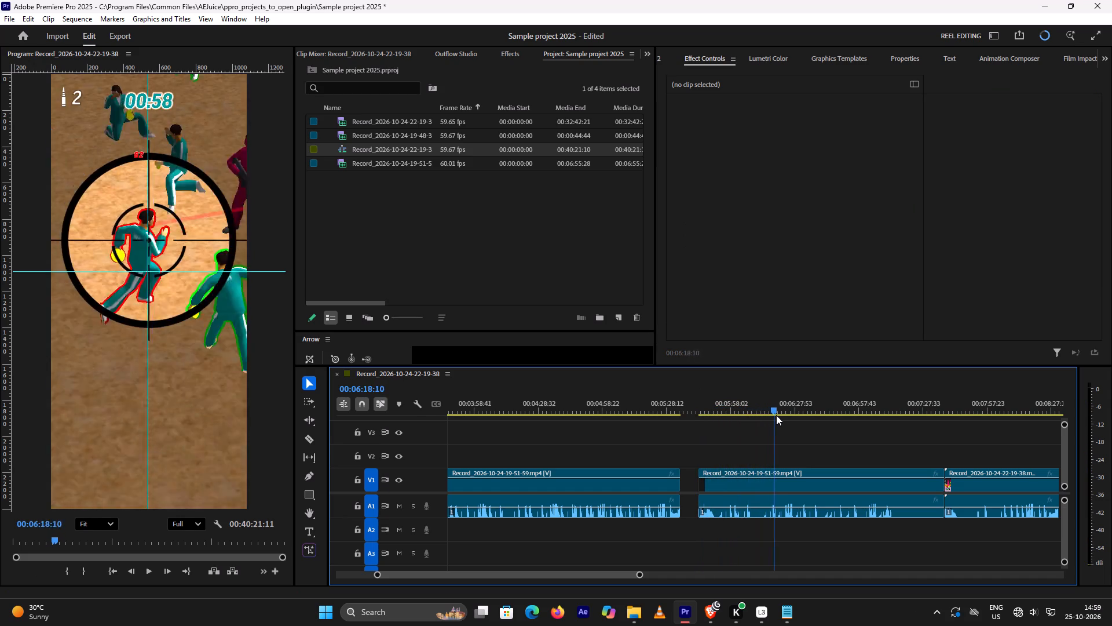
pyautogui.moveTo(776, 415); pyautogui.dragTo(802, 412)
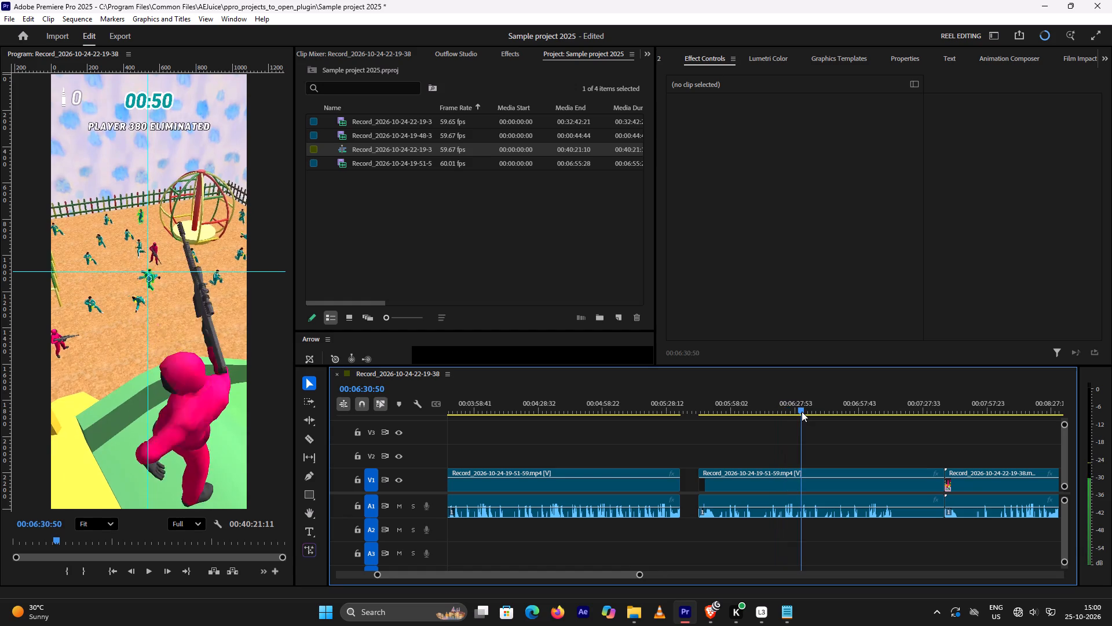
pyautogui.moveTo(802, 412); pyautogui.dragTo(826, 405)
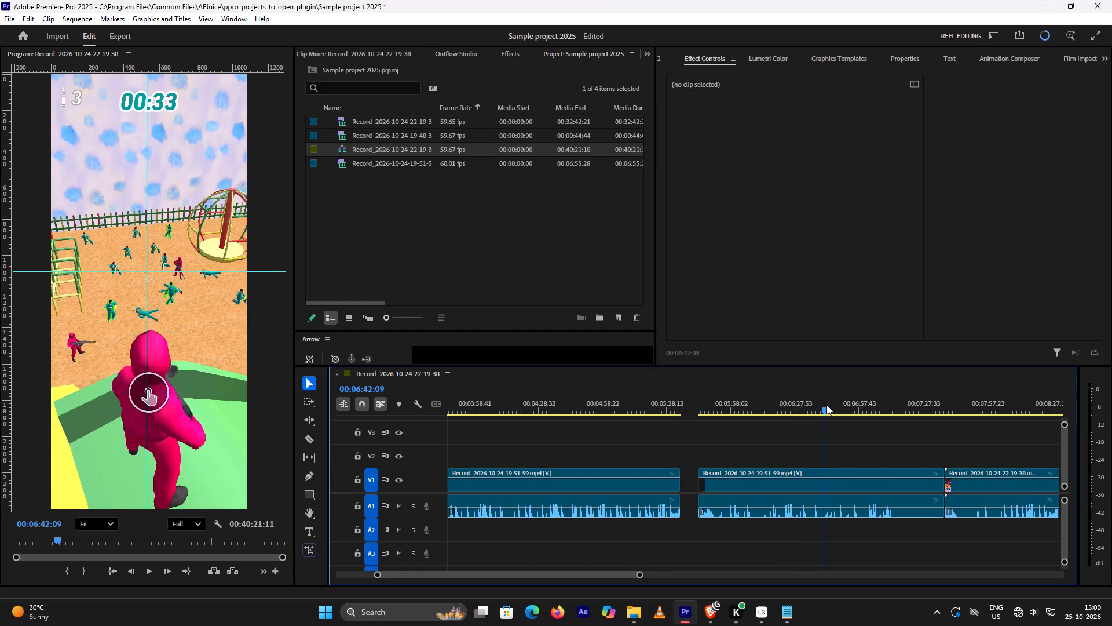
pyautogui.moveTo(826, 405); pyautogui.dragTo(835, 402)
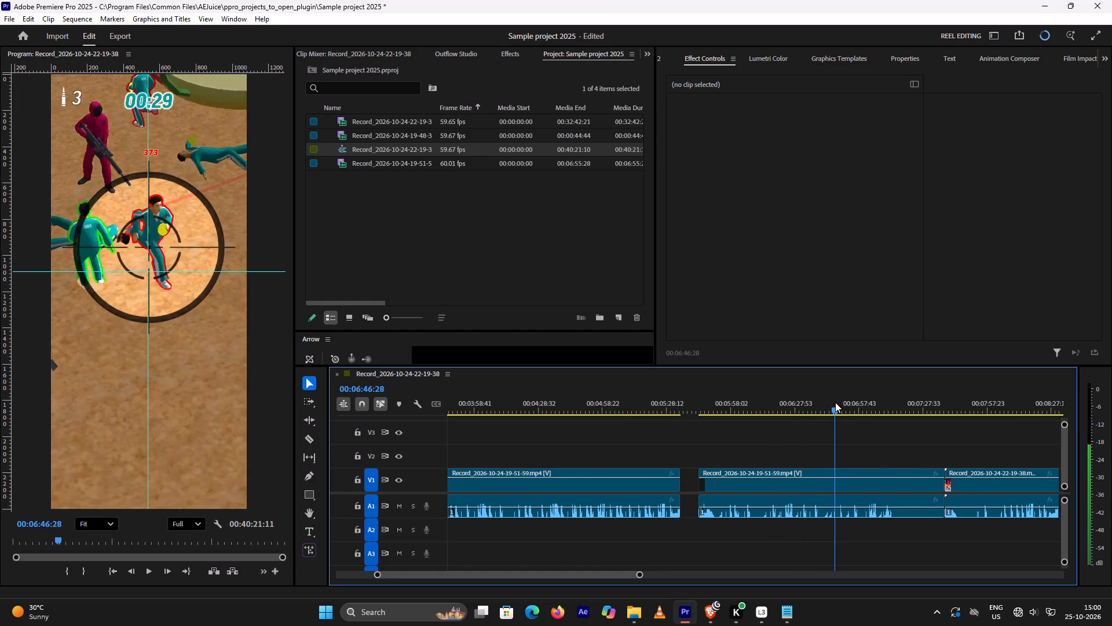
pyautogui.moveTo(835, 402); pyautogui.dragTo(869, 402)
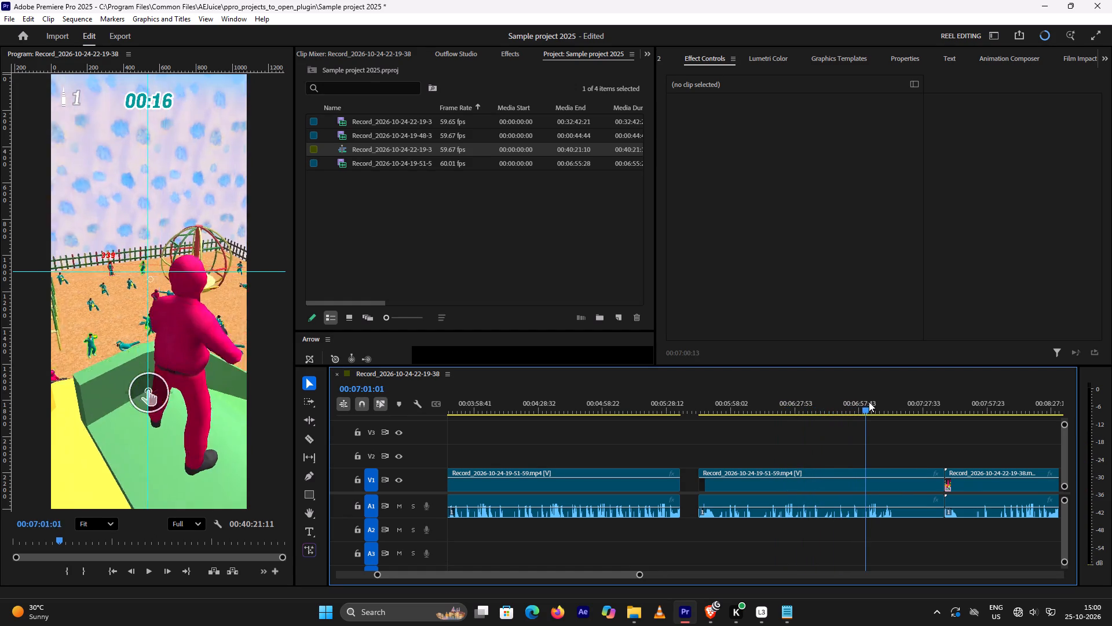
pyautogui.moveTo(869, 402); pyautogui.dragTo(888, 398)
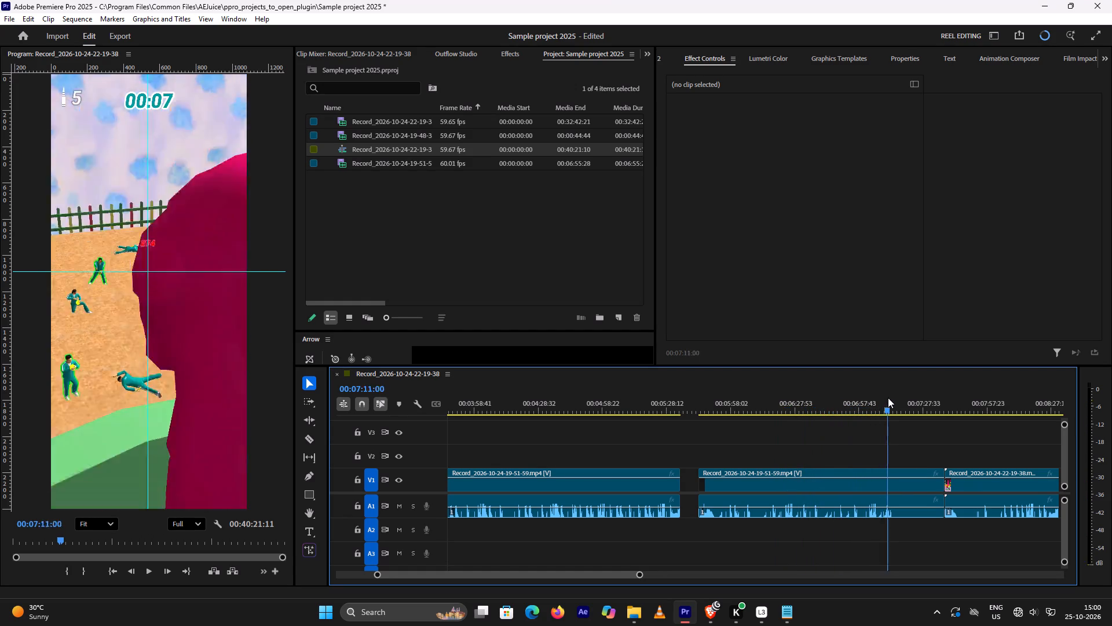
pyautogui.moveTo(888, 398); pyautogui.dragTo(901, 397)
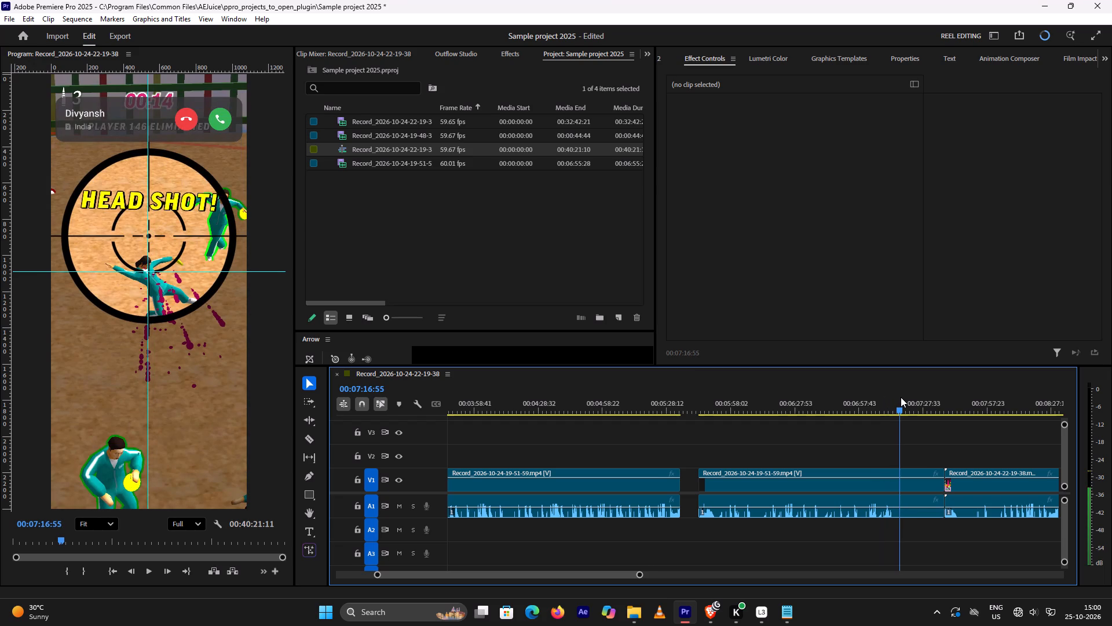
# Scrub back and forth between about 00:06:38 and 00:07:25, examining the gameplay around the incoming-call banner.
pyautogui.moveTo(901, 397); pyautogui.dragTo(897, 401)
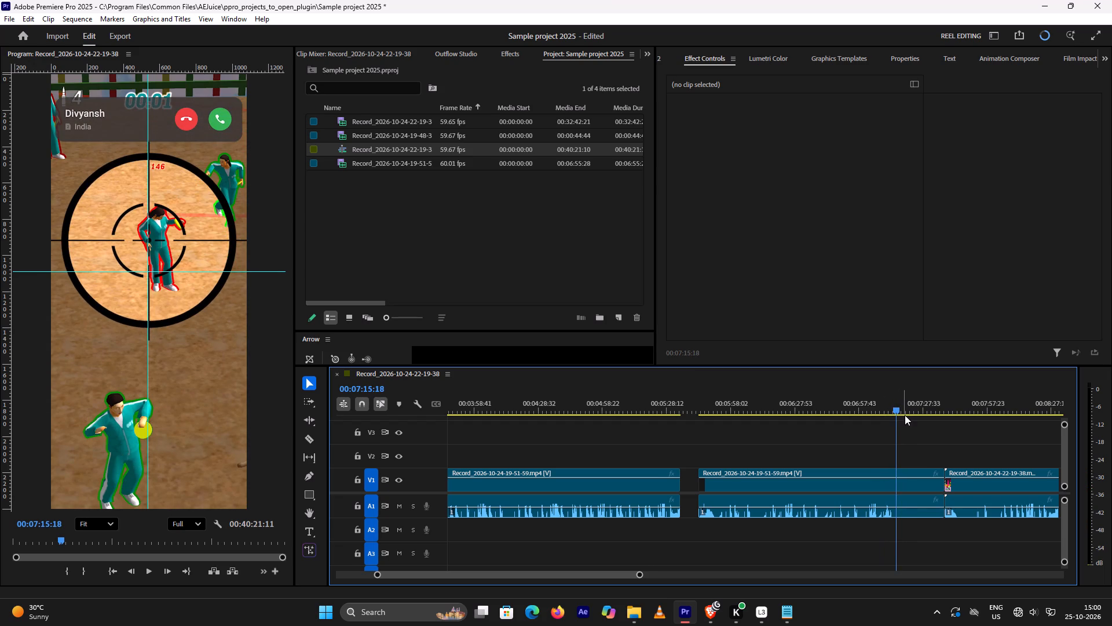
pyautogui.moveTo(896, 413); pyautogui.dragTo(886, 418)
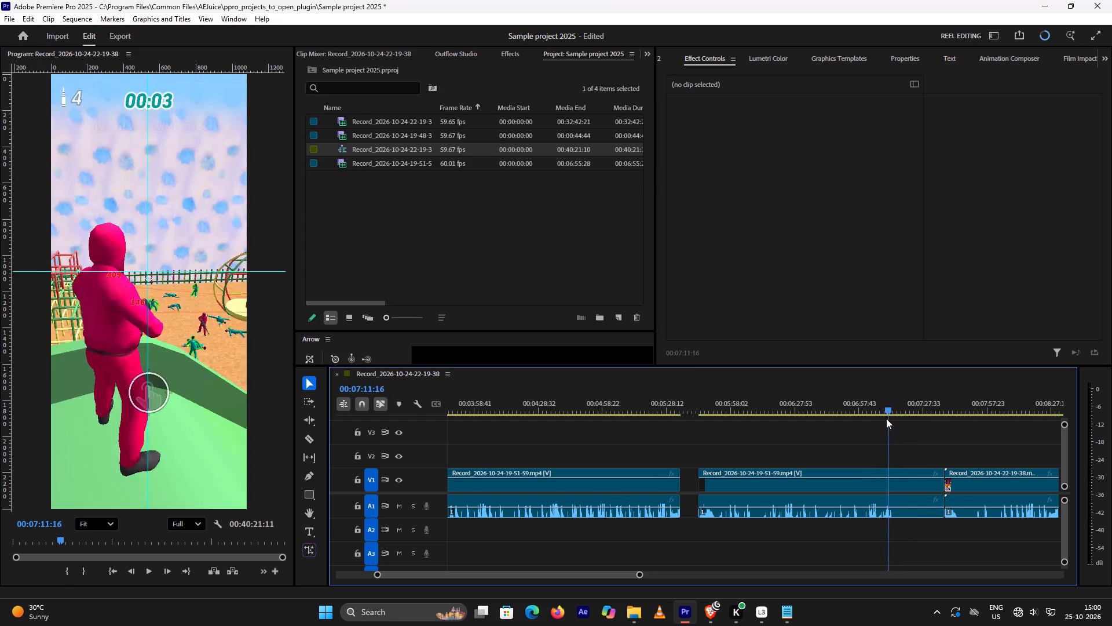
pyautogui.moveTo(886, 418); pyautogui.dragTo(829, 450)
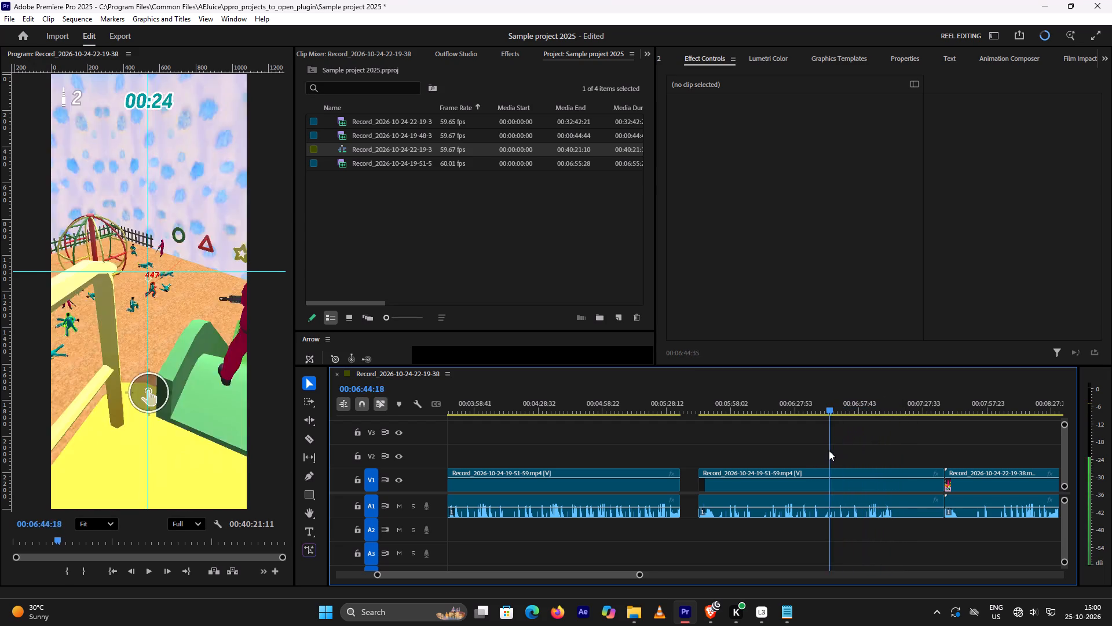
pyautogui.moveTo(829, 450); pyautogui.dragTo(817, 454)
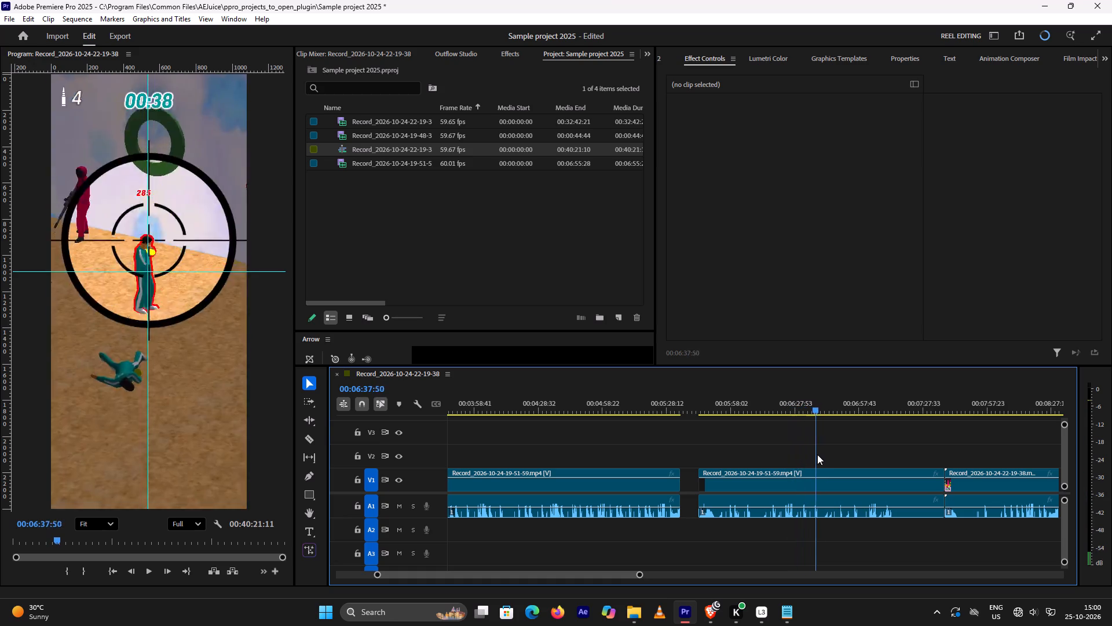
pyautogui.moveTo(817, 454); pyautogui.dragTo(857, 439)
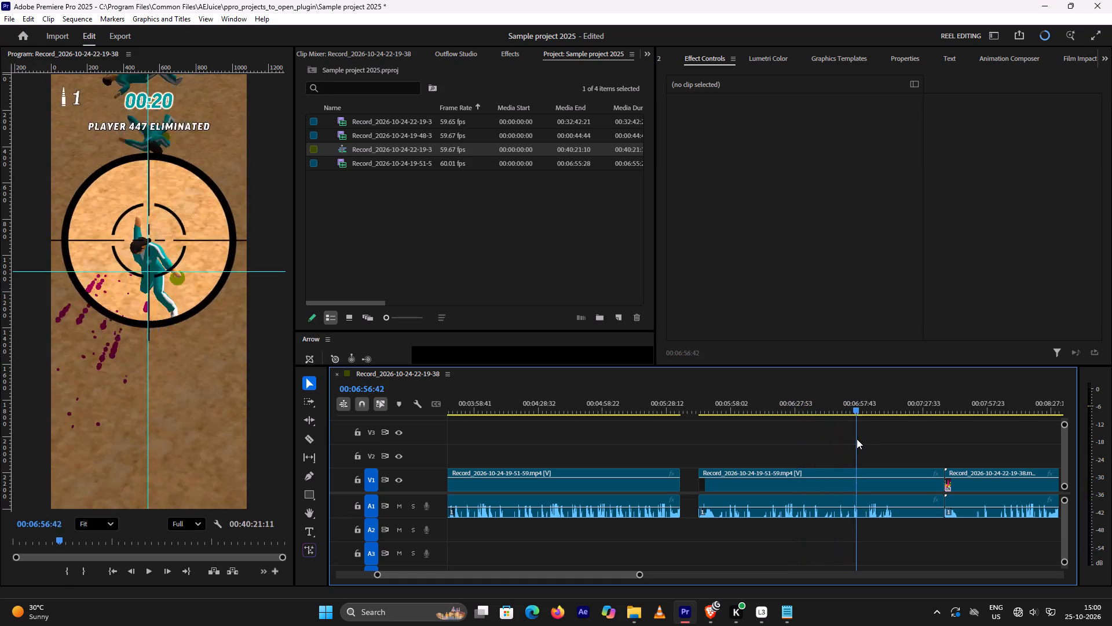
pyautogui.moveTo(857, 439); pyautogui.dragTo(873, 431)
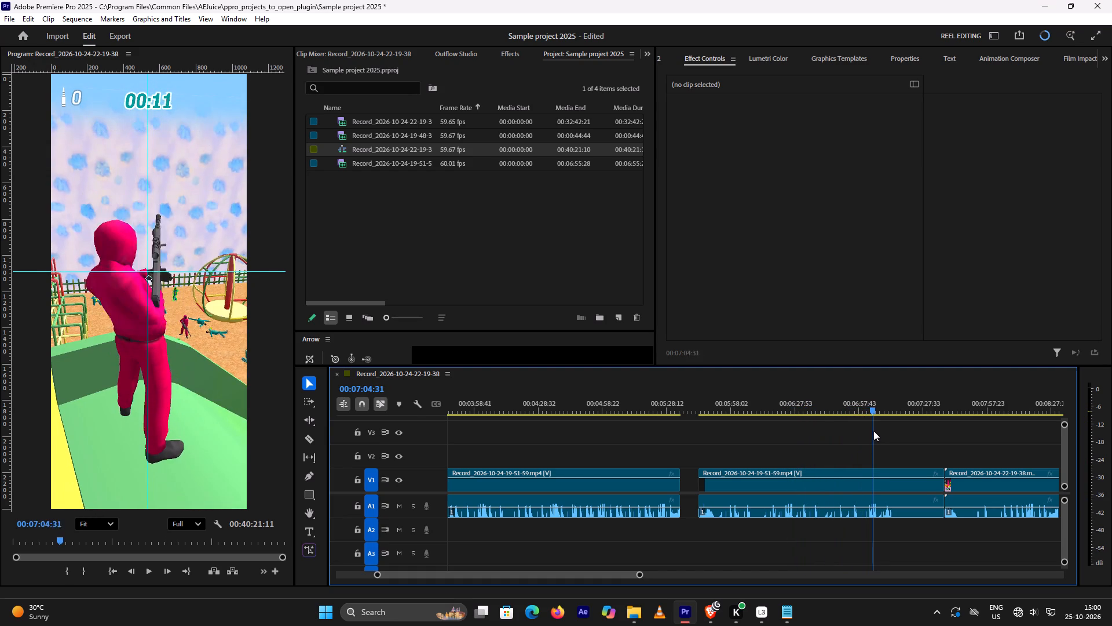
pyautogui.moveTo(873, 431); pyautogui.dragTo(888, 427)
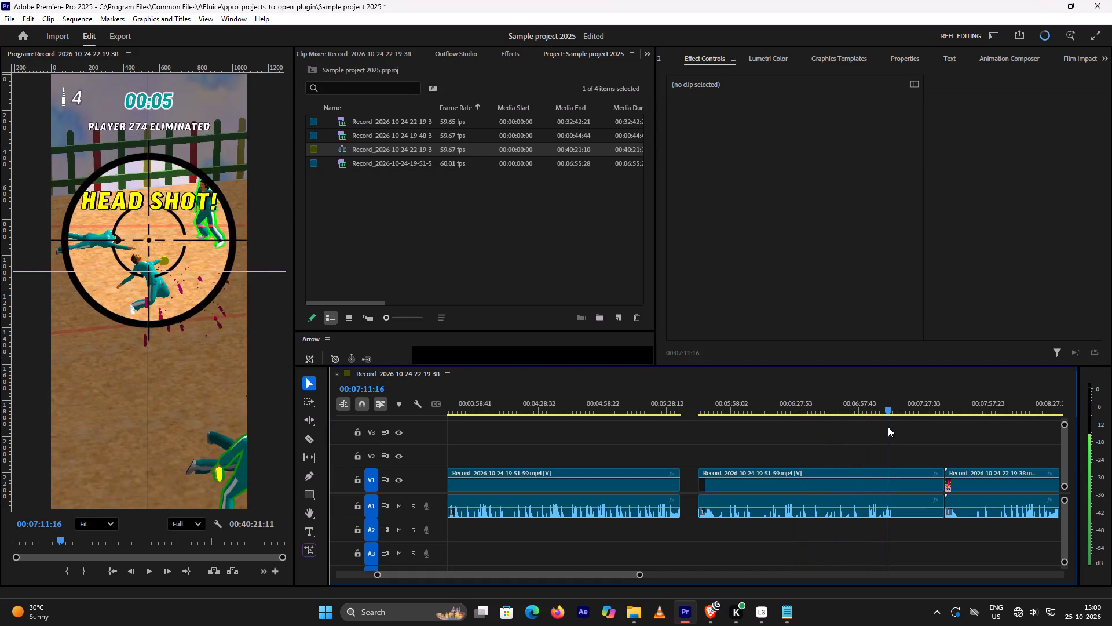
pyautogui.moveTo(888, 427); pyautogui.dragTo(897, 425)
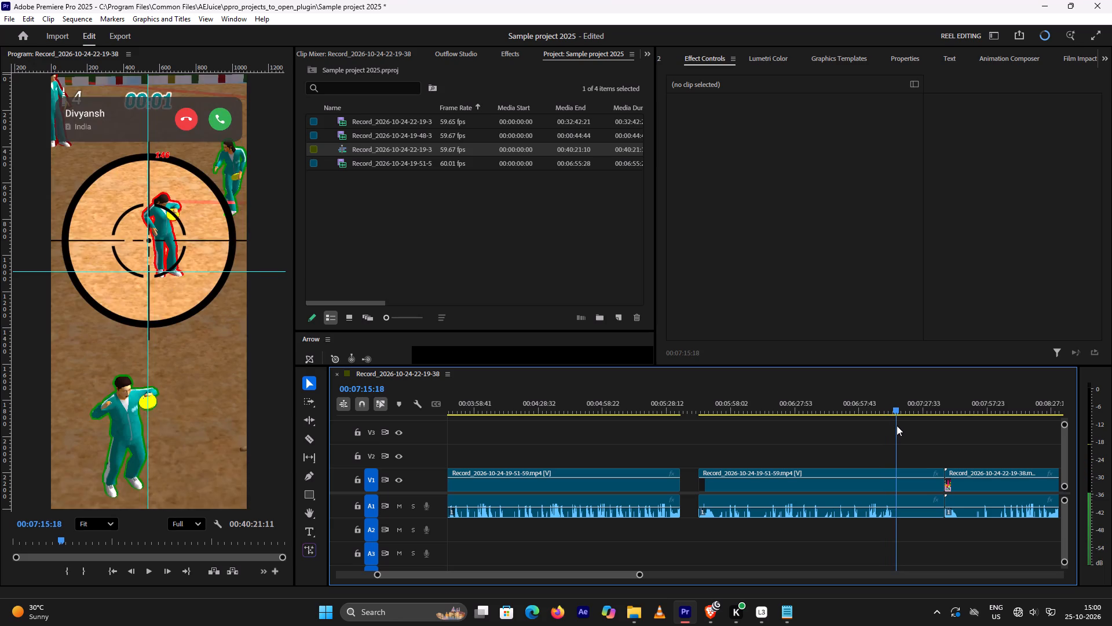
pyautogui.moveTo(897, 425); pyautogui.dragTo(904, 422)
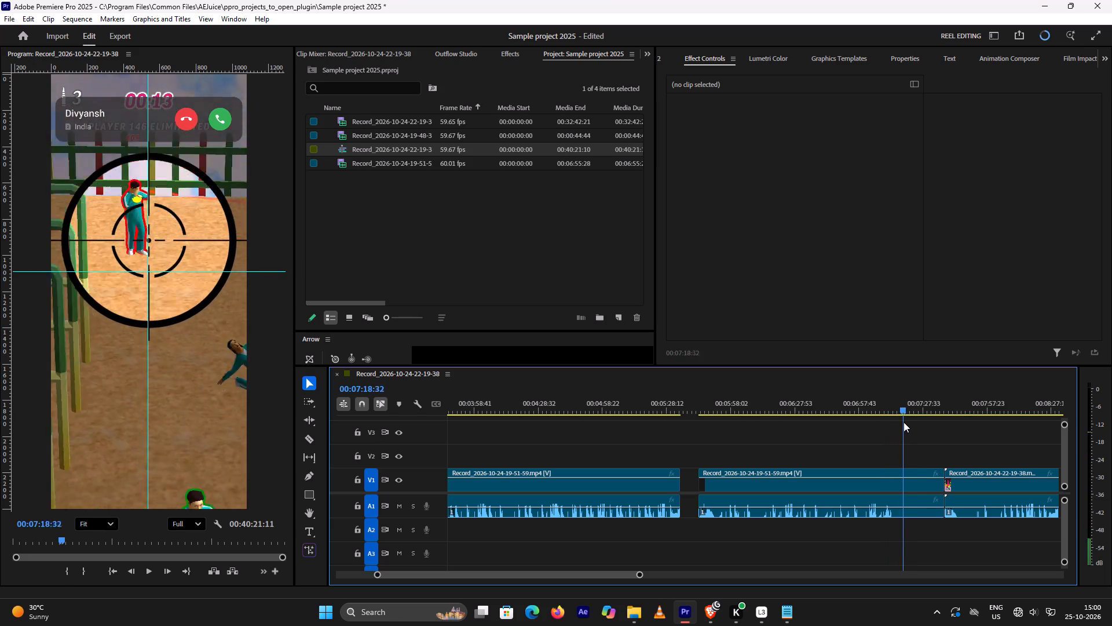
pyautogui.moveTo(904, 422); pyautogui.dragTo(913, 422)
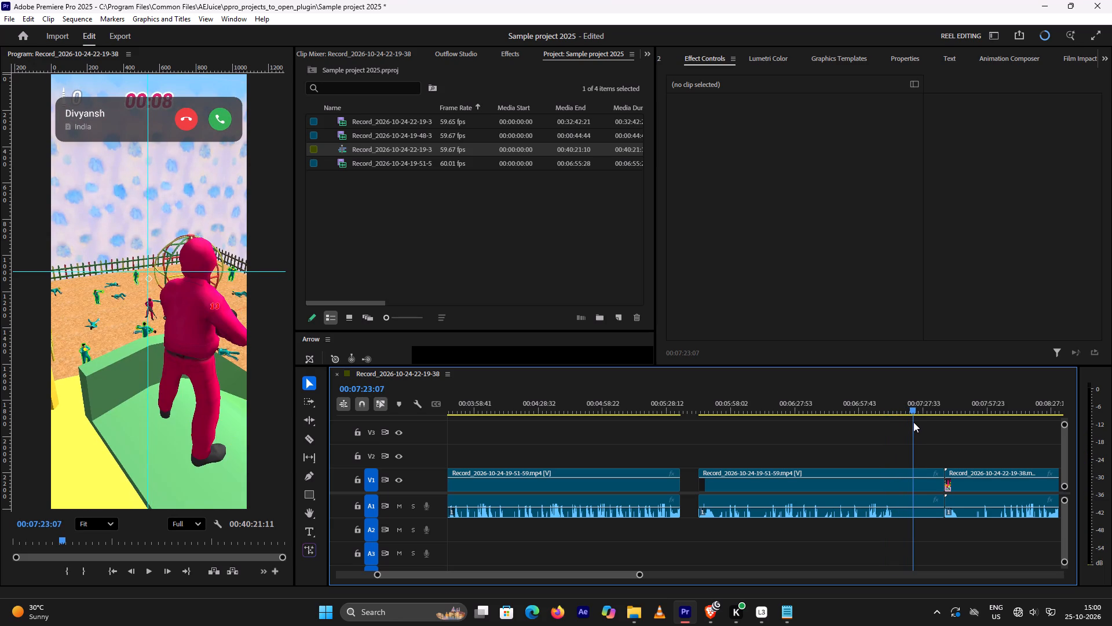
pyautogui.moveTo(913, 422); pyautogui.dragTo(909, 425)
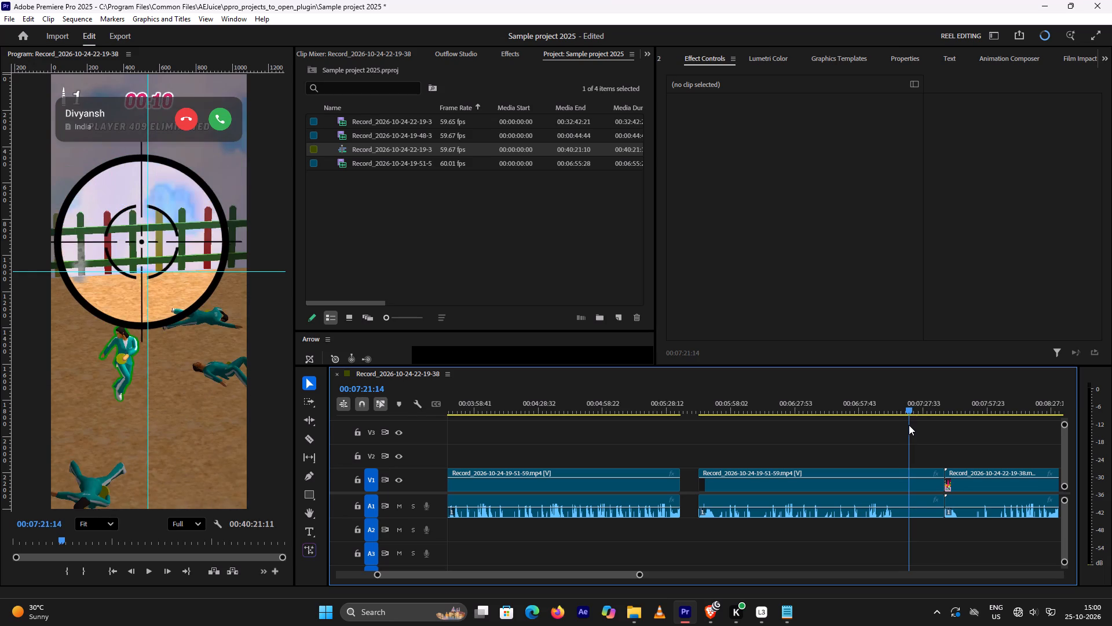
pyautogui.moveTo(909, 425); pyautogui.dragTo(919, 423)
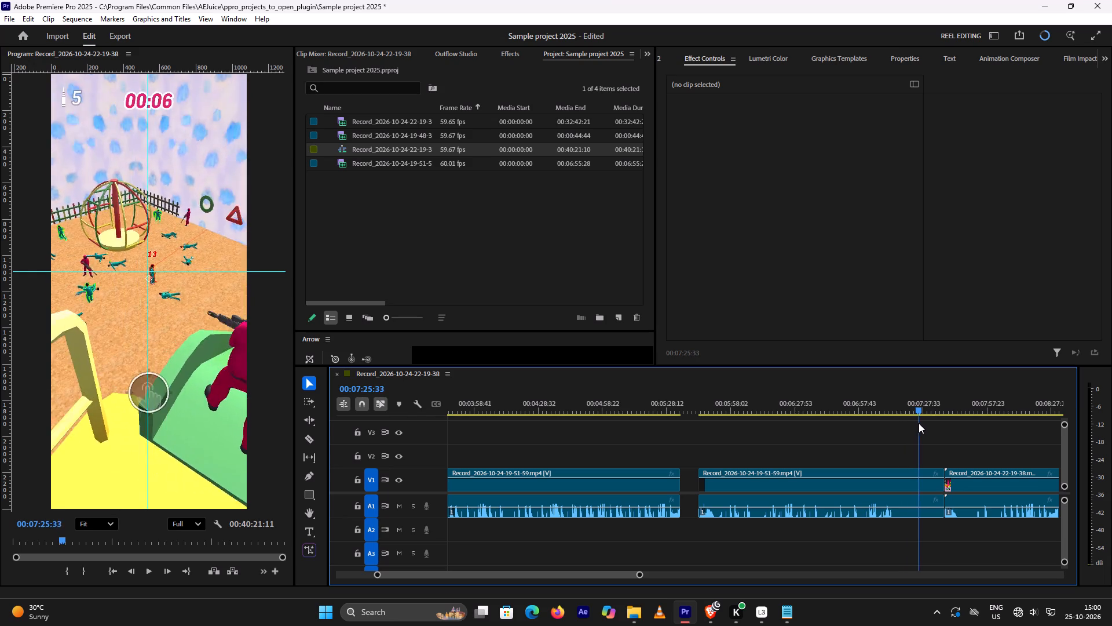
pyautogui.moveTo(919, 423); pyautogui.dragTo(917, 425)
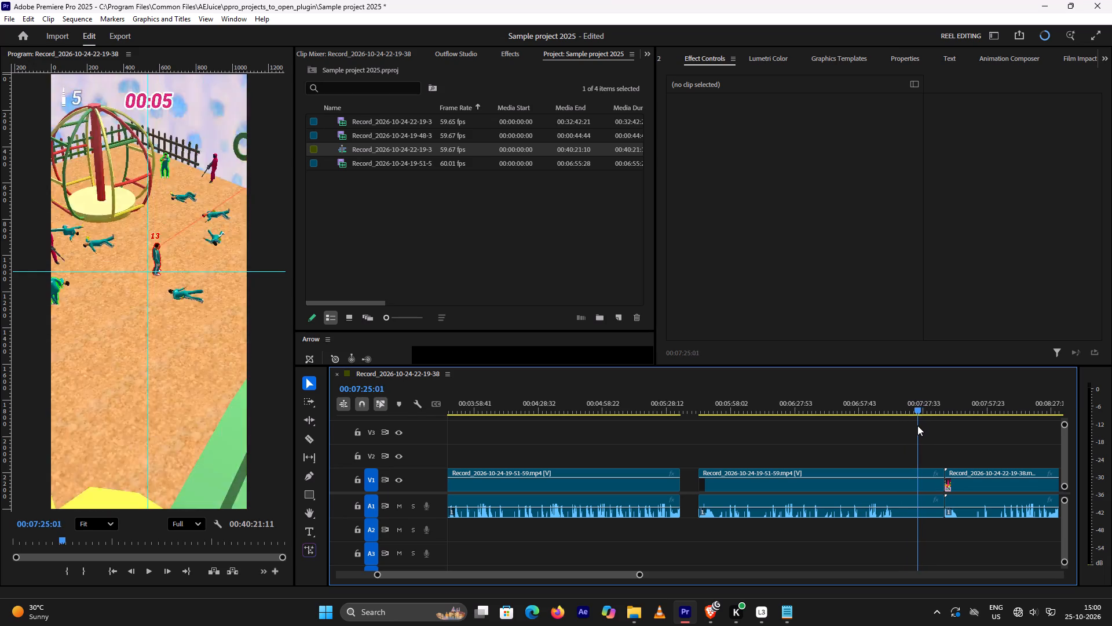
pyautogui.moveTo(917, 425); pyautogui.dragTo(908, 432)
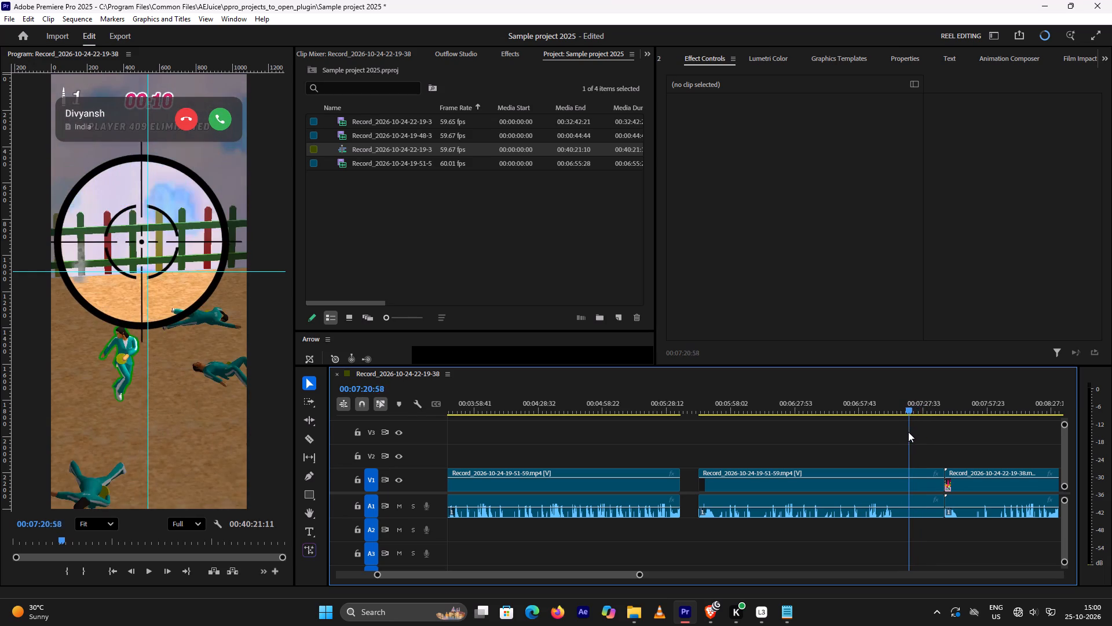
pyautogui.moveTo(908, 432); pyautogui.dragTo(894, 442)
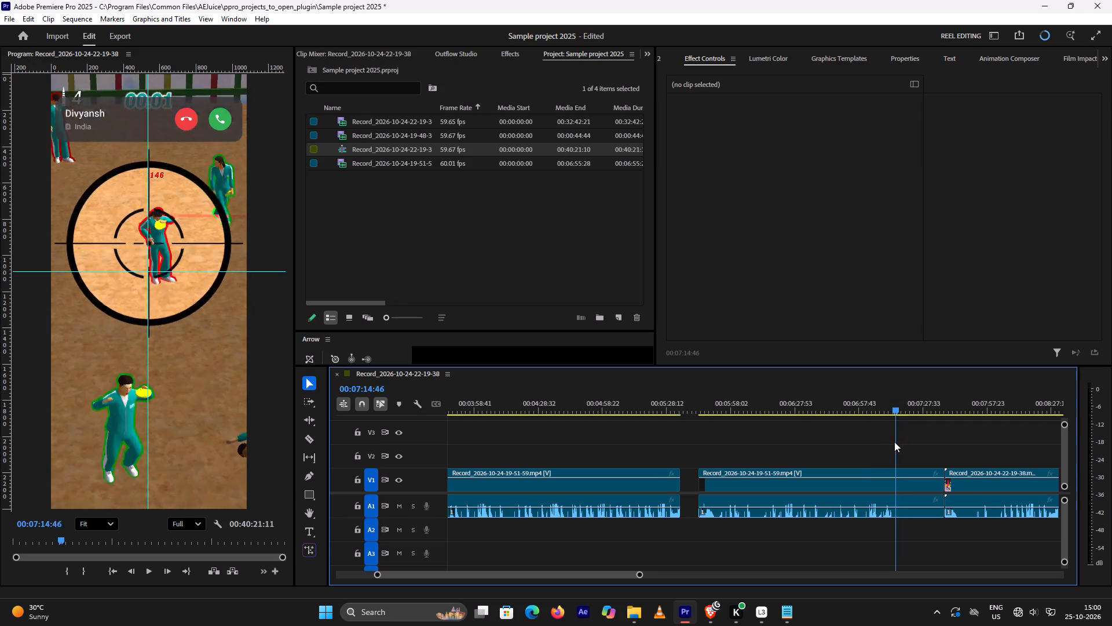
pyautogui.moveTo(894, 442); pyautogui.dragTo(885, 449)
# Inspect the footage frame by frame from about 00:07:10 to 00:07:13:42, looking for a cut point ahead of the incoming-call banner.
pyautogui.press('Right')
pyautogui.press('Right')
pyautogui.press('Right')
pyautogui.press('Right')
pyautogui.press('Right')
pyautogui.press('Right')
pyautogui.press('Right')
pyautogui.press('Right')
pyautogui.press('Right')
pyautogui.press('Right')
pyautogui.press('Right')
pyautogui.press('Right')
pyautogui.press('Right')
pyautogui.press('Right')
pyautogui.press('Right')
pyautogui.press('Right')
pyautogui.press('Right')
pyautogui.press('Right')
pyautogui.press('Right')
pyautogui.press('Right')
pyautogui.press('Right')
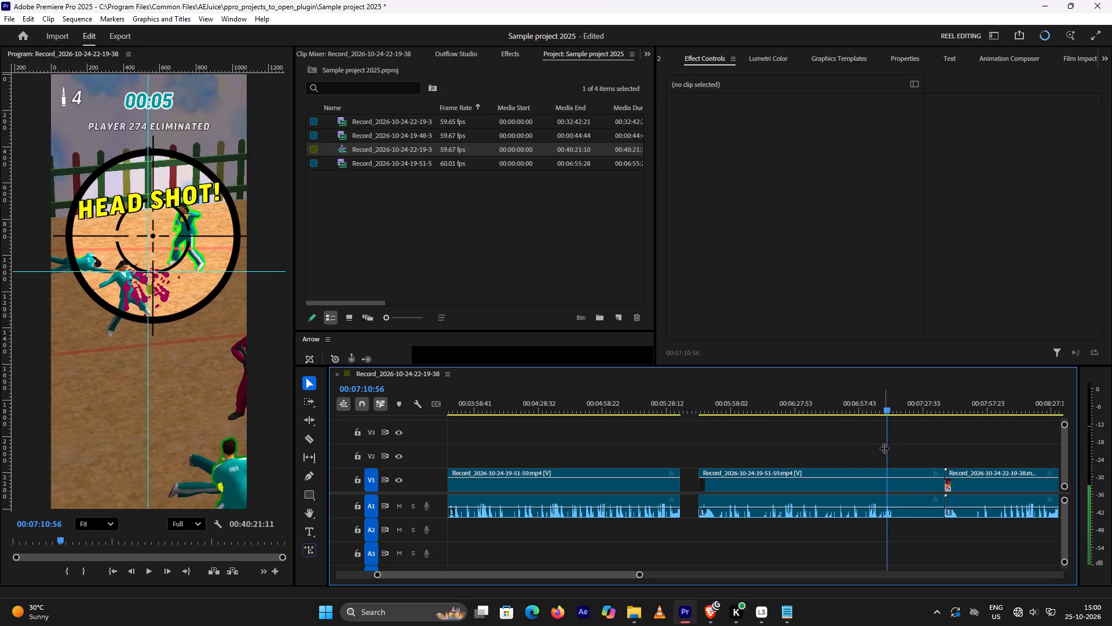
pyautogui.press('Right')
pyautogui.press('Right')
pyautogui.press('Right')
pyautogui.press('Right')
pyautogui.press('Right')
pyautogui.press('Right')
pyautogui.press('Right')
pyautogui.press('Right')
pyautogui.press('Right')
pyautogui.press('Right')
pyautogui.press('Right')
pyautogui.press('Right')
pyautogui.press('Right')
pyautogui.press('Right')
pyautogui.press('Right')
pyautogui.press('Right')
pyautogui.press('Right')
pyautogui.press('Right')
pyautogui.press('Right')
pyautogui.press('Right')
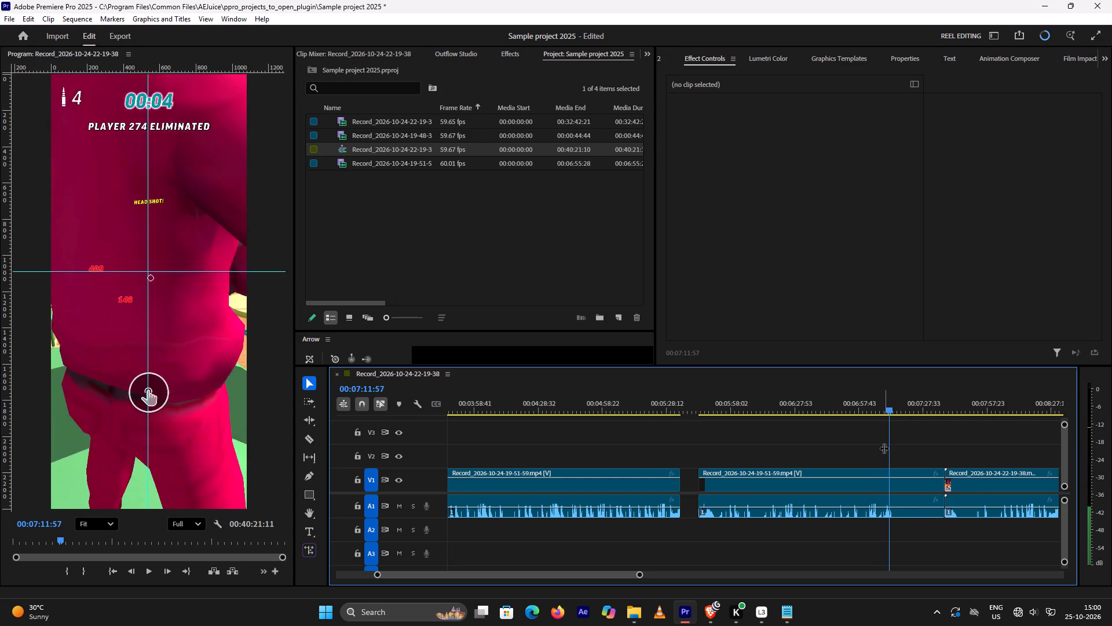
pyautogui.press('Right')
pyautogui.press('Right')
pyautogui.press('Right')
pyautogui.press('Right')
pyautogui.press('Right')
pyautogui.press('Right')
pyautogui.press('Right')
pyautogui.press('Right')
pyautogui.press('Right')
pyautogui.press('Right')
pyautogui.press('Right')
pyautogui.press('Right')
pyautogui.press('Right')
pyautogui.press('Right')
pyautogui.press('Right')
pyautogui.press('Right')
pyautogui.press('Right')
pyautogui.press('Right')
pyautogui.press('Right')
pyautogui.press('Right')
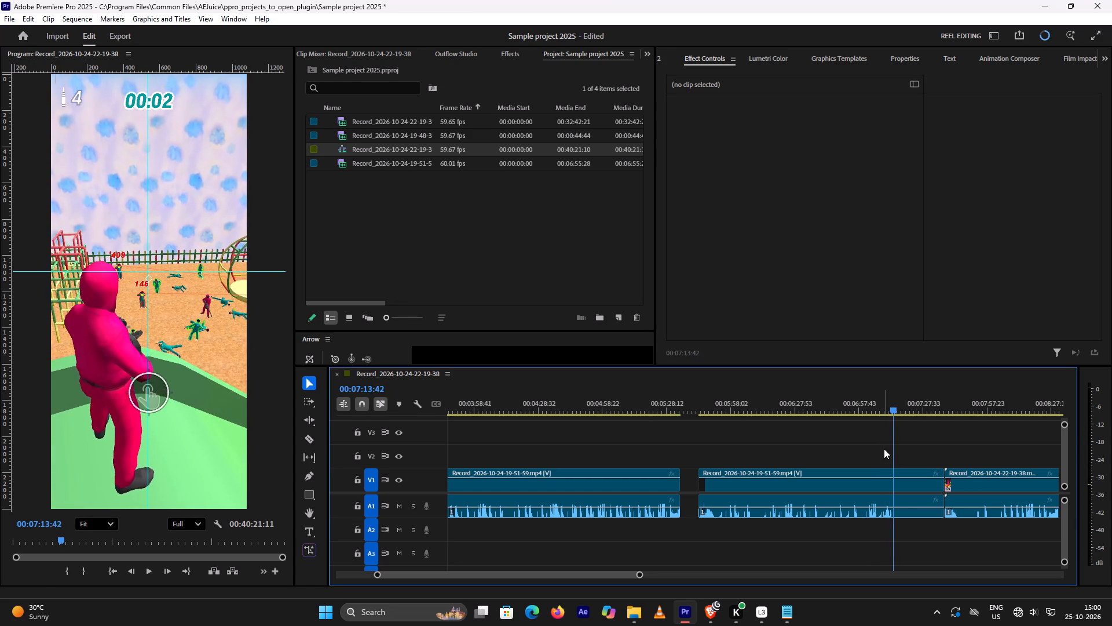
# Step frame by frame back and forth between about 00:07:11:30 and 00:07:13:42, examining the headshot and timer for a cut point before the incoming-call banner.
pyautogui.press('Left')
pyautogui.press('Left')
pyautogui.press('Left')
pyautogui.press('Left')
pyautogui.press('Left')
pyautogui.press('Left')
pyautogui.press('Left')
pyautogui.press('Left')
pyautogui.press('Left')
pyautogui.press('Left')
pyautogui.press('Left')
pyautogui.press('Left')
pyautogui.press('Left')
pyautogui.press('Left')
pyautogui.press('Left')
pyautogui.press('Left')
pyautogui.press('Left')
pyautogui.press('Left')
pyautogui.press('Left')
pyautogui.press('Left')
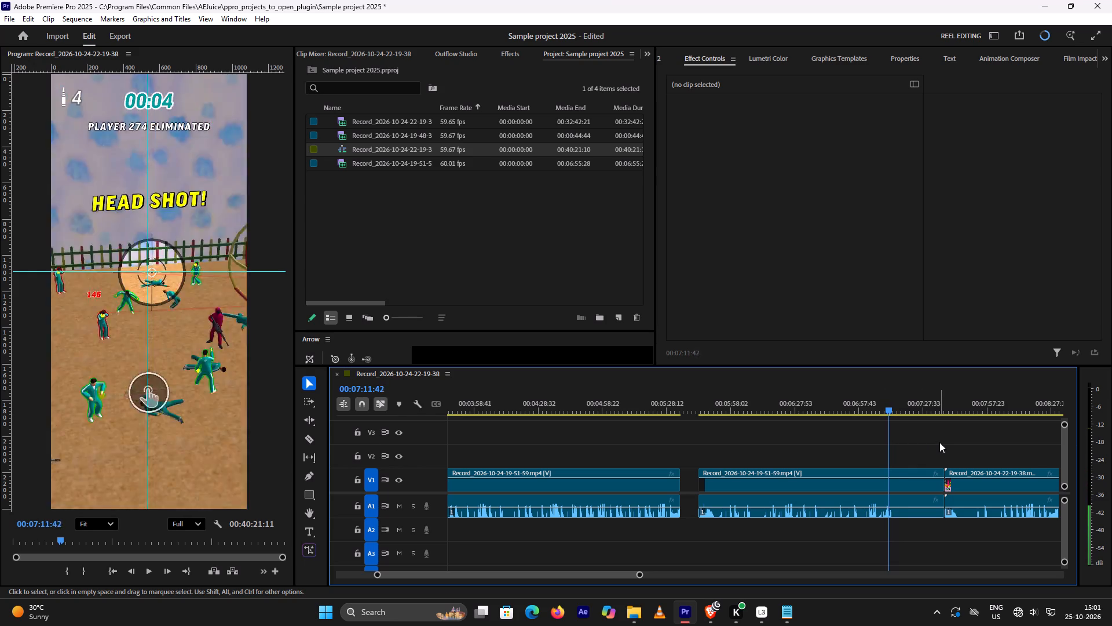
pyautogui.press('Right')
pyautogui.press('Right')
pyautogui.press('Right')
pyautogui.press('Right')
pyautogui.press('Right')
pyautogui.press('Right')
pyautogui.press('Right')
pyautogui.press('Right')
pyautogui.press('Right')
pyautogui.press('Right')
pyautogui.press('Right')
pyautogui.press('Right')
pyautogui.press('Right')
pyautogui.press('Right')
pyautogui.press('Right')
pyautogui.press('Right')
pyautogui.press('Right')
pyautogui.press('Right')
pyautogui.press('Right')
pyautogui.press('Right')
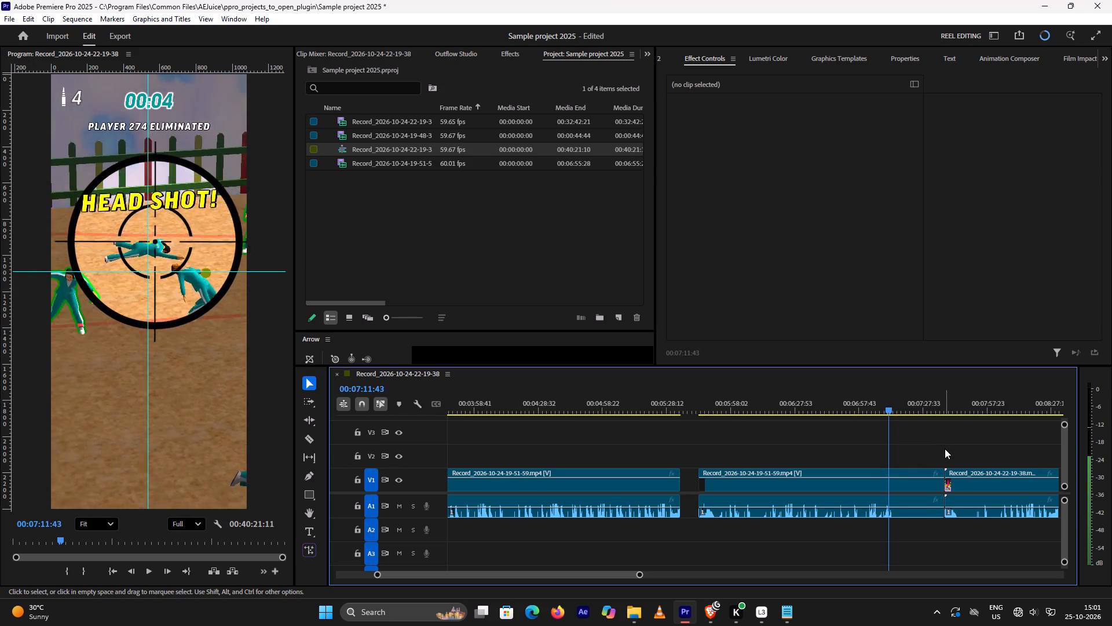
pyautogui.press('Left')
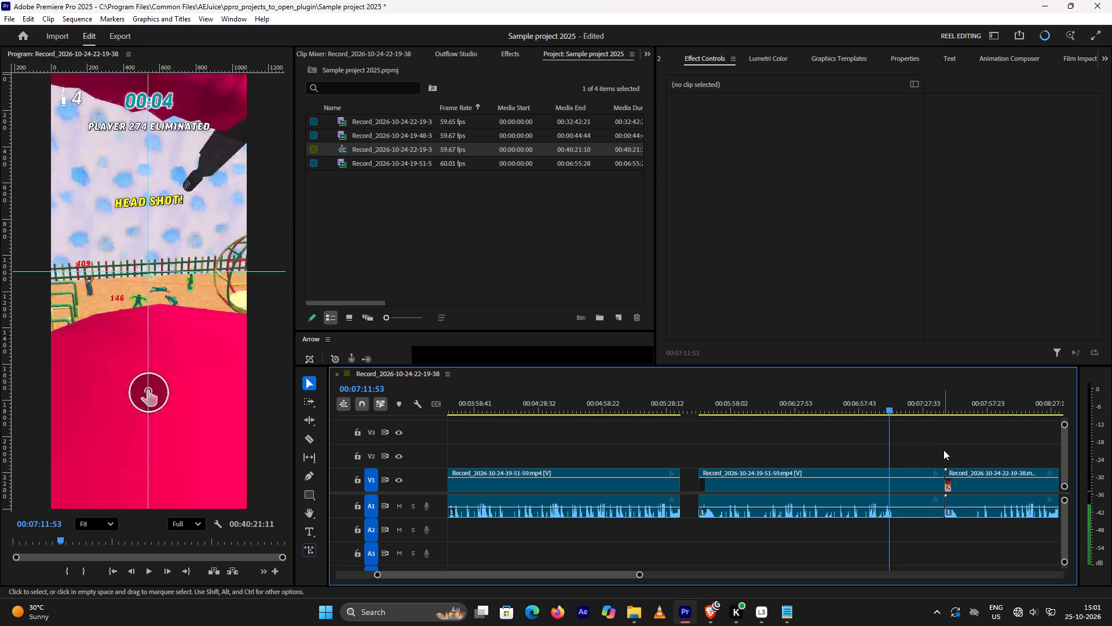
pyautogui.press('Right')
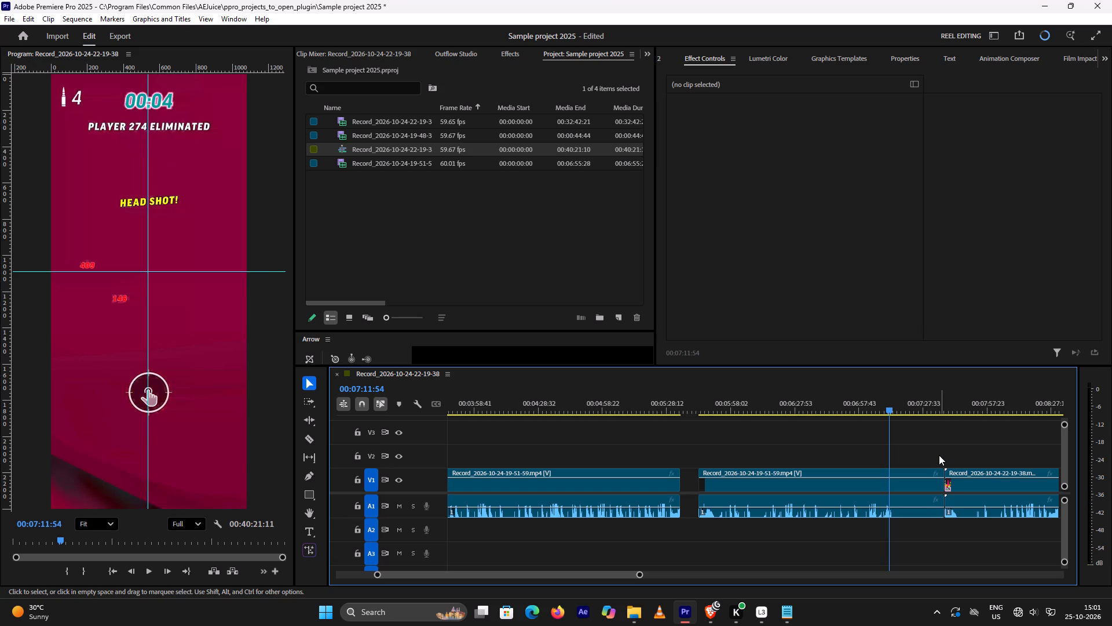
pyautogui.press('Left')
pyautogui.press('Left')
pyautogui.press('Left')
pyautogui.press('Left')
pyautogui.press('Left')
pyautogui.press('Left')
pyautogui.press('Left')
pyautogui.press('Left')
pyautogui.press('Left')
pyautogui.press('Left')
pyautogui.press('Left')
pyautogui.press('Left')
pyautogui.press('Left')
pyautogui.press('Left')
pyautogui.press('Left')
pyautogui.press('Left')
pyautogui.press('Left')
pyautogui.press('Left')
pyautogui.press('Left')
pyautogui.press('Left')
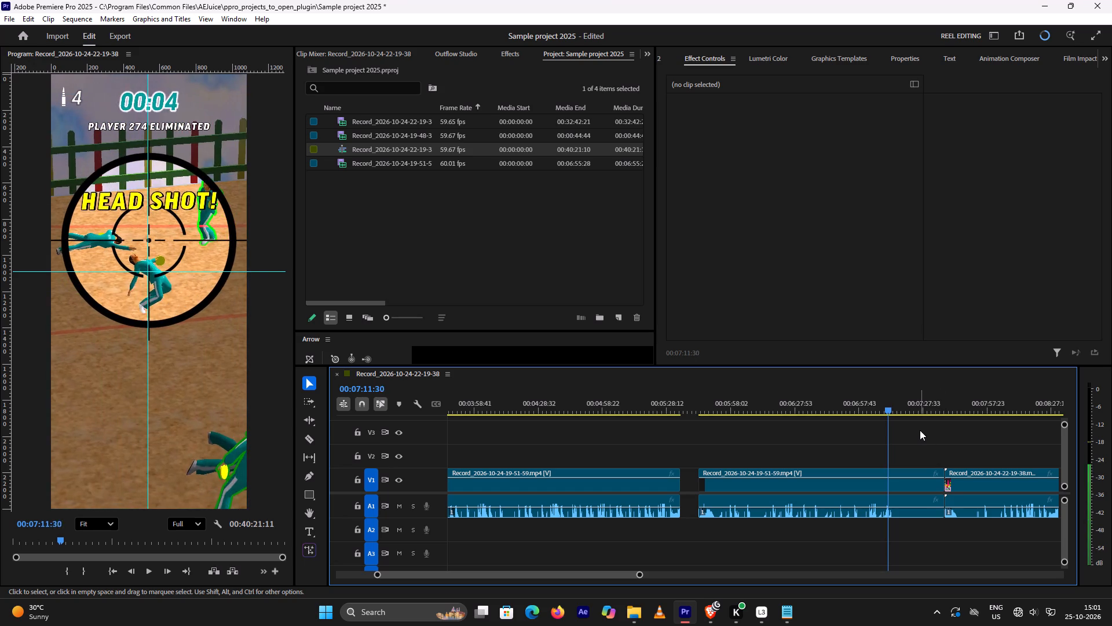
pyautogui.press('Right')
pyautogui.press('Right')
pyautogui.press('Right')
pyautogui.press('Right')
pyautogui.press('Right')
pyautogui.press('Right')
pyautogui.press('Right')
pyautogui.press('Right')
pyautogui.press('Right')
pyautogui.press('Right')
pyautogui.press('Right')
pyautogui.press('Right')
pyautogui.press('Right')
pyautogui.press('Right')
pyautogui.press('Right')
pyautogui.press('Right')
pyautogui.press('Right')
pyautogui.press('Right')
pyautogui.press('Right')
pyautogui.press('Right')
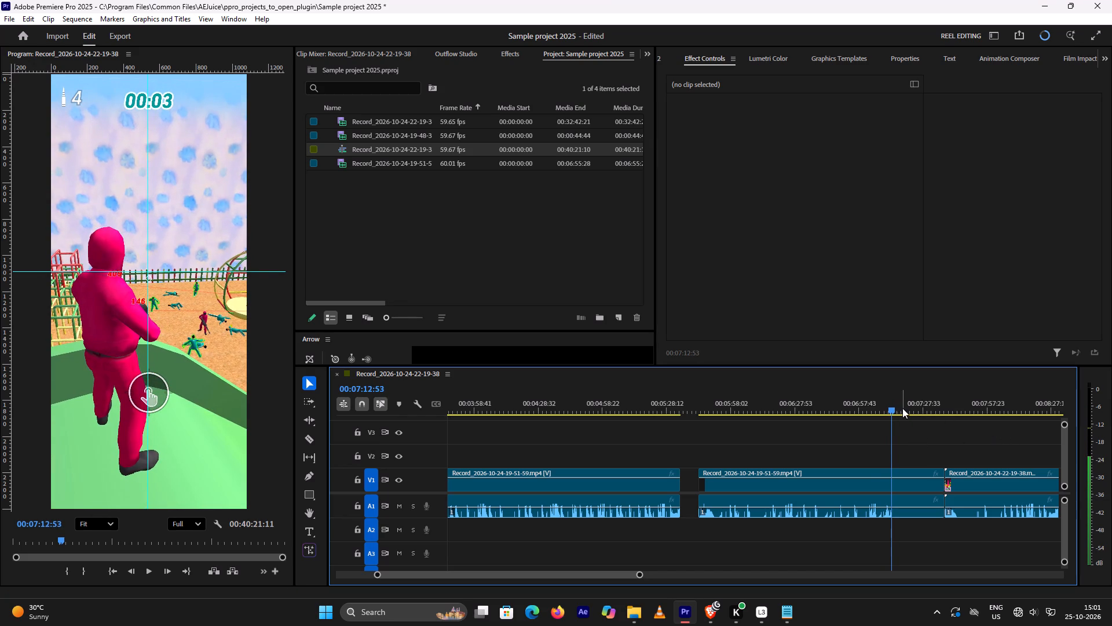
# Scan past the incoming-call banner to about 00:07:26, and step back frame by frame to 00:07:25:13, looking for a cut point after the banner.
pyautogui.moveTo(892, 409); pyautogui.dragTo(897, 409)
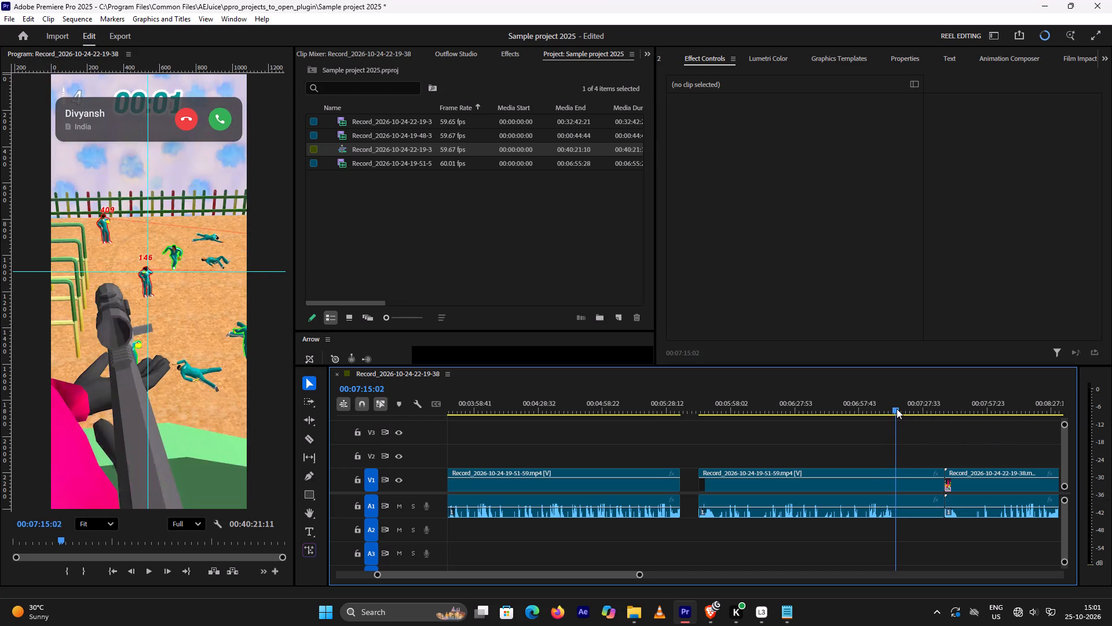
pyautogui.moveTo(897, 409); pyautogui.dragTo(907, 406)
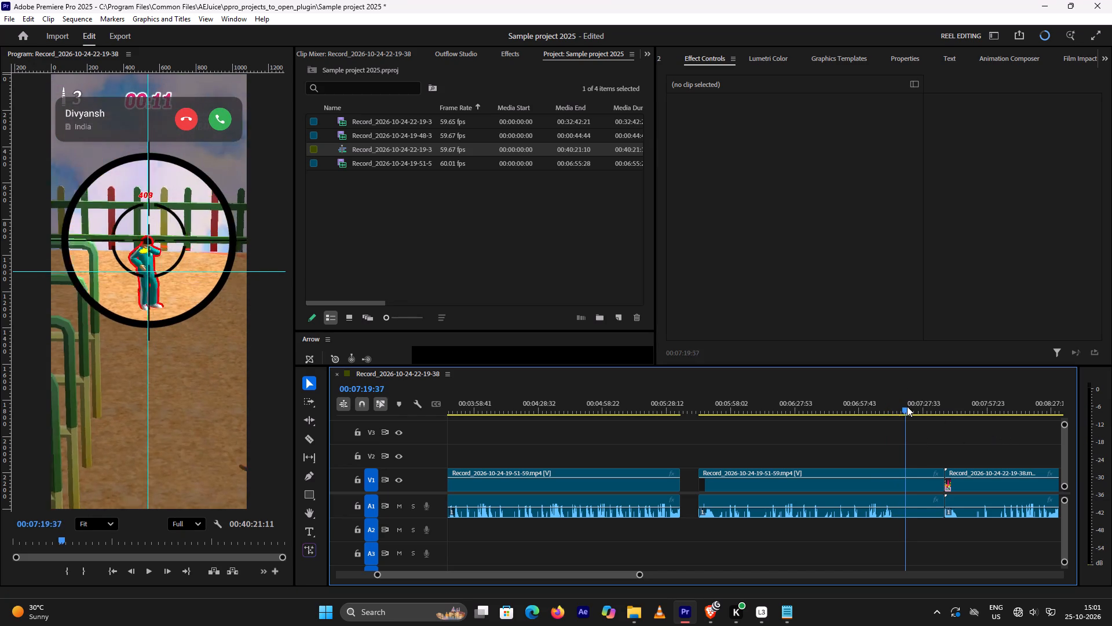
pyautogui.moveTo(907, 406); pyautogui.dragTo(913, 405)
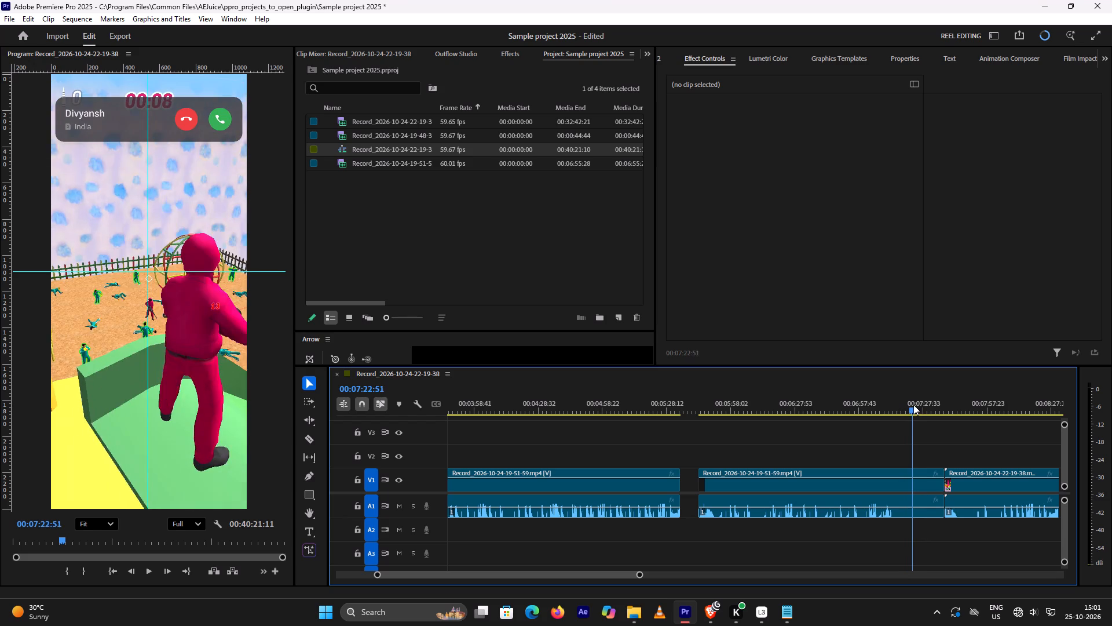
pyautogui.moveTo(913, 405); pyautogui.dragTo(920, 402)
pyautogui.press('Left')
pyautogui.press('Left')
pyautogui.press('Left')
pyautogui.press('Left')
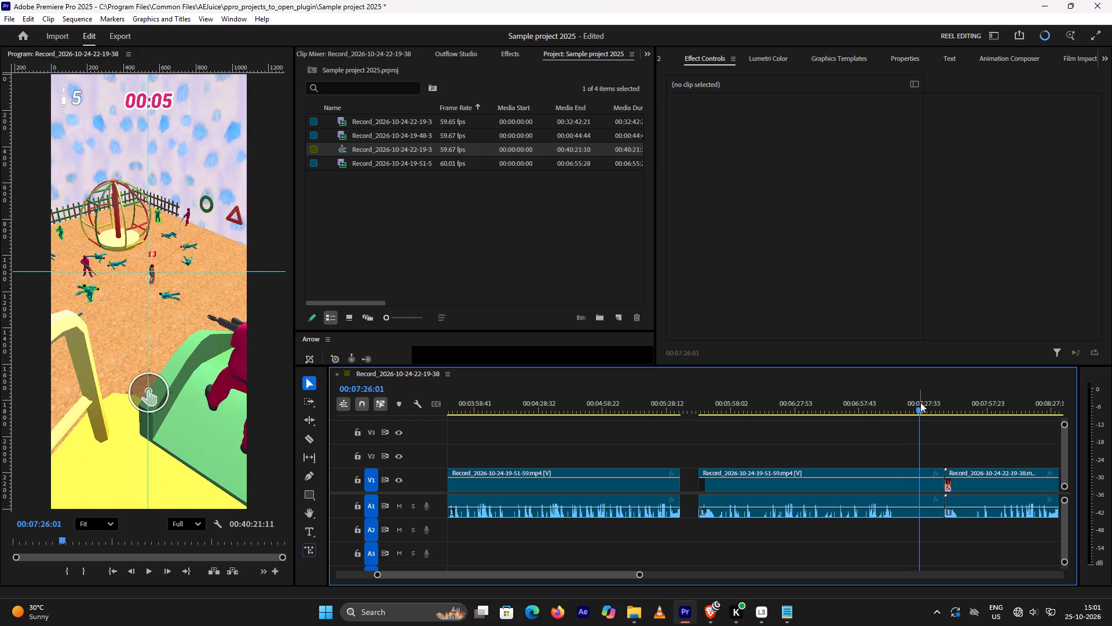
pyautogui.press('Left')
pyautogui.press('Left')
pyautogui.press('Left')
pyautogui.press('Left')
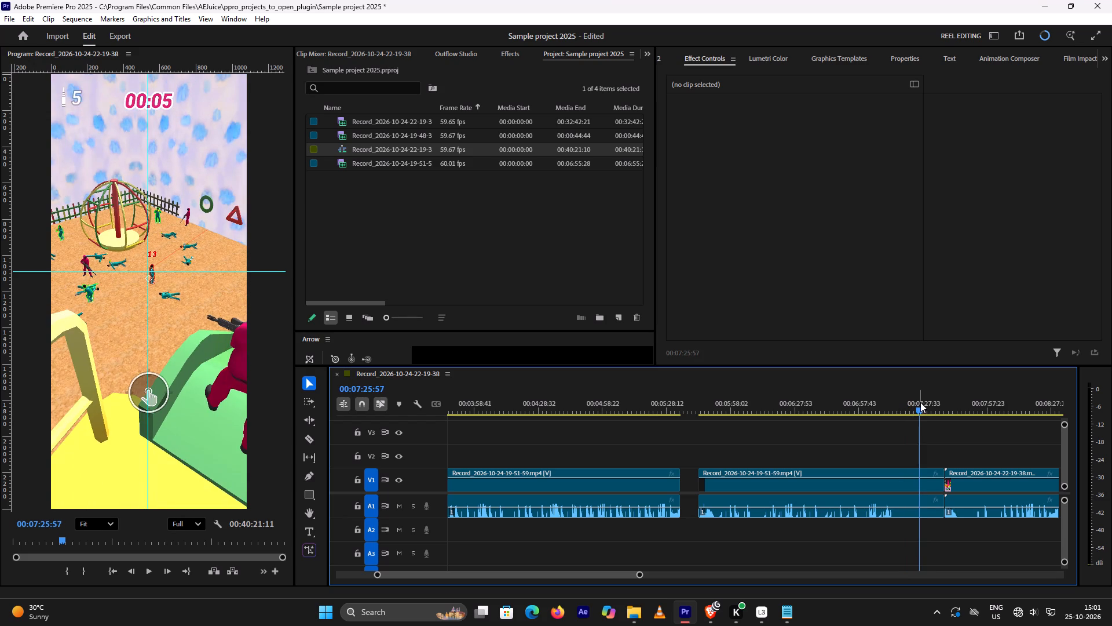
pyautogui.press('Left')
pyautogui.press('Left')
pyautogui.press('Left')
pyautogui.press('Left')
pyautogui.press('Left')
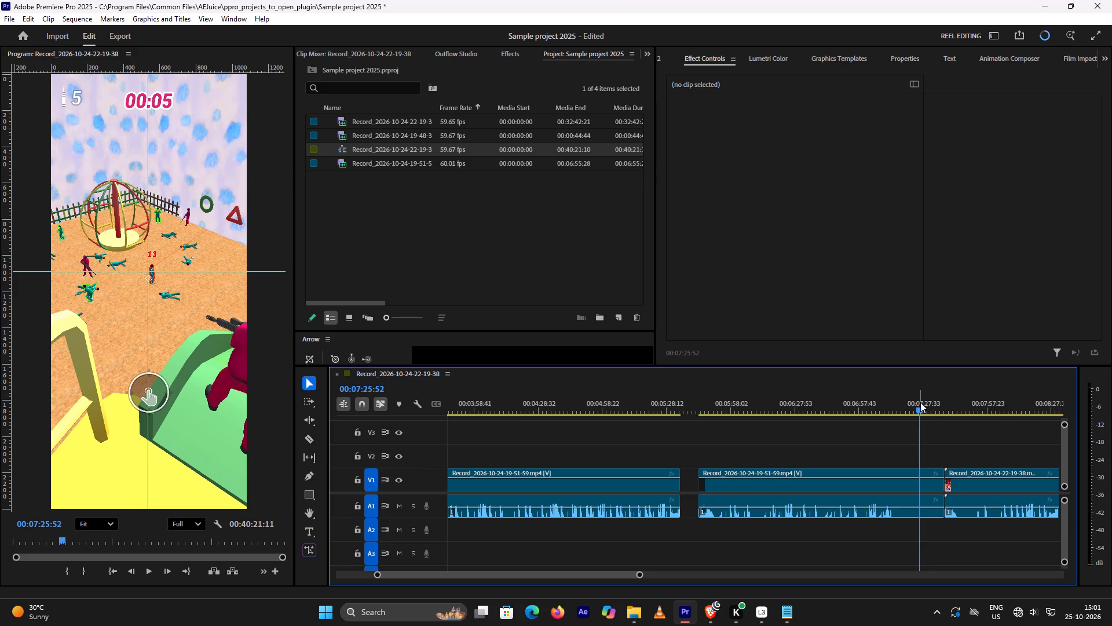
pyautogui.press('Left')
pyautogui.press('Left')
pyautogui.press('Left')
pyautogui.press('Left')
pyautogui.press('Left')
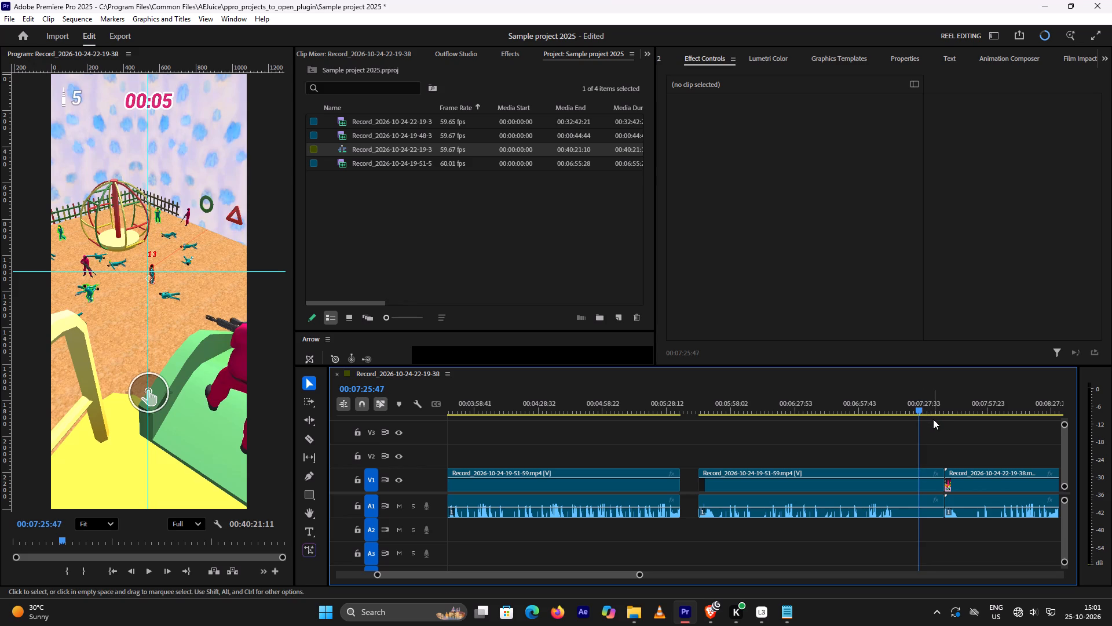
pyautogui.press('Left')
pyautogui.press('Left')
pyautogui.press('Left')
pyautogui.press('Left')
pyautogui.press('Left')
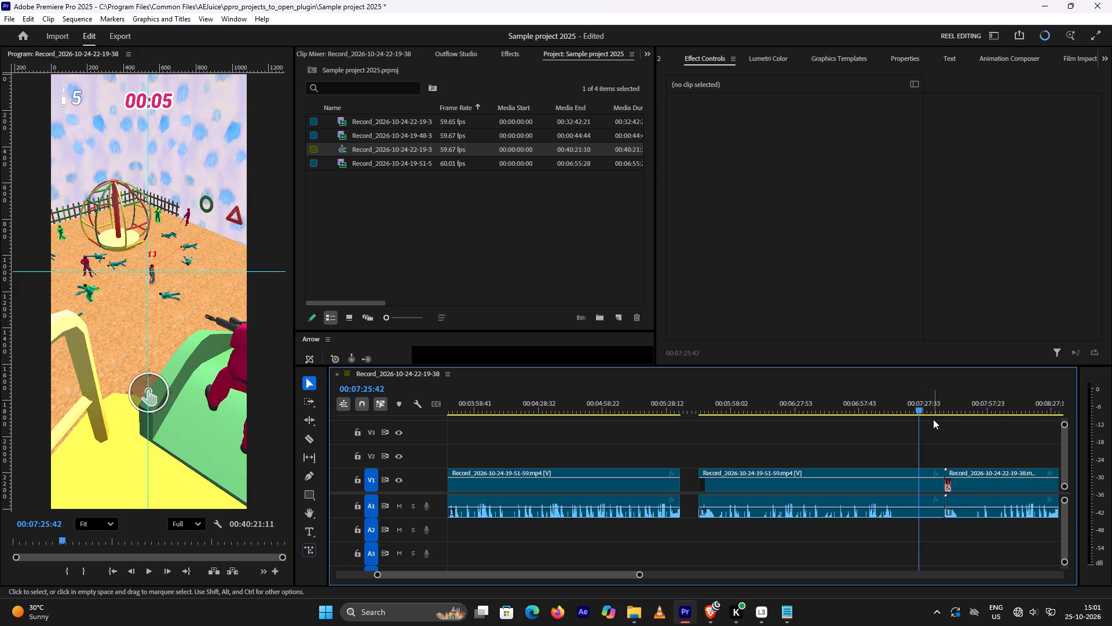
pyautogui.press('Left')
pyautogui.press('Left')
pyautogui.press('Left')
pyautogui.press('Left')
pyautogui.press('Left')
pyautogui.press('Left')
pyautogui.press('Left')
pyautogui.press('Left')
pyautogui.press('Left')
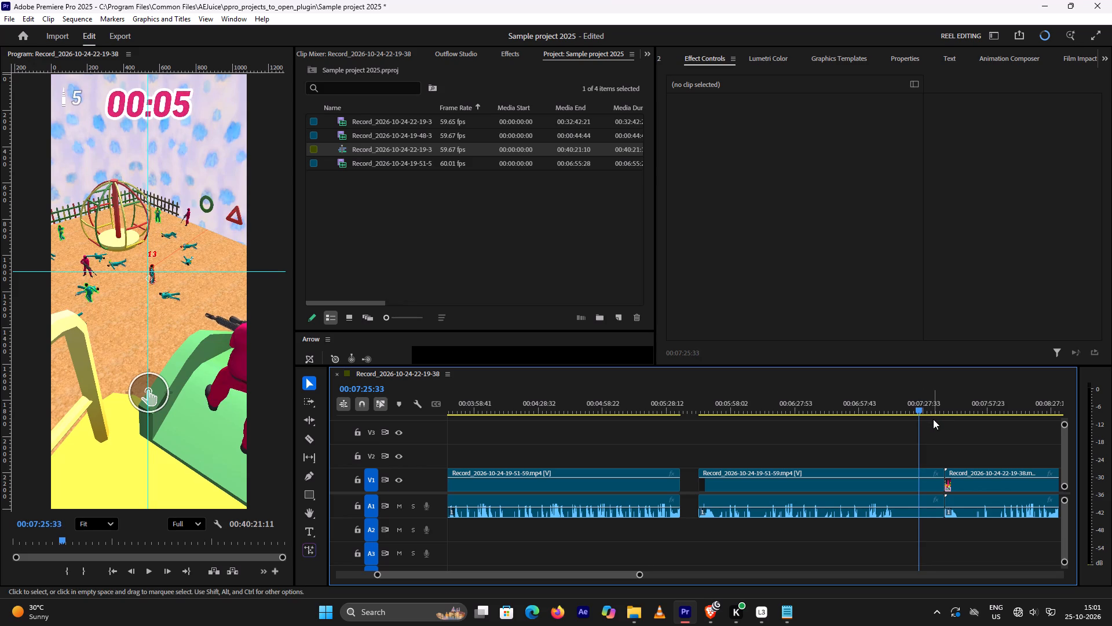
pyautogui.press('Left')
pyautogui.press('Left')
pyautogui.press('Left')
pyautogui.press('Left')
pyautogui.press('Left')
pyautogui.press('Left')
pyautogui.press('Left')
pyautogui.press('Left')
pyautogui.press('Left')
pyautogui.press('Left')
pyautogui.press('Left')
pyautogui.press('Left')
pyautogui.press('Left')
pyautogui.press('Left')
pyautogui.press('Left')
pyautogui.press('Left')
pyautogui.press('Left')
pyautogui.press('Left')
pyautogui.press('Left')
pyautogui.press('Left')
pyautogui.press('Left')
pyautogui.press('Left')
pyautogui.press('Left')
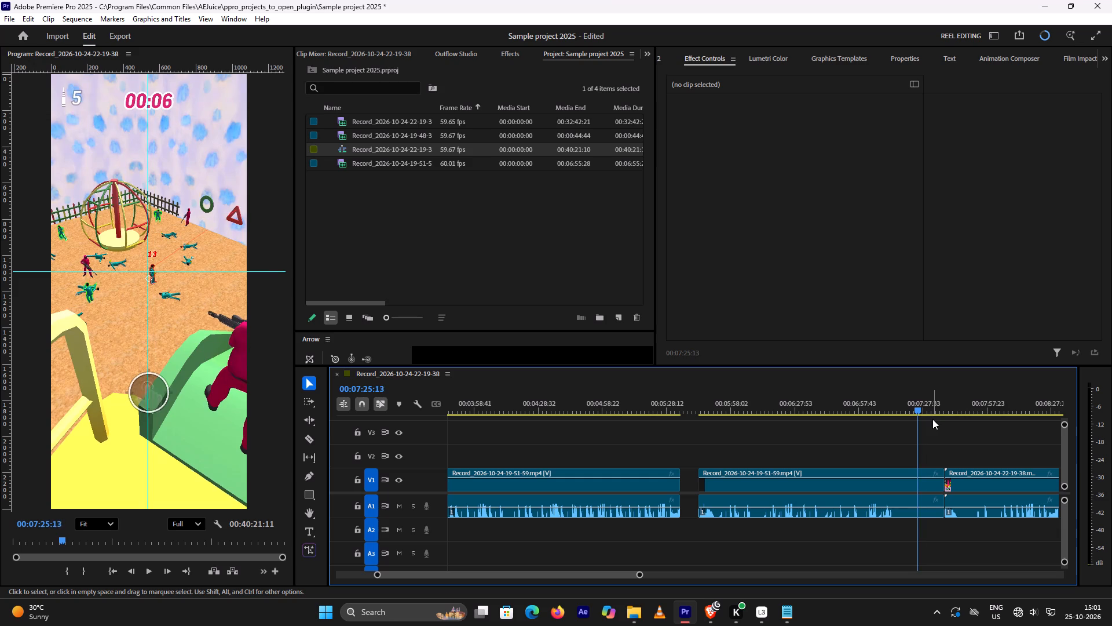
# Find the frame just after the incoming-call banner leaves the picture and split the gameplay clip there, at 00:07:25:11.
pyautogui.press('Right')
pyautogui.press('Right')
pyautogui.press('Right')
pyautogui.press('Right')
pyautogui.press('Right')
pyautogui.press('Right')
pyautogui.press('Right')
pyautogui.press('Right')
pyautogui.press('Right')
pyautogui.press('Right')
pyautogui.press('Right')
pyautogui.press('Right')
pyautogui.press('Right')
pyautogui.press('Right')
pyautogui.press('Right')
pyautogui.press('Right')
pyautogui.press('Right')
pyautogui.press('Right')
pyautogui.press('Right')
pyautogui.press('Right')
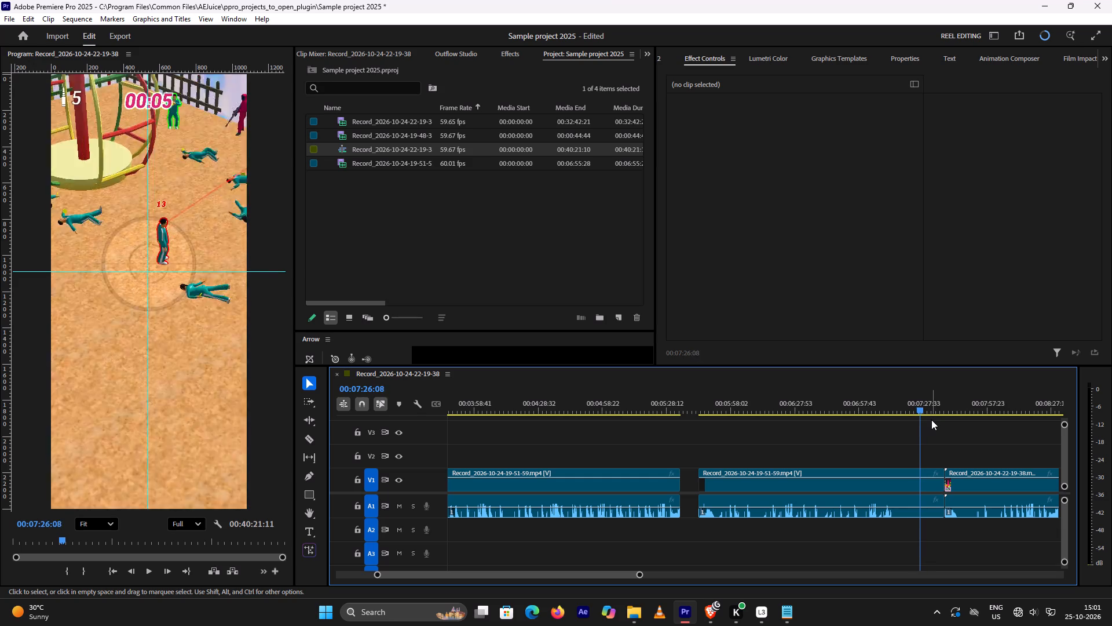
pyautogui.press('Left')
pyautogui.press('Left')
pyautogui.press('Left')
pyautogui.press('Left')
pyautogui.press('Left')
pyautogui.press('Left')
pyautogui.press('Left')
pyautogui.press('Left')
pyautogui.press('Left')
pyautogui.press('Left')
pyautogui.press('Left')
pyautogui.press('Left')
pyautogui.press('Left')
pyautogui.press('Left')
pyautogui.press('Left')
pyautogui.press('Left')
pyautogui.press('Left')
pyautogui.press('Left')
pyautogui.press('Left')
pyautogui.press('Left')
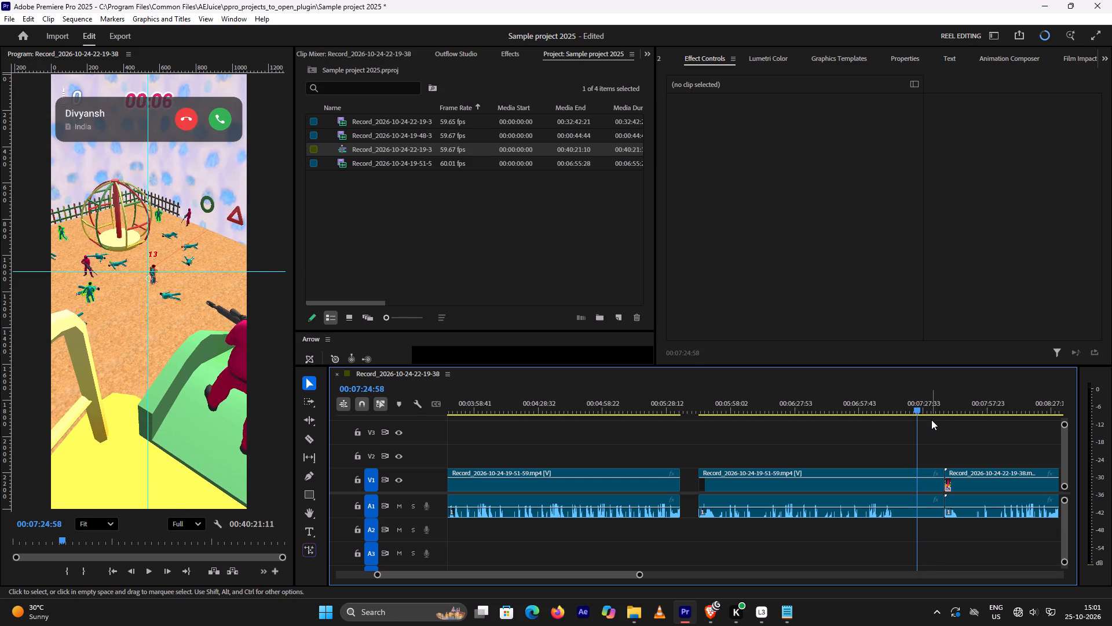
pyautogui.press('Right')
pyautogui.press('Right')
pyautogui.press('Right')
pyautogui.press('Right')
pyautogui.press('Right')
pyautogui.press('Right')
pyautogui.press('Right')
pyautogui.press('Right')
pyautogui.press('Right')
pyautogui.press('Right')
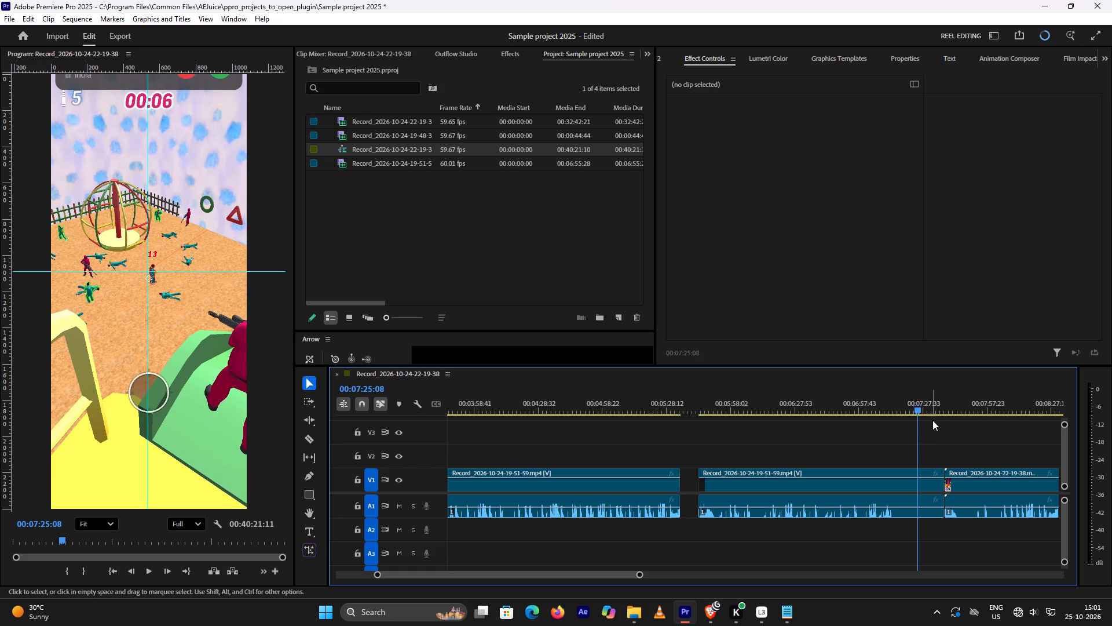
pyautogui.press('Right')
pyautogui.press('Right')
pyautogui.press('Right')
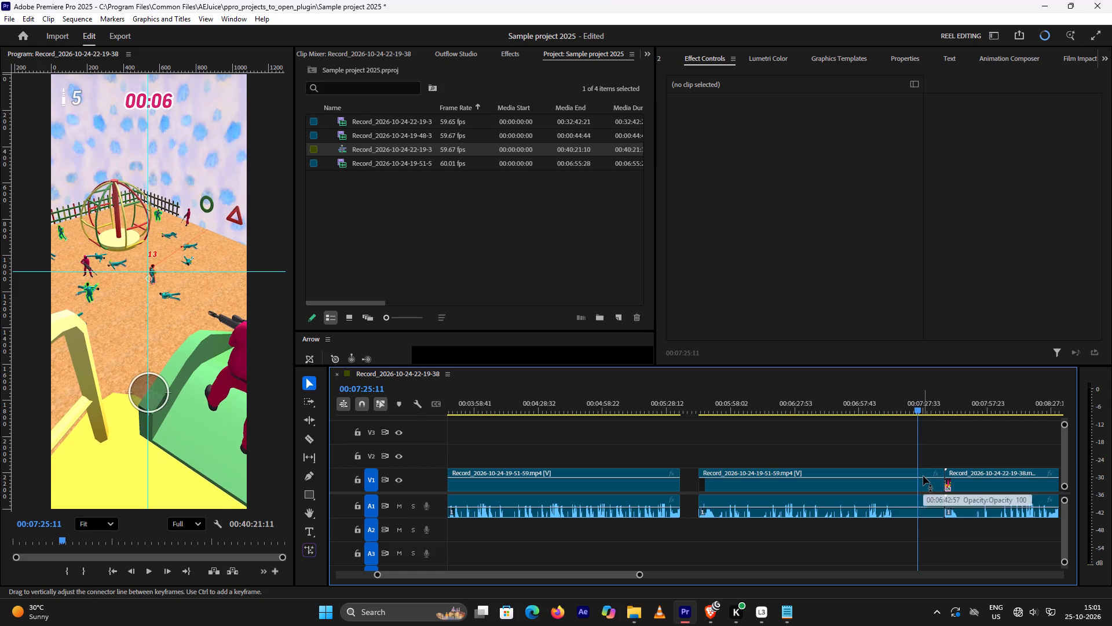
pyautogui.hotkey('ctrl', 'k')
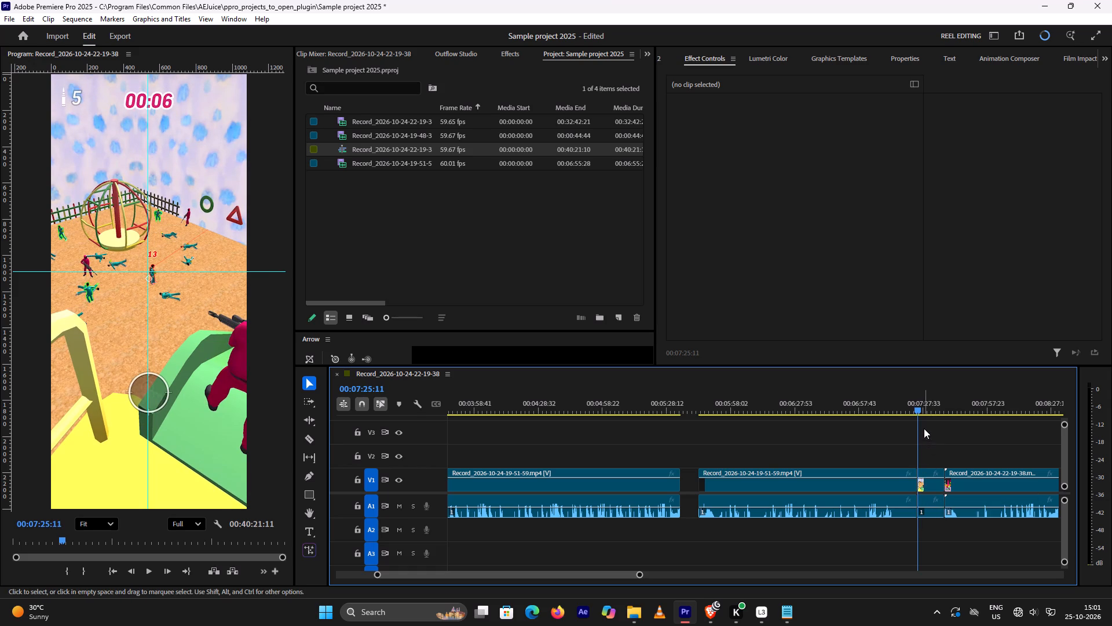
# Split the gameplay clip ahead of the incoming-call banner at 00:07:11:54, during the headshot of player 274.
pyautogui.click(905, 471)
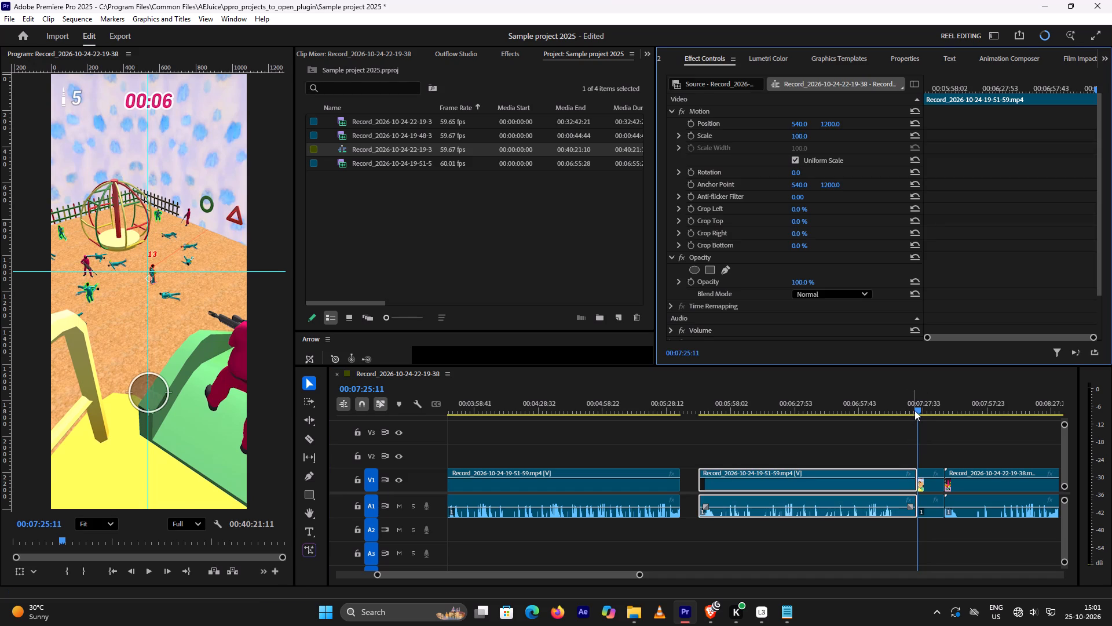
pyautogui.moveTo(915, 410); pyautogui.dragTo(887, 417)
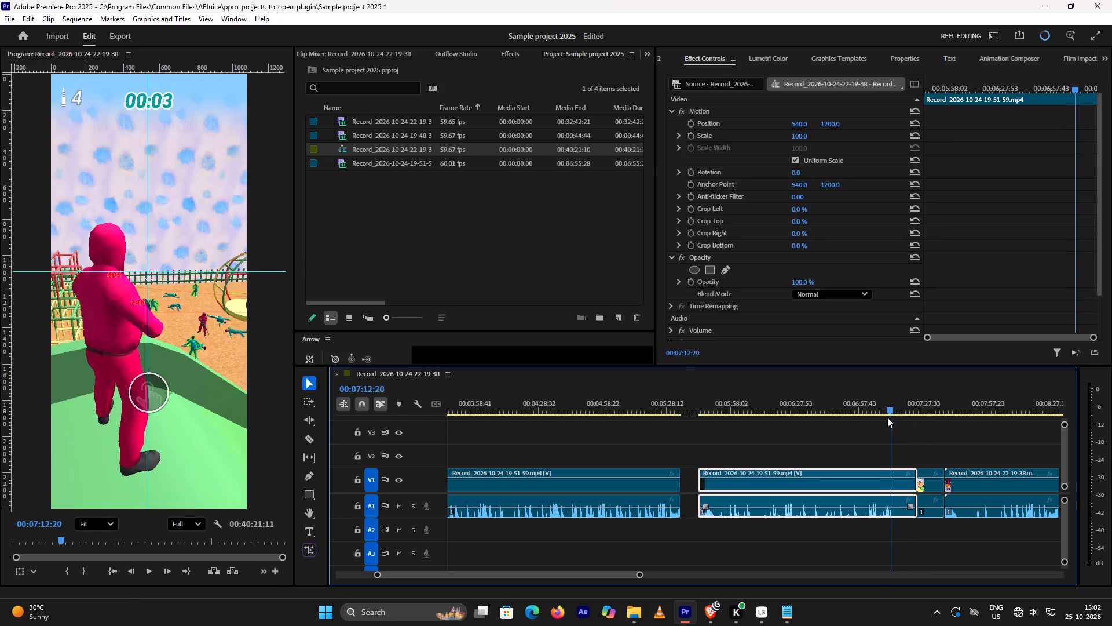
pyautogui.moveTo(887, 417); pyautogui.dragTo(886, 420)
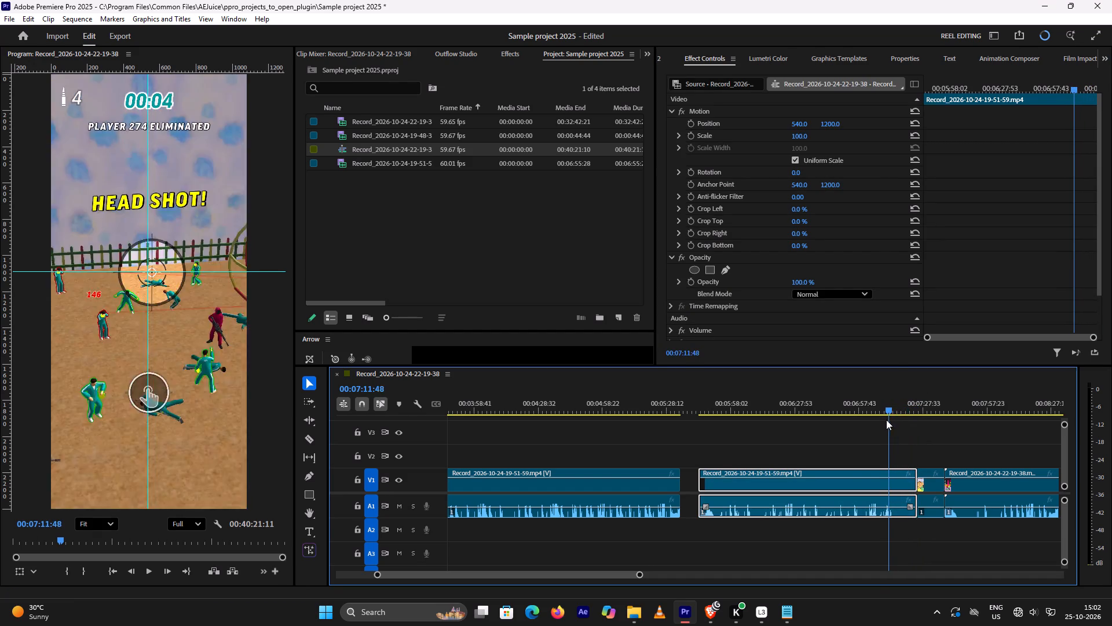
pyautogui.moveTo(886, 420); pyautogui.dragTo(884, 421)
pyautogui.press('Right')
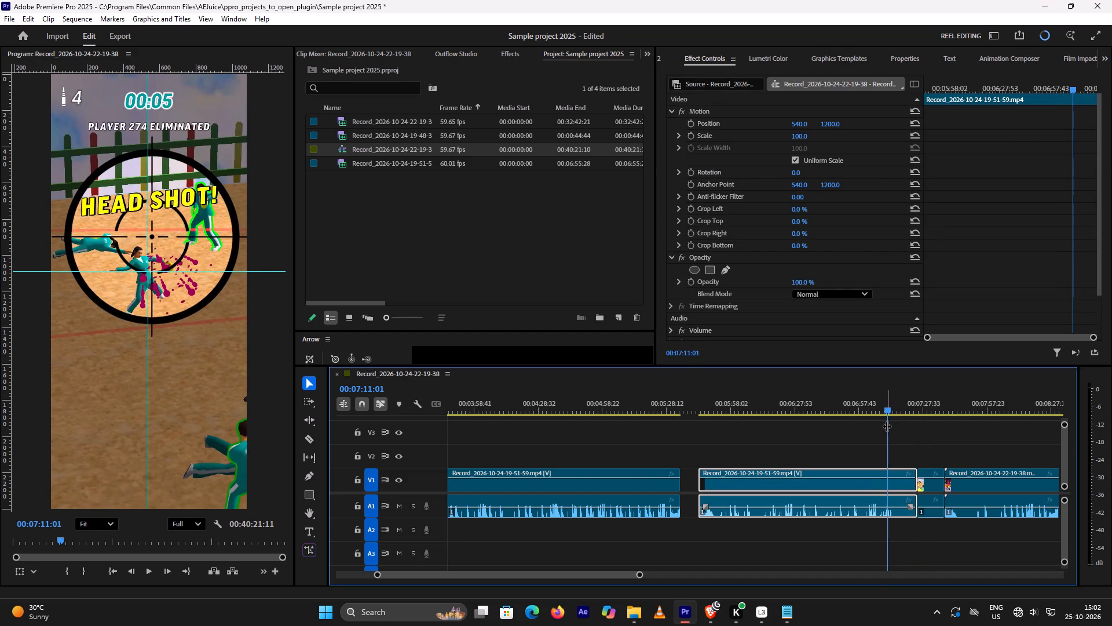
pyautogui.press('Right')
pyautogui.press('Right')
pyautogui.press('Right')
pyautogui.press('Right')
pyautogui.press('Right')
pyautogui.press('Right')
pyautogui.press('Right')
pyautogui.press('Right')
pyautogui.press('Right')
pyautogui.press('Right')
pyautogui.press('Right')
pyautogui.press('Right')
pyautogui.press('Right')
pyautogui.press('Right')
pyautogui.press('Right')
pyautogui.press('Right')
pyautogui.press('Right')
pyautogui.press('Right')
pyautogui.press('Right')
pyautogui.press('Right')
pyautogui.press('Right')
pyautogui.press('Right')
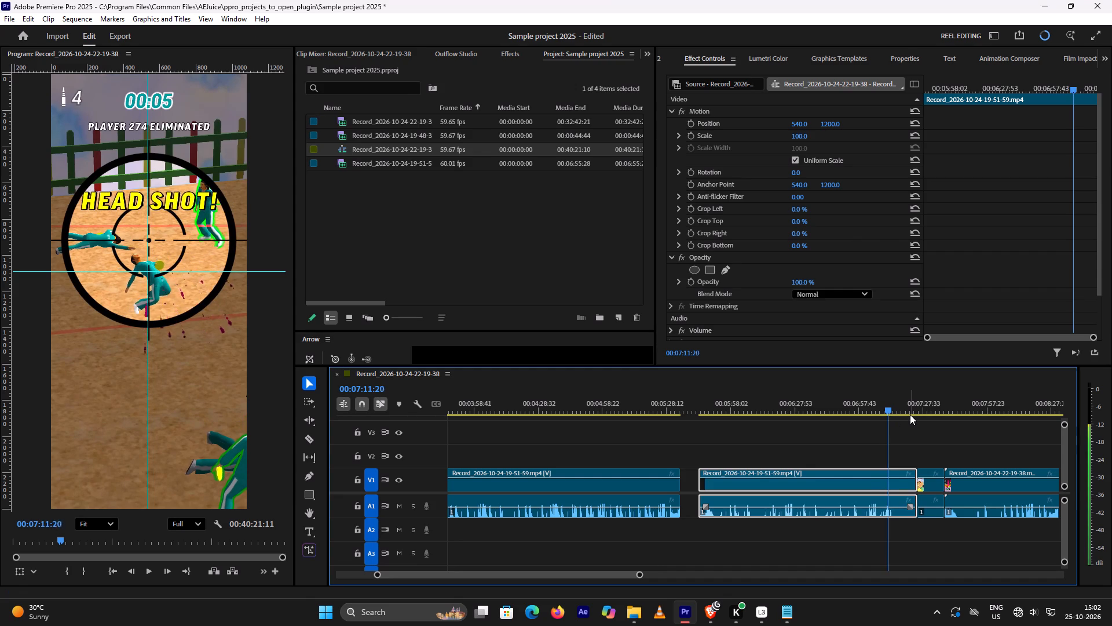
pyautogui.press('Right')
pyautogui.press('Right')
pyautogui.press('Right')
pyautogui.press('Right')
pyautogui.press('Right')
pyautogui.press('Right')
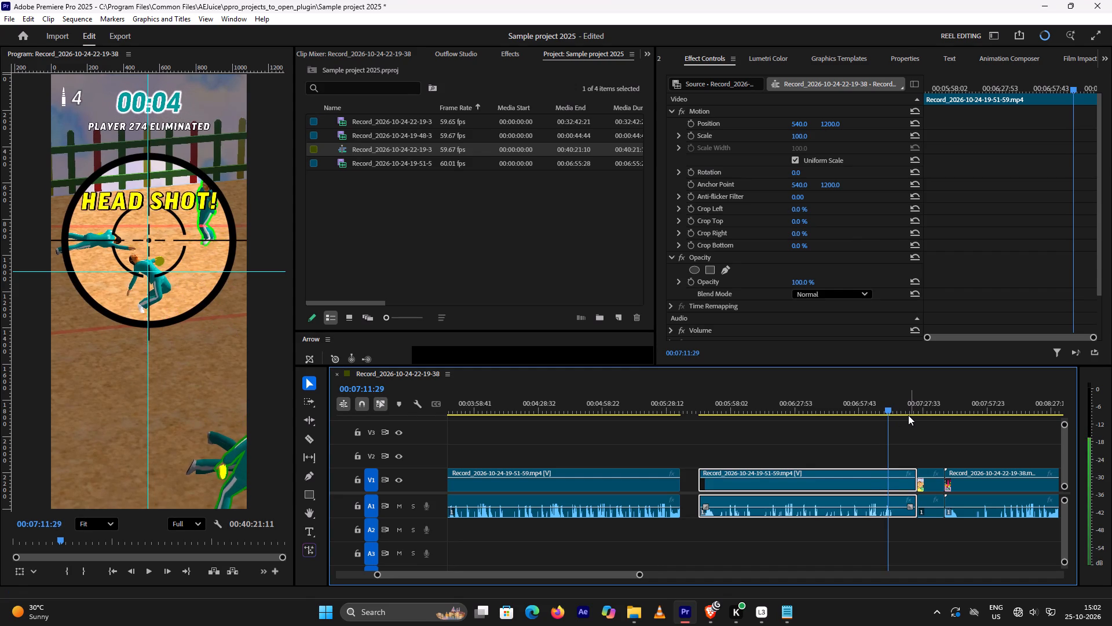
pyautogui.press('Right')
pyautogui.press('Right')
pyautogui.press('Right')
pyautogui.press('Right')
pyautogui.press('Right')
pyautogui.press('Right')
pyautogui.press('Right')
pyautogui.press('Right')
pyautogui.press('Right')
pyautogui.press('Right')
pyautogui.press('Right')
pyautogui.press('Right')
pyautogui.press('Right')
pyautogui.press('Right')
pyautogui.press('Right')
pyautogui.press('Right')
pyautogui.press('Right')
pyautogui.press('Right')
pyautogui.press('Right')
pyautogui.press('Right')
pyautogui.press('Right')
pyautogui.press('Right')
pyautogui.press('Right')
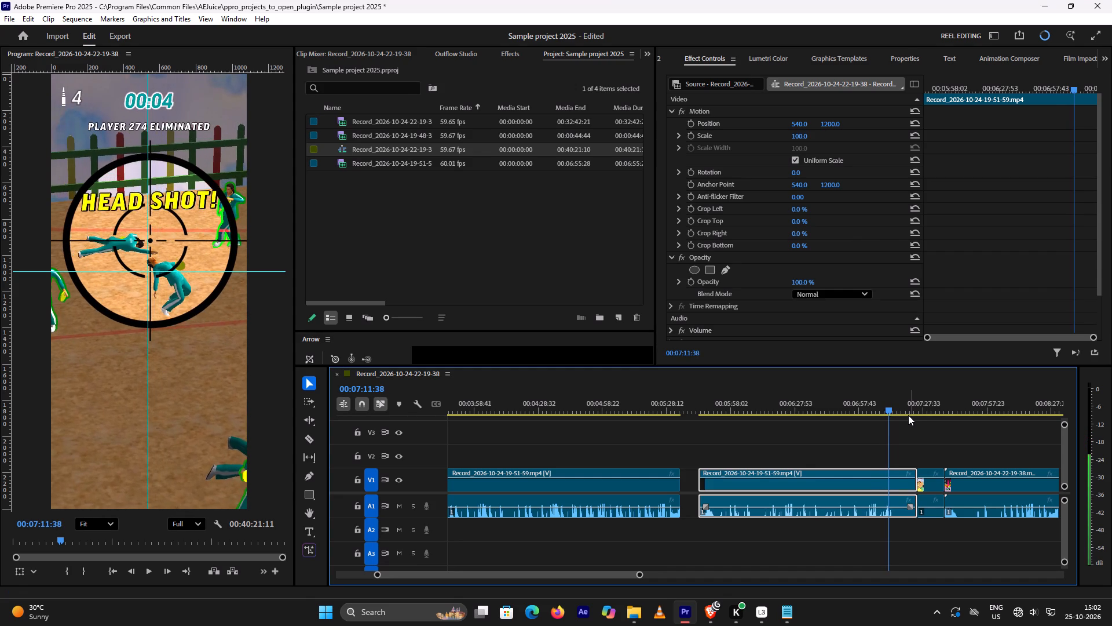
pyautogui.press('Right')
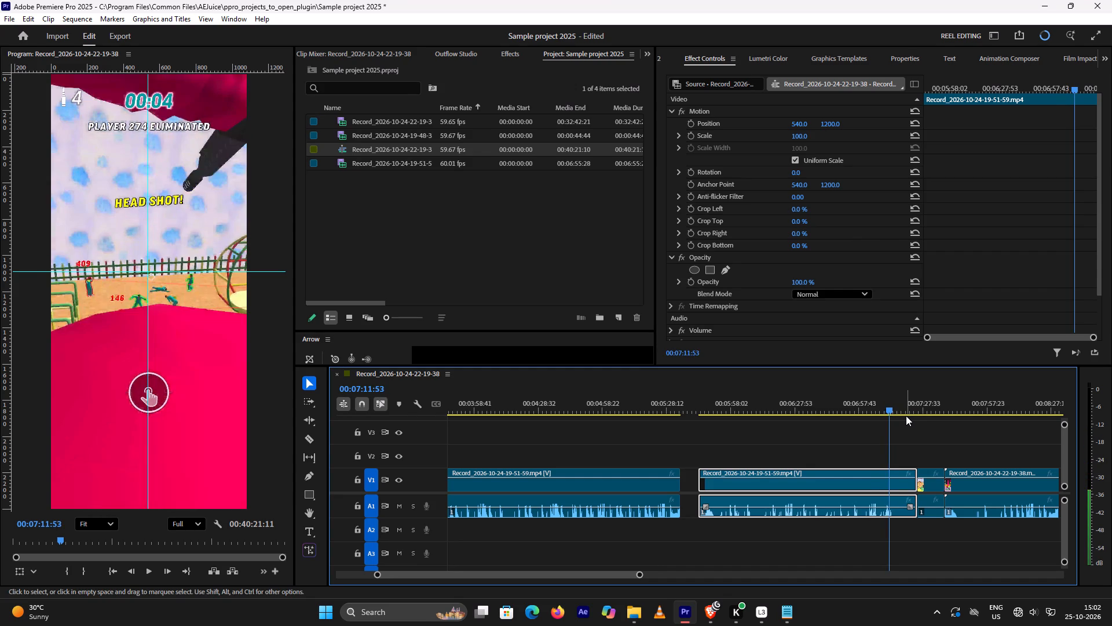
pyautogui.press('Right')
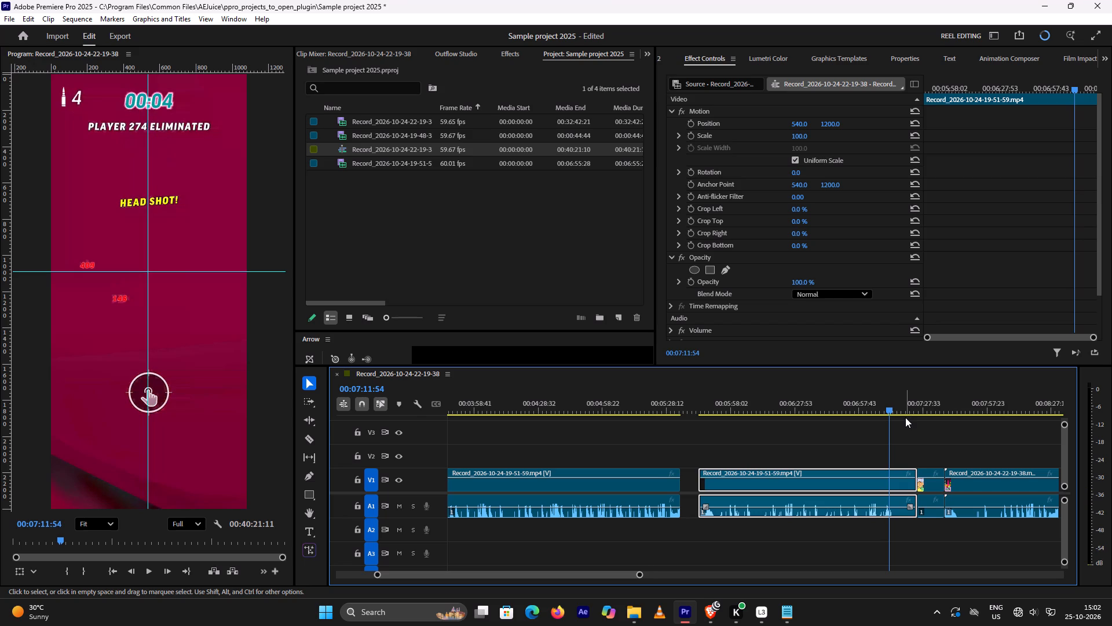
pyautogui.hotkey('ctrl', 'k')
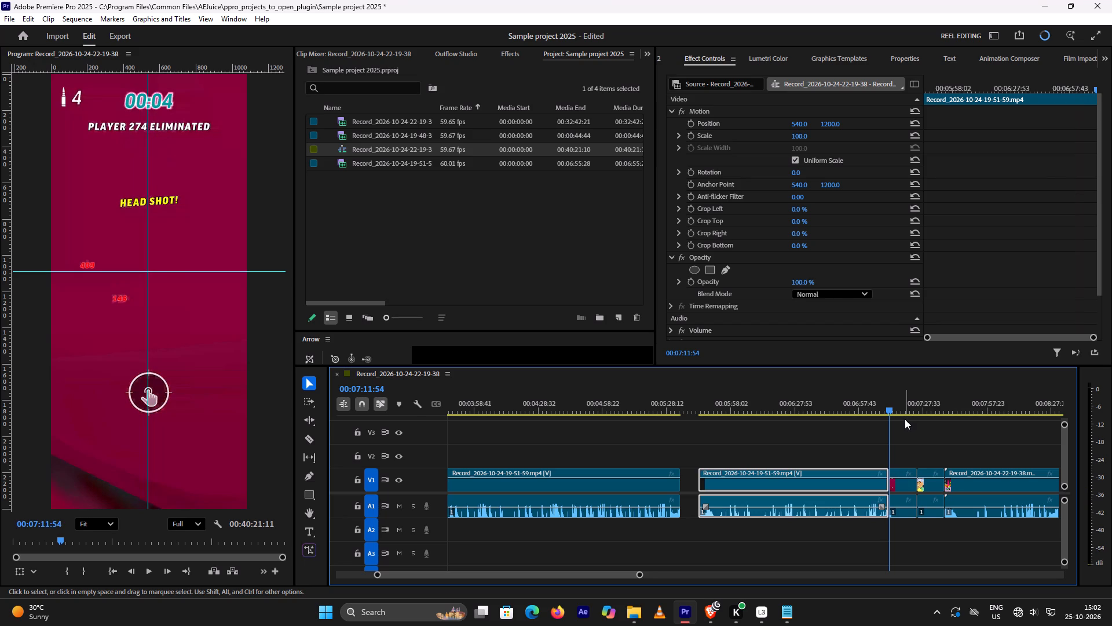
# Step through the segment between the two new cuts, from 00:07:11:54 to 00:07:24:00, examining the timer and the incoming-call banner.
pyautogui.press('Right')
pyautogui.press('Right')
pyautogui.press('Right')
pyautogui.press('Right')
pyautogui.press('Right')
pyautogui.press('Right')
pyautogui.press('Right')
pyautogui.press('Right')
pyautogui.press('Right')
pyautogui.press('Right')
pyautogui.press('Right')
pyautogui.press('Right')
pyautogui.press('Right')
pyautogui.press('Right')
pyautogui.press('Right')
pyautogui.press('Right')
pyautogui.press('Right')
pyautogui.press('Right')
pyautogui.press('Right')
pyautogui.press('Right')
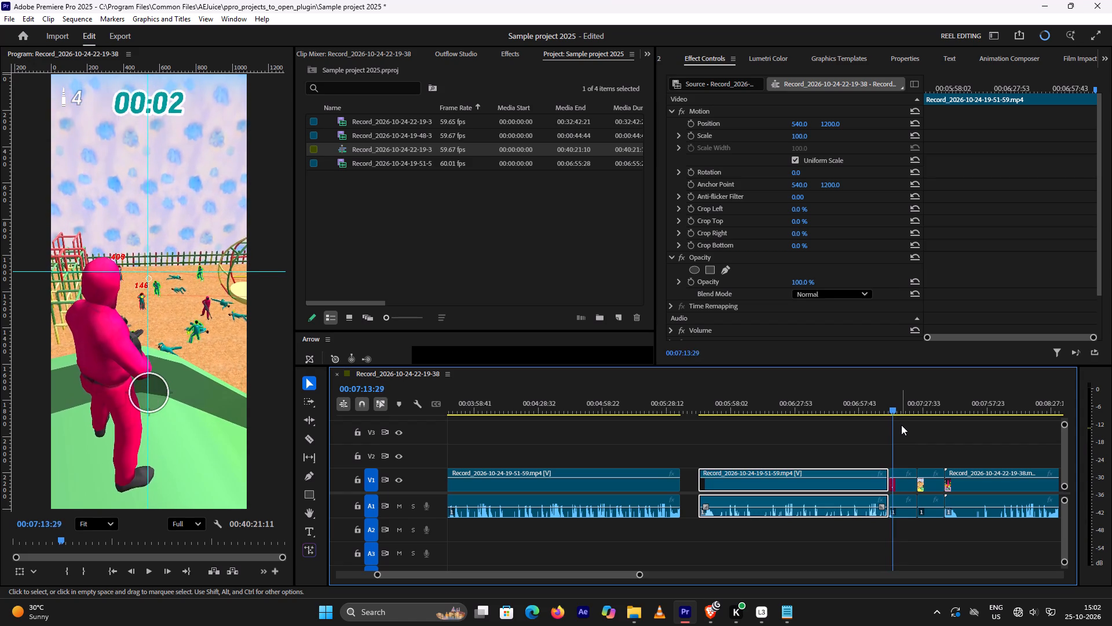
pyautogui.press('Right')
pyautogui.press('Right')
pyautogui.press('Right')
pyautogui.press('Right')
pyautogui.press('Right')
pyautogui.press('Right')
pyautogui.press('Right')
pyautogui.press('Right')
pyautogui.press('Right')
pyautogui.press('Right')
pyautogui.press('Right')
pyautogui.press('Right')
pyautogui.press('Right')
pyautogui.press('Right')
pyautogui.press('Right')
pyautogui.press('Right')
pyautogui.press('Right')
pyautogui.press('Right')
pyautogui.press('Right')
pyautogui.press('Right')
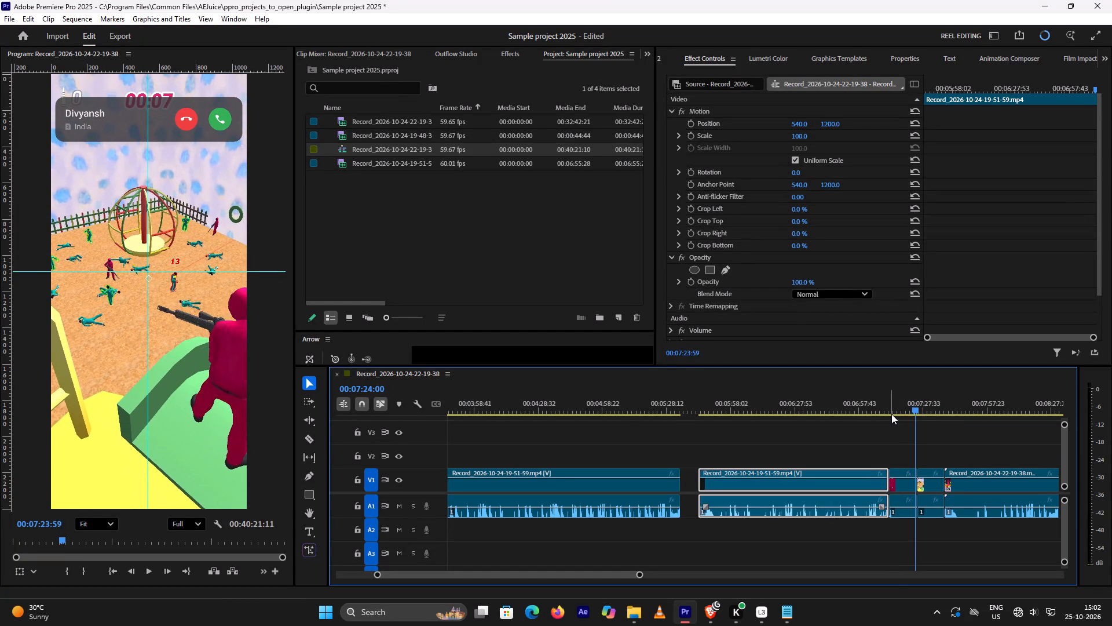
# Step back through the incoming-call banner segment to 00:07:22:41, and scan ahead to about 00:07:26:38, examining the banner and timer.
pyautogui.press('Left')
pyautogui.press('Left')
pyautogui.press('Left')
pyautogui.press('Left')
pyautogui.press('Left')
pyautogui.press('Left')
pyautogui.press('Left')
pyautogui.press('Left')
pyautogui.press('Left')
pyautogui.press('Left')
pyautogui.press('Left')
pyautogui.press('Left')
pyautogui.press('Left')
pyautogui.press('Left')
pyautogui.press('Left')
pyautogui.press('Left')
pyautogui.press('Left')
pyautogui.press('Left')
pyautogui.press('Left')
pyautogui.press('Left')
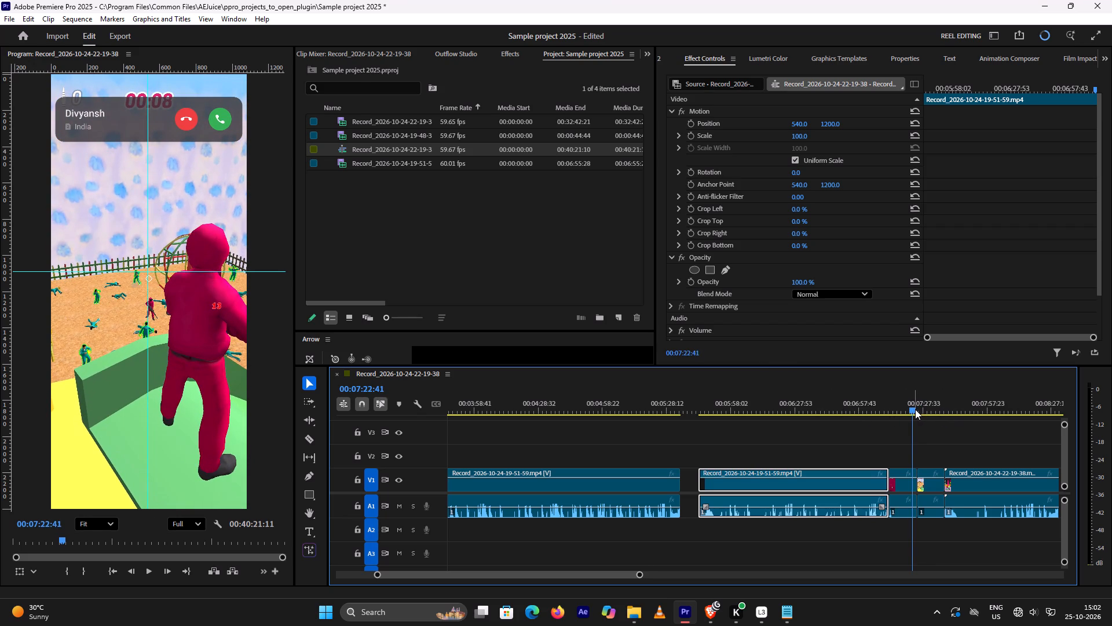
pyautogui.moveTo(913, 410); pyautogui.dragTo(919, 411)
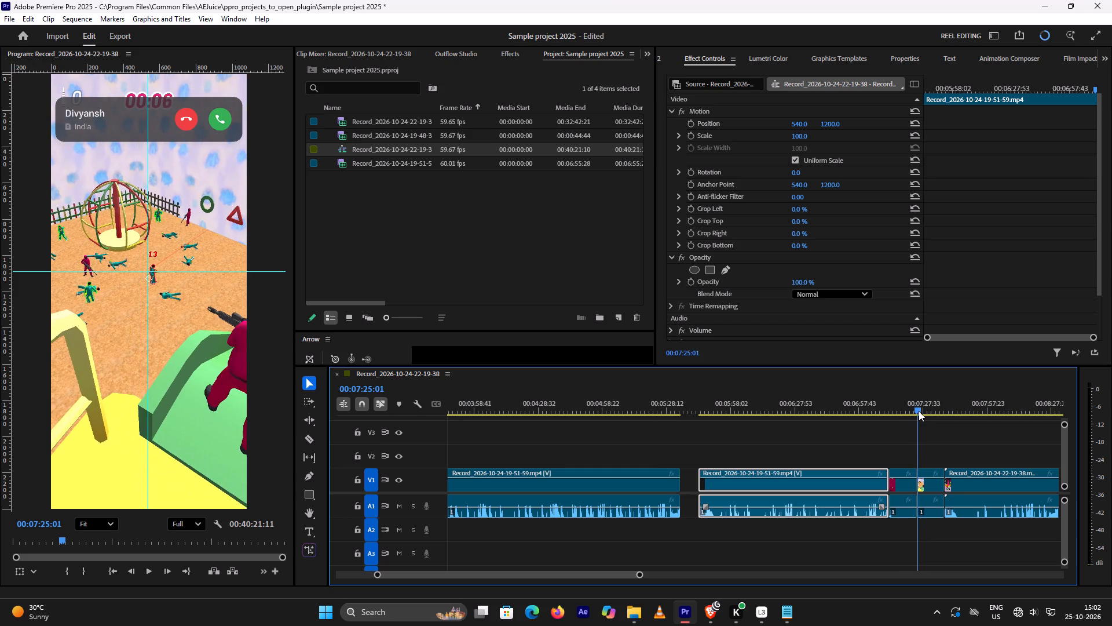
pyautogui.moveTo(919, 411); pyautogui.dragTo(920, 416)
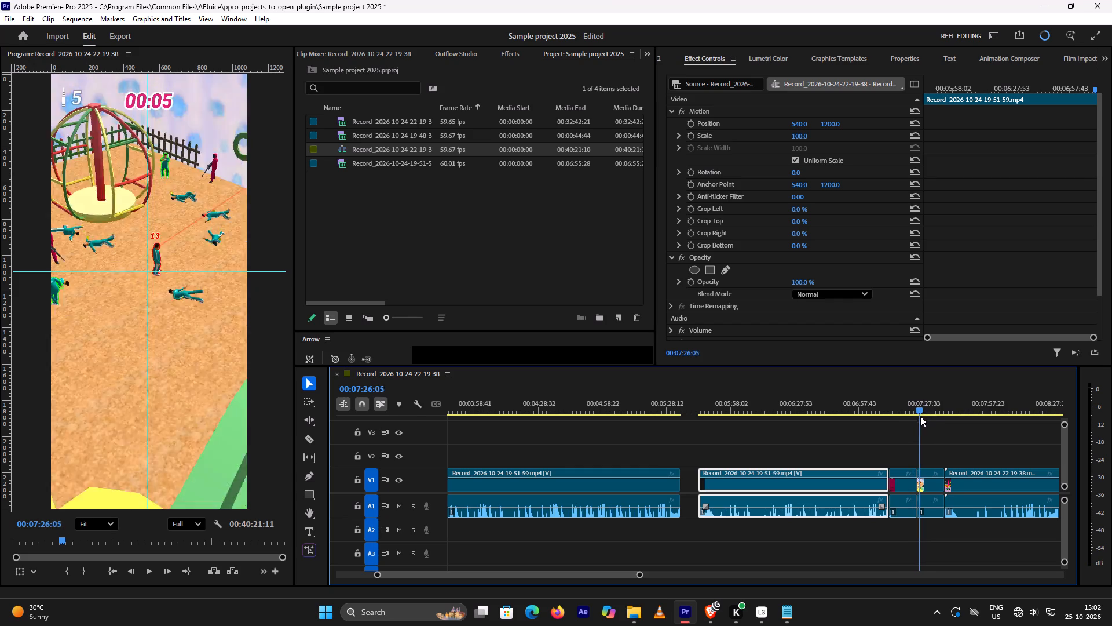
pyautogui.moveTo(920, 416); pyautogui.dragTo(918, 418)
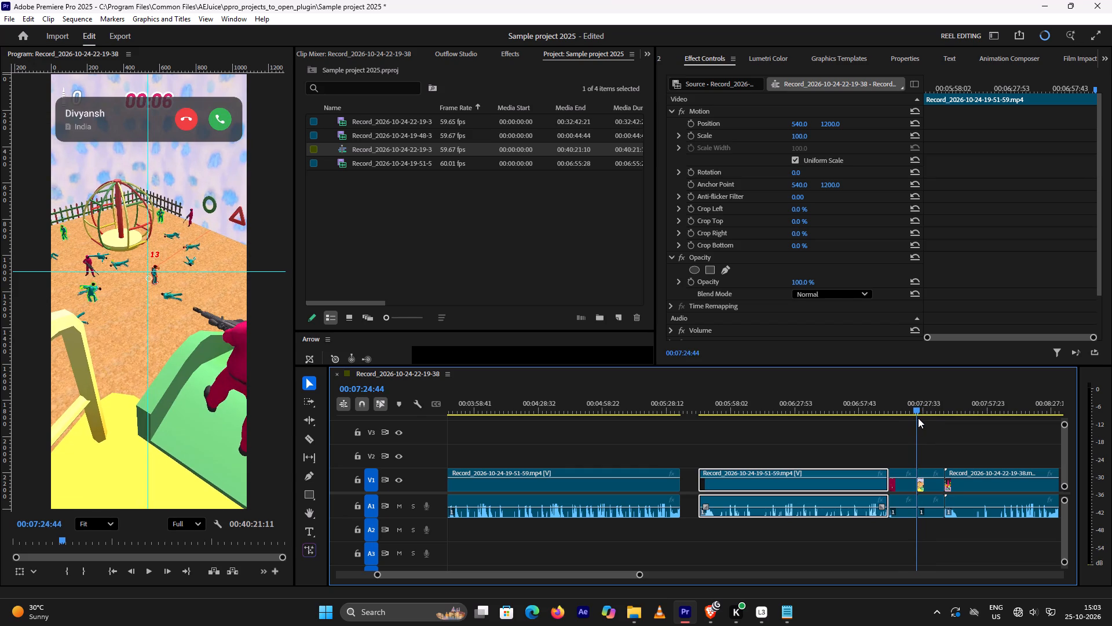
pyautogui.moveTo(918, 418); pyautogui.dragTo(916, 421)
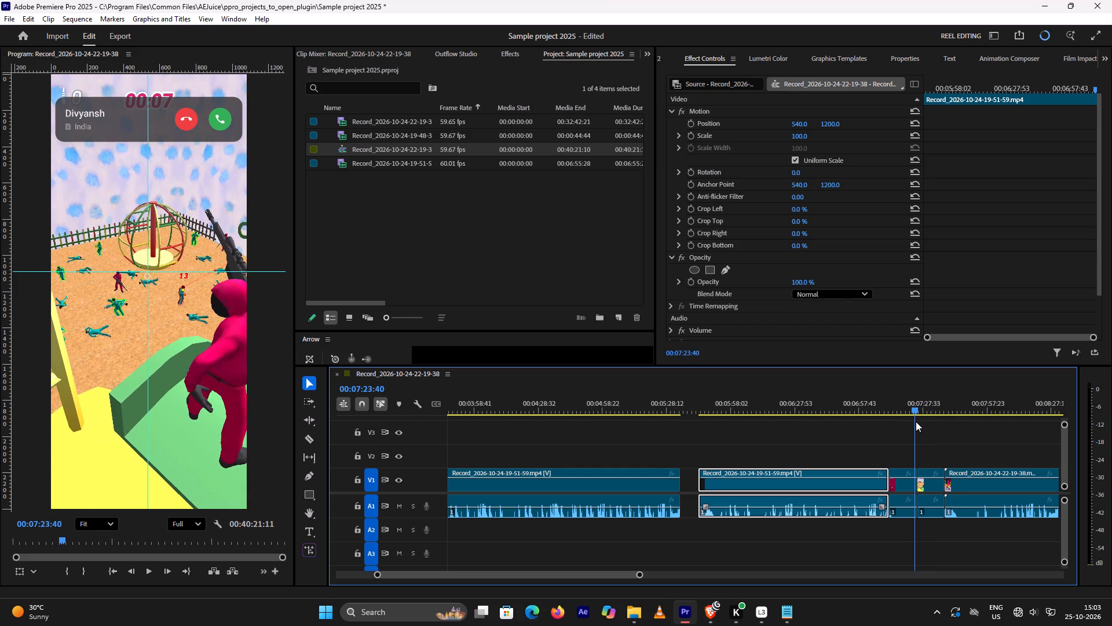
pyautogui.moveTo(916, 421); pyautogui.dragTo(921, 421)
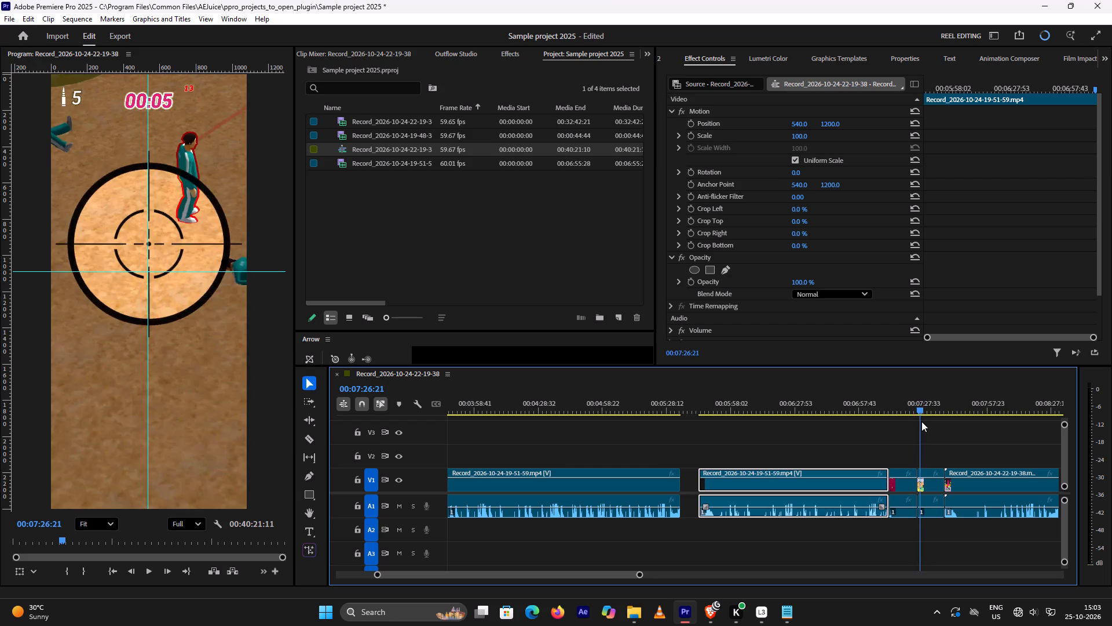
pyautogui.moveTo(921, 421); pyautogui.dragTo(922, 421)
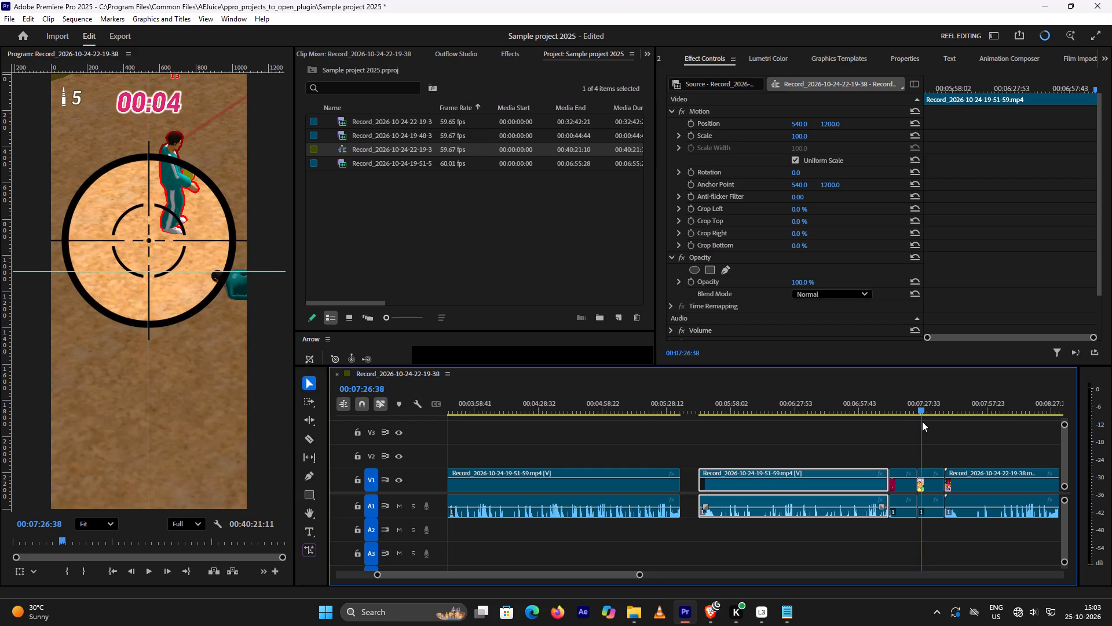
# Compare the scope zoom-in frames around 00:07:26:15 to 00:07:26:38 with the banner footage back to 00:07:21:46, looking for a restart point.
pyautogui.moveTo(922, 421); pyautogui.dragTo(921, 422)
pyautogui.press('Left')
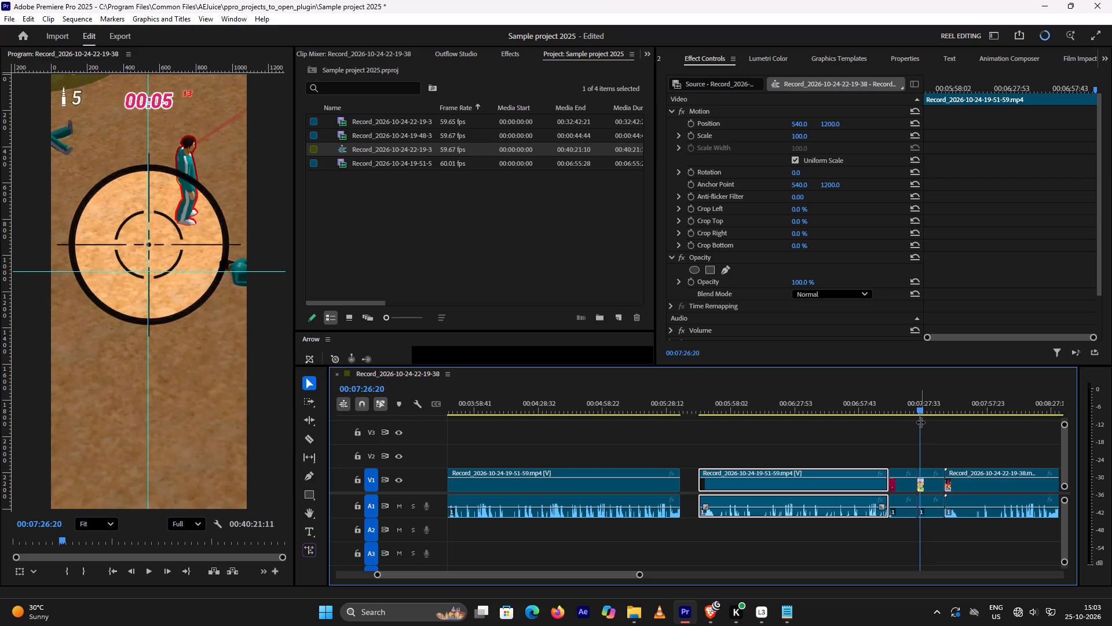
pyautogui.press('Left')
pyautogui.press('Left')
pyautogui.press('Left')
pyautogui.press('Left')
pyautogui.press('Left')
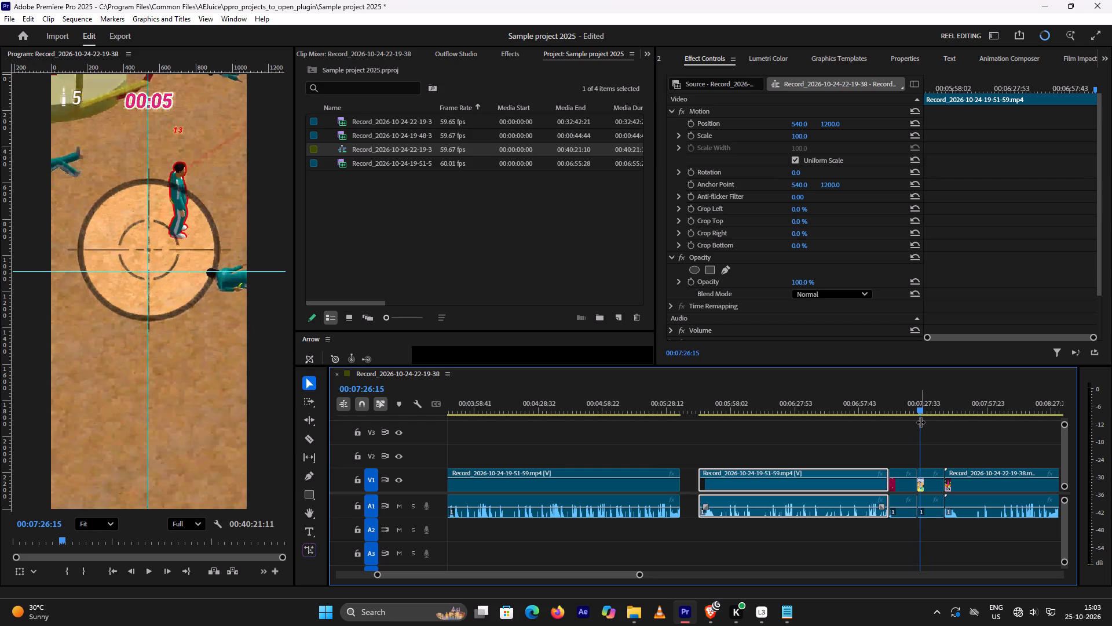
pyautogui.press('Left')
pyautogui.press('Right')
pyautogui.press('Right')
pyautogui.press('Right')
pyautogui.press('Right')
pyautogui.press('Right')
pyautogui.press('Right')
pyautogui.press('Right')
pyautogui.press('Right')
pyautogui.press('Right')
pyautogui.press('Right')
pyautogui.press('Right')
pyautogui.press('Right')
pyautogui.press('Right')
pyautogui.press('Right')
pyautogui.press('Right')
pyautogui.press('Right')
pyautogui.press('Right')
pyautogui.press('Right')
pyautogui.press('Right')
pyautogui.press('Right')
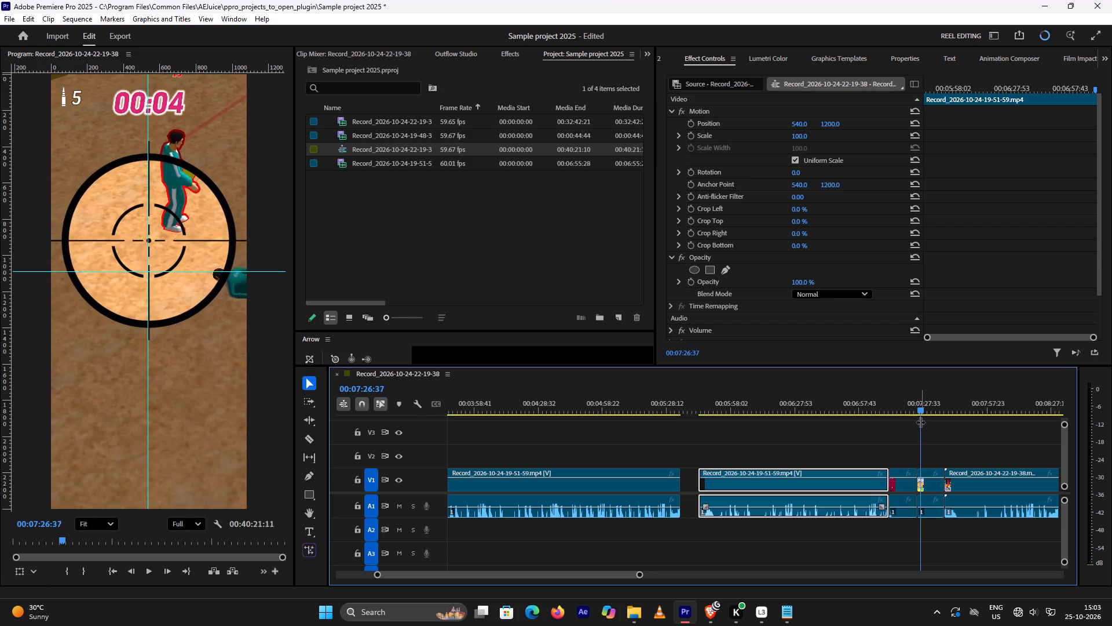
pyautogui.moveTo(923, 410); pyautogui.dragTo(915, 415)
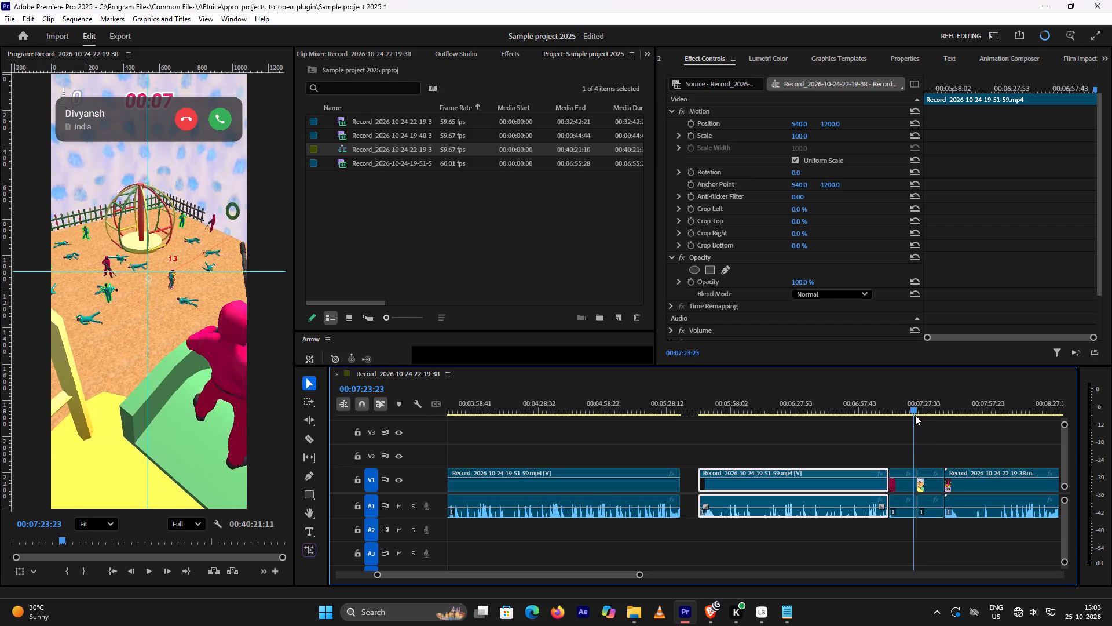
pyautogui.moveTo(915, 415); pyautogui.dragTo(913, 417)
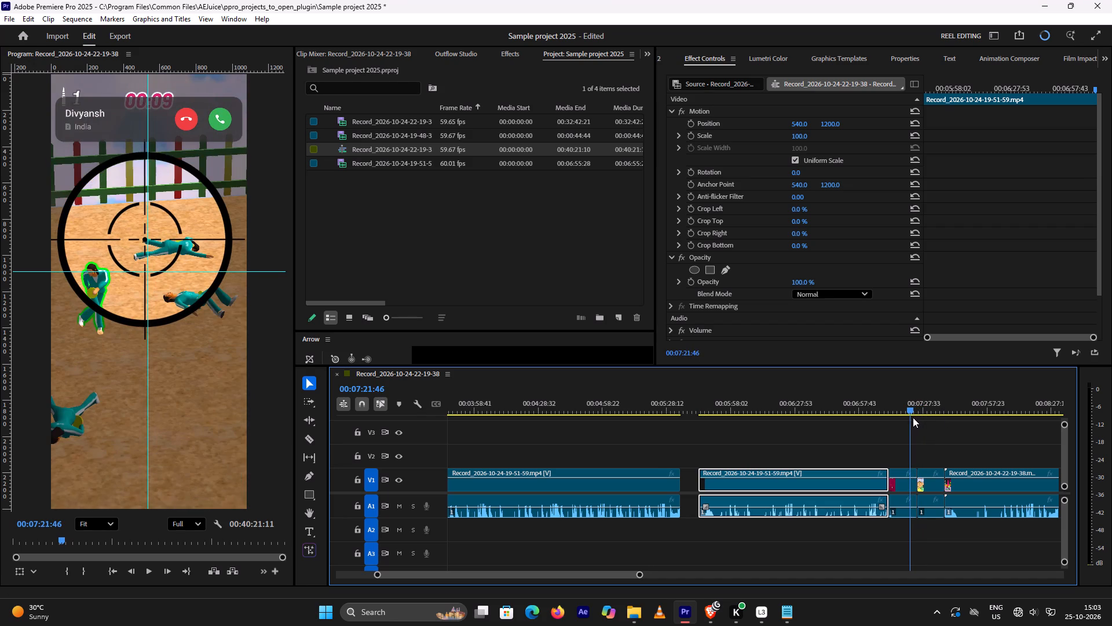
pyautogui.moveTo(913, 417); pyautogui.dragTo(918, 417)
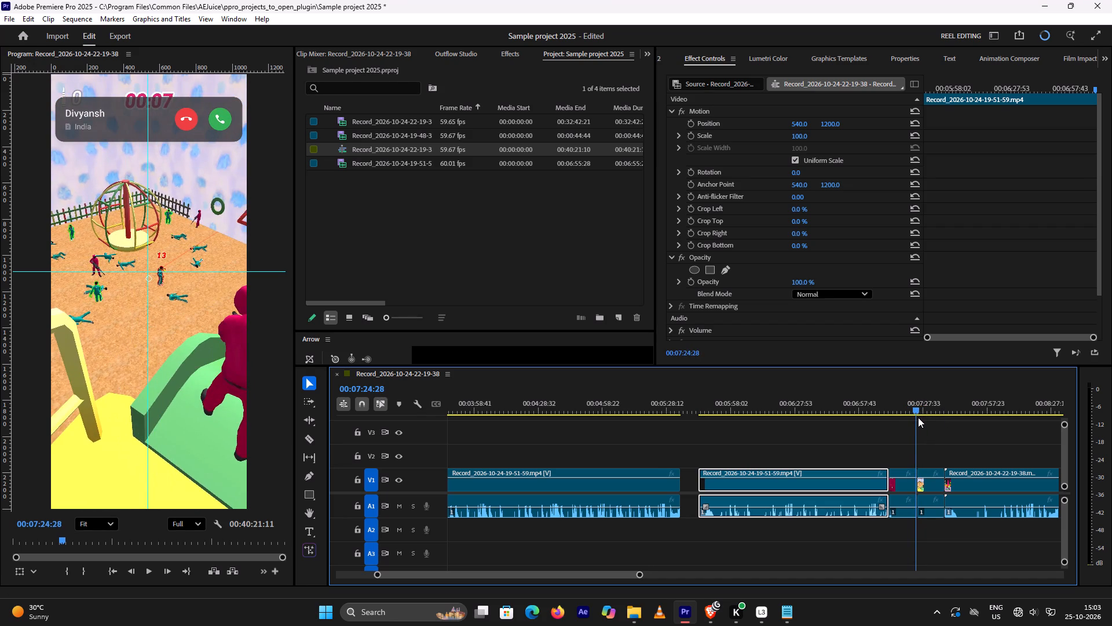
pyautogui.moveTo(918, 417); pyautogui.dragTo(921, 417)
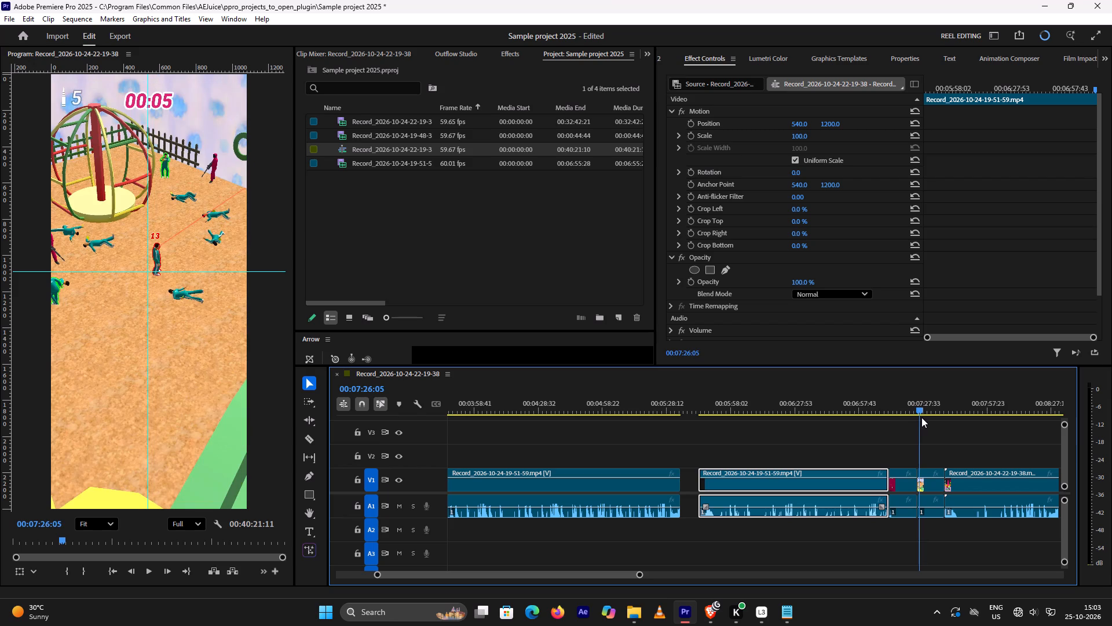
pyautogui.moveTo(921, 417); pyautogui.dragTo(923, 417)
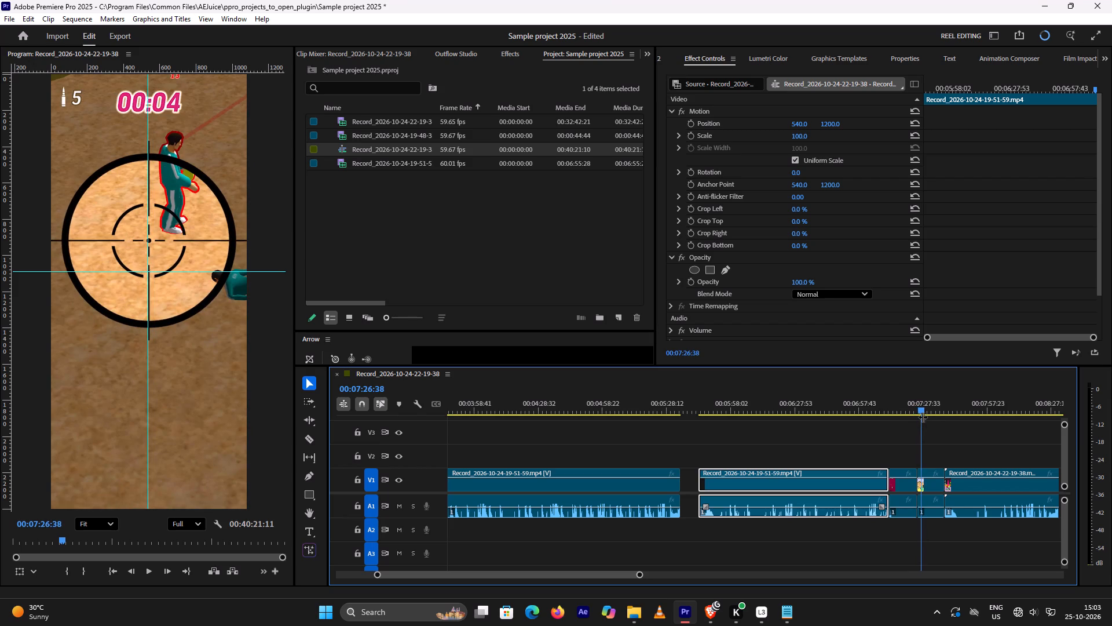
pyautogui.press('Left')
pyautogui.press('Left')
pyautogui.press('Left')
pyautogui.press('Left')
pyautogui.press('Left')
pyautogui.press('Left')
pyautogui.press('Left')
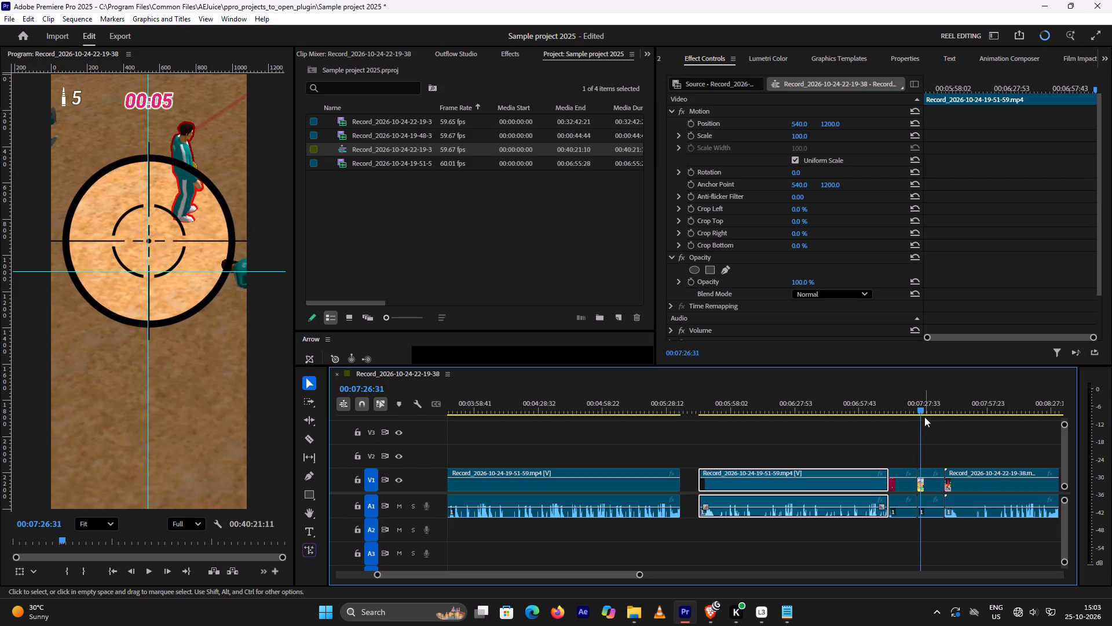
pyautogui.press('Left')
# Find the frame where the sniper scope has opened on player 13 and trim the start of the post-banner clip to 00:07:26:24.
pyautogui.click(920, 408)
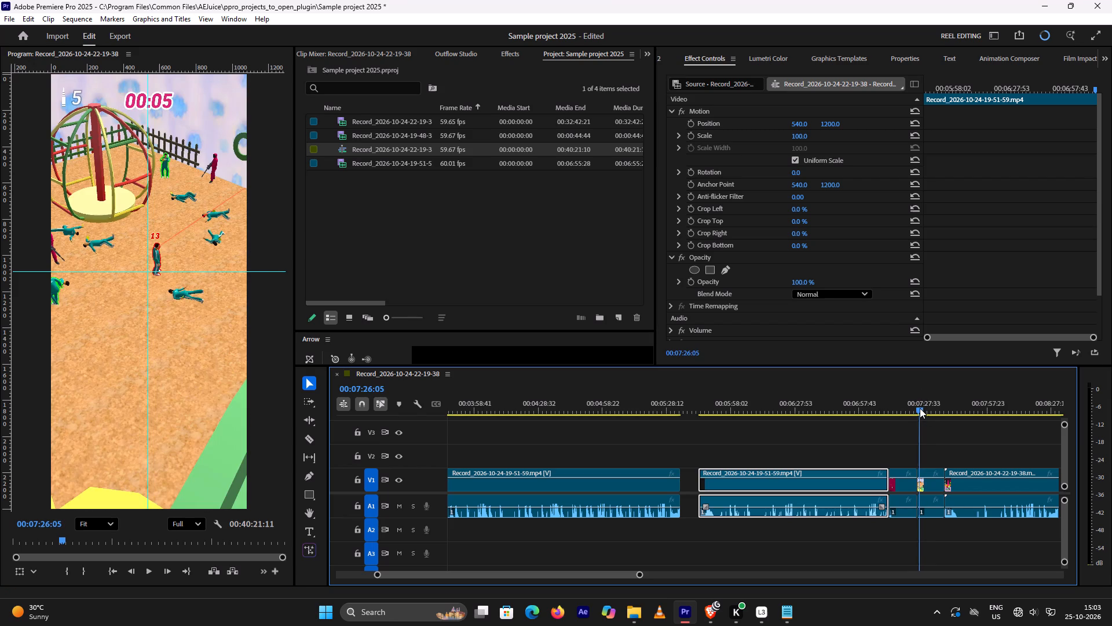
pyautogui.press('Right')
pyautogui.press('Right')
pyautogui.press('Right')
pyautogui.press('Right')
pyautogui.press('Right')
pyautogui.press('Right')
pyautogui.press('Right')
pyautogui.press('Right')
pyautogui.press('Right')
pyautogui.press('Right')
pyautogui.press('Right')
pyautogui.press('Right')
pyautogui.press('Right')
pyautogui.press('Right')
pyautogui.press('Right')
pyautogui.press('Right')
pyautogui.press('Right')
pyautogui.press('Right')
pyautogui.press('Right')
pyautogui.press('Right')
pyautogui.press('Right')
pyautogui.press('Right')
pyautogui.press('Right')
pyautogui.press('Right')
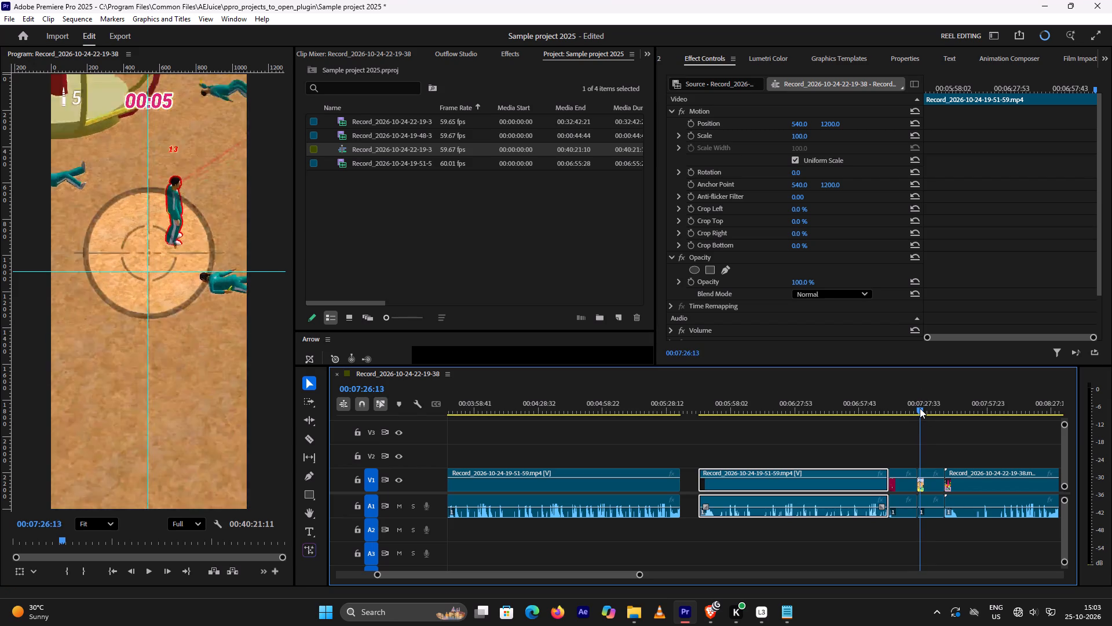
pyautogui.press('Left')
pyautogui.press('Left')
pyautogui.press('Left')
pyautogui.press('Left')
pyautogui.press('Left')
pyautogui.press('Left')
pyautogui.press('Left')
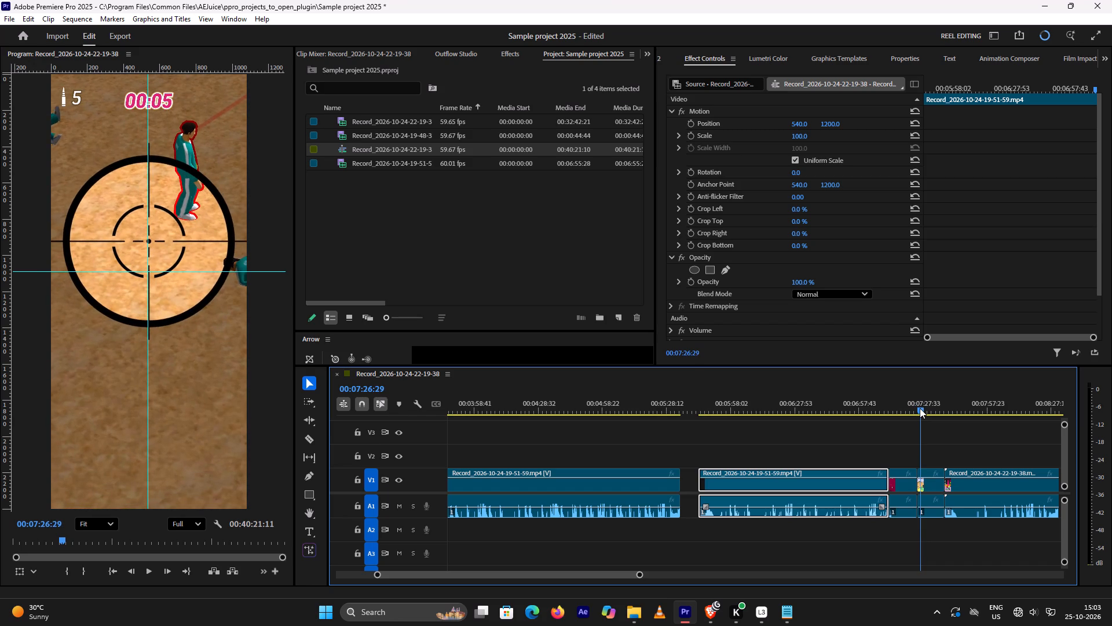
pyautogui.press('Left')
pyautogui.press('Left')
pyautogui.press('Left')
pyautogui.press('Left')
pyautogui.press('Left')
pyautogui.press('Left')
pyautogui.press('Left')
pyautogui.press('Left')
pyautogui.press('Left')
pyautogui.press('Left')
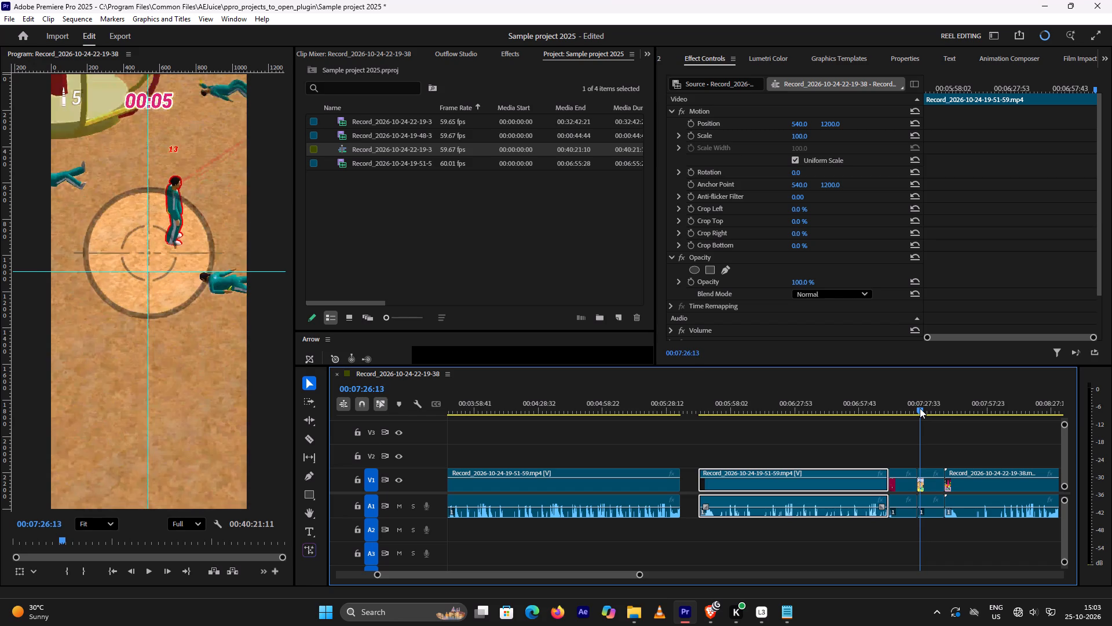
pyautogui.press('Right')
pyautogui.press('Right')
pyautogui.press('Right')
pyautogui.press('Right')
pyautogui.press('Right')
pyautogui.press('Right')
pyautogui.press('Right')
pyautogui.press('Right')
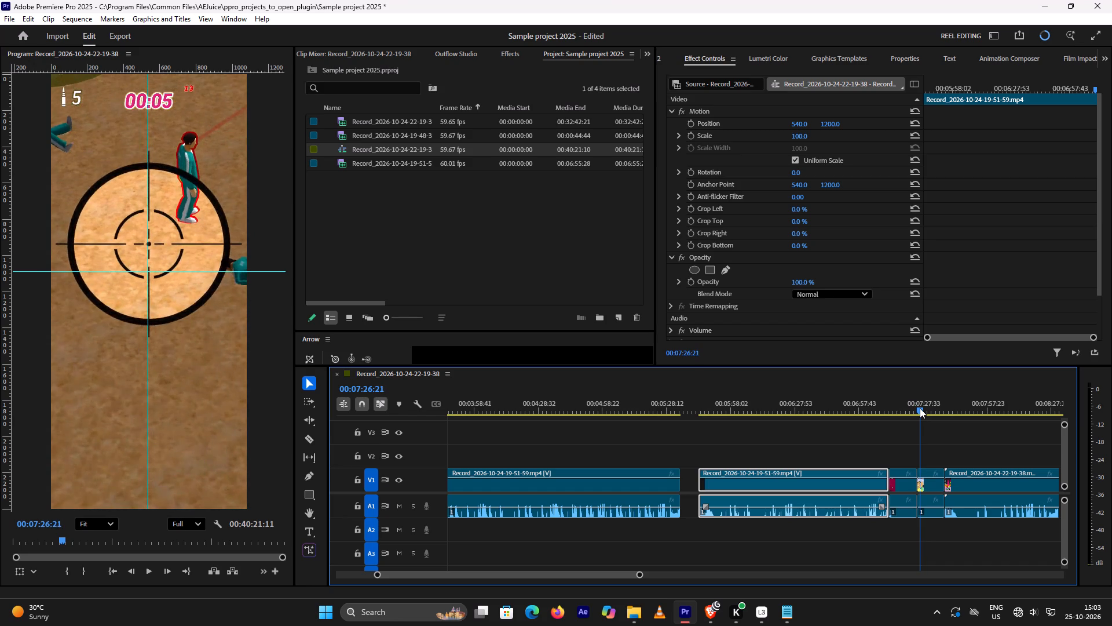
pyautogui.press('Right')
pyautogui.press('Right')
pyautogui.press('Right')
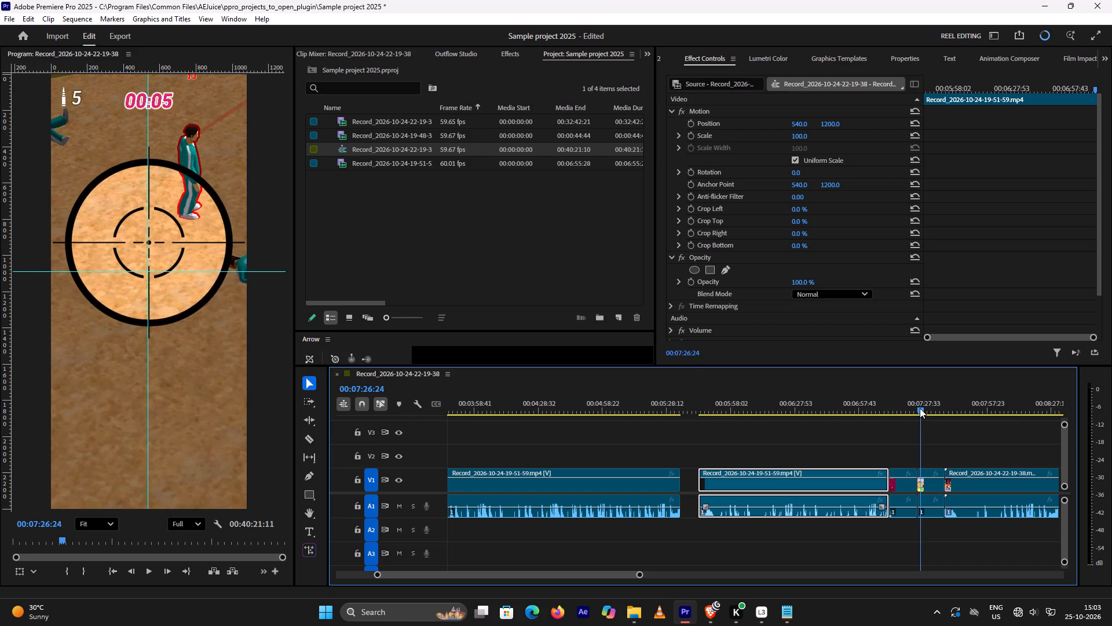
pyautogui.click(912, 477)
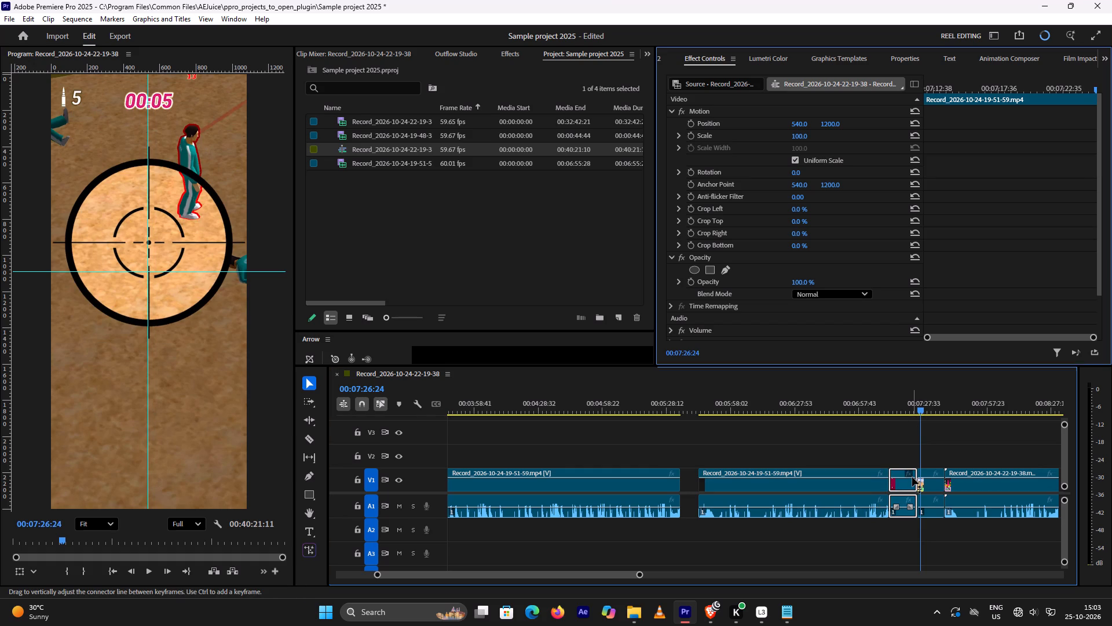
pyautogui.click(928, 475)
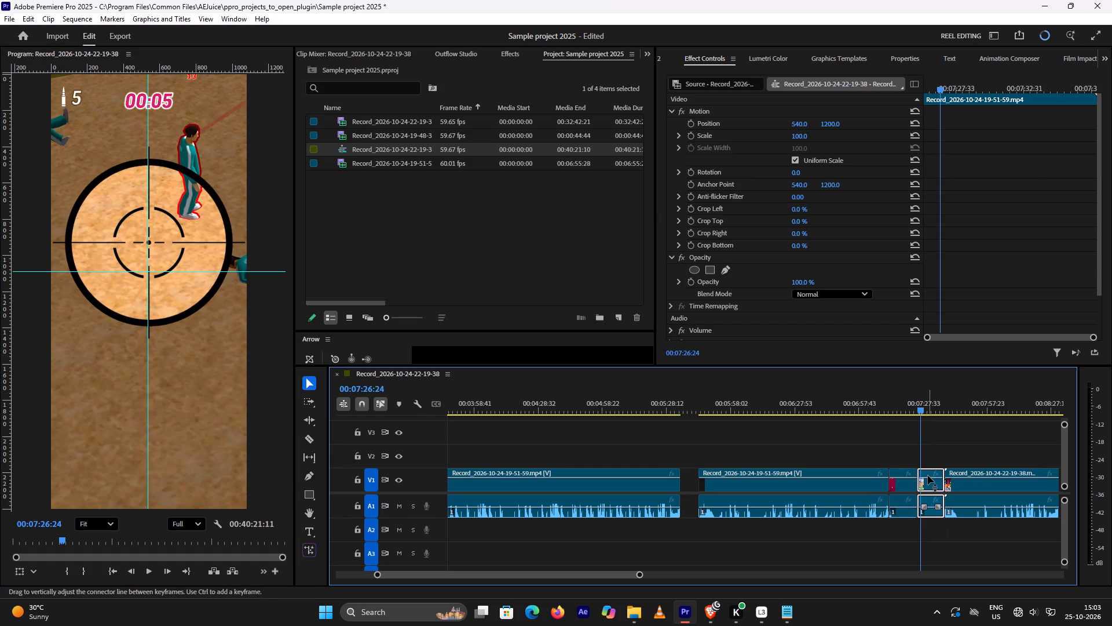
pyautogui.click(918, 481)
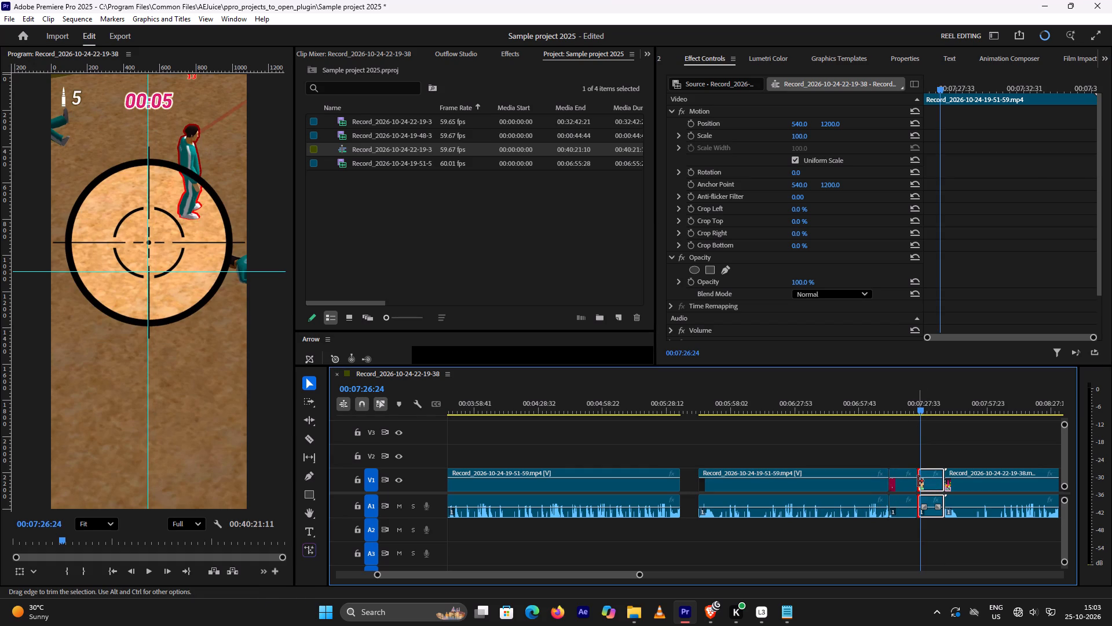
pyautogui.click(918, 481)
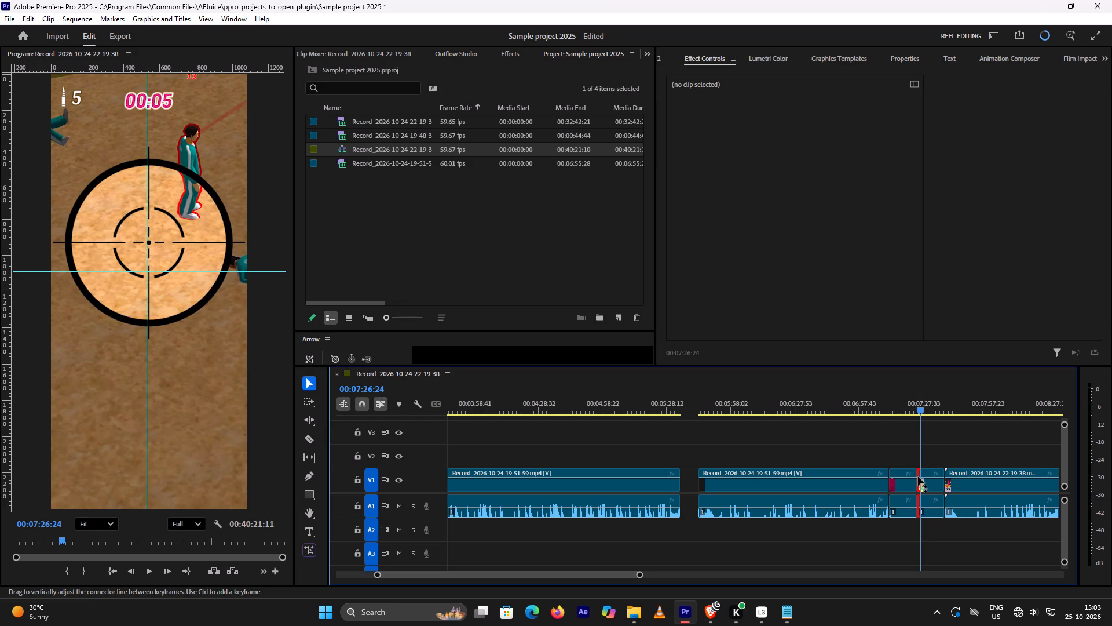
pyautogui.click(920, 482)
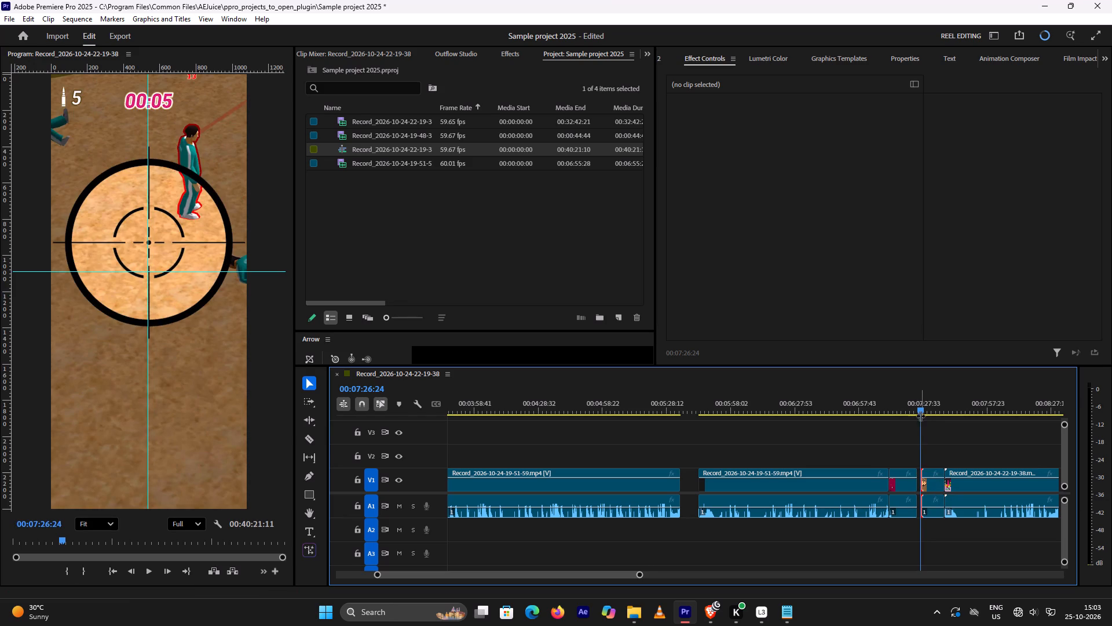
# Scan back through the incoming-call banner segment from 00:07:26:24 to about 00:07:08:50, examining the timer and the player 274 shot before it.
pyautogui.moveTo(919, 412); pyautogui.dragTo(911, 416)
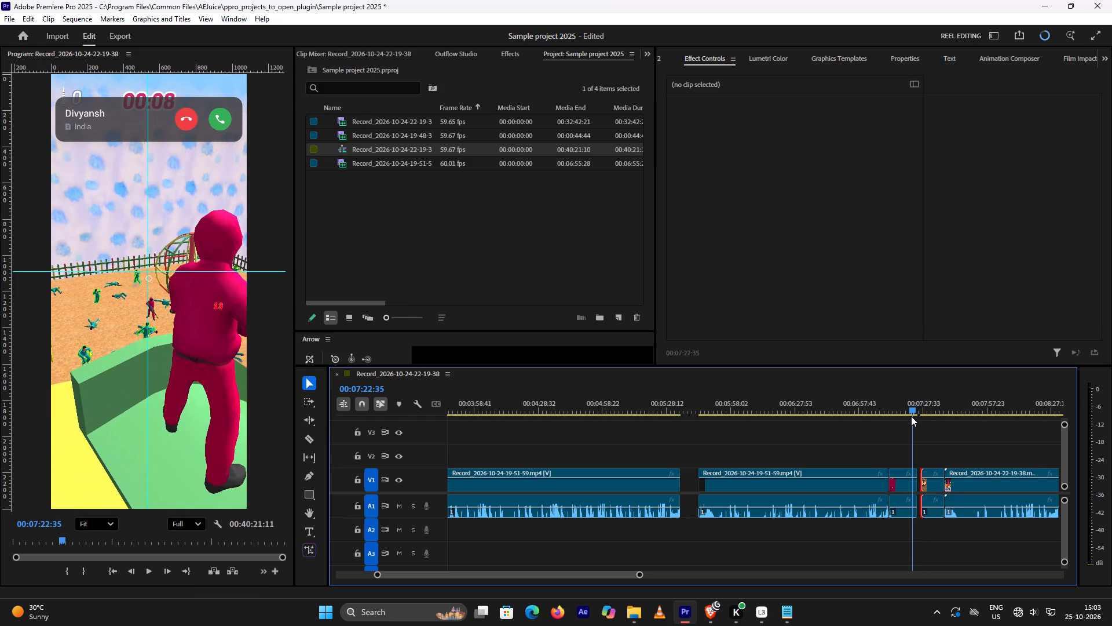
pyautogui.moveTo(911, 416); pyautogui.dragTo(904, 423)
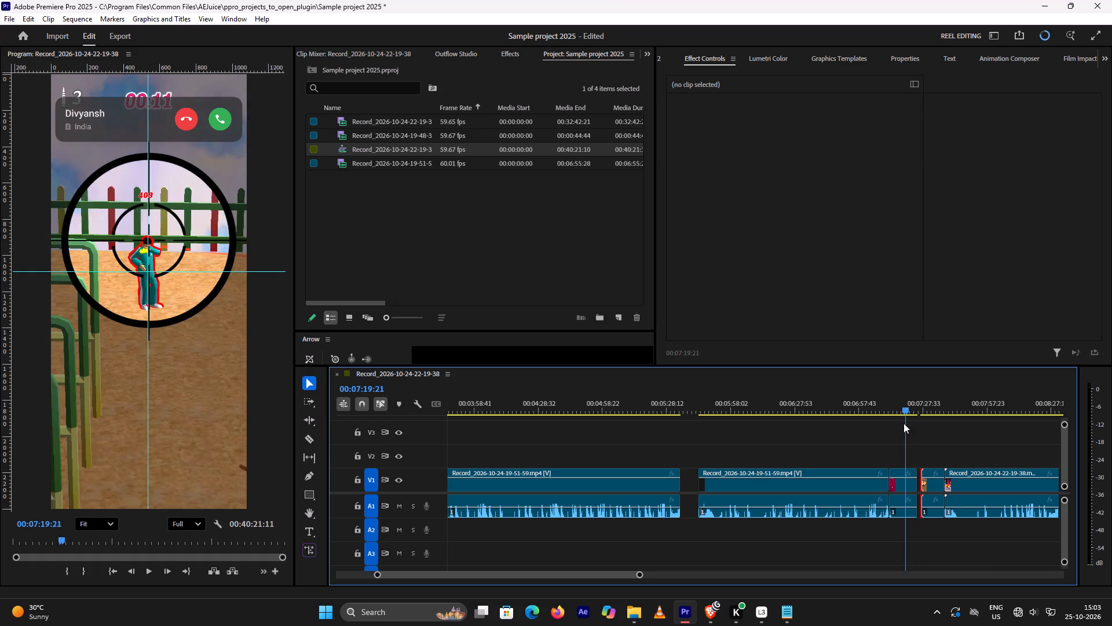
pyautogui.moveTo(904, 423); pyautogui.dragTo(897, 430)
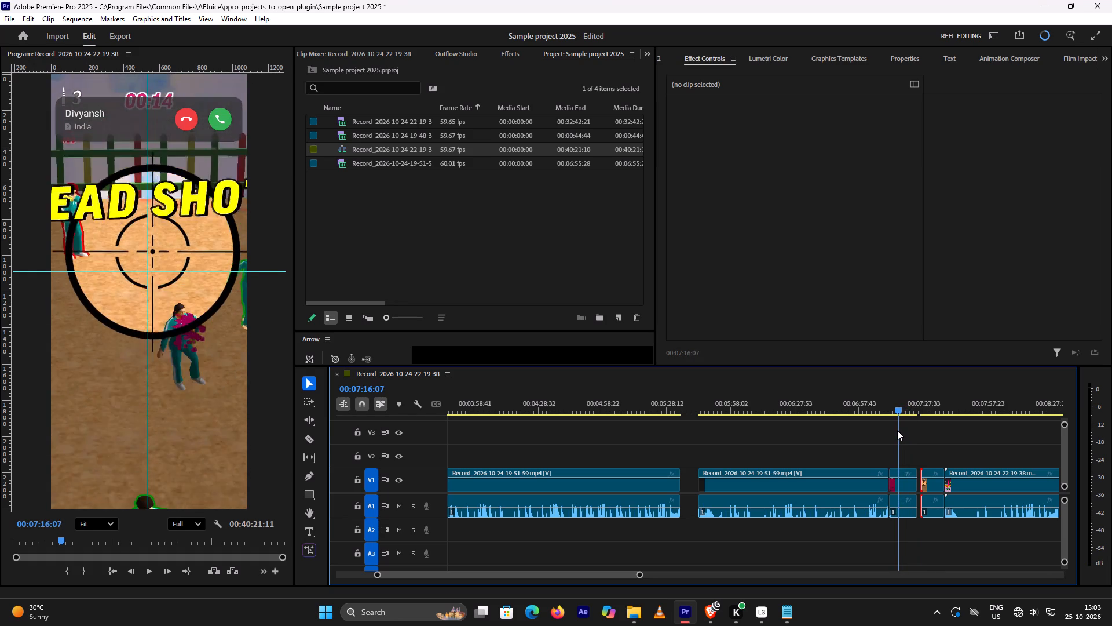
pyautogui.moveTo(897, 430); pyautogui.dragTo(893, 433)
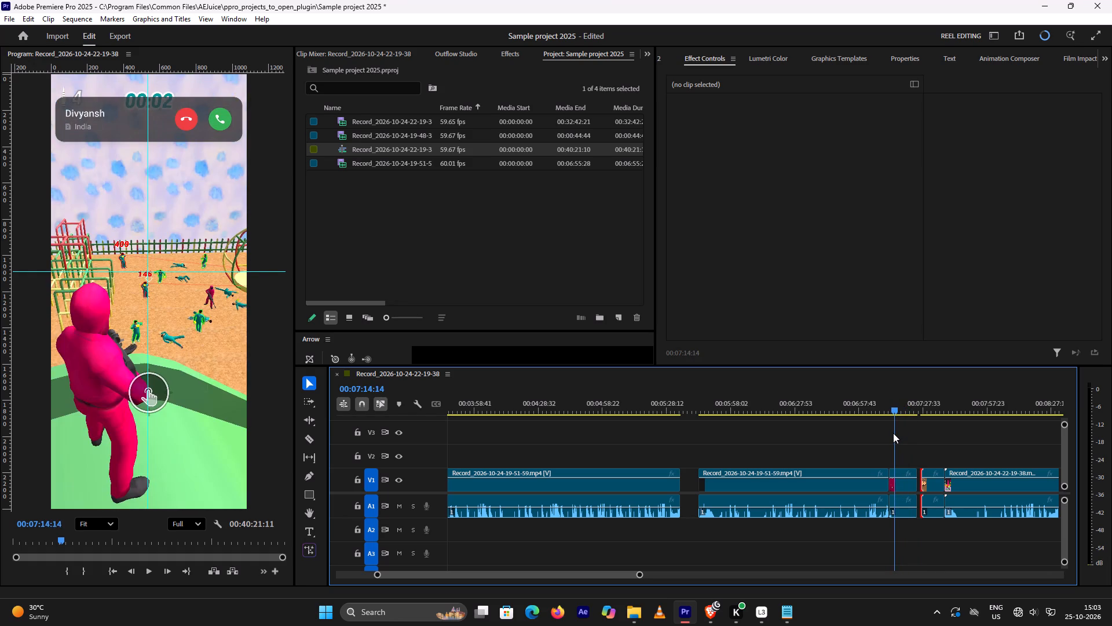
pyautogui.moveTo(893, 433); pyautogui.dragTo(891, 436)
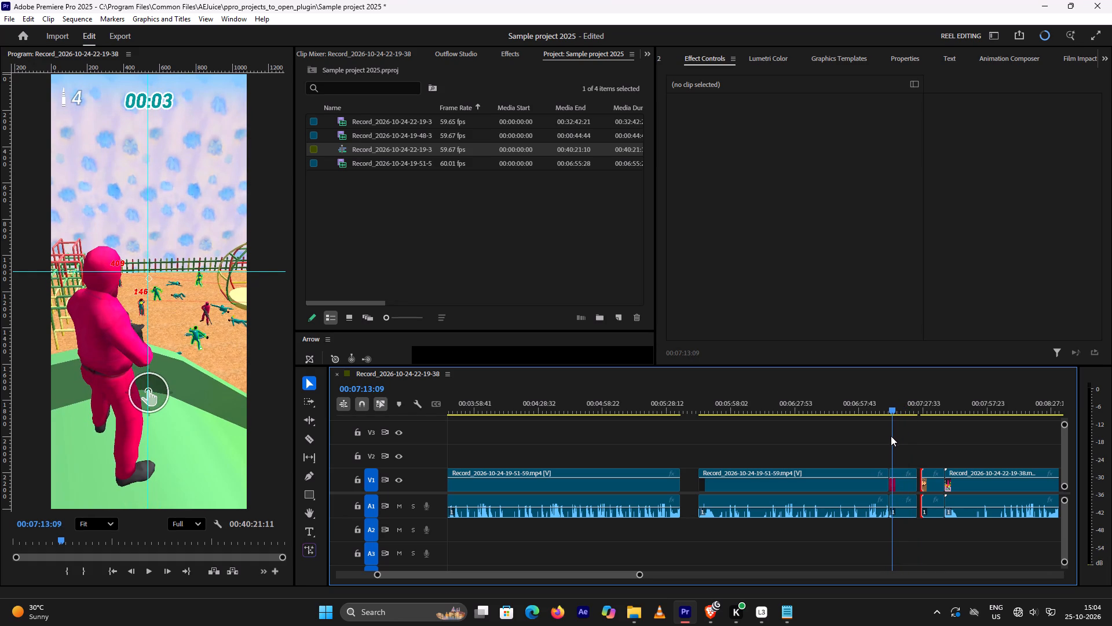
pyautogui.moveTo(891, 436); pyautogui.dragTo(894, 438)
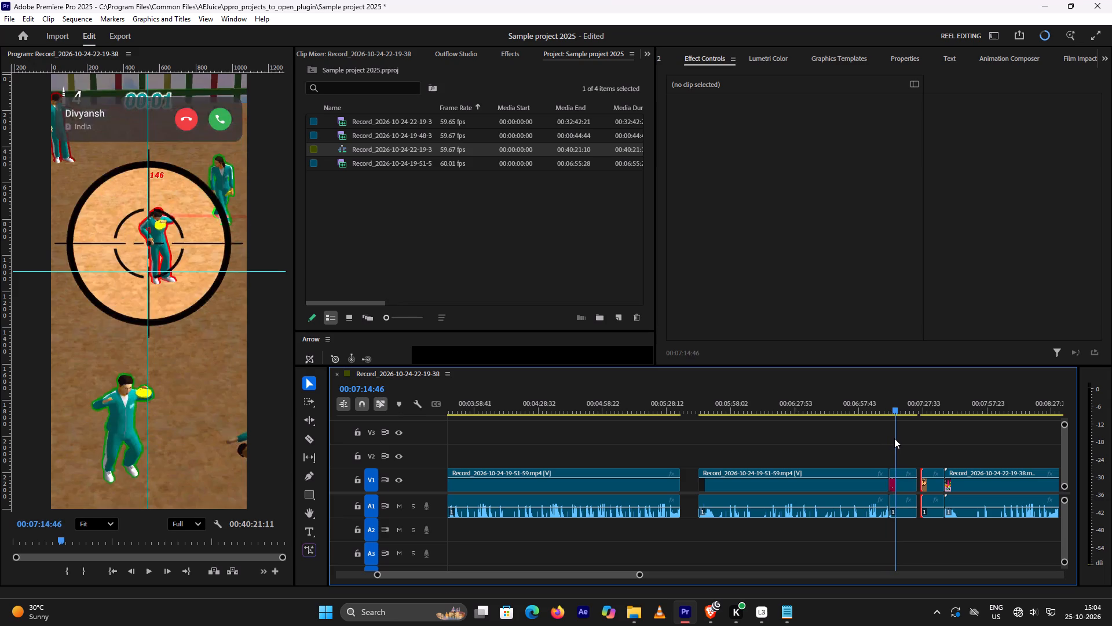
pyautogui.moveTo(894, 438); pyautogui.dragTo(891, 442)
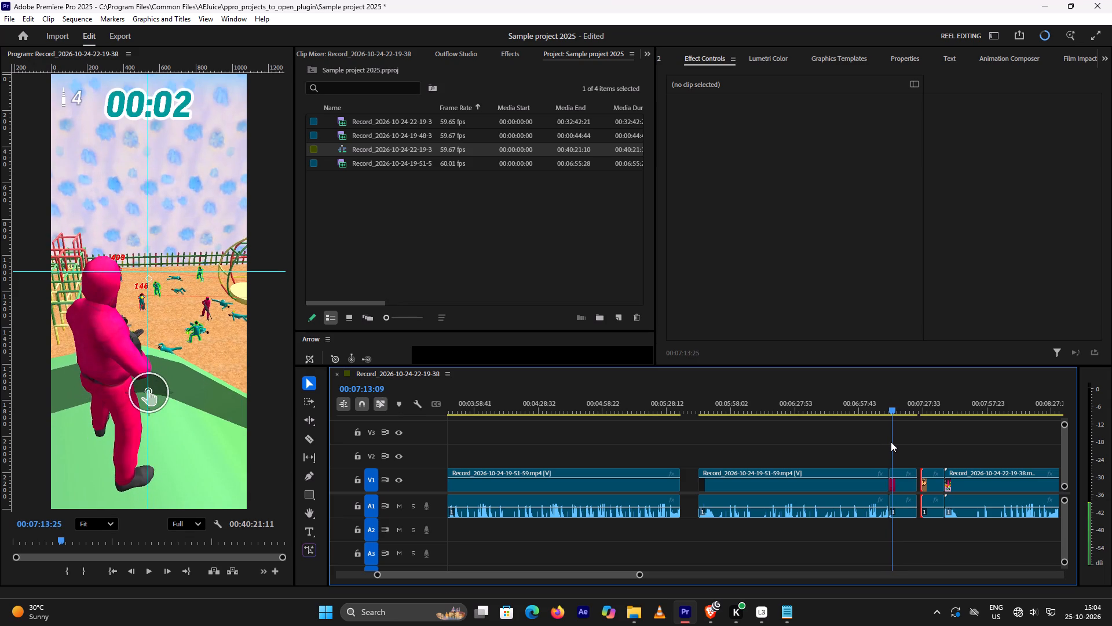
pyautogui.moveTo(891, 442); pyautogui.dragTo(887, 445)
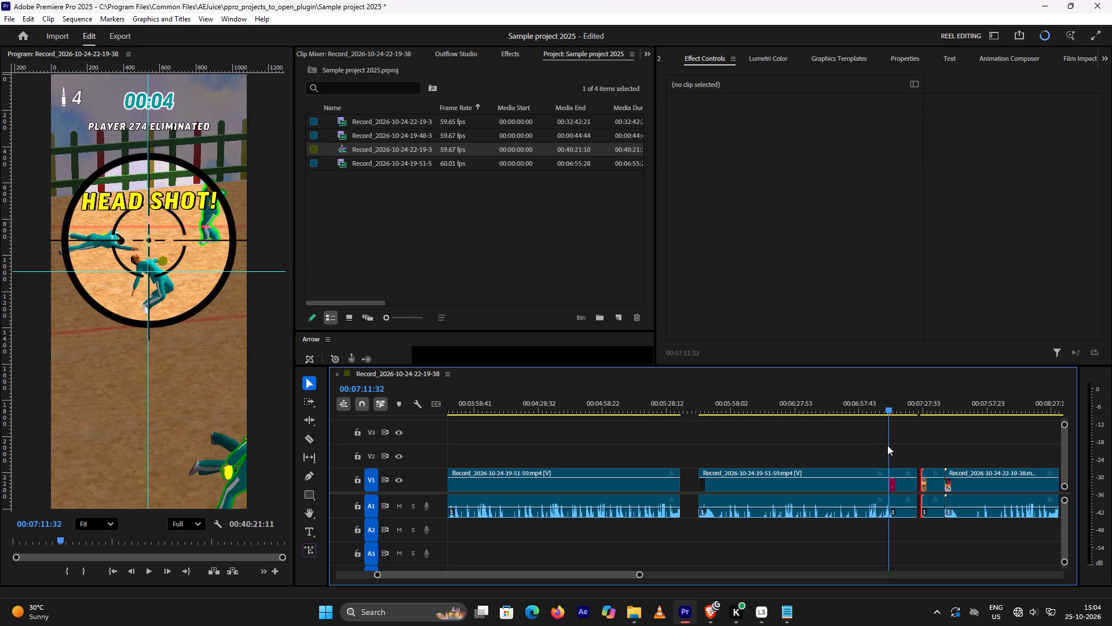
pyautogui.moveTo(887, 445); pyautogui.dragTo(884, 448)
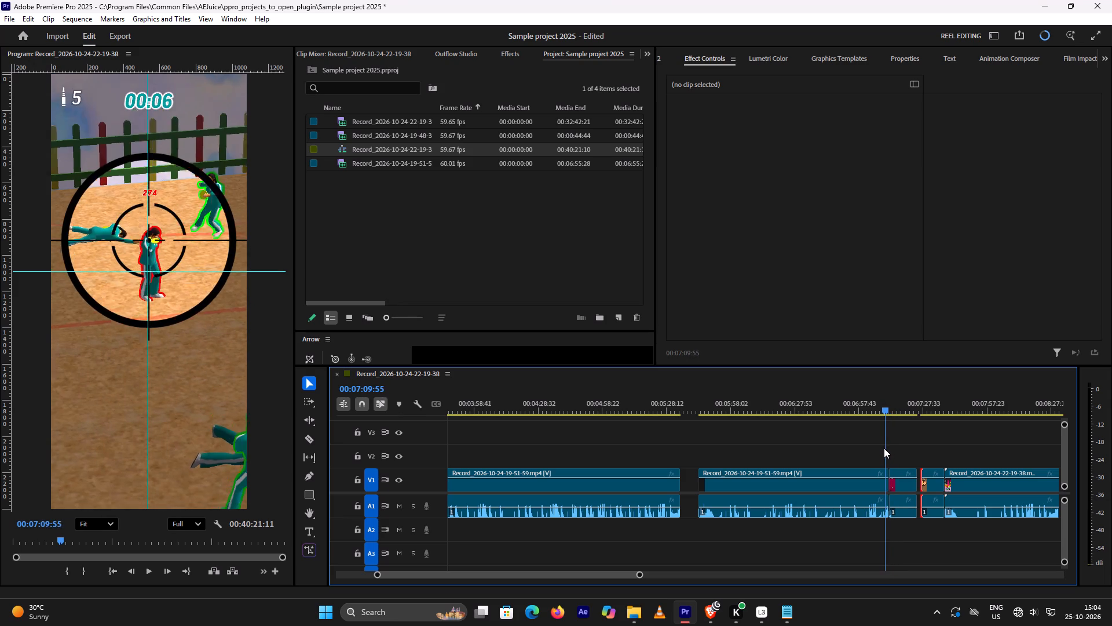
pyautogui.moveTo(884, 448); pyautogui.dragTo(881, 449)
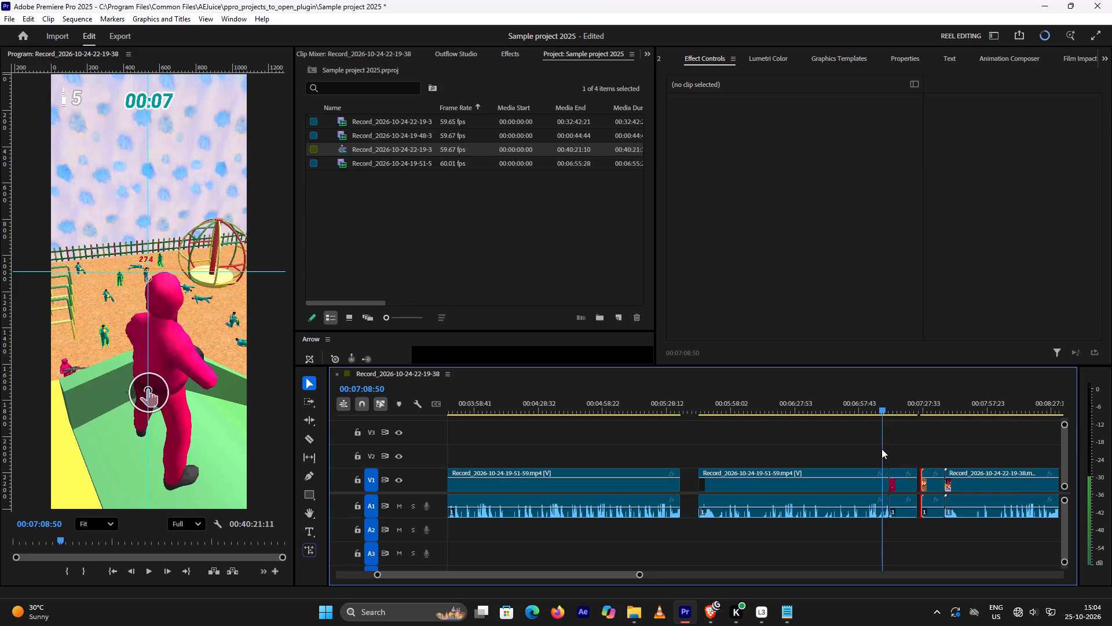
# Find the frame where the sniper scope opens on player 274 and trim the end of the pre-banner clip to 00:07:09:14.
pyautogui.moveTo(881, 449); pyautogui.dragTo(883, 448)
pyautogui.press('Left')
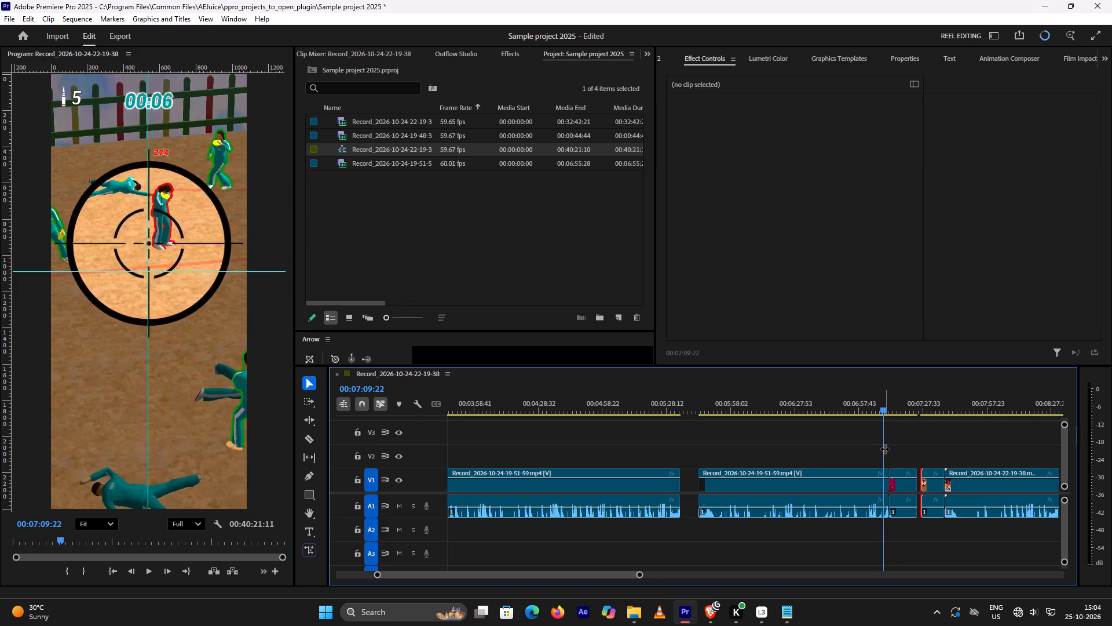
pyautogui.press('Left')
pyautogui.press('Left')
pyautogui.press('Left')
pyautogui.press('Left')
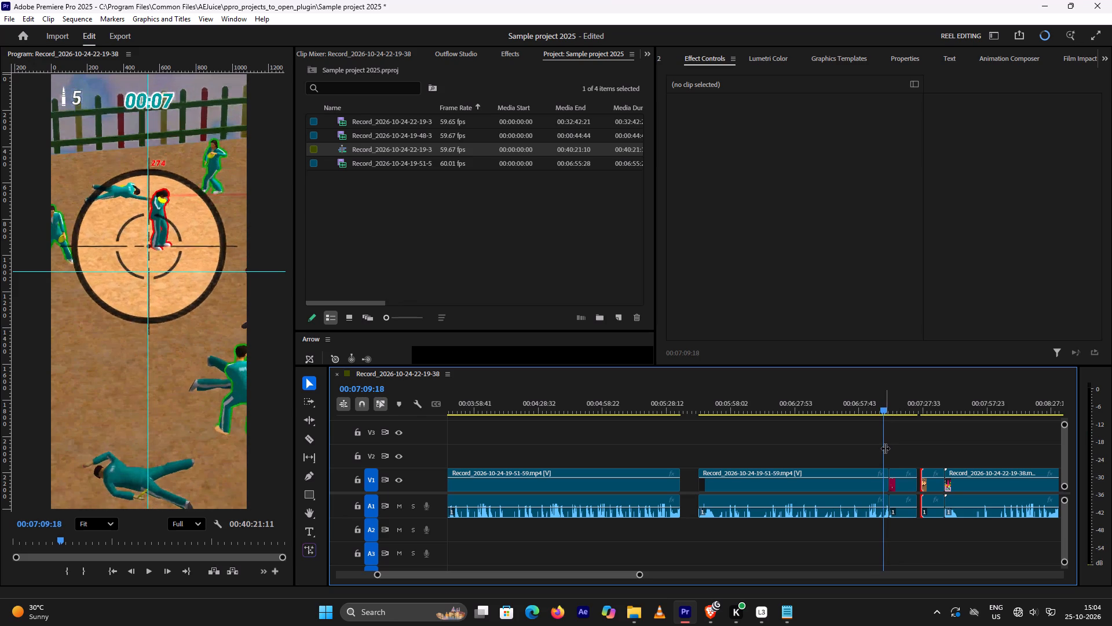
pyautogui.press('Left')
pyautogui.press('Left')
pyautogui.press('Left')
pyautogui.press('Left')
pyautogui.press('Left')
pyautogui.press('Left')
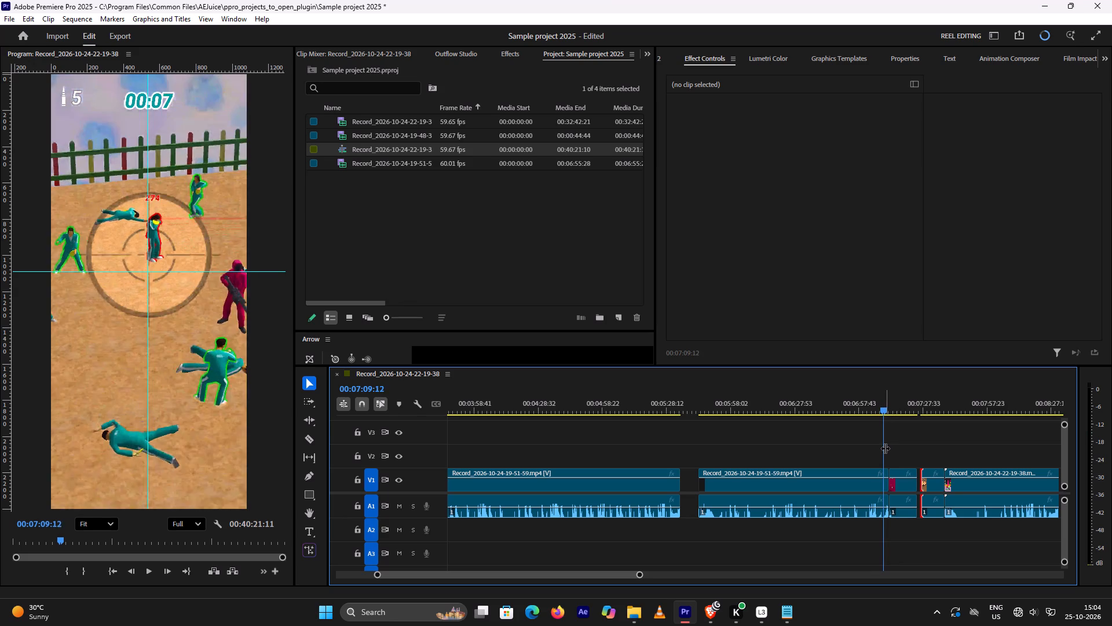
pyautogui.press('Left')
pyautogui.press('Left')
pyautogui.press('Left')
pyautogui.press('Left')
pyautogui.press('Left')
pyautogui.press('Left')
pyautogui.press('Left')
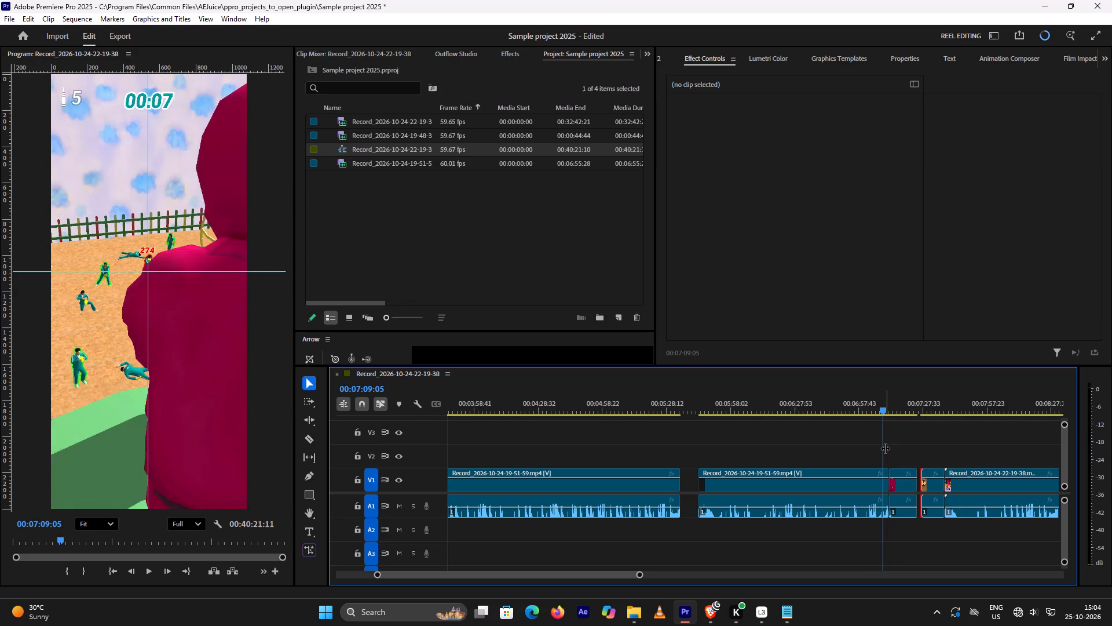
pyautogui.press('Left')
pyautogui.press('Right')
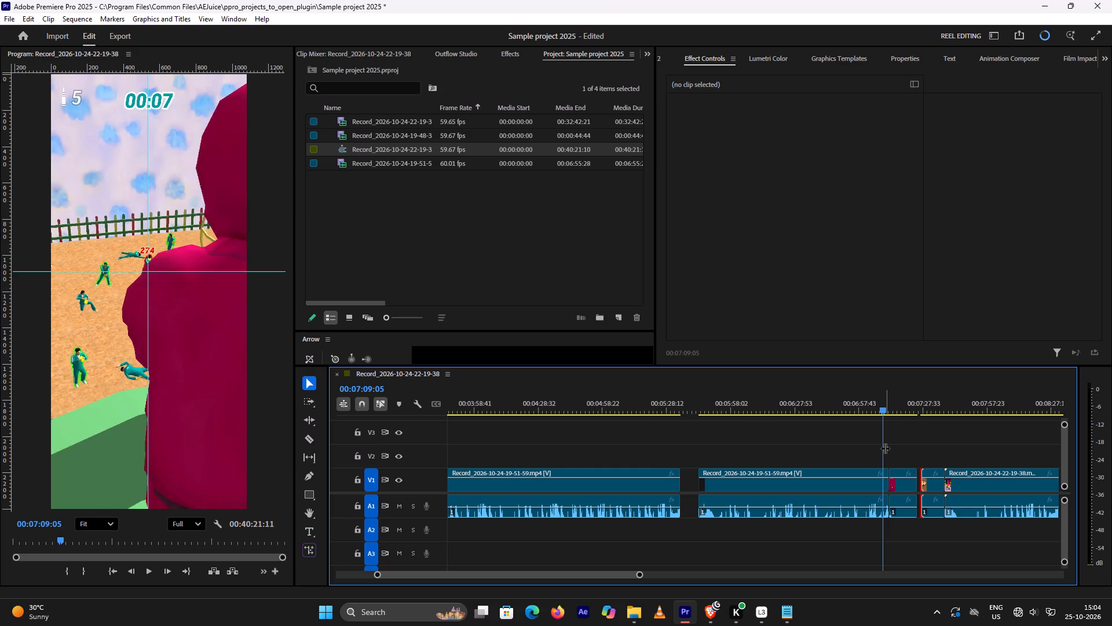
pyautogui.press('Right')
pyautogui.press('Right')
pyautogui.press('Right')
pyautogui.press('Right')
pyautogui.press('Right')
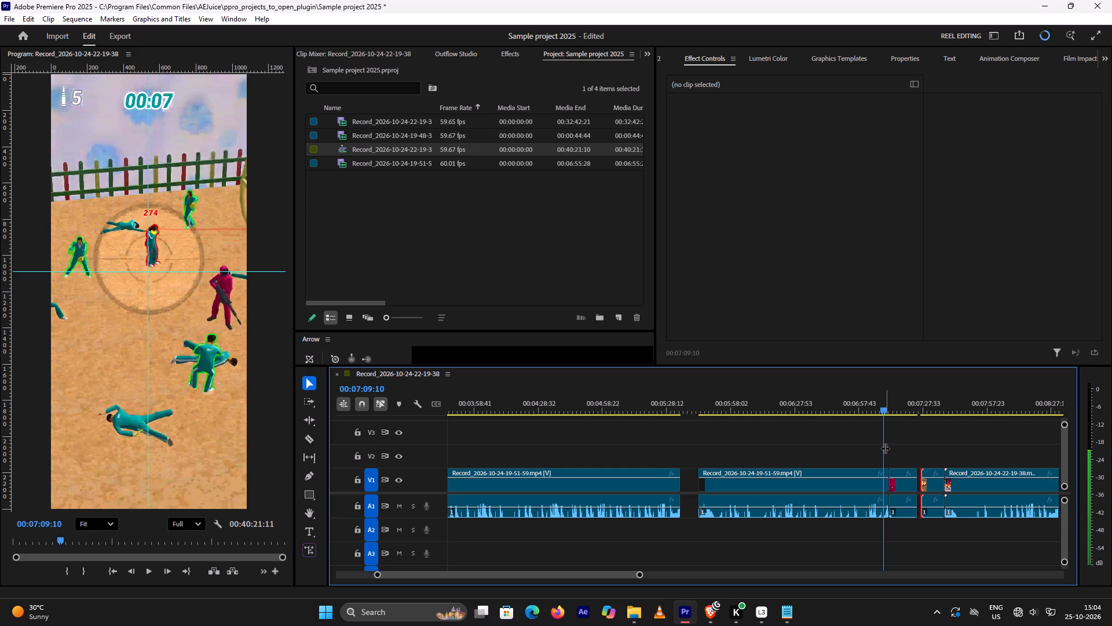
pyautogui.press('Right')
pyautogui.press('Right')
pyautogui.press('Right')
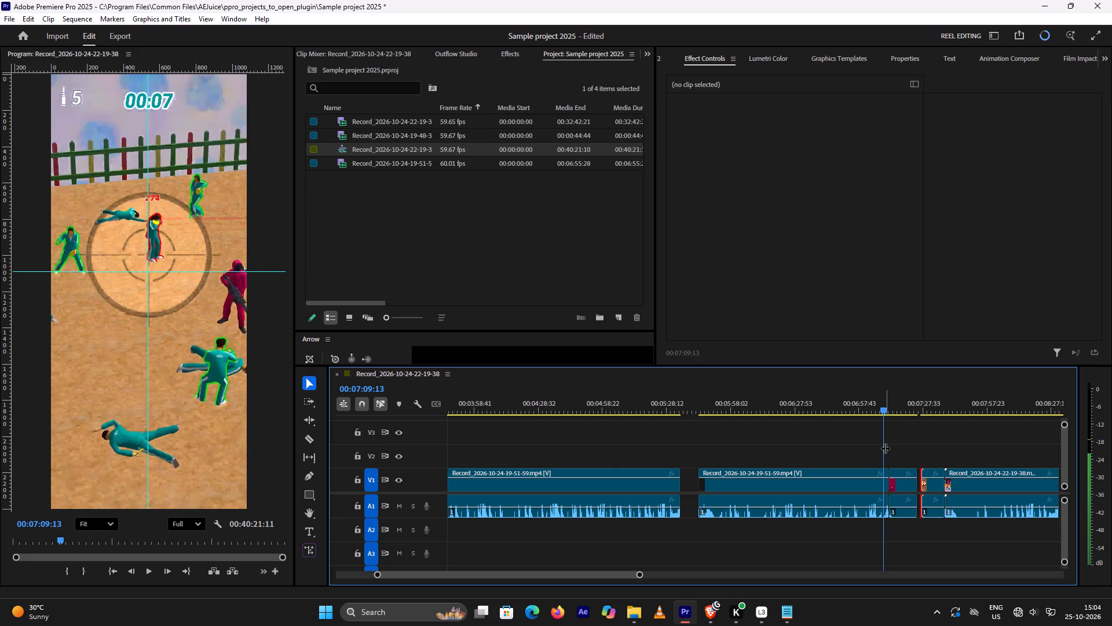
pyautogui.press('Right')
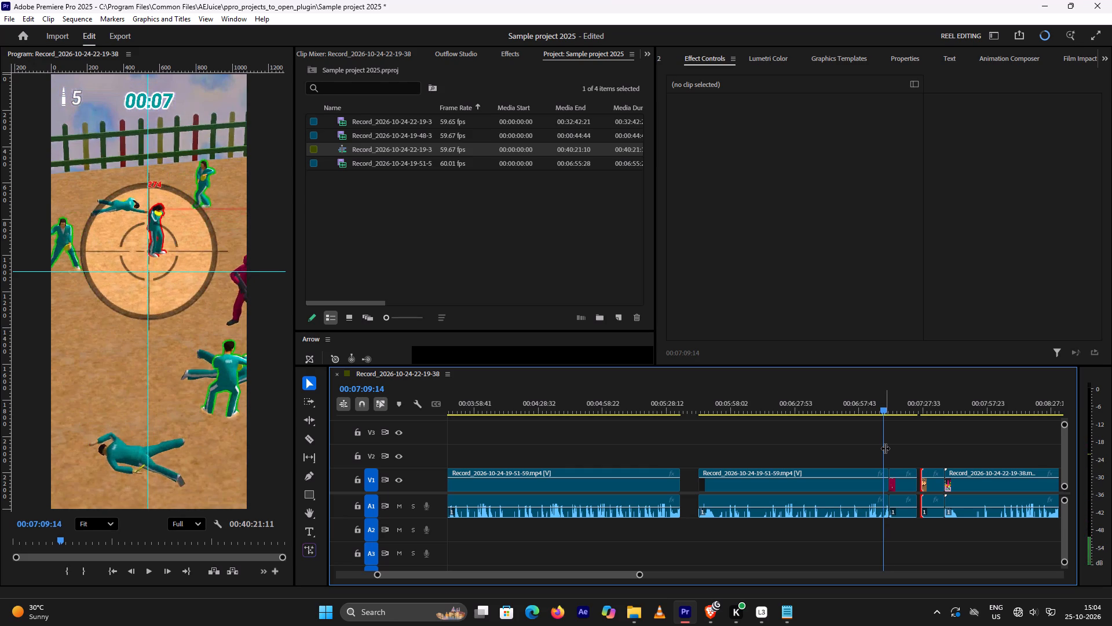
pyautogui.click(892, 478)
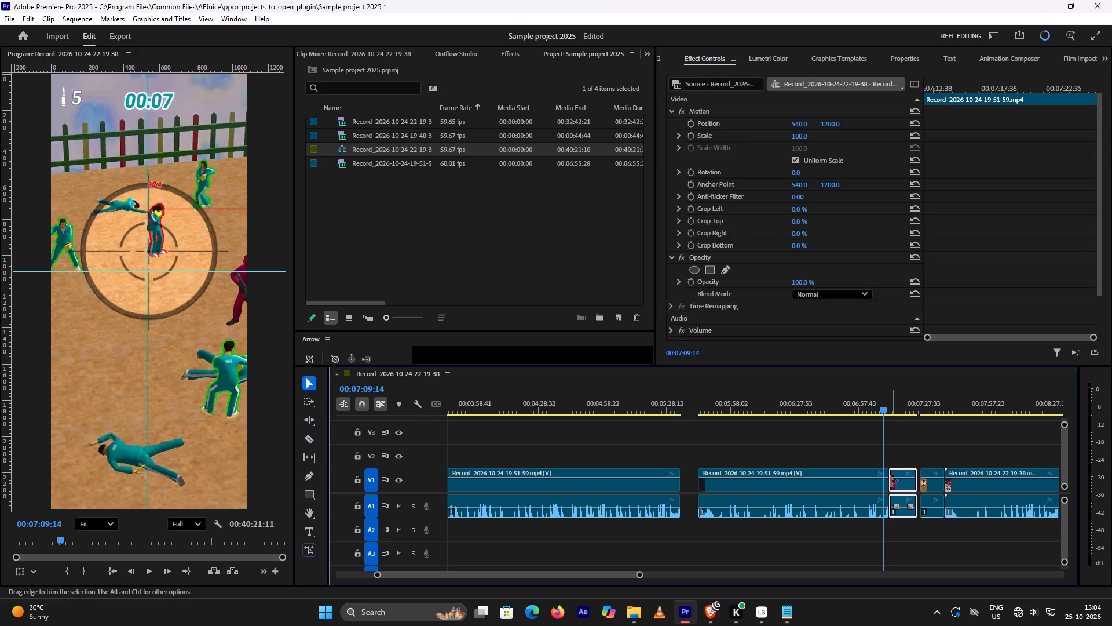
pyautogui.click(887, 482)
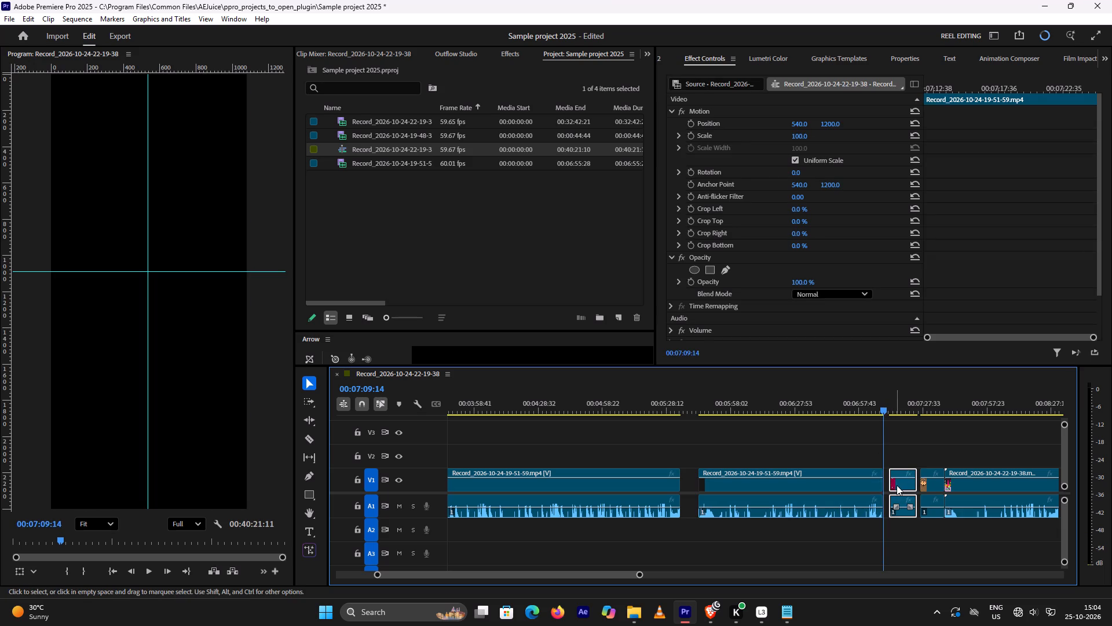
# Delete the incoming-call banner clip and close the gap it leaves before the following scope footage.
pyautogui.click(898, 485)
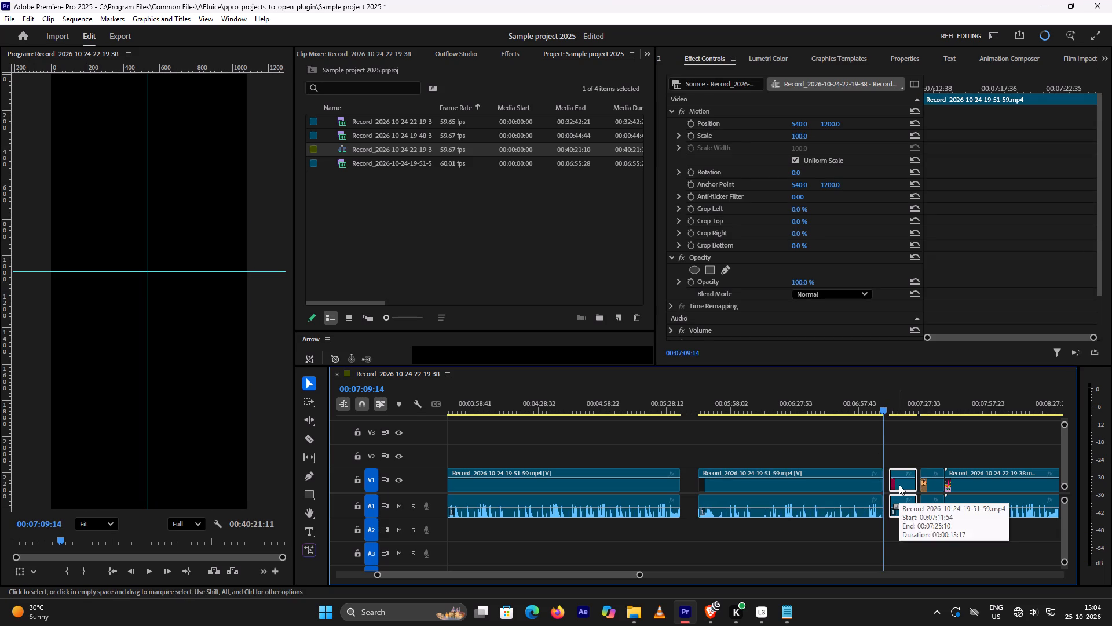
pyautogui.press('Delete')
pyautogui.click(899, 483)
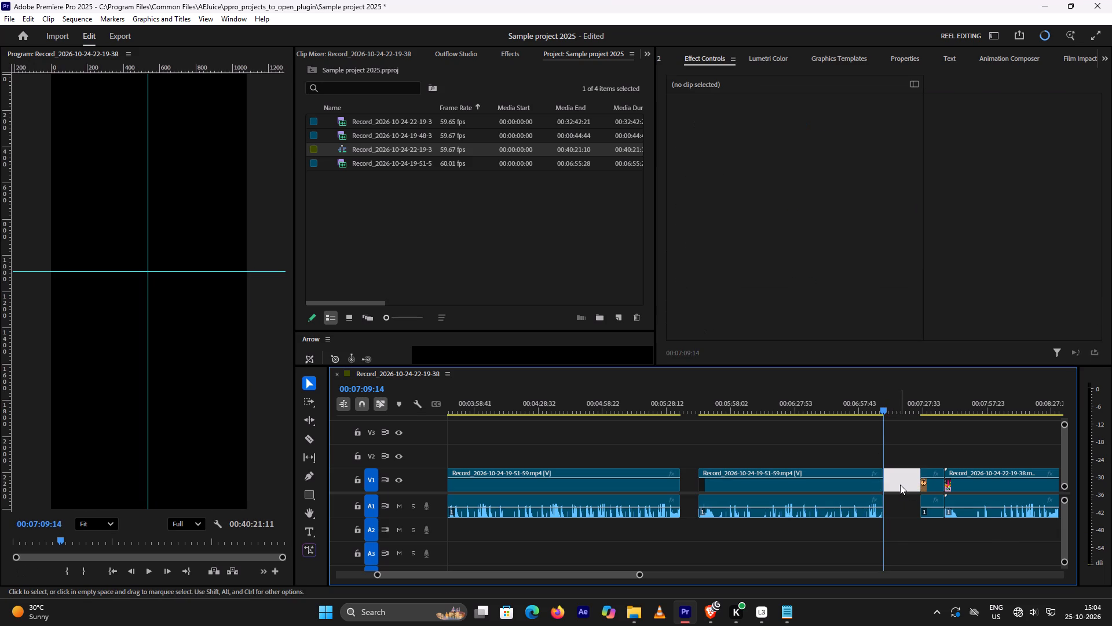
pyautogui.press('Delete')
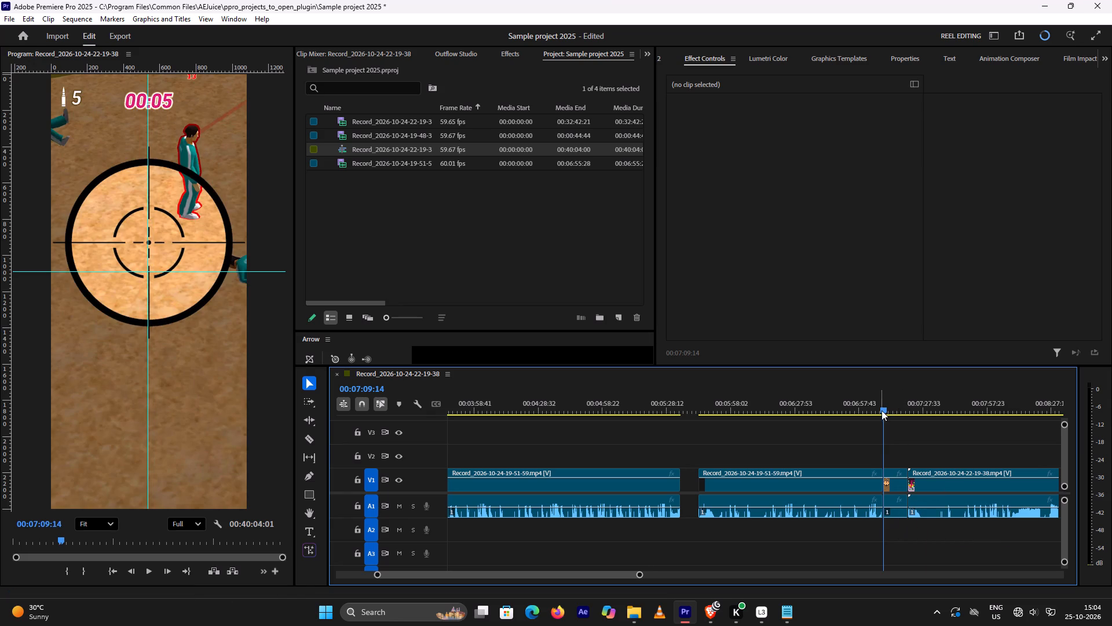
# Play through the new join at 00:07:09:14 and scan the success and Front Man reward screens that follow, up to about 00:07:17:44.
pyautogui.moveTo(880, 410); pyautogui.dragTo(873, 415)
pyautogui.press('space')
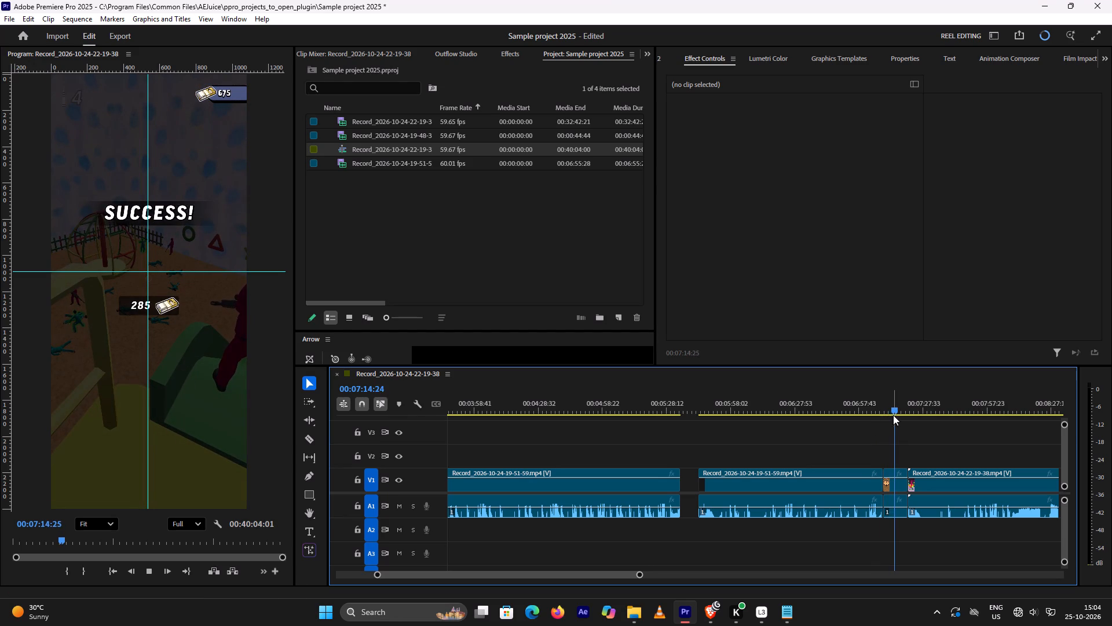
pyautogui.press('space')
pyautogui.moveTo(895, 410); pyautogui.dragTo(904, 412)
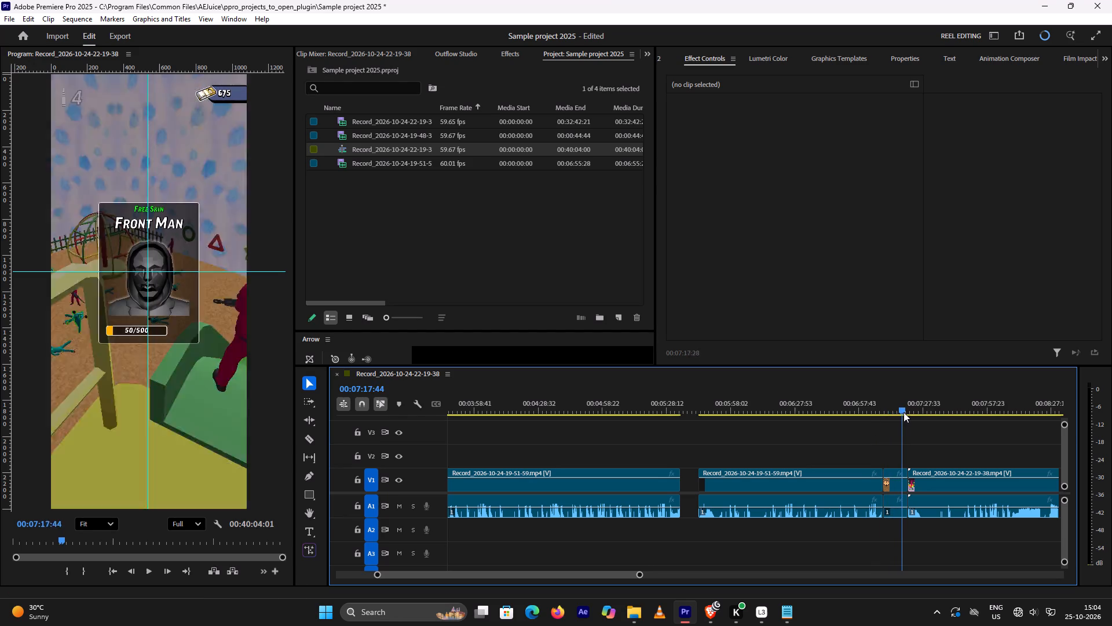
pyautogui.moveTo(904, 412); pyautogui.dragTo(894, 421)
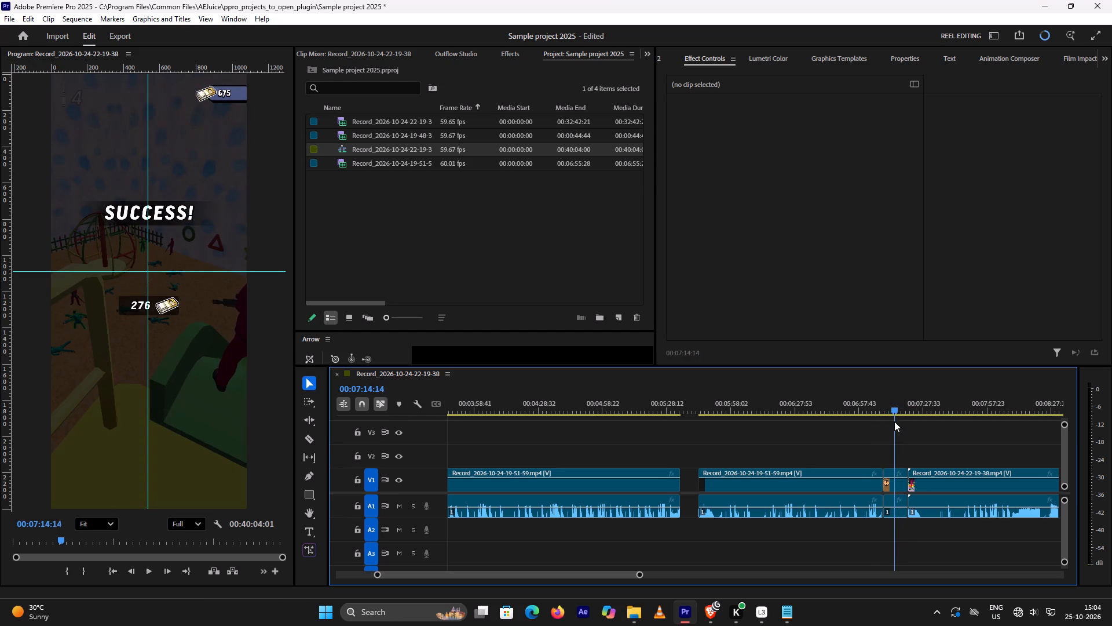
pyautogui.moveTo(894, 421); pyautogui.dragTo(892, 423)
pyautogui.click(892, 423)
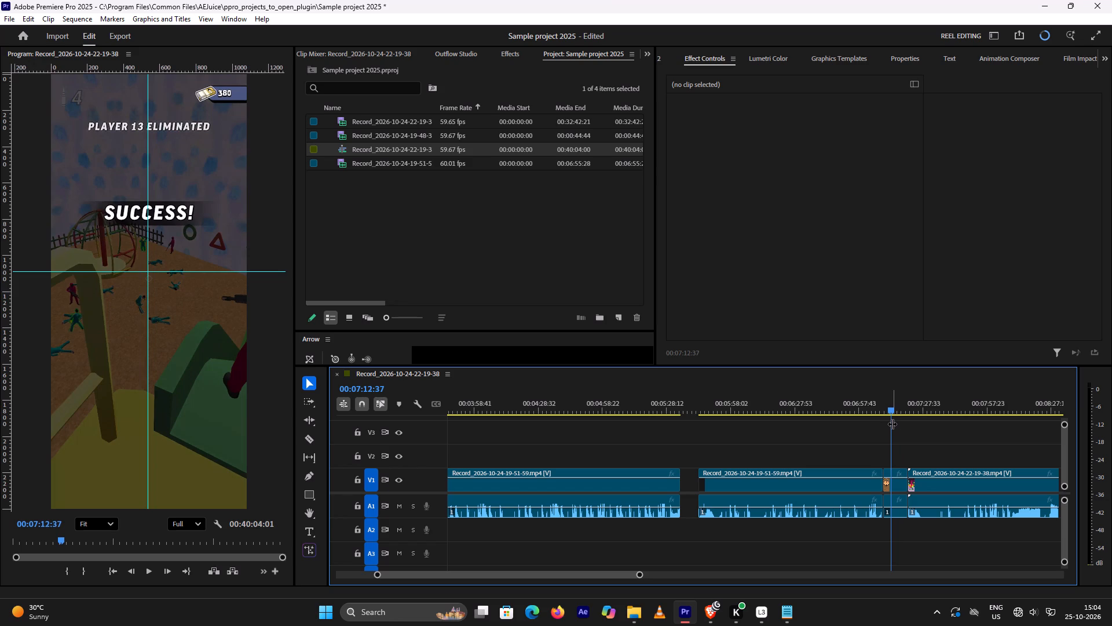
# Step through the success screen from 00:07:12:37 to 00:07:14:27, examining the reward count-up.
pyautogui.press('Right')
pyautogui.press('Right')
pyautogui.press('Right')
pyautogui.press('Right')
pyautogui.press('Right')
pyautogui.press('Right')
pyautogui.press('Right')
pyautogui.press('Right')
pyautogui.press('Right')
pyautogui.press('Right')
pyautogui.press('Right')
pyautogui.press('Right')
pyautogui.press('Right')
pyautogui.press('Right')
pyautogui.press('Right')
pyautogui.press('Right')
pyautogui.press('Right')
pyautogui.press('Right')
pyautogui.press('Right')
pyautogui.press('Right')
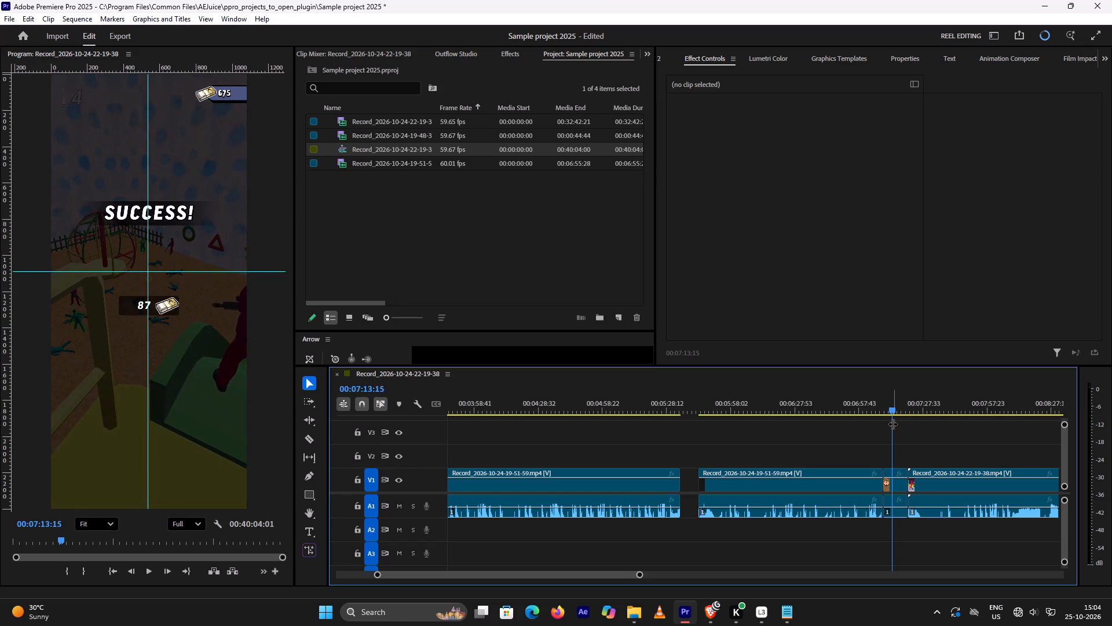
pyautogui.press('Right')
pyautogui.press('Right')
pyautogui.press('Right')
pyautogui.press('Right')
pyautogui.press('Right')
pyautogui.press('Right')
pyautogui.press('Right')
pyautogui.press('Right')
pyautogui.press('Right')
pyautogui.press('Right')
pyautogui.press('Right')
pyautogui.press('Right')
pyautogui.press('Right')
pyautogui.press('Right')
pyautogui.press('Right')
pyautogui.press('Right')
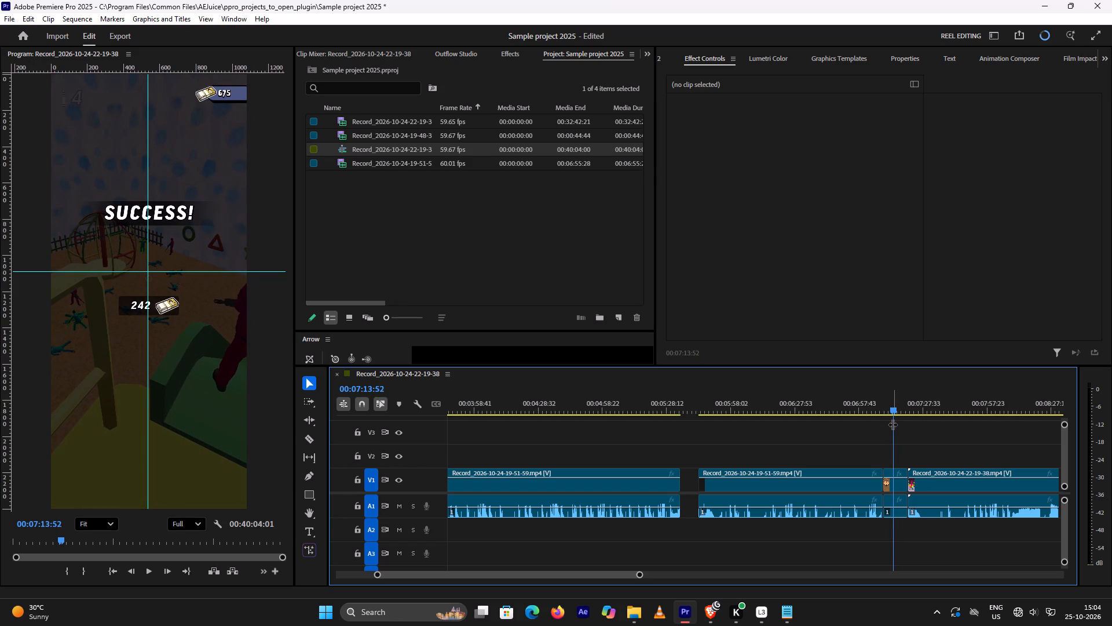
pyautogui.press('Right')
pyautogui.press('Right')
pyautogui.press('Right')
pyautogui.press('Right')
pyautogui.press('Right')
pyautogui.press('Right')
pyautogui.press('Right')
pyautogui.press('Right')
pyautogui.press('Right')
pyautogui.press('Right')
pyautogui.press('Right')
pyautogui.press('Right')
pyautogui.press('Right')
pyautogui.press('Right')
pyautogui.press('Right')
pyautogui.press('Right')
pyautogui.press('Right')
pyautogui.press('Right')
pyautogui.press('Right')
pyautogui.press('Right')
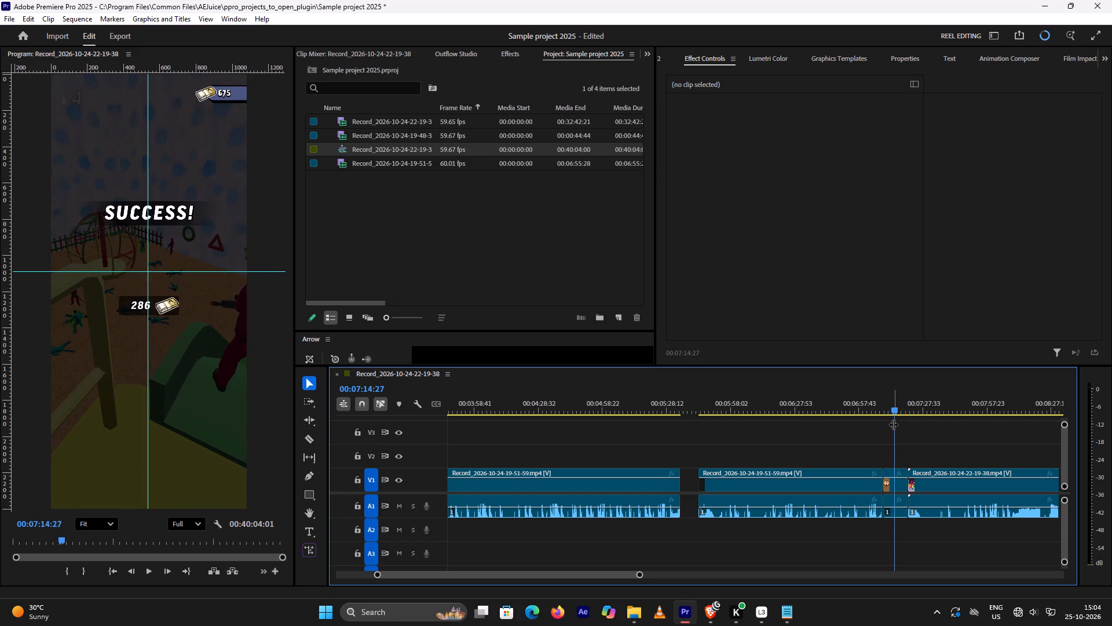
# Find the last success-screen frame before the Front Man card appears and split the clip at 00:07:16:58.
pyautogui.press('Right')
pyautogui.press('Right')
pyautogui.press('Right')
pyautogui.press('Right')
pyautogui.press('Right')
pyautogui.press('Right')
pyautogui.press('Right')
pyautogui.press('Right')
pyautogui.press('Right')
pyautogui.press('Right')
pyautogui.press('Right')
pyautogui.press('Right')
pyautogui.press('Right')
pyautogui.press('Right')
pyautogui.press('Right')
pyautogui.press('Right')
pyautogui.press('Right')
pyautogui.press('Right')
pyautogui.press('Right')
pyautogui.press('Right')
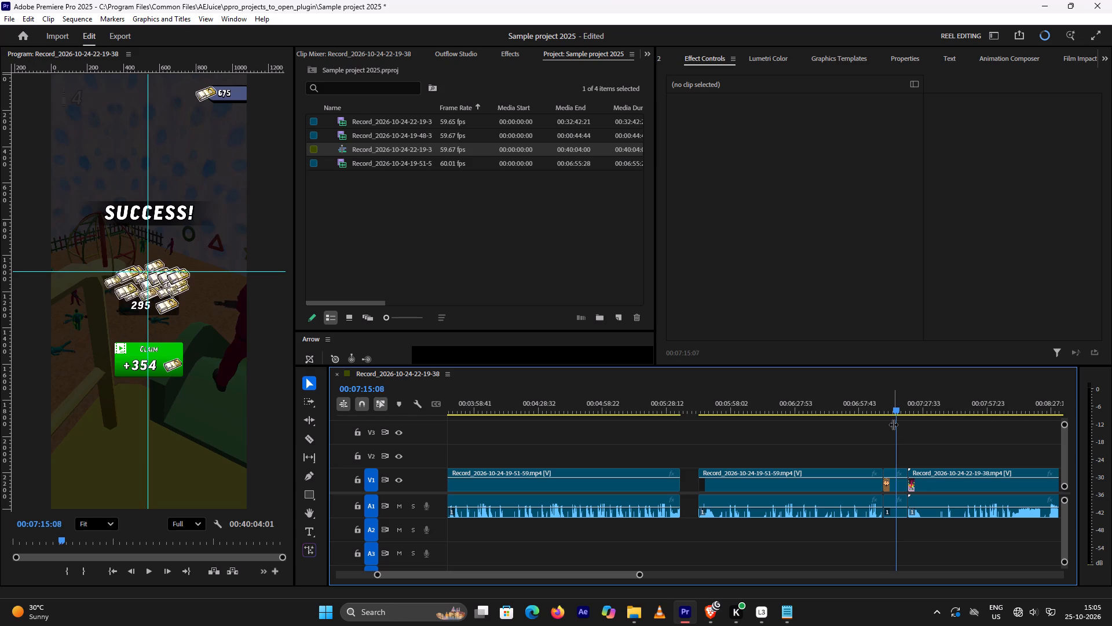
pyautogui.press('Right')
pyautogui.press('Right')
pyautogui.press('Right')
pyautogui.press('Right')
pyautogui.press('Right')
pyautogui.press('Right')
pyautogui.press('Right')
pyautogui.press('Right')
pyautogui.press('Right')
pyautogui.press('Right')
pyautogui.press('Right')
pyautogui.press('Right')
pyautogui.press('Right')
pyautogui.press('Right')
pyautogui.press('Right')
pyautogui.press('Right')
pyautogui.press('Right')
pyautogui.press('Right')
pyautogui.press('Right')
pyautogui.press('Right')
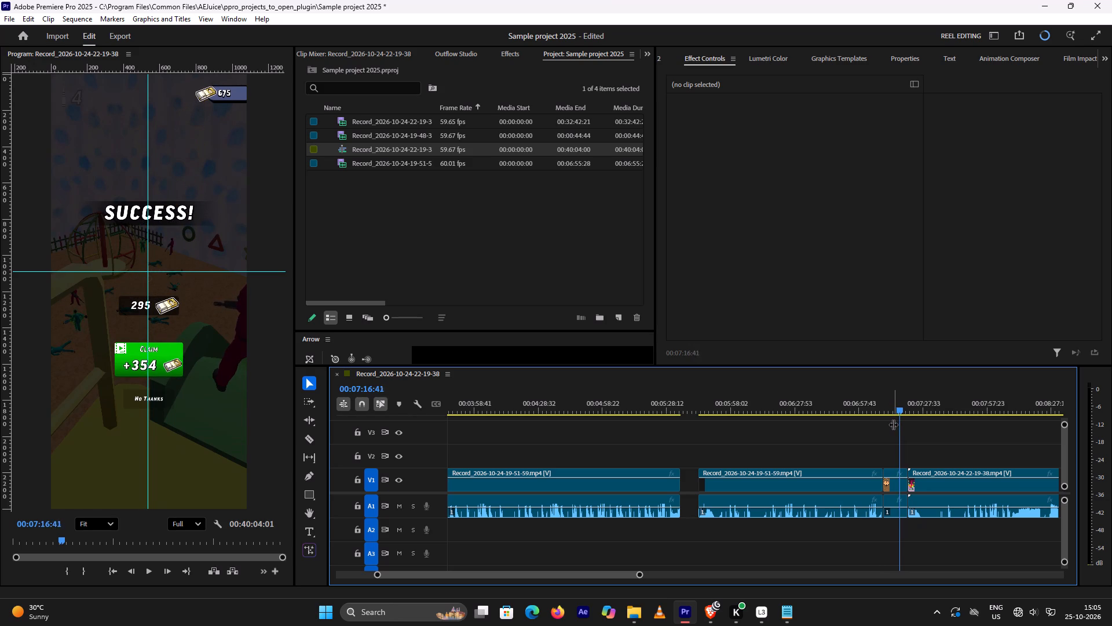
pyautogui.press('Left')
pyautogui.press('Left')
pyautogui.press('Left')
pyautogui.press('Left')
pyautogui.press('Left')
pyautogui.press('Left')
pyautogui.press('Left')
pyautogui.press('Left')
pyautogui.press('Left')
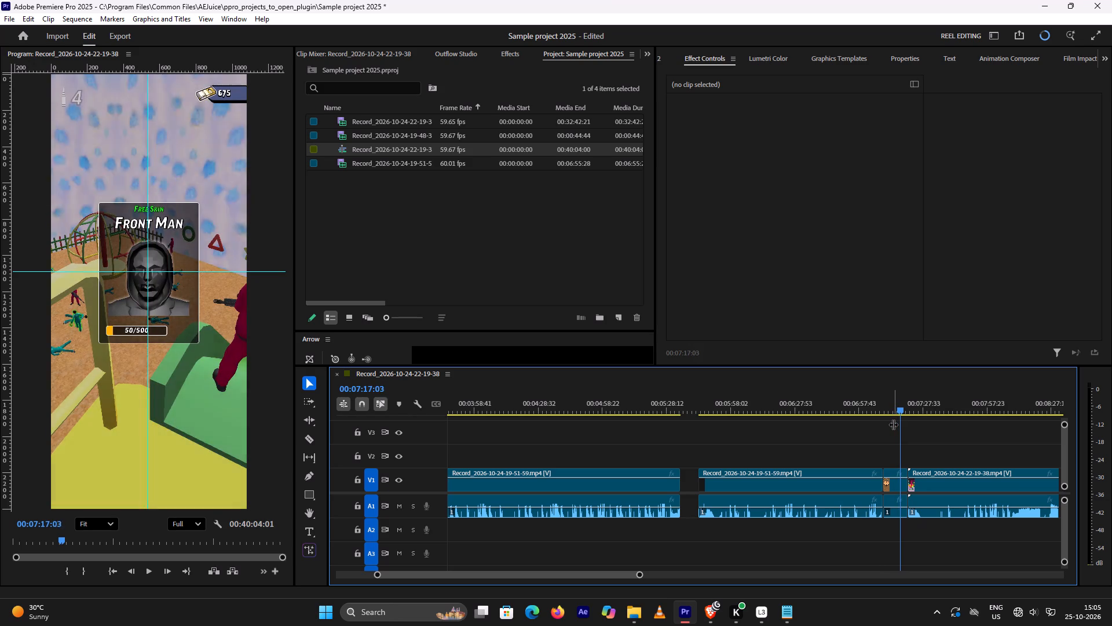
pyautogui.press('Left')
pyautogui.press('Left')
pyautogui.press('Left')
pyautogui.press('Left')
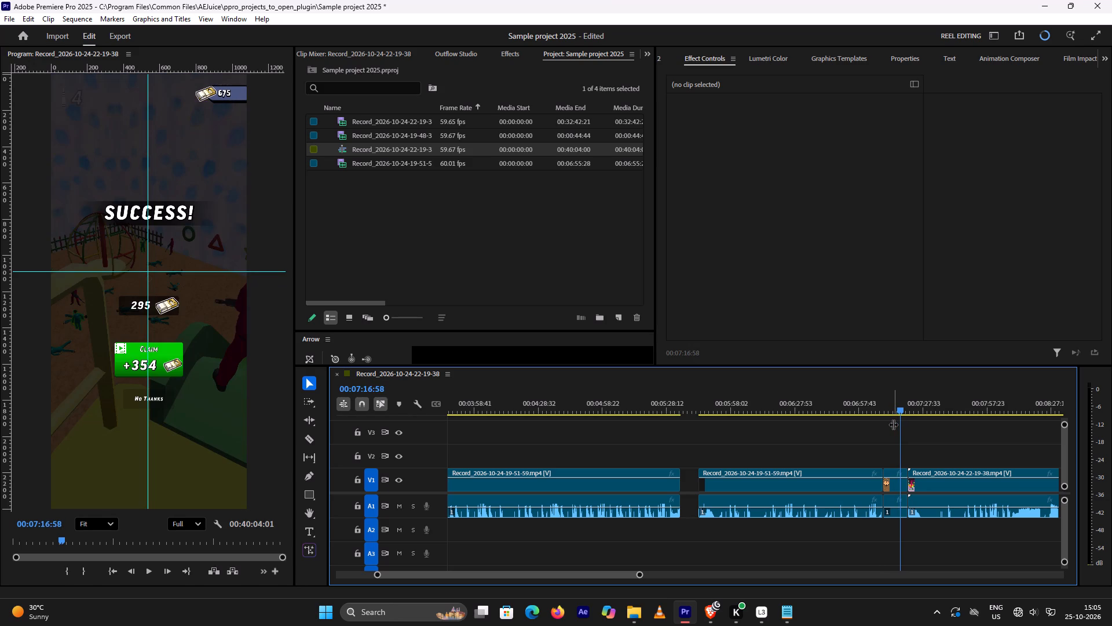
pyautogui.click(905, 486)
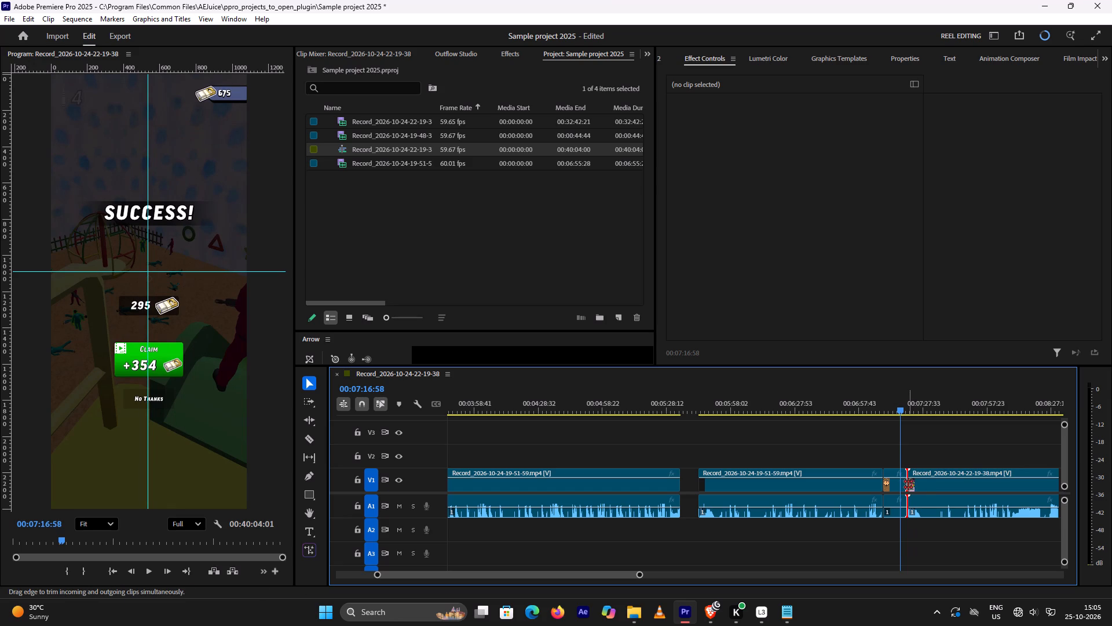
pyautogui.hotkey('ctrl', 'k')
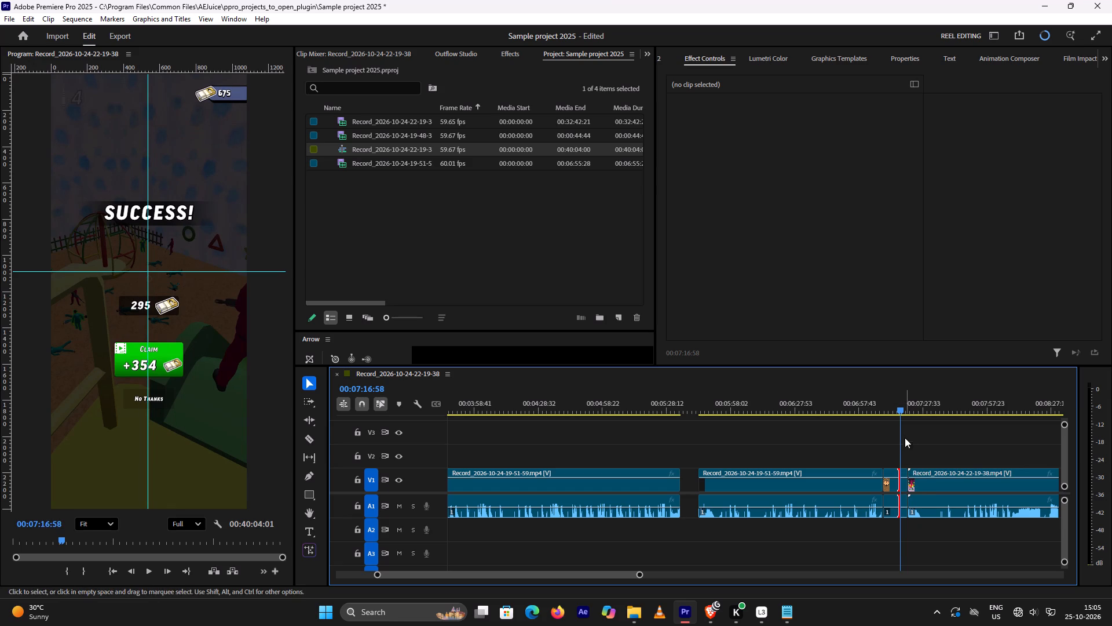
pyautogui.moveTo(898, 405); pyautogui.dragTo(904, 409)
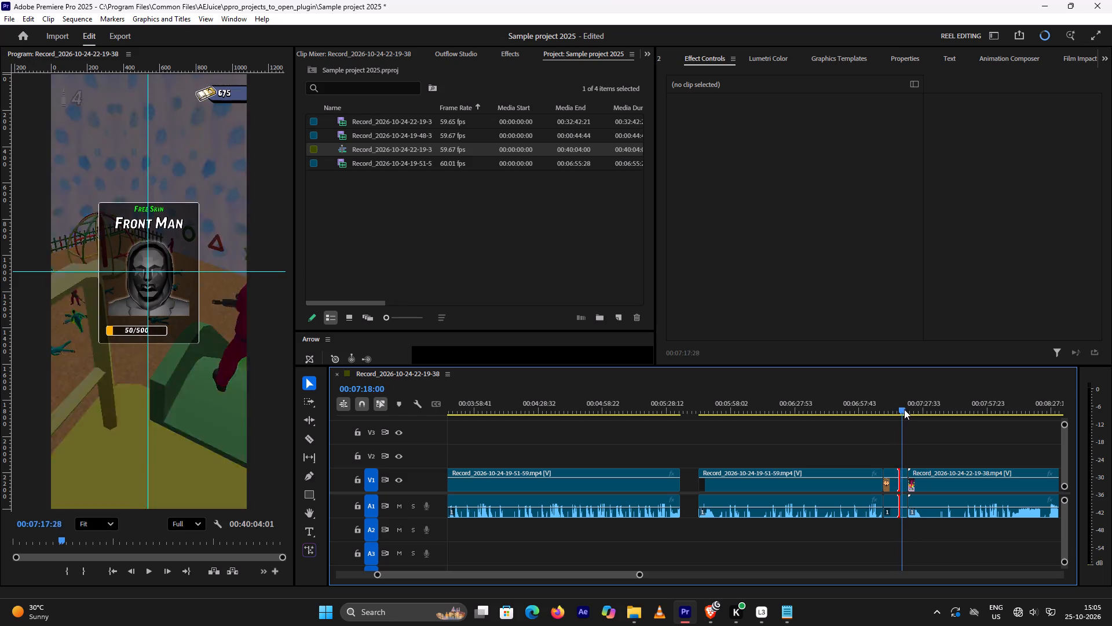
pyautogui.moveTo(904, 409); pyautogui.dragTo(910, 414)
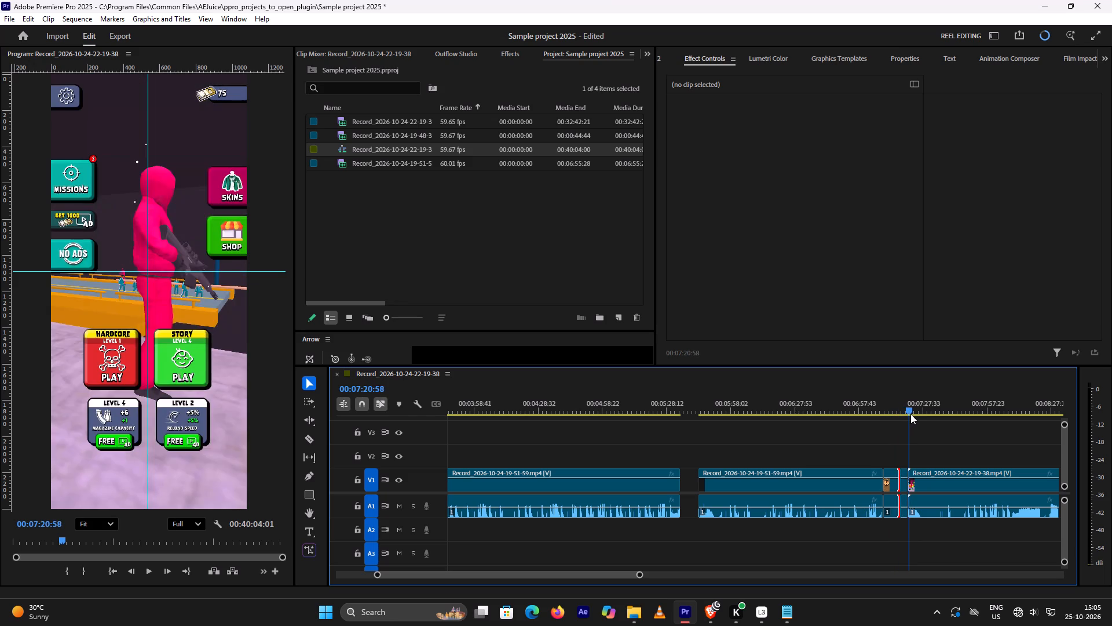
pyautogui.moveTo(910, 414); pyautogui.dragTo(923, 413)
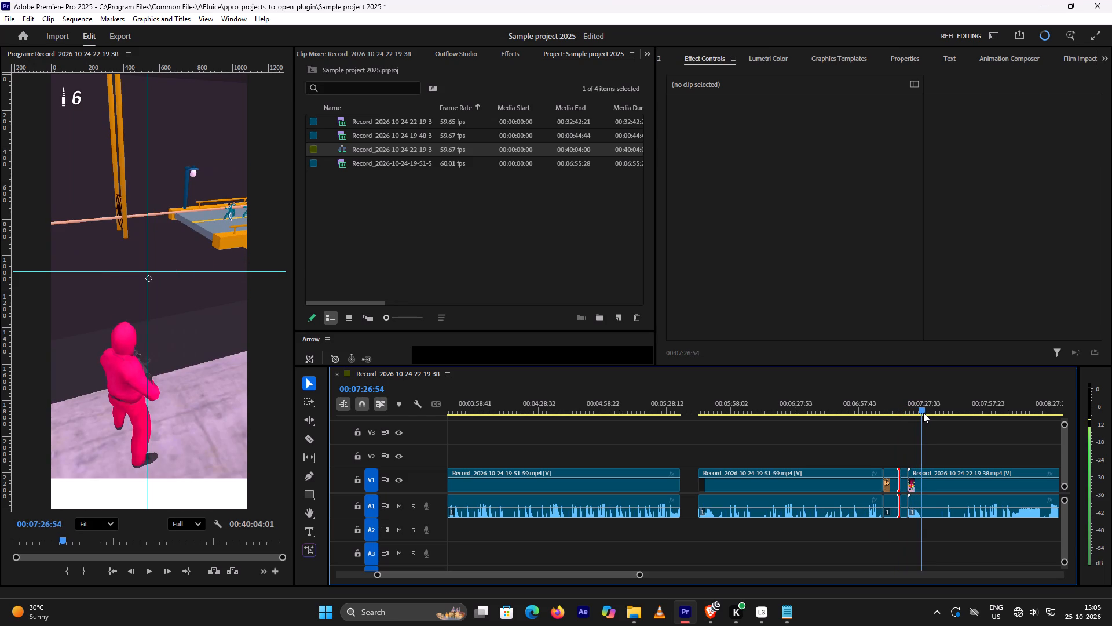
pyautogui.moveTo(923, 413); pyautogui.dragTo(913, 423)
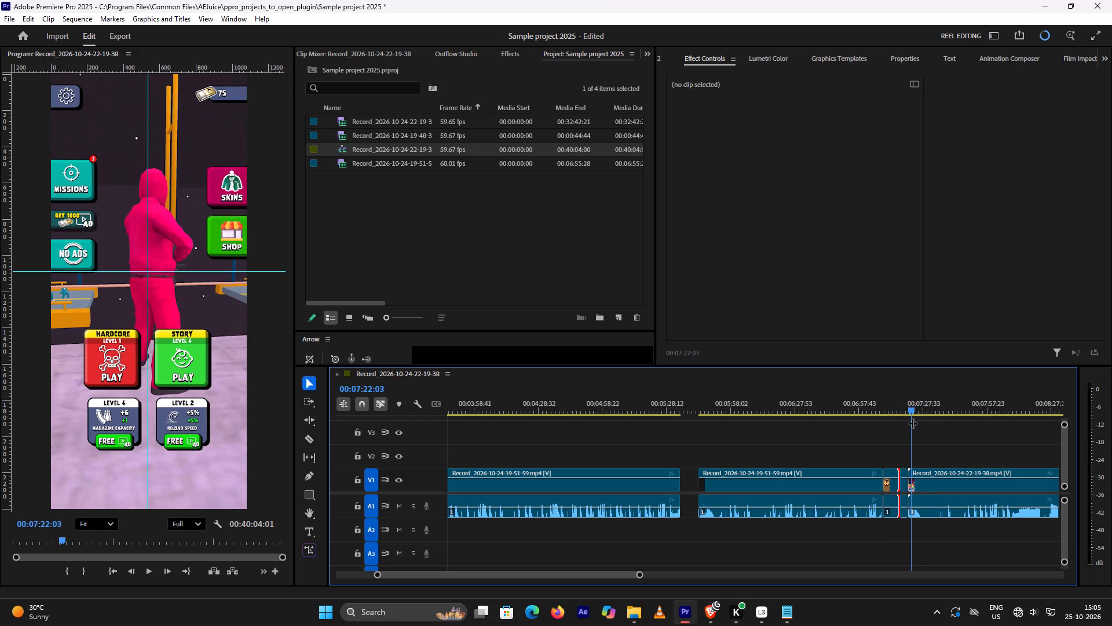
pyautogui.press('Up')
pyautogui.press('Left')
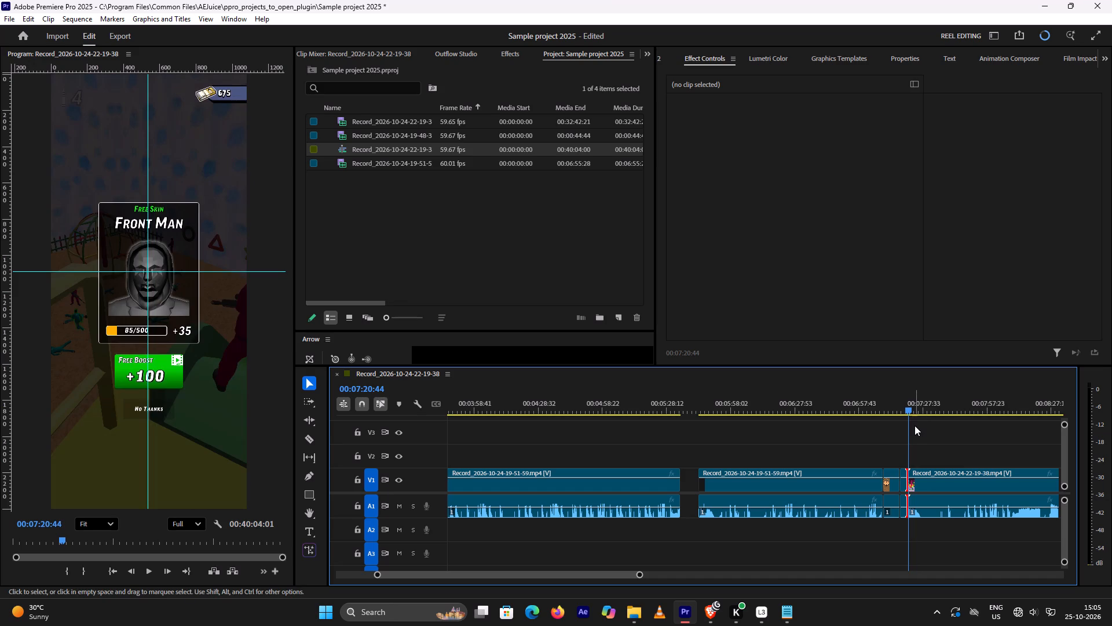
pyautogui.click(904, 484)
pyautogui.press('Delete')
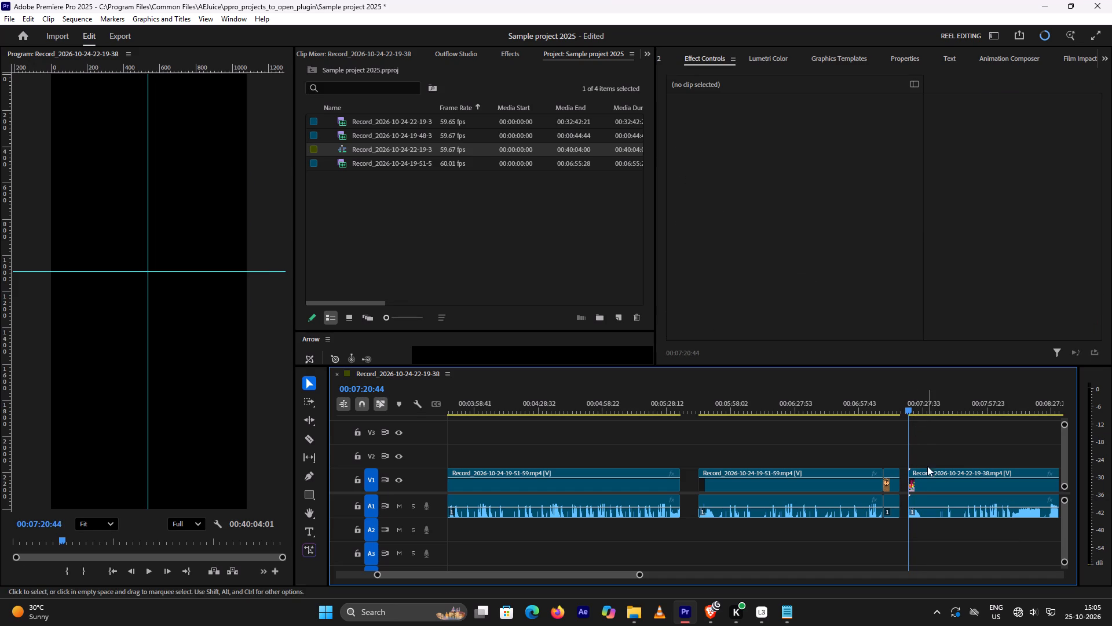
# Scan the next round from its start menu through the rope bridge shooting to the success and Front Man screens, up to about 00:08:18:55.
pyautogui.moveTo(910, 408); pyautogui.dragTo(915, 412)
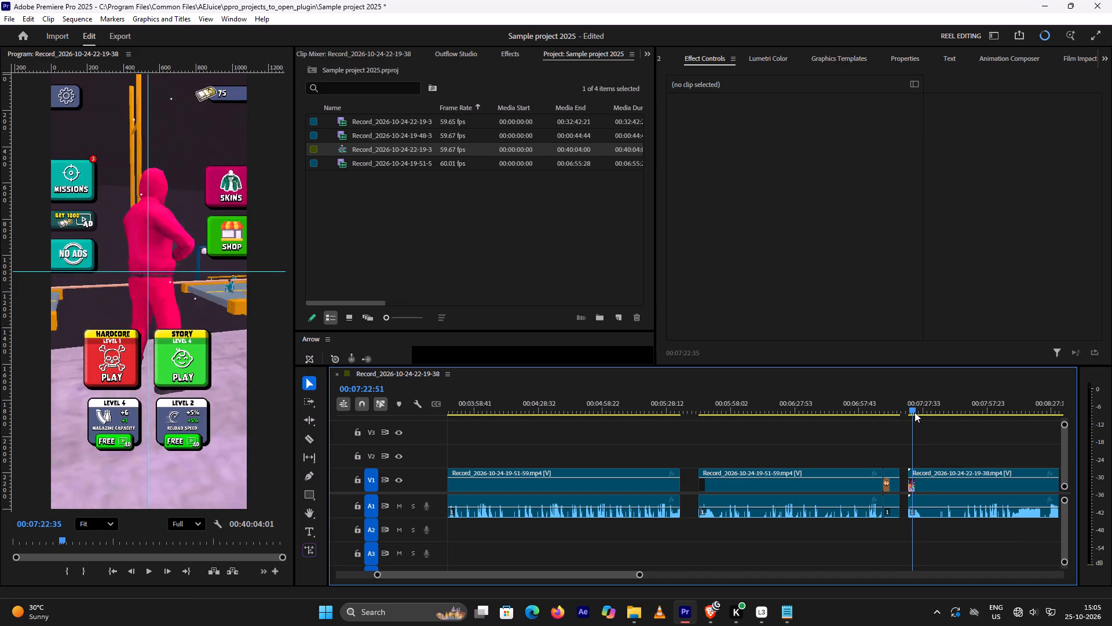
pyautogui.moveTo(915, 412); pyautogui.dragTo(943, 423)
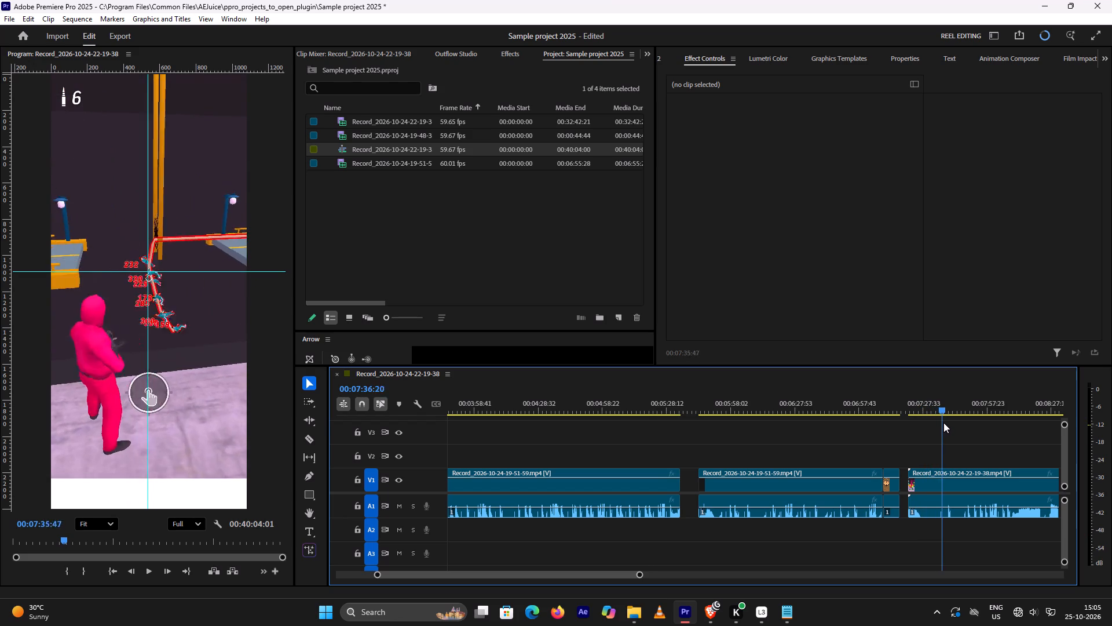
pyautogui.moveTo(943, 423); pyautogui.dragTo(974, 425)
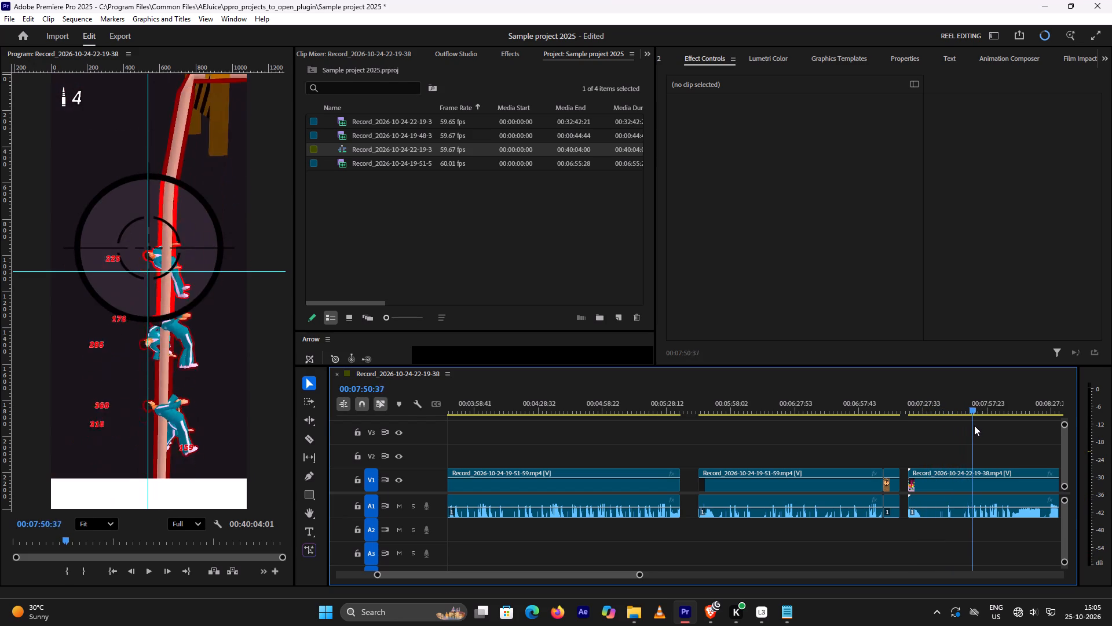
pyautogui.moveTo(974, 425); pyautogui.dragTo(1010, 427)
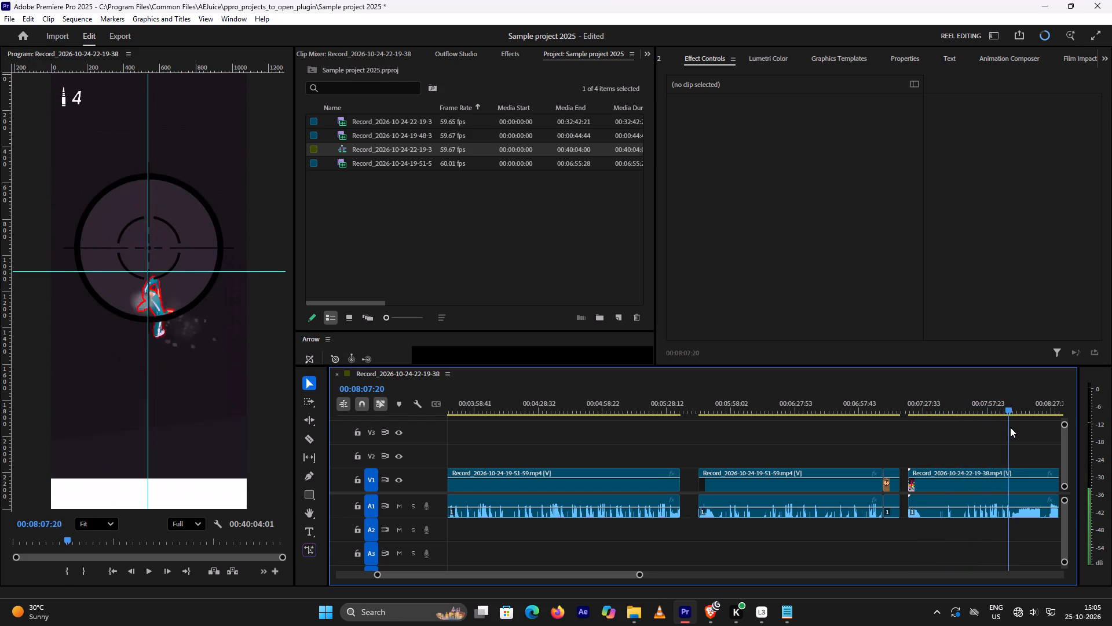
pyautogui.moveTo(1010, 427); pyautogui.dragTo(1021, 427)
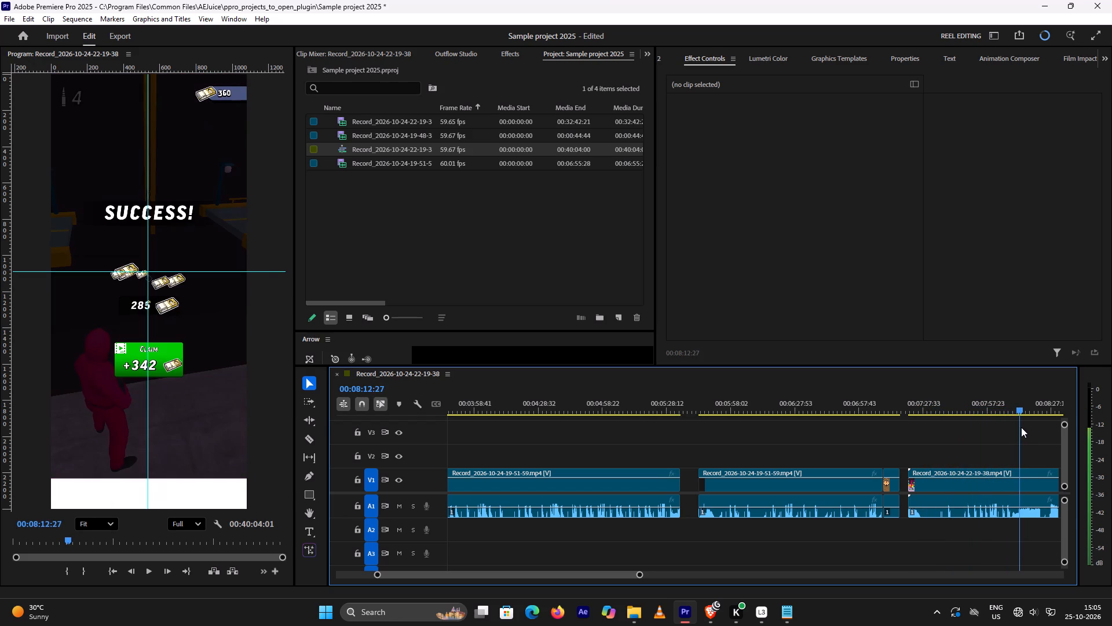
pyautogui.moveTo(1021, 427); pyautogui.dragTo(1014, 435)
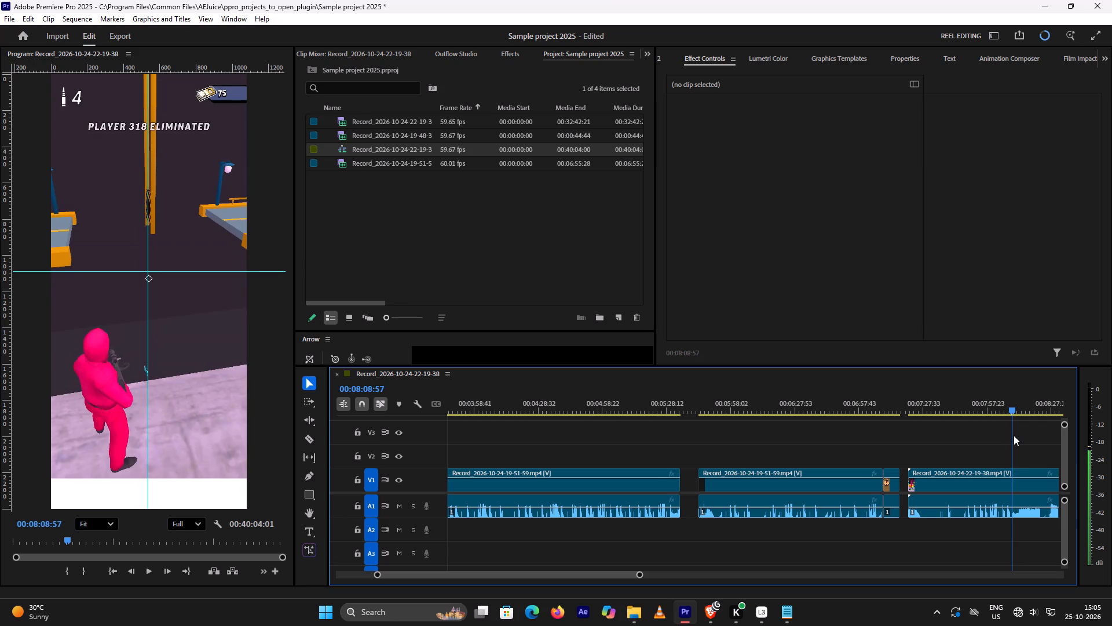
pyautogui.moveTo(1014, 435); pyautogui.dragTo(1034, 432)
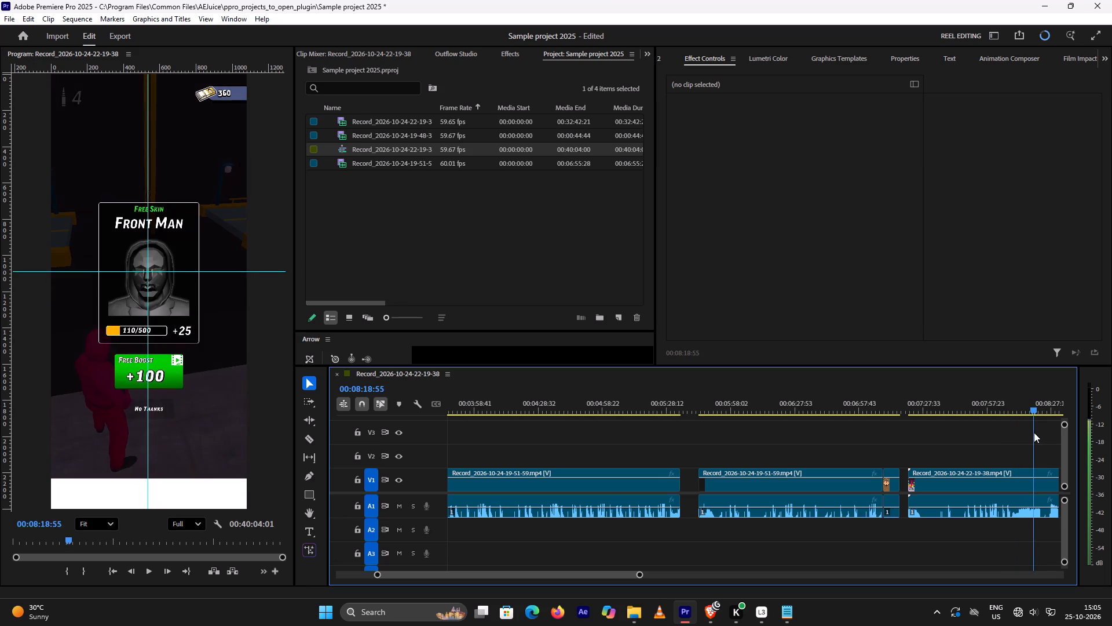
pyautogui.moveTo(1034, 432); pyautogui.dragTo(1031, 437)
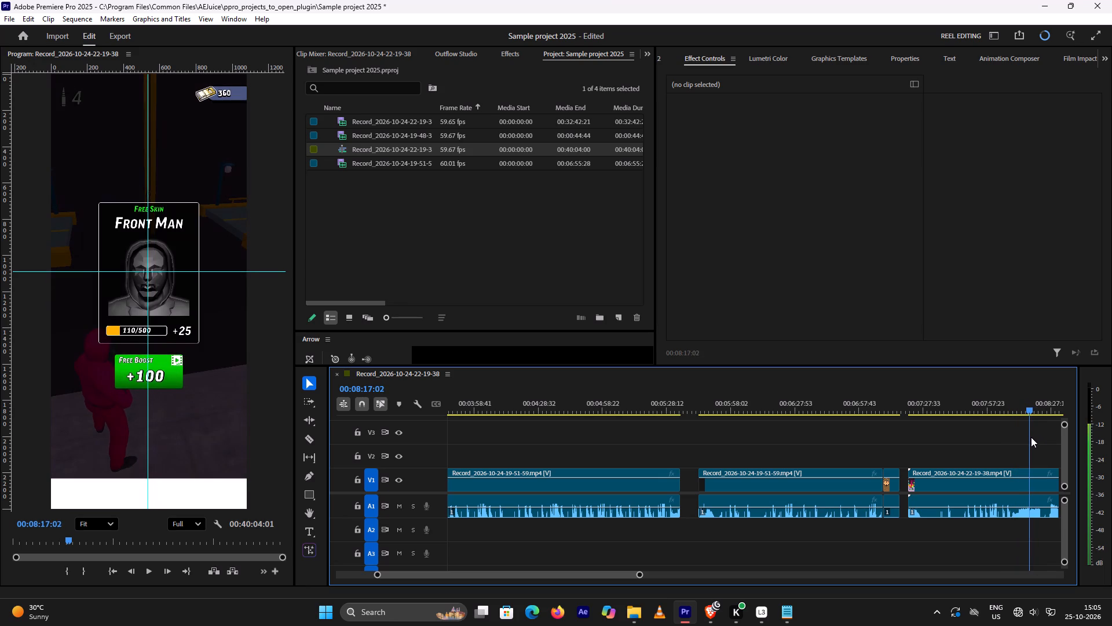
pyautogui.moveTo(1031, 437); pyautogui.dragTo(1027, 443)
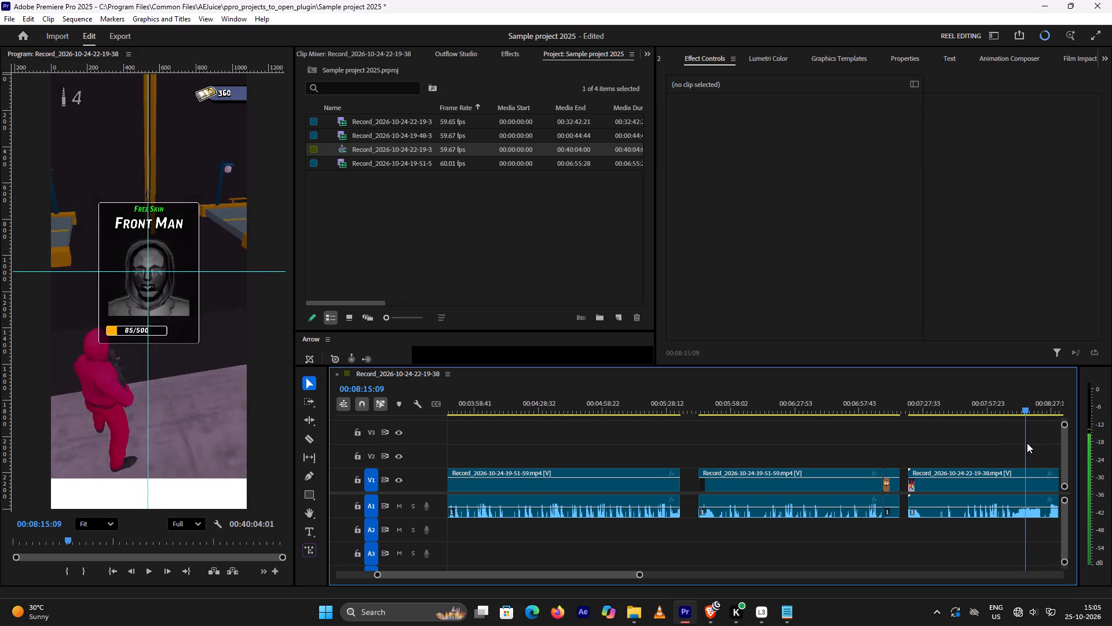
pyautogui.moveTo(1027, 443); pyautogui.dragTo(1024, 446)
pyautogui.press('Right')
pyautogui.press('Right')
pyautogui.press('Right')
pyautogui.press('Right')
pyautogui.press('Right')
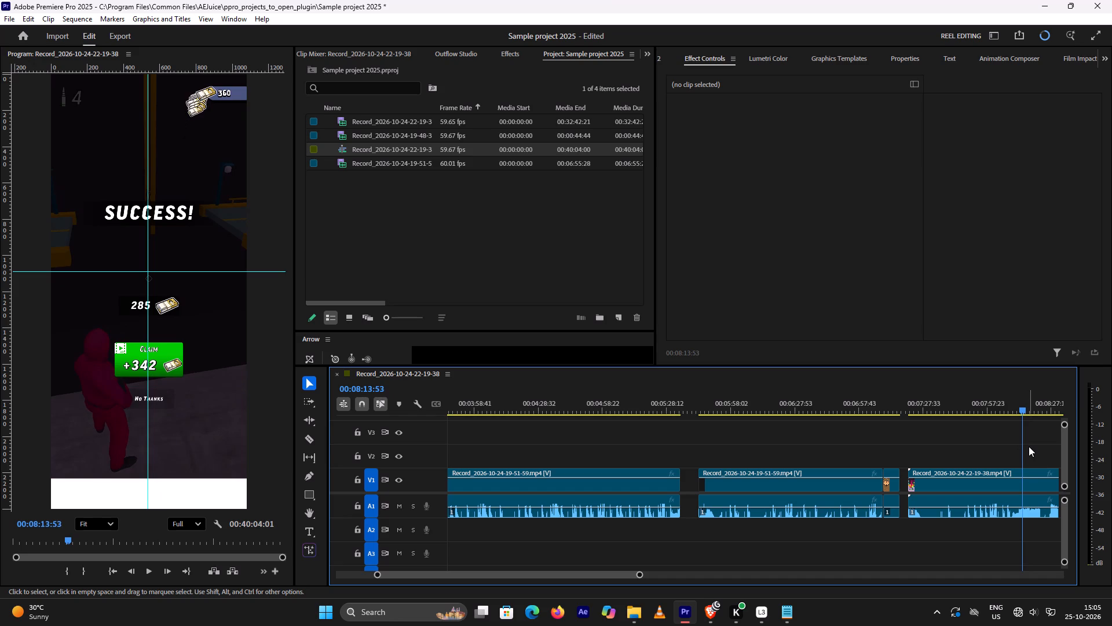
pyautogui.press('Right')
pyautogui.press('Right')
pyautogui.press('Right')
pyautogui.press('Right')
pyautogui.press('Right')
pyautogui.press('Right')
pyautogui.press('Right')
pyautogui.press('Right')
pyautogui.press('Right')
pyautogui.press('Right')
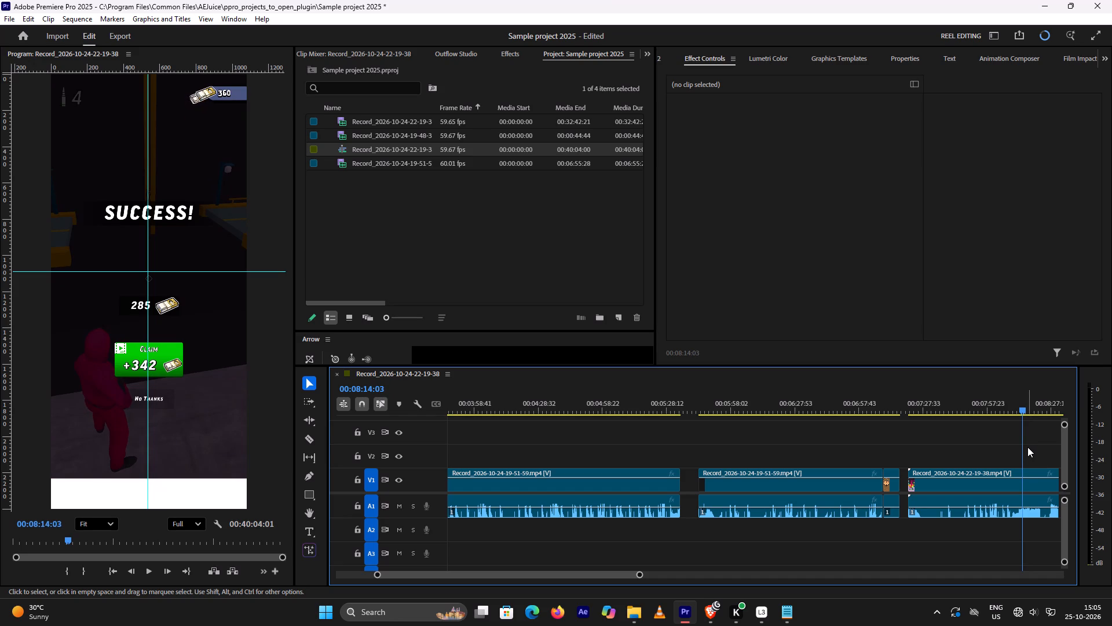
pyautogui.press('Right')
pyautogui.press('Right')
pyautogui.press('Right')
pyautogui.press('Right')
pyautogui.press('Right')
pyautogui.press('Right')
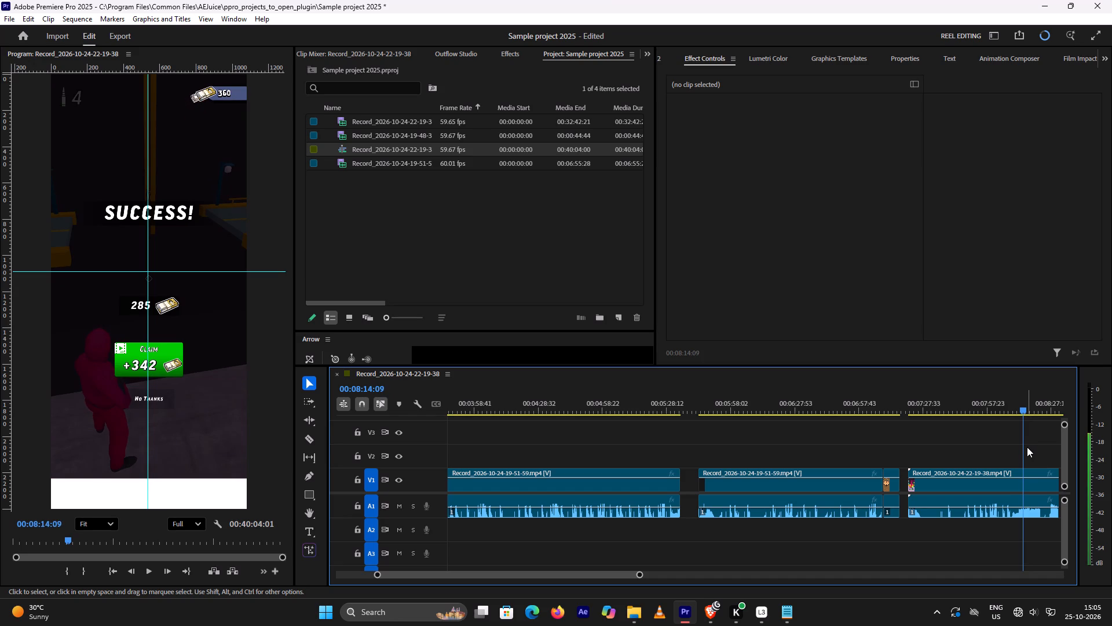
pyautogui.press('Right')
pyautogui.press('Right')
pyautogui.press('Right')
pyautogui.press('Right')
pyautogui.press('Right')
pyautogui.press('Right')
pyautogui.press('Right')
pyautogui.press('Right')
pyautogui.press('Right')
pyautogui.press('Right')
pyautogui.click(1024, 409)
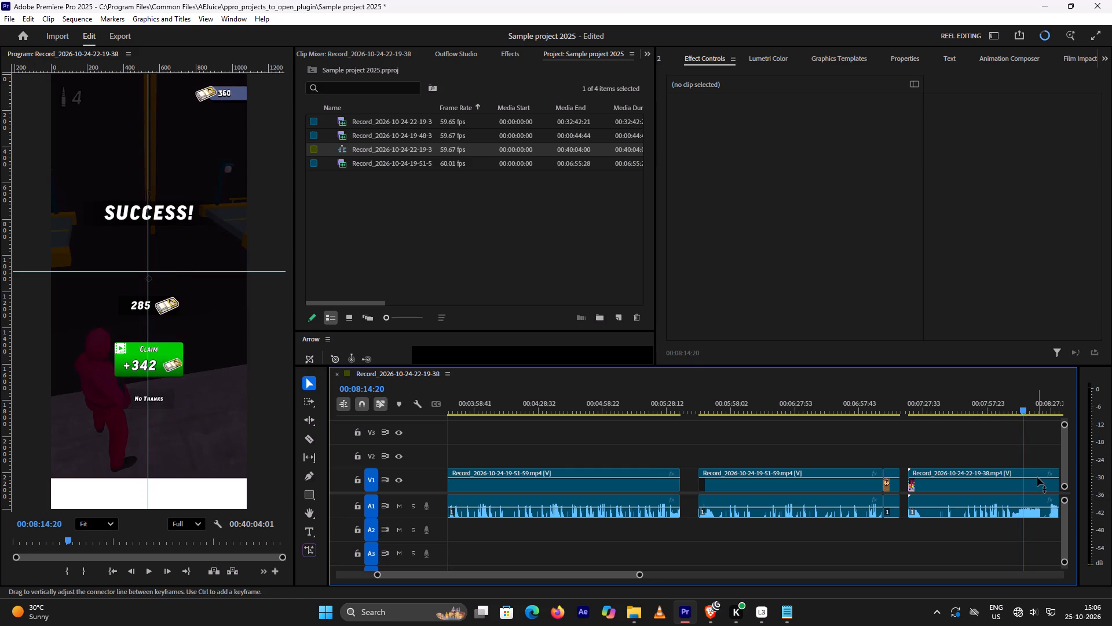
pyautogui.press('Right')
pyautogui.press('Right')
pyautogui.press('Right')
pyautogui.press('Right')
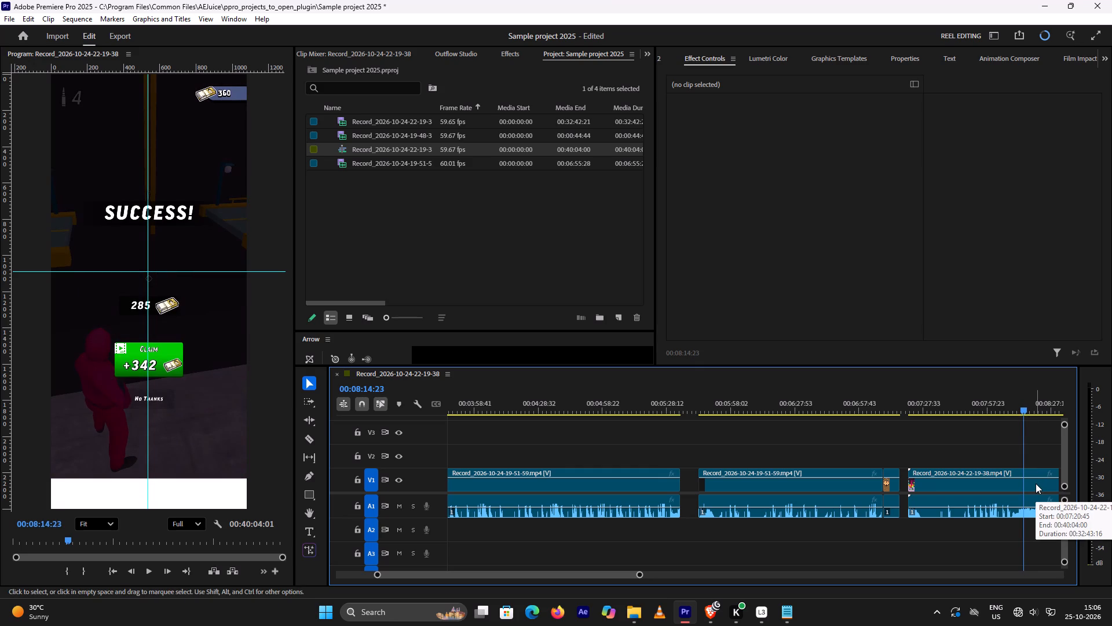
pyautogui.press('Right')
pyautogui.press('Right')
pyautogui.press('Right')
pyautogui.press('Right')
pyautogui.press('Right')
pyautogui.press('Right')
pyautogui.press('Right')
pyautogui.press('Right')
pyautogui.press('Right')
pyautogui.press('Right')
pyautogui.click(1025, 410)
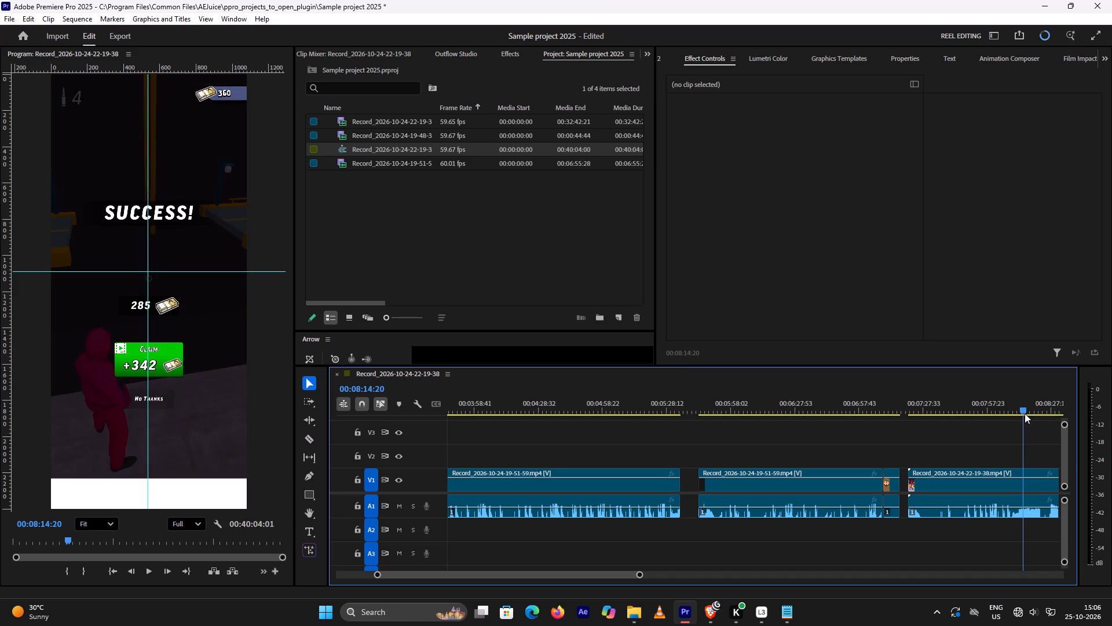
pyautogui.click(1033, 492)
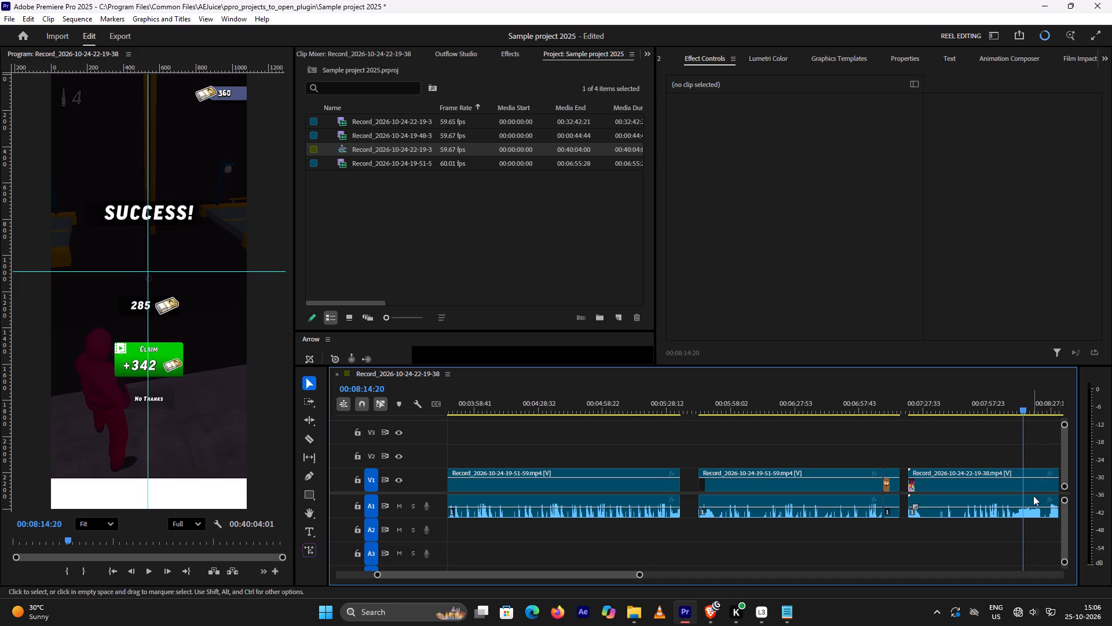
pyautogui.hotkey('ctrl', 'k')
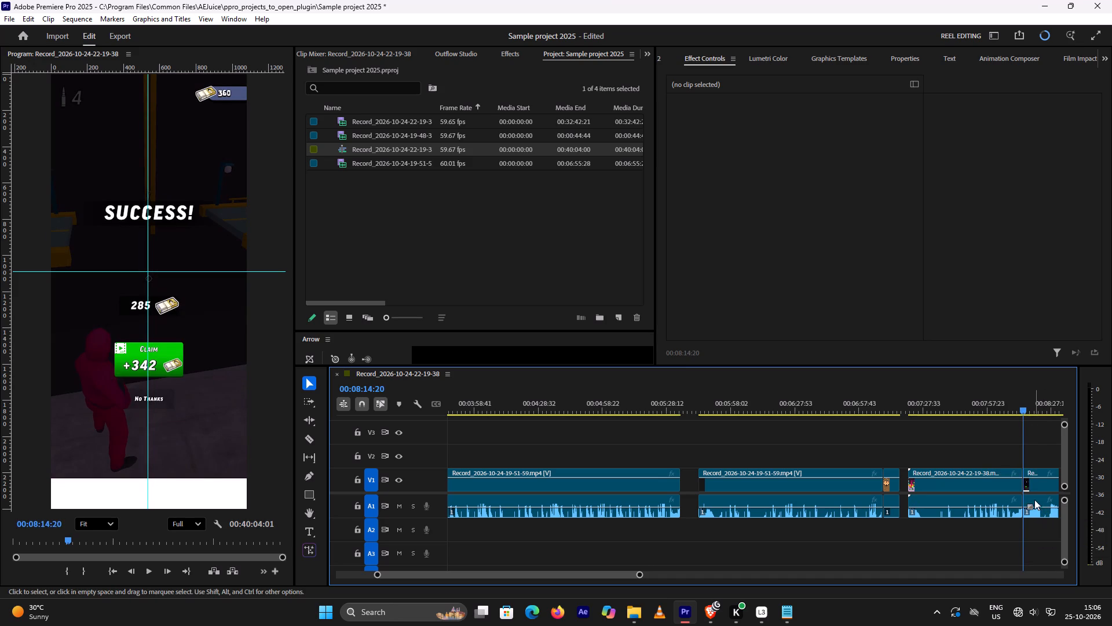
# Find where the Bonus Level offer changes to the loading screen and trim the start of the clip after the cut to 00:08:21:47.
pyautogui.scroll(-9, 1034, 427)
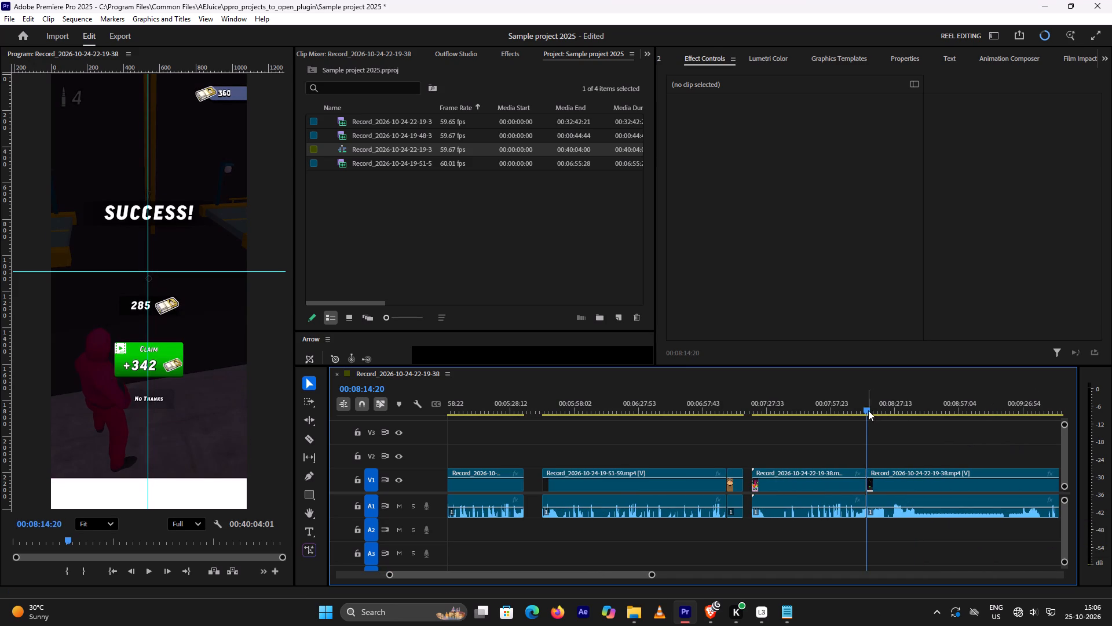
pyautogui.moveTo(866, 410); pyautogui.dragTo(879, 417)
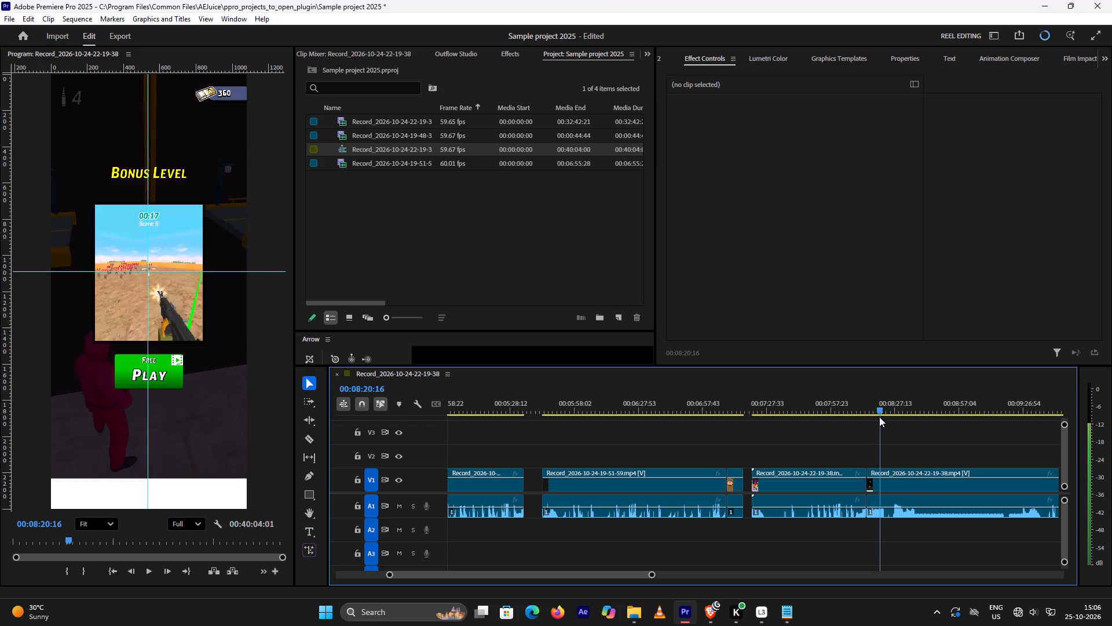
pyautogui.moveTo(879, 417); pyautogui.dragTo(882, 425)
pyautogui.press('Right')
pyautogui.press('Right')
pyautogui.press('Right')
pyautogui.press('Right')
pyautogui.press('Right')
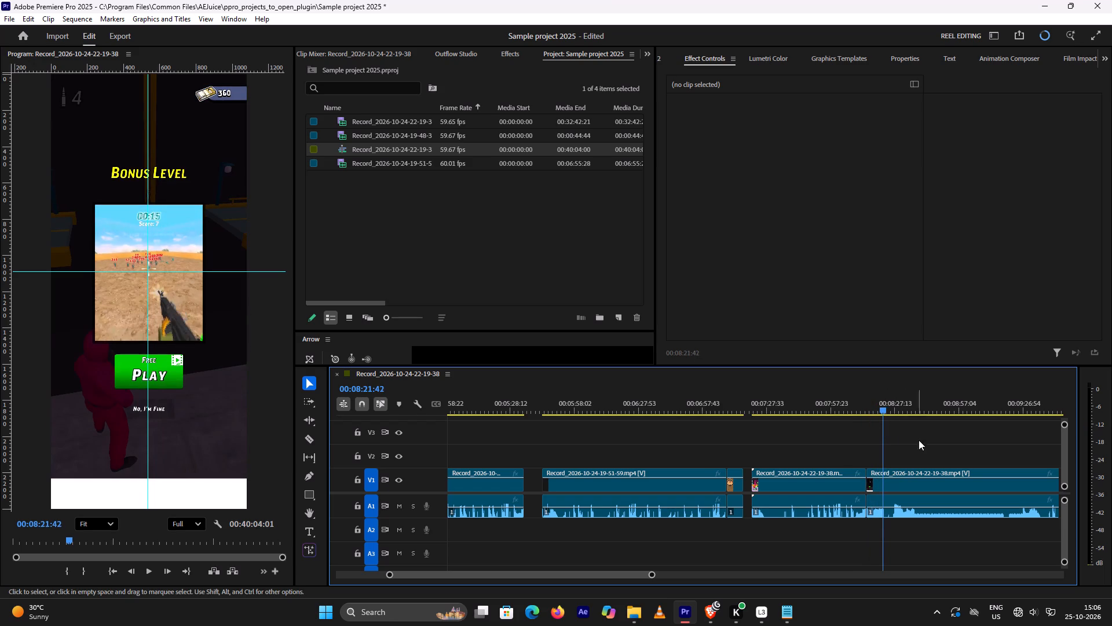
pyautogui.press('Right')
pyautogui.press('Right')
pyautogui.press('Right')
pyautogui.press('Right')
pyautogui.press('Right')
pyautogui.press('Right')
pyautogui.press('Right')
pyautogui.press('Right')
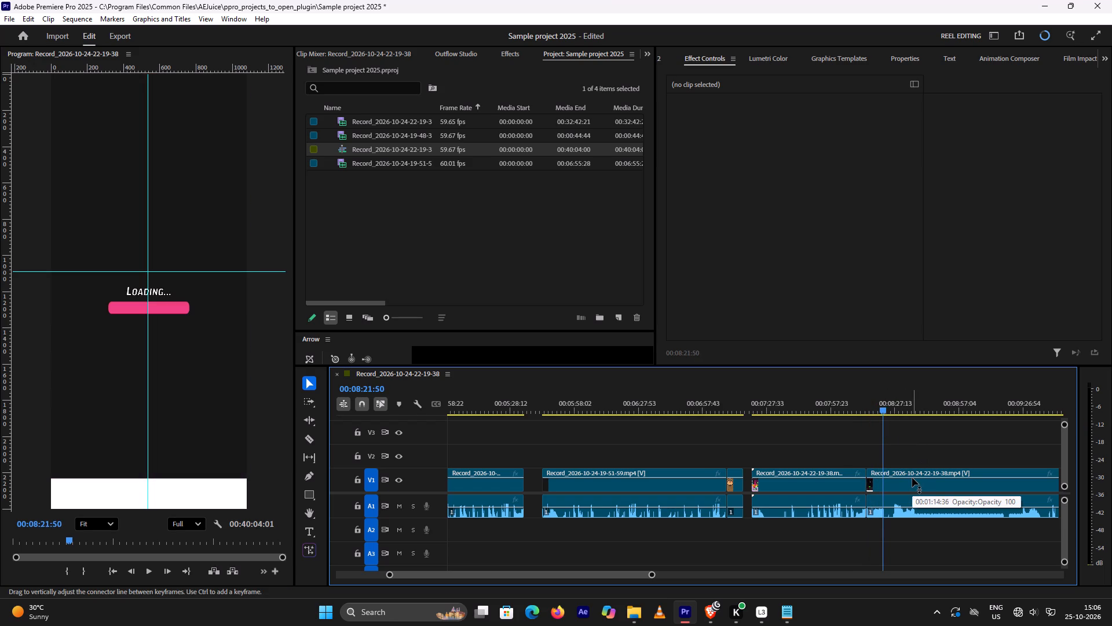
pyautogui.press('Left')
pyautogui.press('Left')
pyautogui.press('Left')
pyautogui.press('Left')
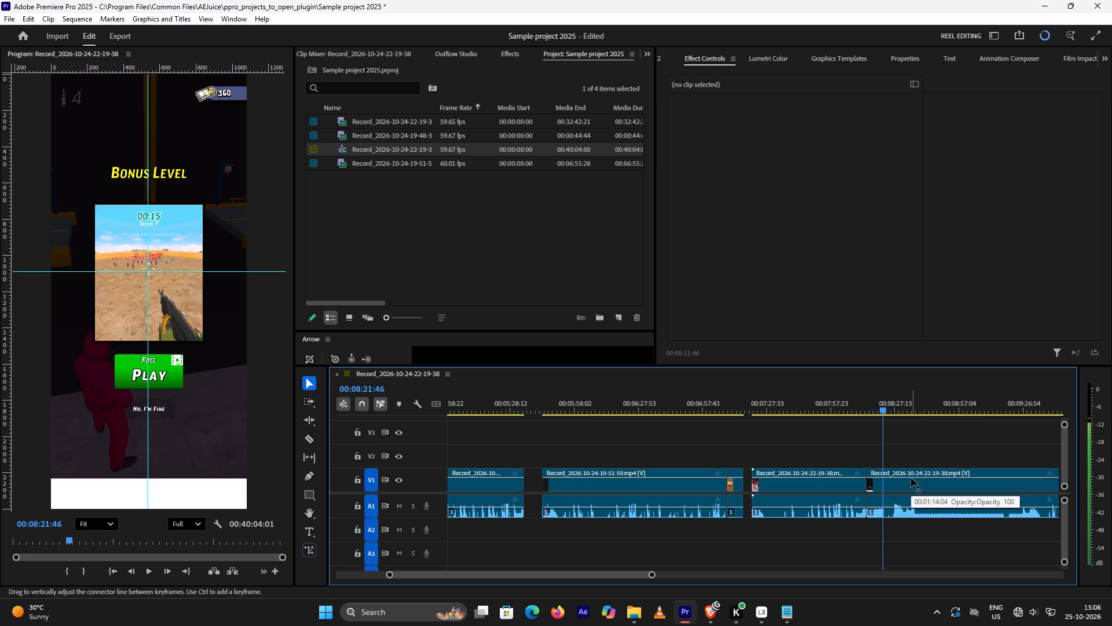
pyautogui.press('Right')
pyautogui.click(873, 486)
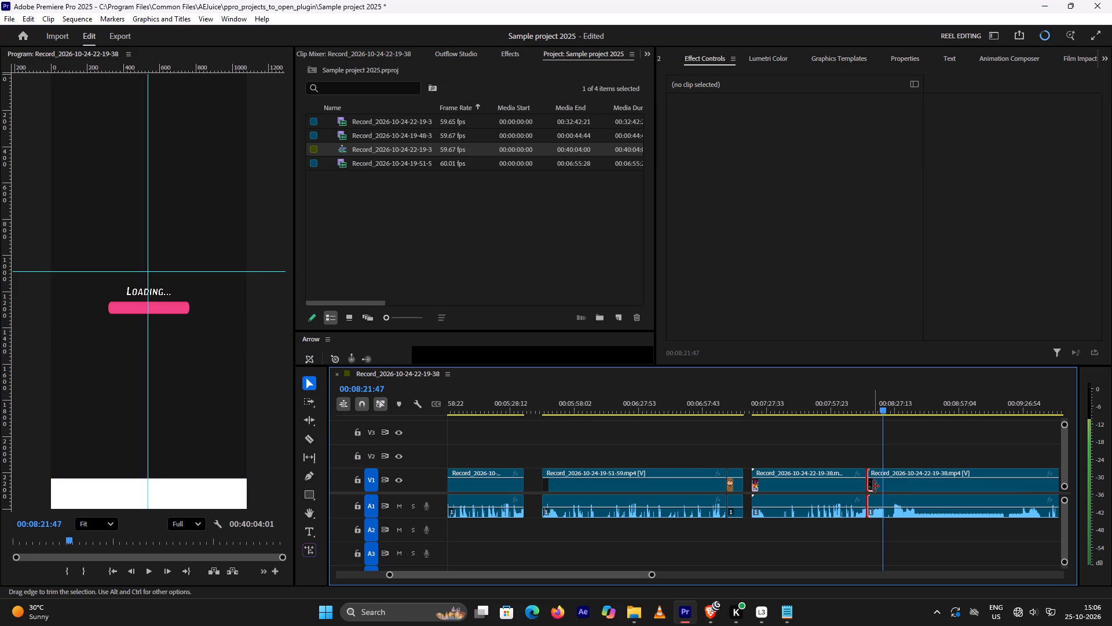
pyautogui.moveTo(868, 485); pyautogui.dragTo(878, 482)
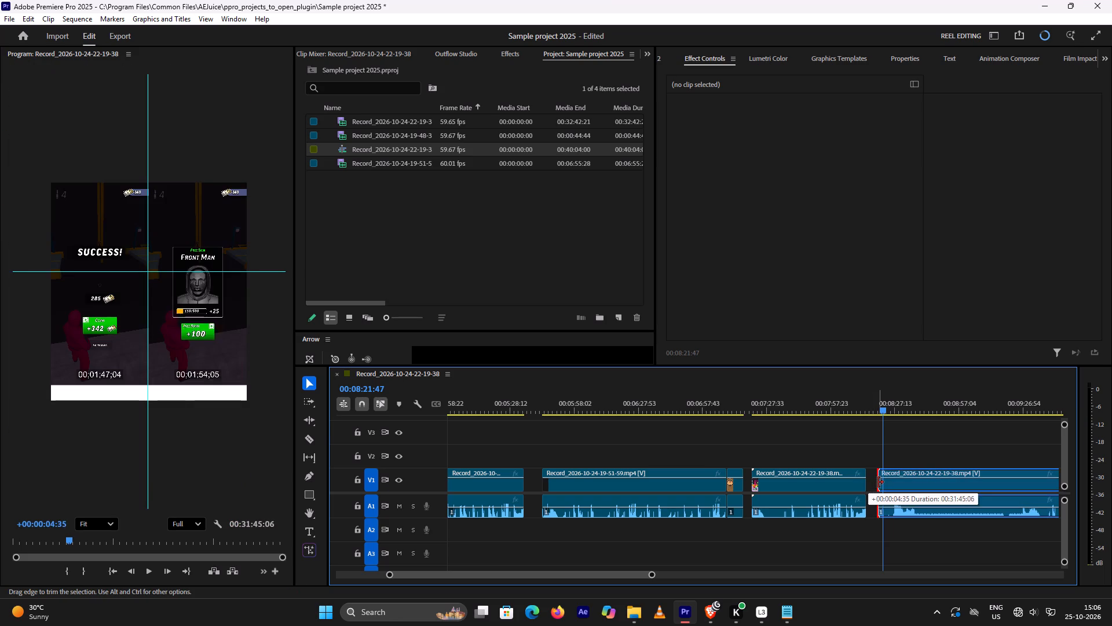
pyautogui.moveTo(878, 482); pyautogui.dragTo(880, 483)
# Scan the footage after the trim through the Just Desserts ad and store page to the game's start menu, around 00:09:28.
pyautogui.press('space')
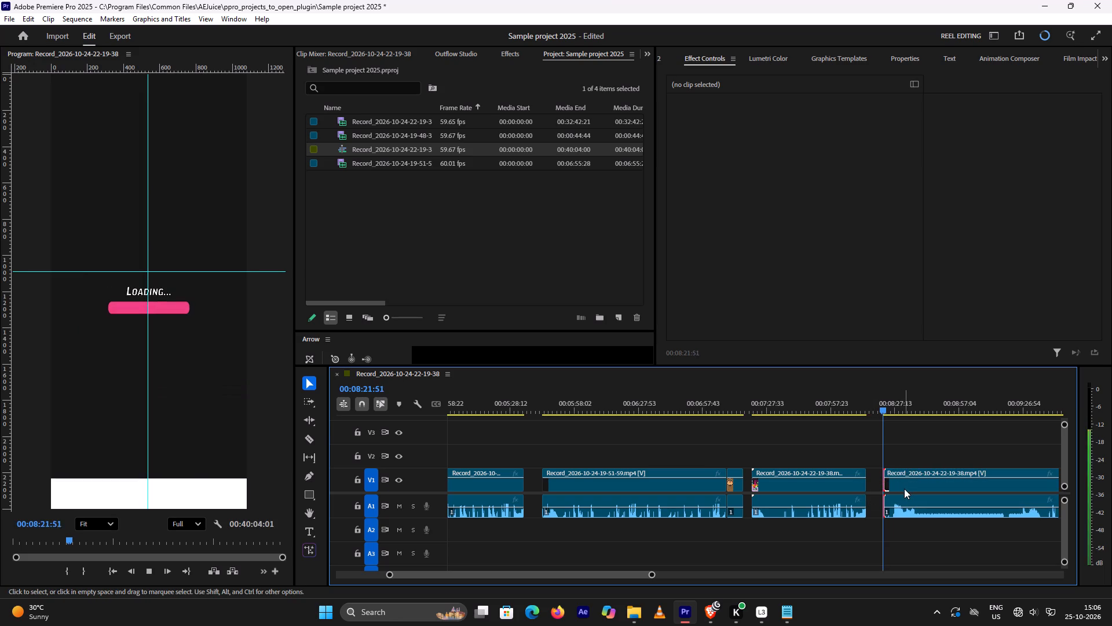
pyautogui.press('space')
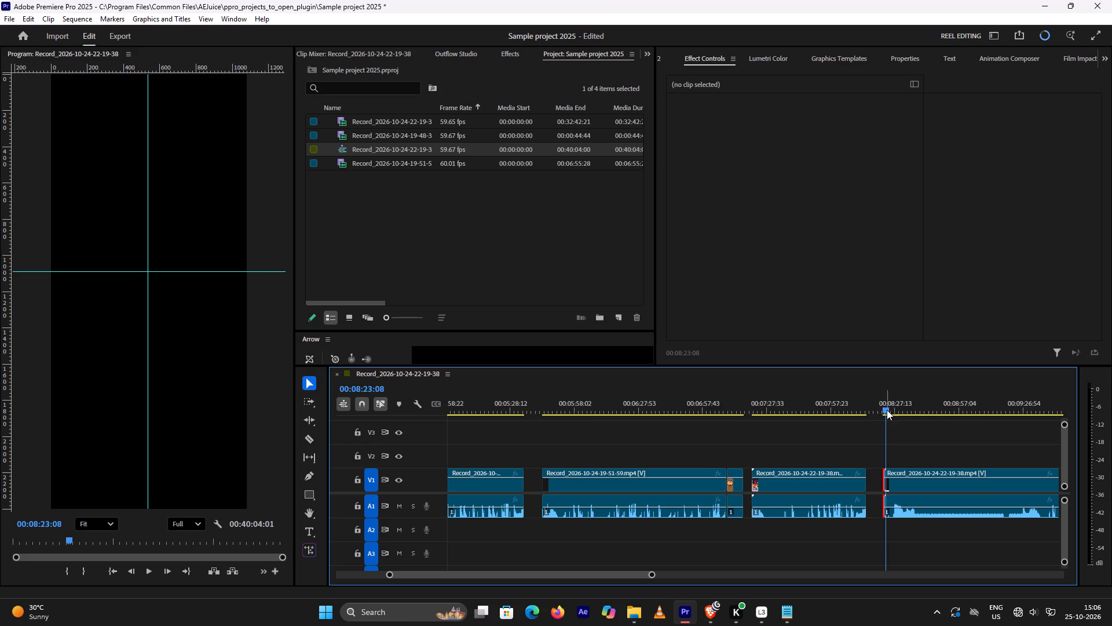
pyautogui.moveTo(887, 410); pyautogui.dragTo(905, 414)
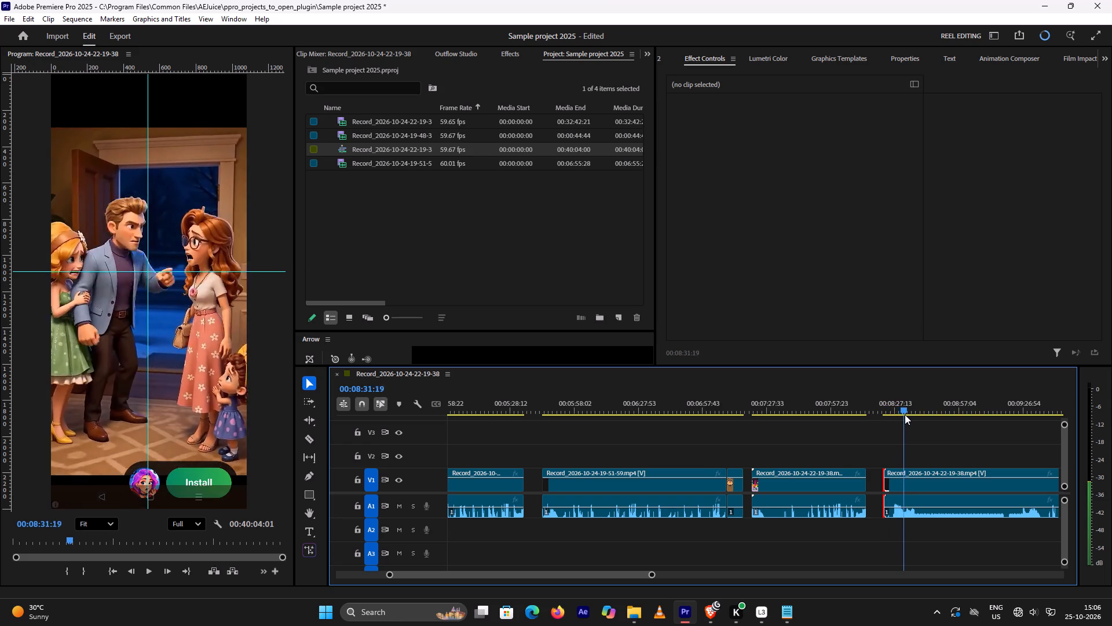
pyautogui.moveTo(905, 414); pyautogui.dragTo(886, 432)
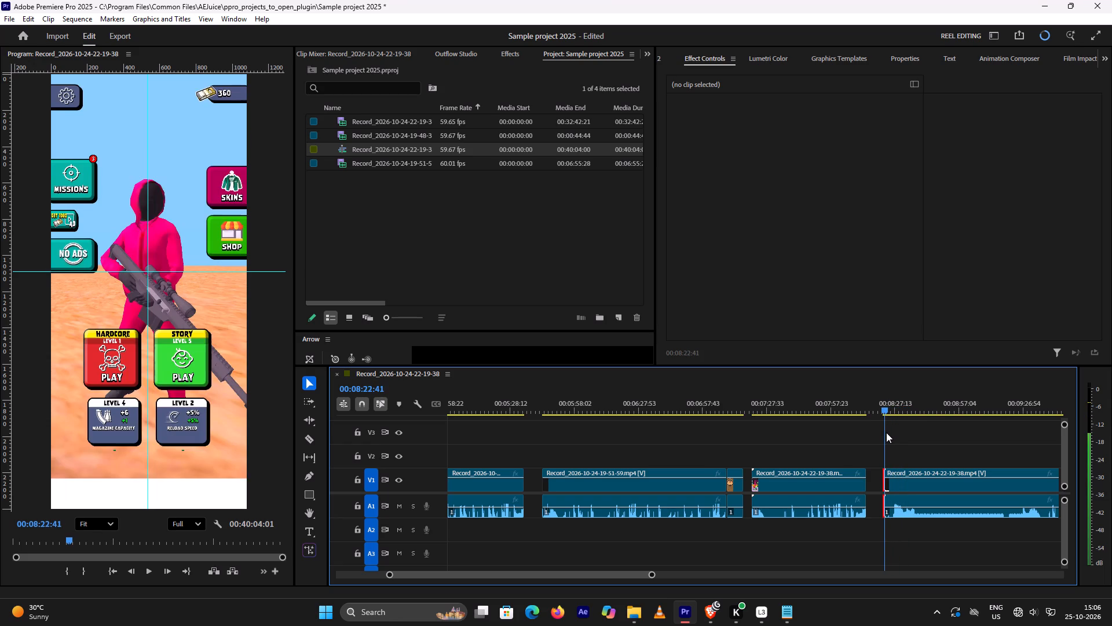
pyautogui.moveTo(886, 432); pyautogui.dragTo(884, 434)
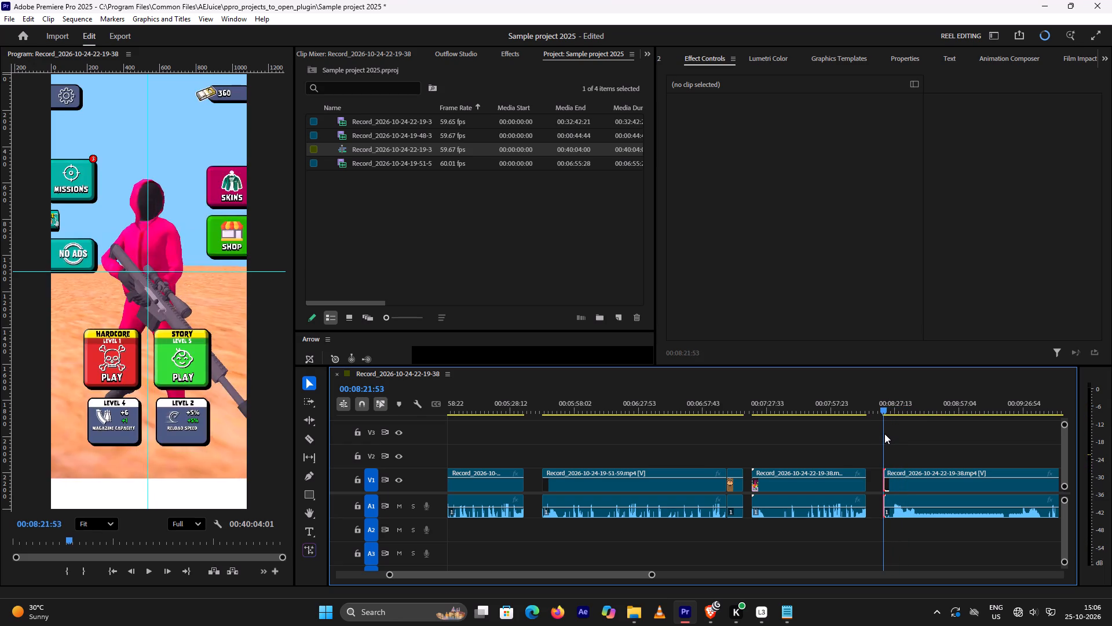
pyautogui.moveTo(884, 434); pyautogui.dragTo(902, 428)
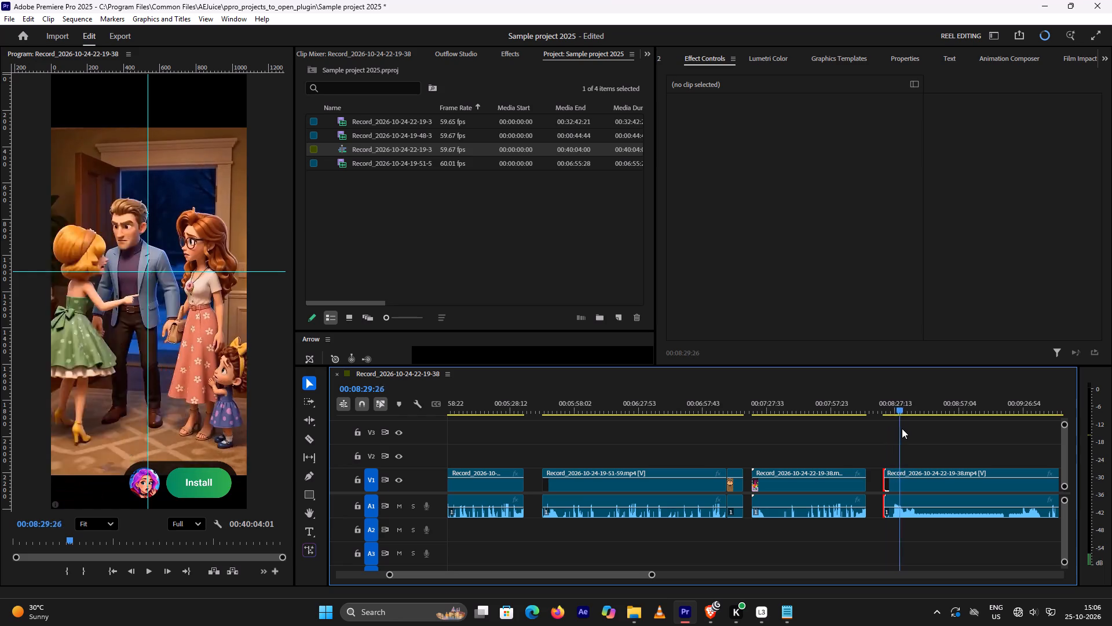
pyautogui.moveTo(902, 428); pyautogui.dragTo(920, 421)
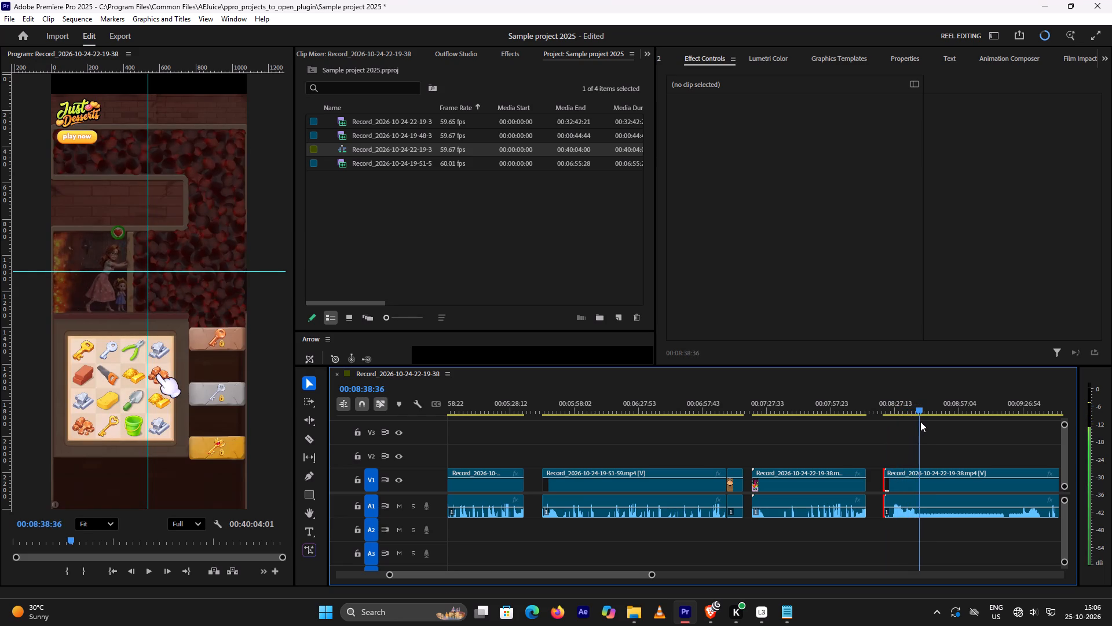
pyautogui.moveTo(920, 421); pyautogui.dragTo(946, 422)
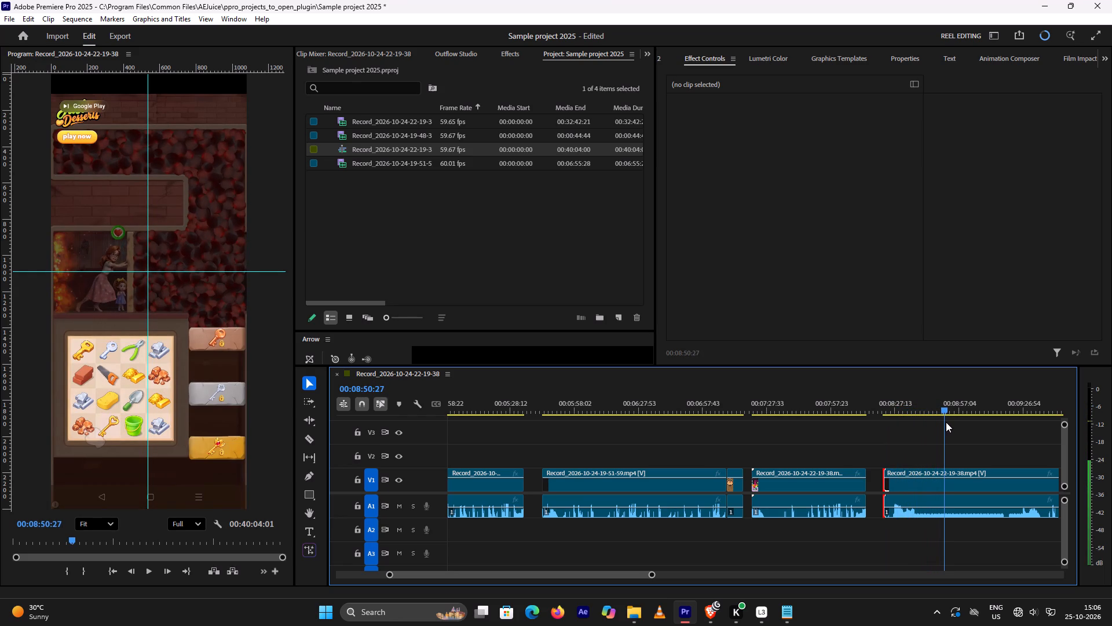
pyautogui.moveTo(946, 422); pyautogui.dragTo(961, 421)
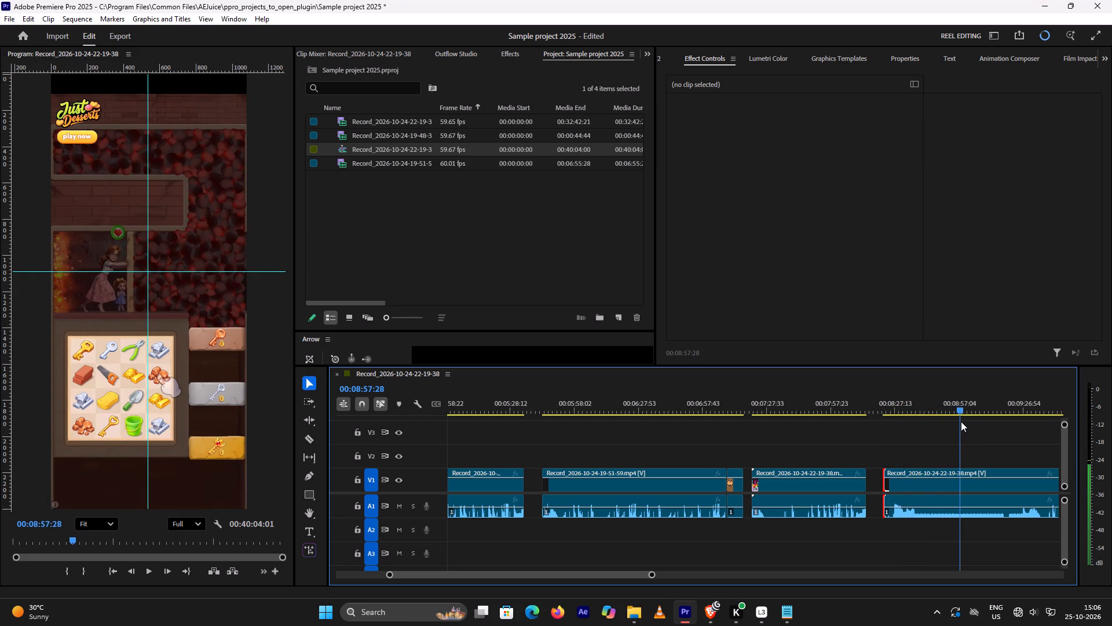
pyautogui.moveTo(961, 421); pyautogui.dragTo(982, 423)
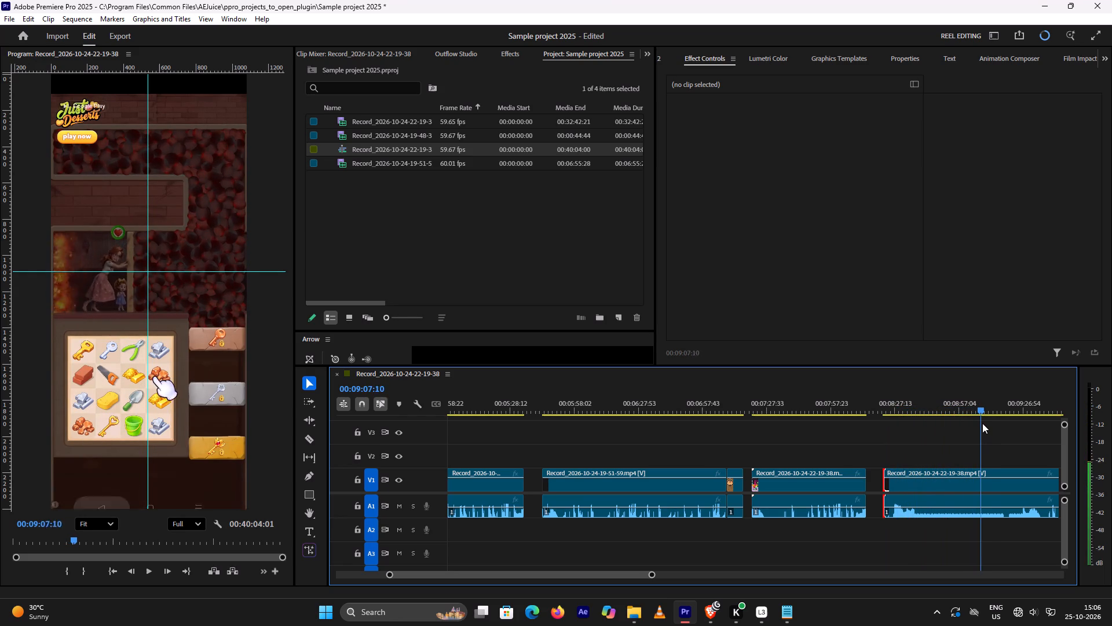
pyautogui.moveTo(982, 423); pyautogui.dragTo(1008, 422)
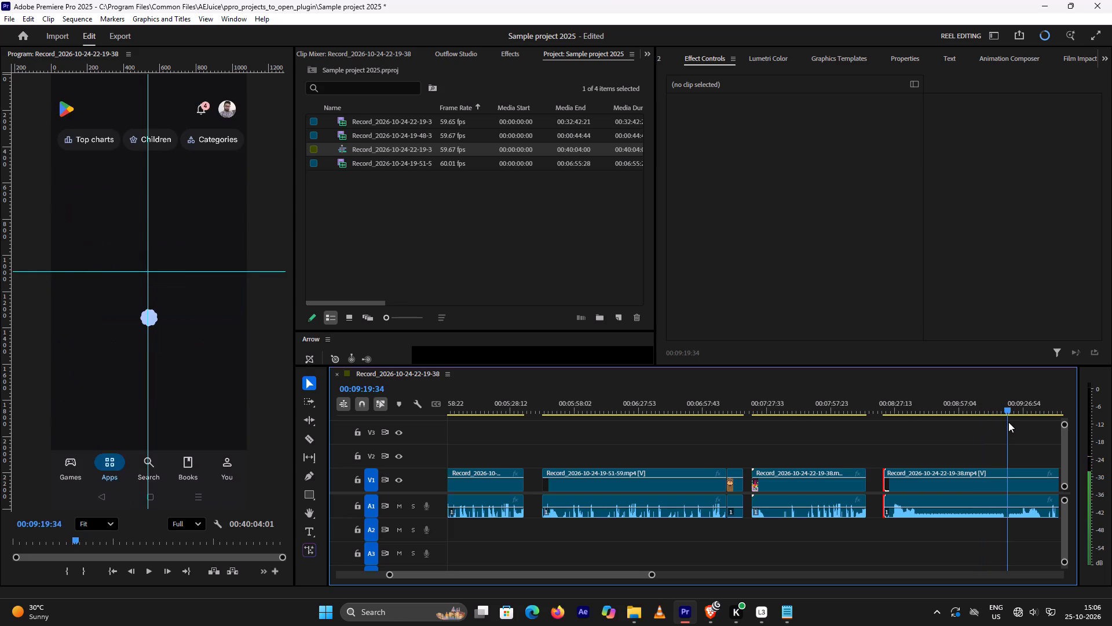
pyautogui.moveTo(1008, 422); pyautogui.dragTo(1026, 422)
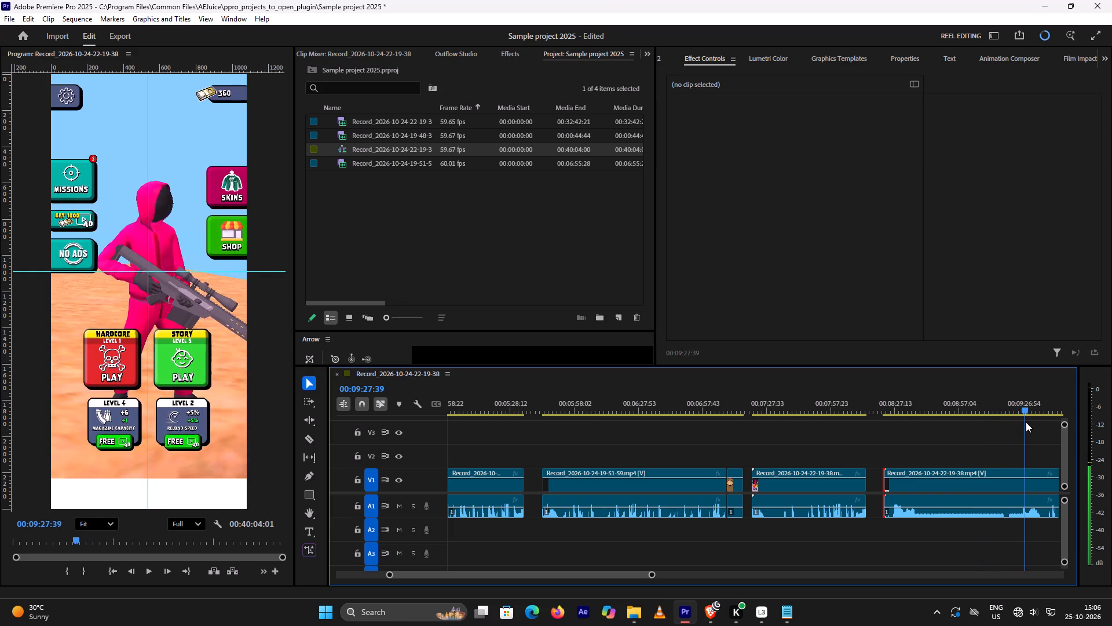
pyautogui.moveTo(1026, 422); pyautogui.dragTo(1027, 425)
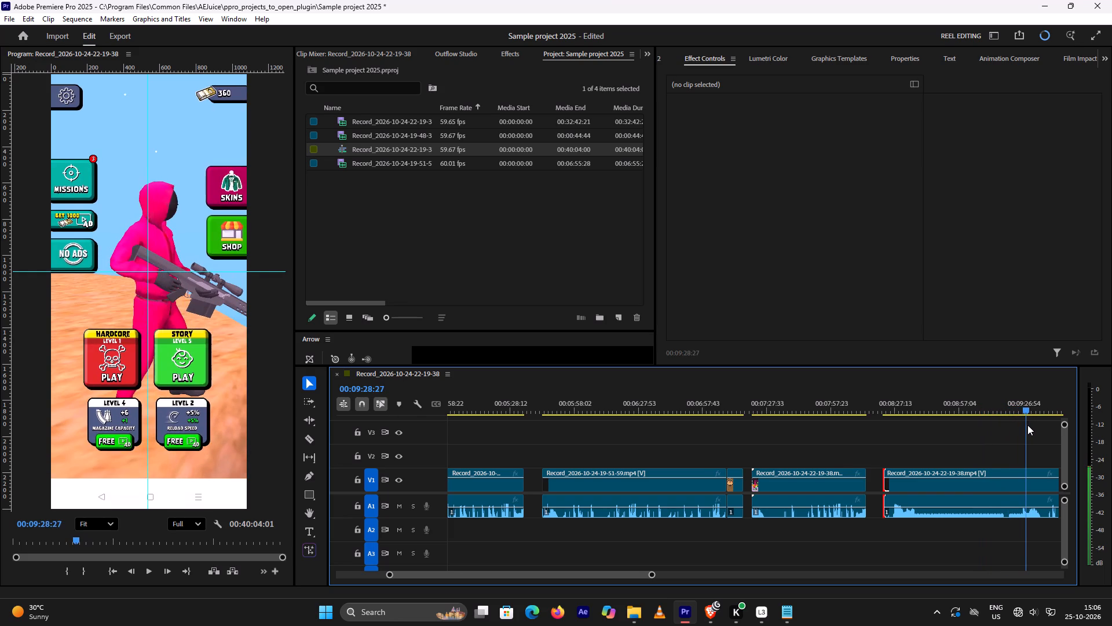
pyautogui.moveTo(1027, 425); pyautogui.dragTo(1026, 428)
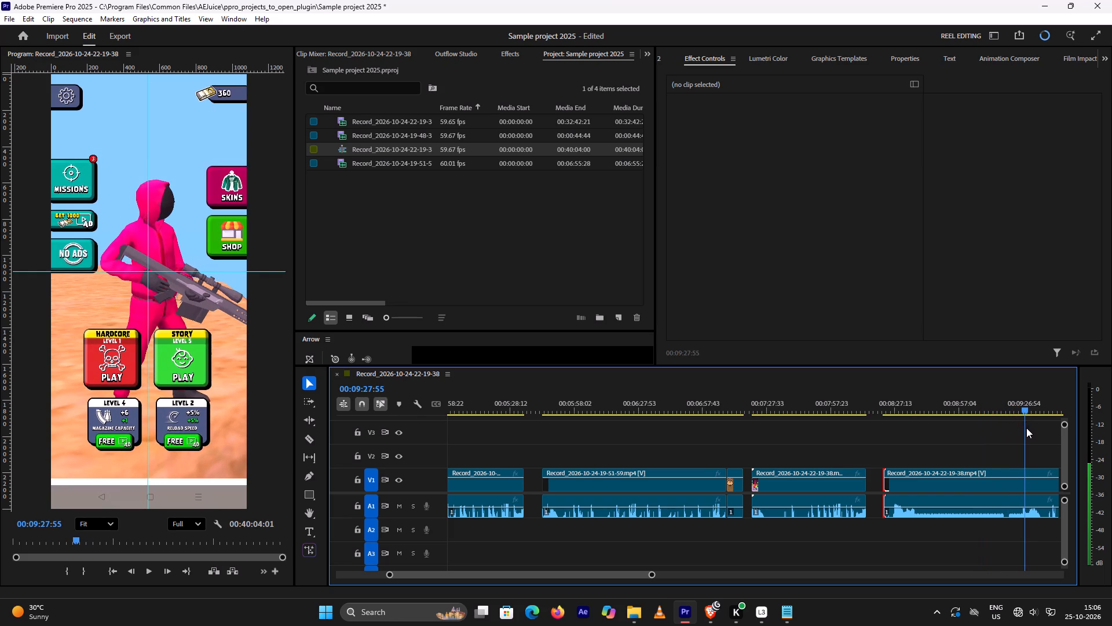
pyautogui.moveTo(1026, 428); pyautogui.dragTo(1023, 431)
pyautogui.press('Right')
pyautogui.press('Right')
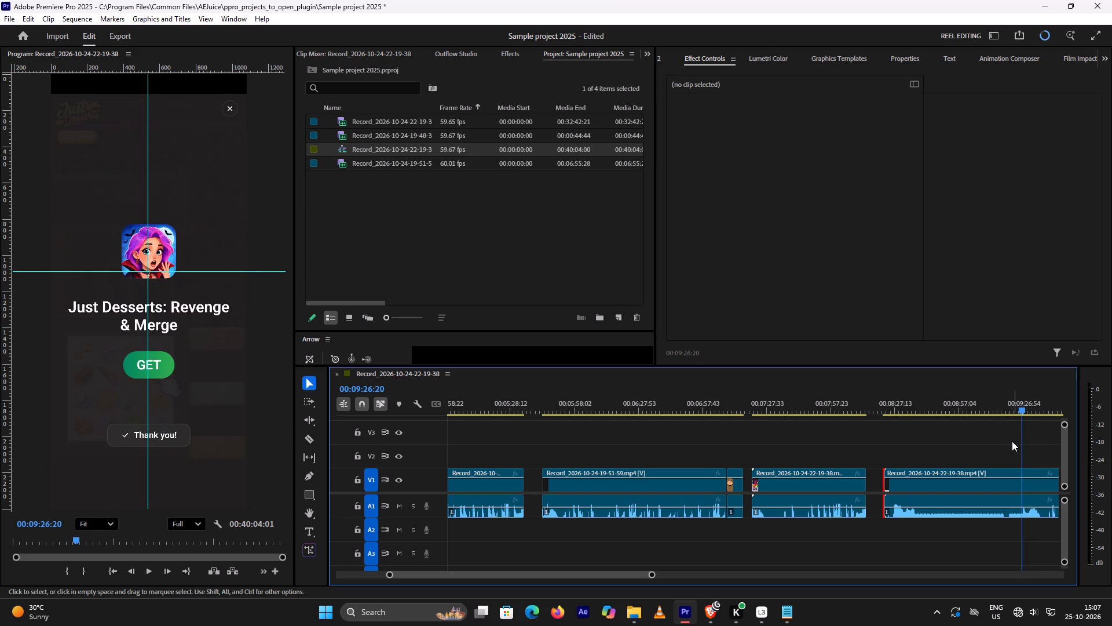
pyautogui.press('Right')
pyautogui.press('Right')
pyautogui.press('Right')
pyautogui.press('Right')
pyautogui.press('Right')
pyautogui.press('Right')
pyautogui.press('Right')
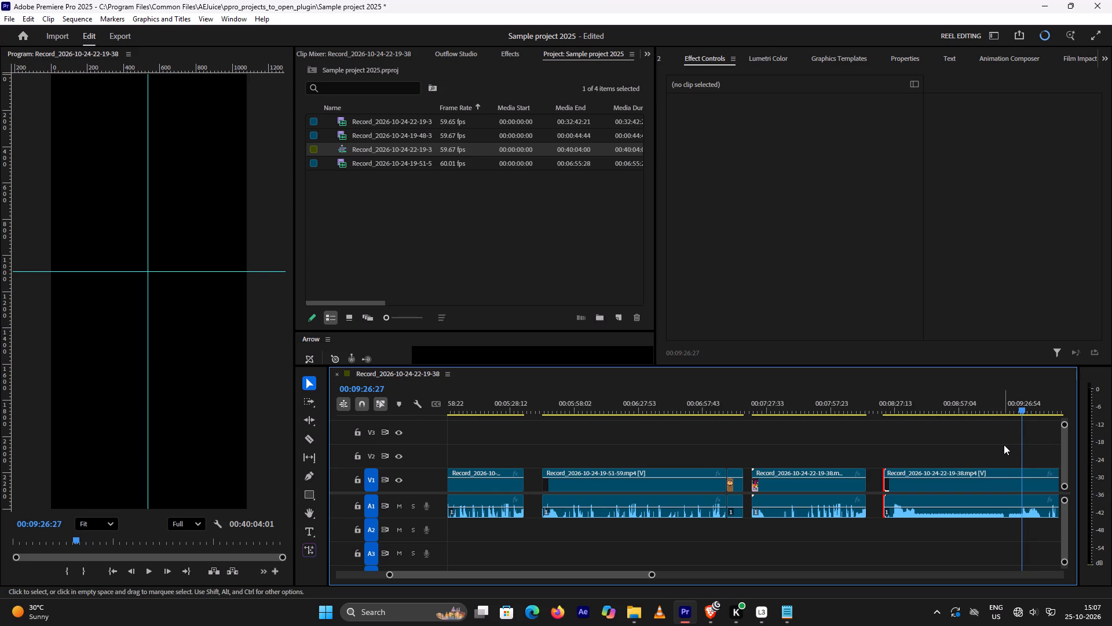
pyautogui.press('Right')
pyautogui.press('Right')
pyautogui.press('Right')
pyautogui.press('Right')
pyautogui.press('Right')
pyautogui.press('Right')
pyautogui.press('Right')
pyautogui.press('Right')
pyautogui.press('Right')
pyautogui.press('Right')
pyautogui.press('Right')
pyautogui.press('Right')
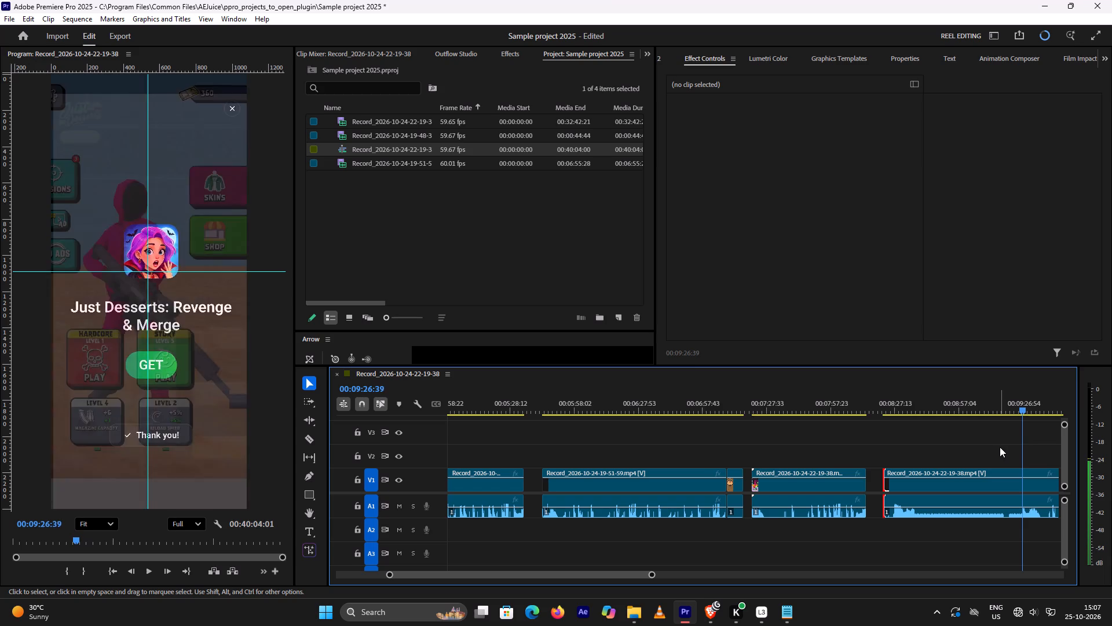
pyautogui.press('Right')
pyautogui.press('Right')
pyautogui.press('Right')
pyautogui.press('Right')
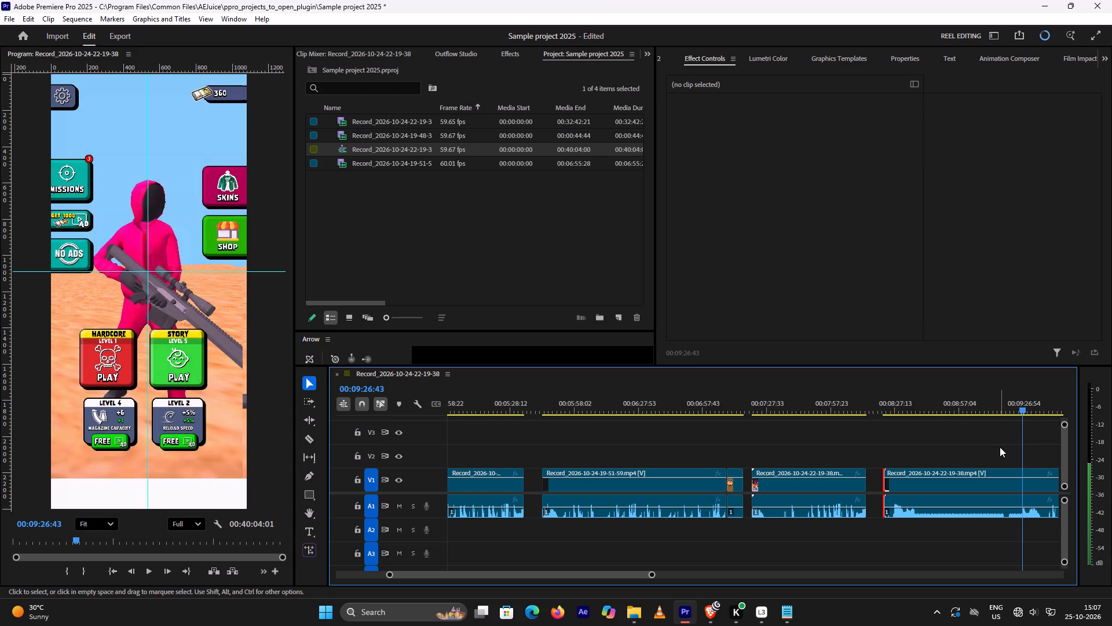
pyautogui.click(1002, 484)
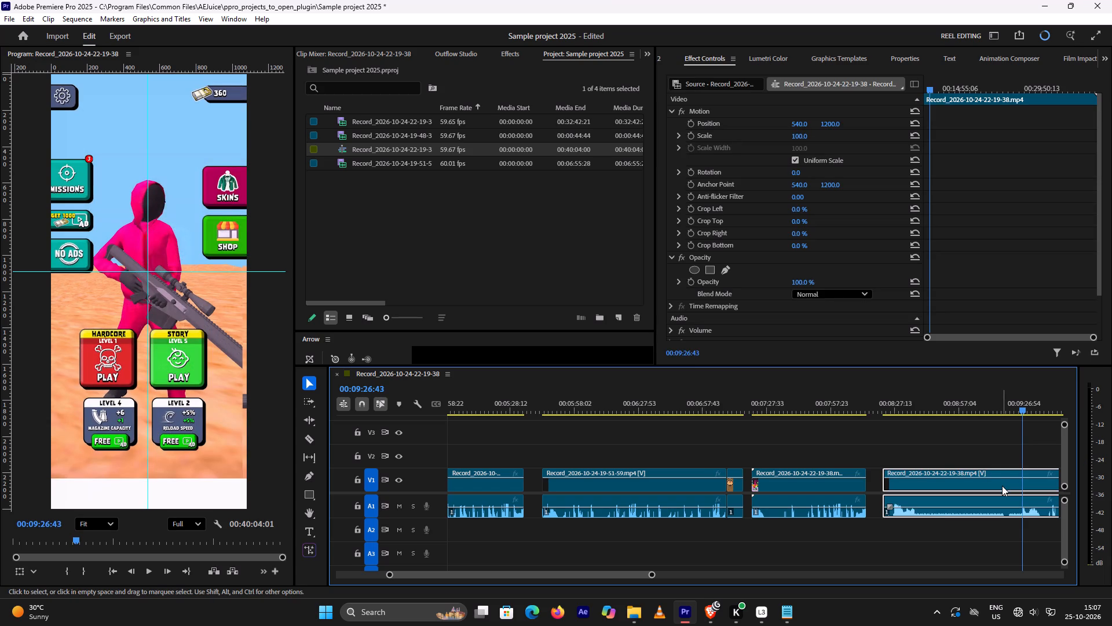
pyautogui.hotkey('ctrl', 'k')
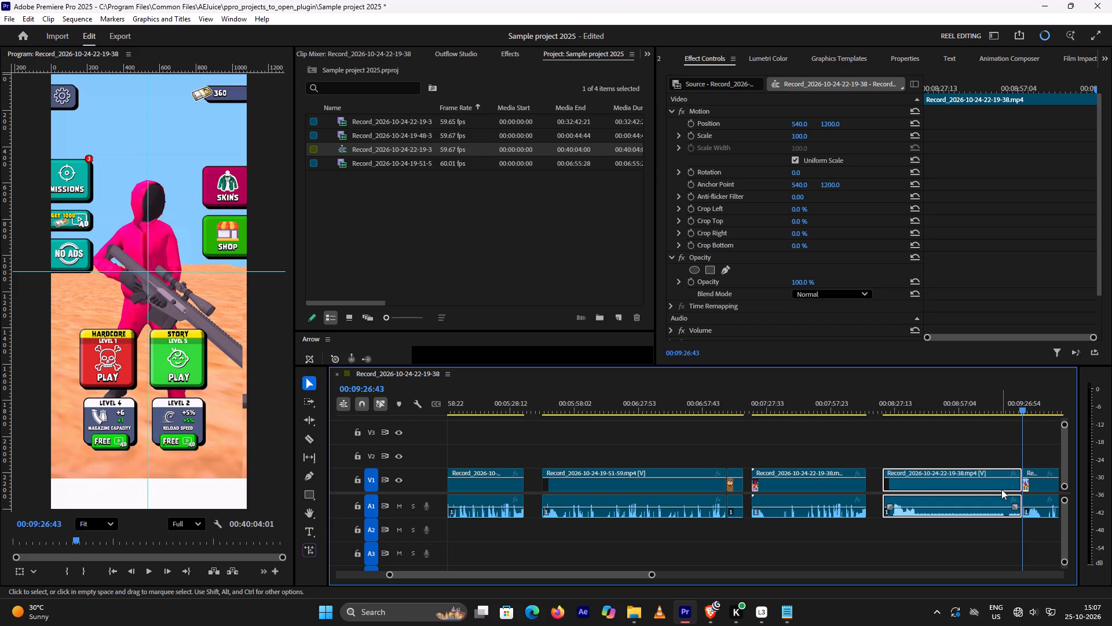
# Delete the ad segment between 00:08:21:47 and the cut at 00:09:26:43.
pyautogui.click(996, 482)
pyautogui.press('Delete')
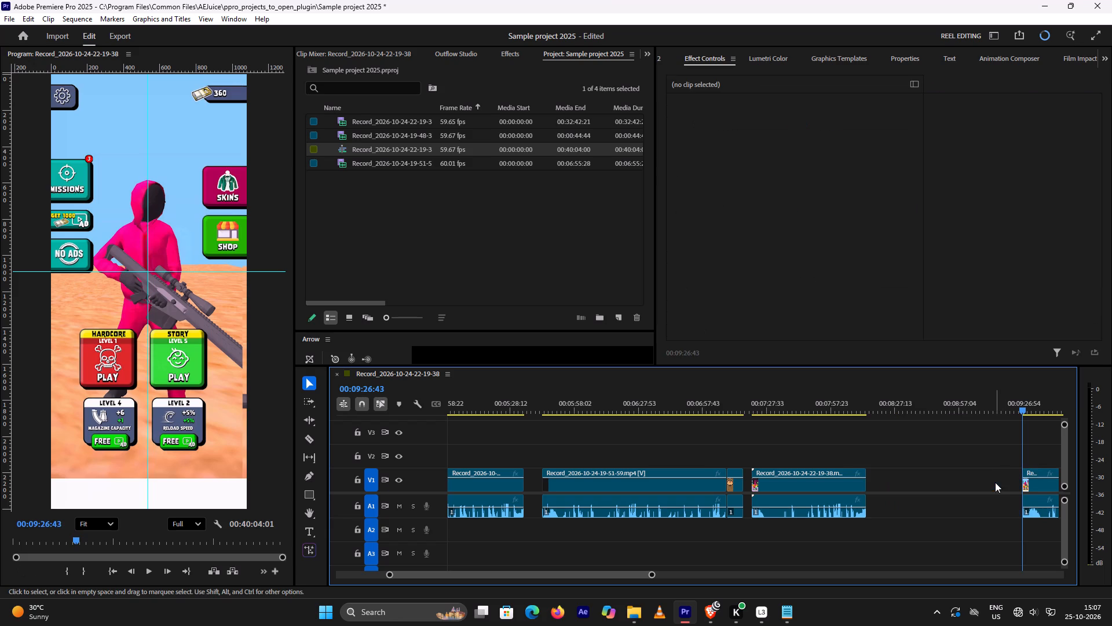
# Scan the glass bridge round from the game's start menu at 00:09:26:43 through to its Success screen, around 00:10:49.
pyautogui.scroll(-8, 1036, 443)
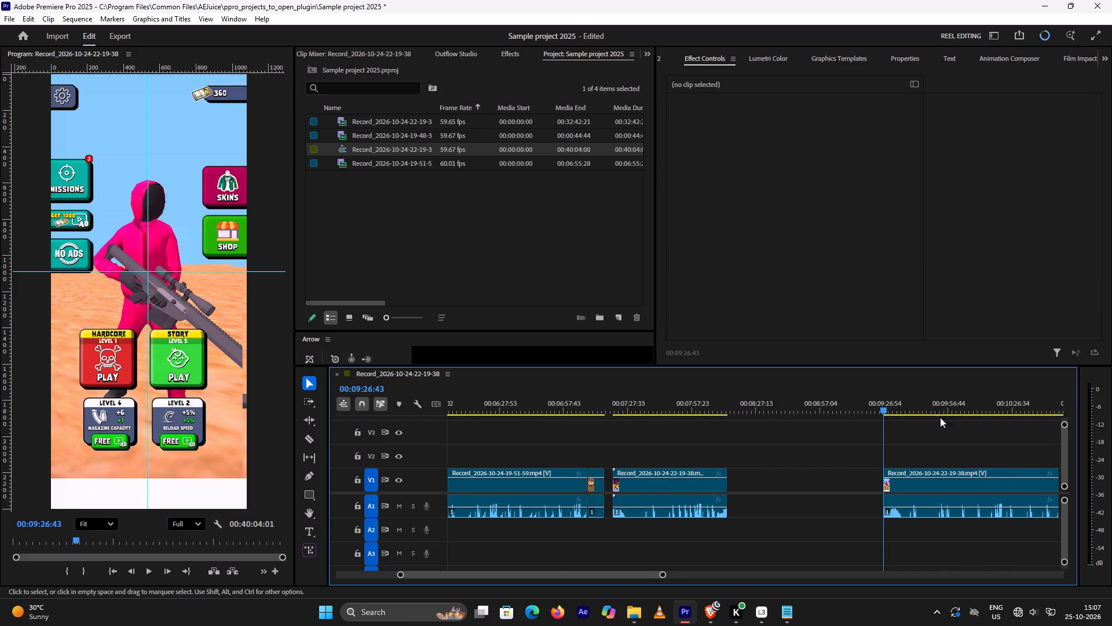
pyautogui.scroll(-2, 889, 405)
pyautogui.moveTo(847, 410); pyautogui.dragTo(851, 412)
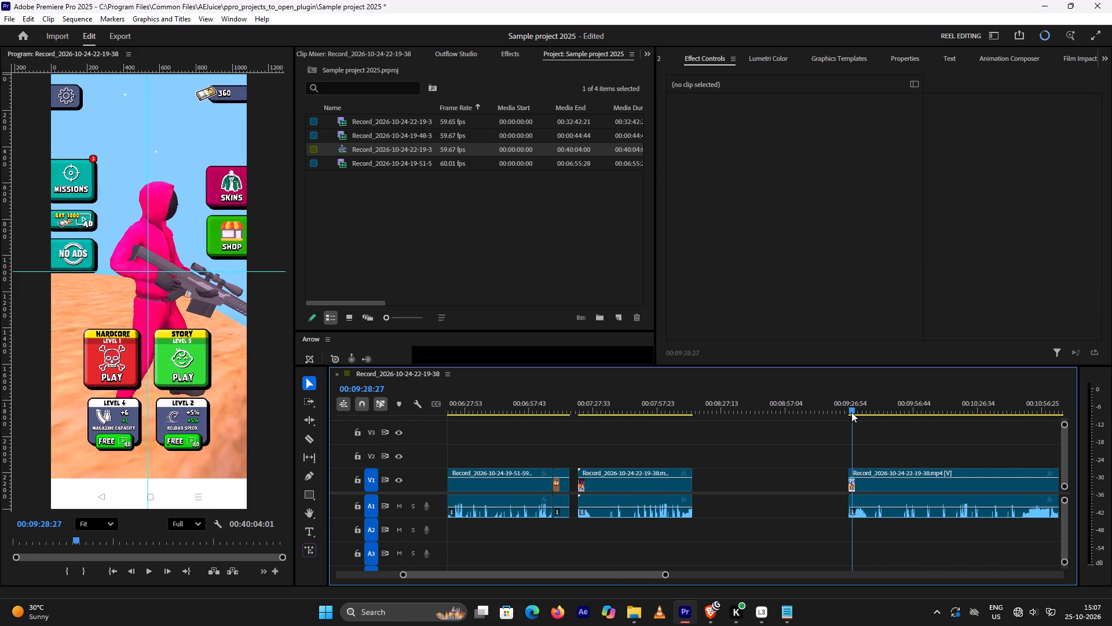
pyautogui.moveTo(851, 412); pyautogui.dragTo(867, 417)
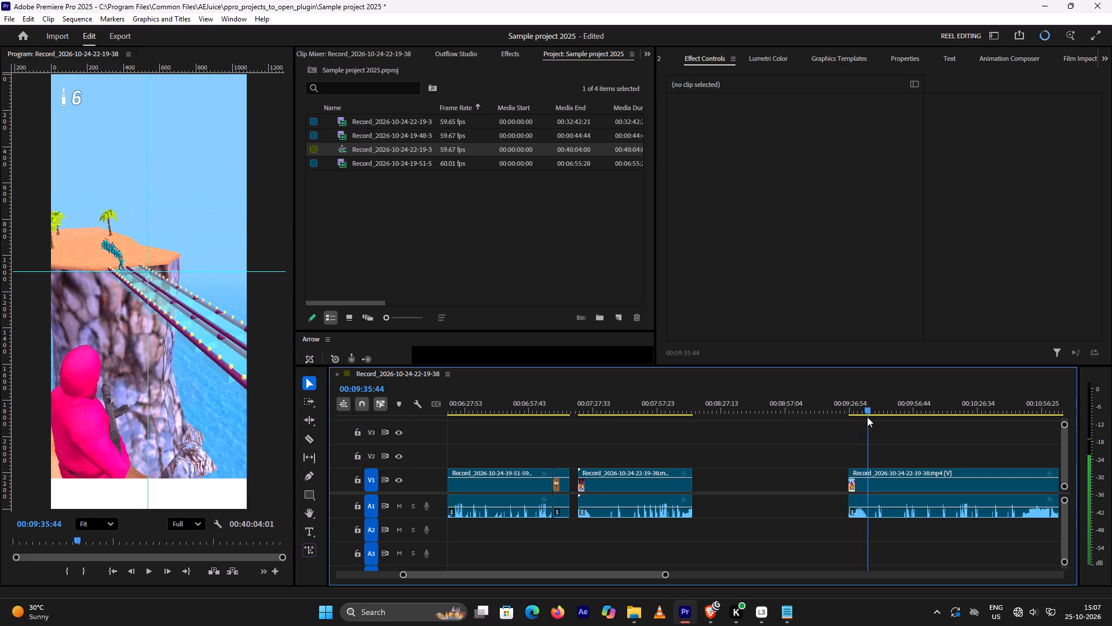
pyautogui.moveTo(867, 417); pyautogui.dragTo(879, 421)
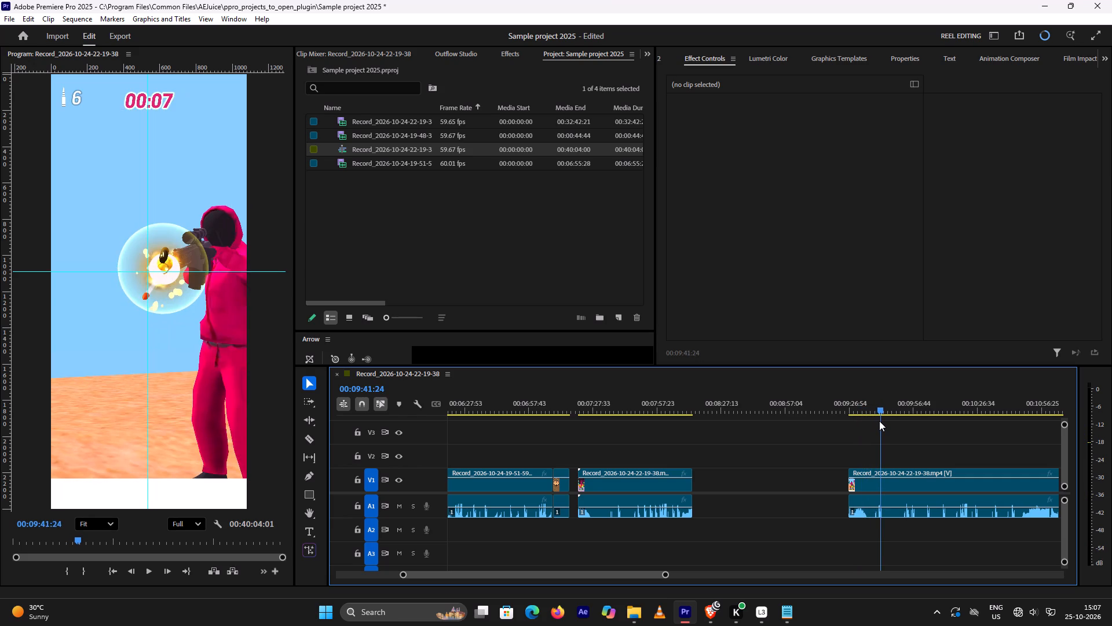
pyautogui.moveTo(879, 421); pyautogui.dragTo(897, 421)
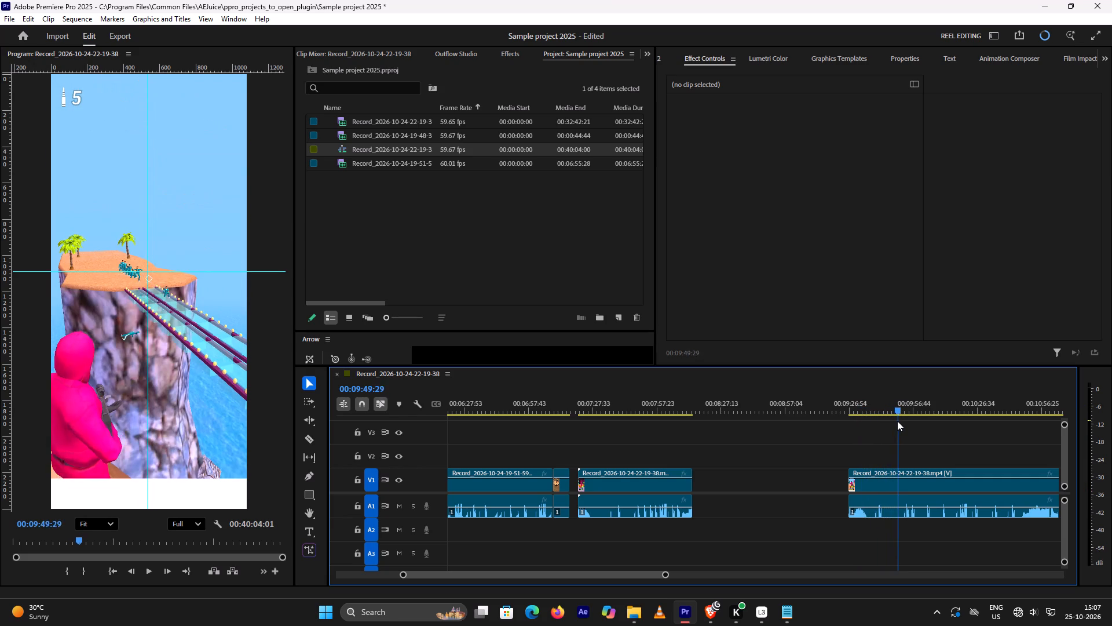
pyautogui.moveTo(897, 421); pyautogui.dragTo(902, 421)
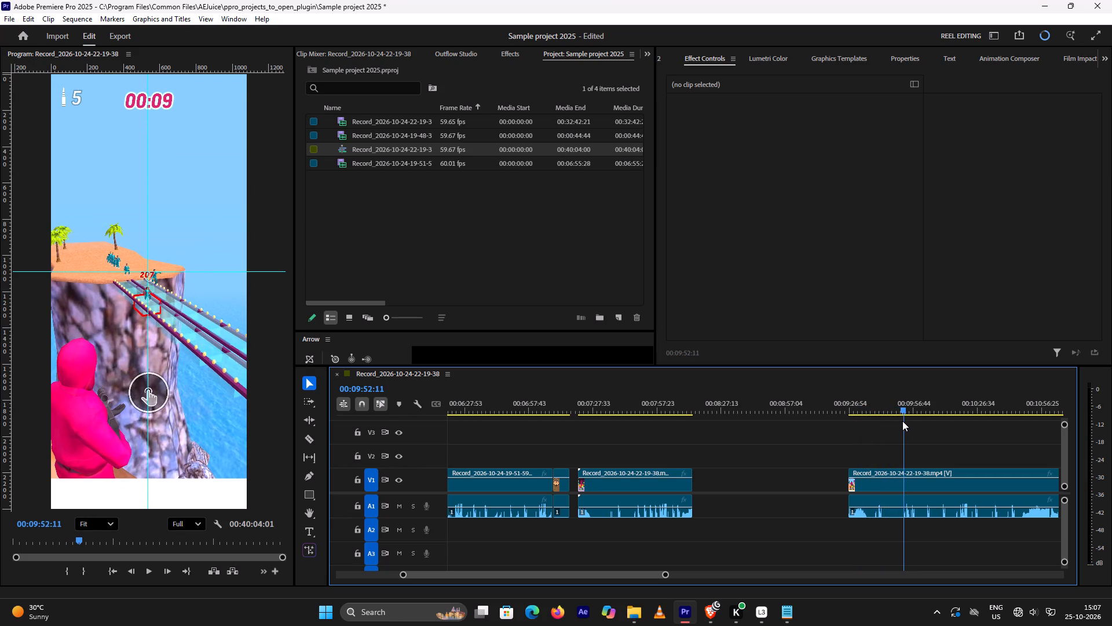
pyautogui.moveTo(902, 421); pyautogui.dragTo(909, 420)
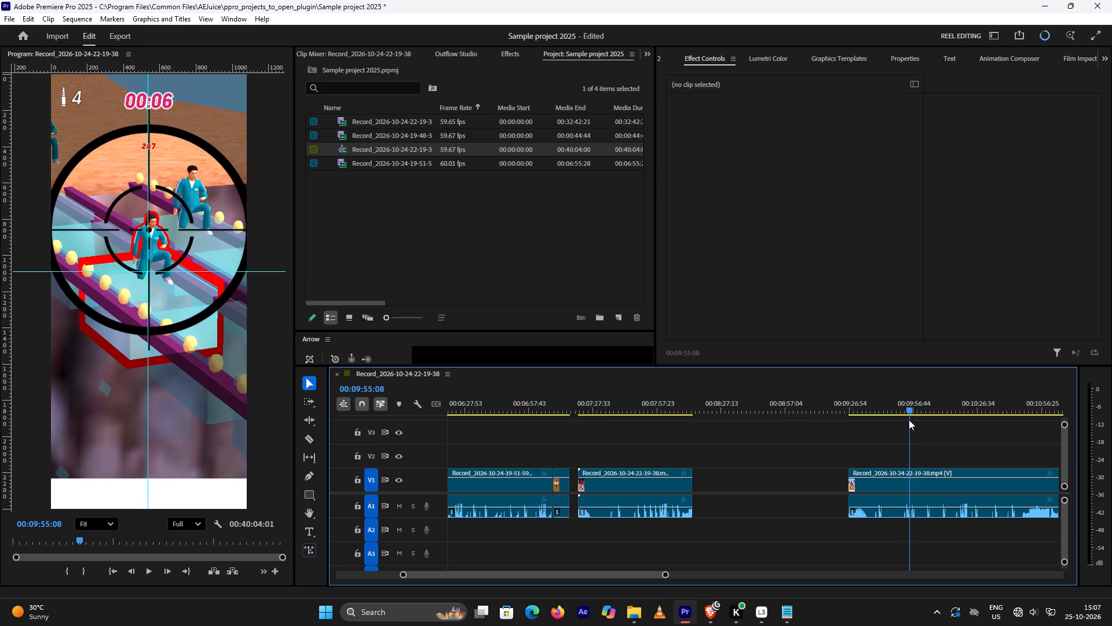
pyautogui.moveTo(909, 420); pyautogui.dragTo(913, 420)
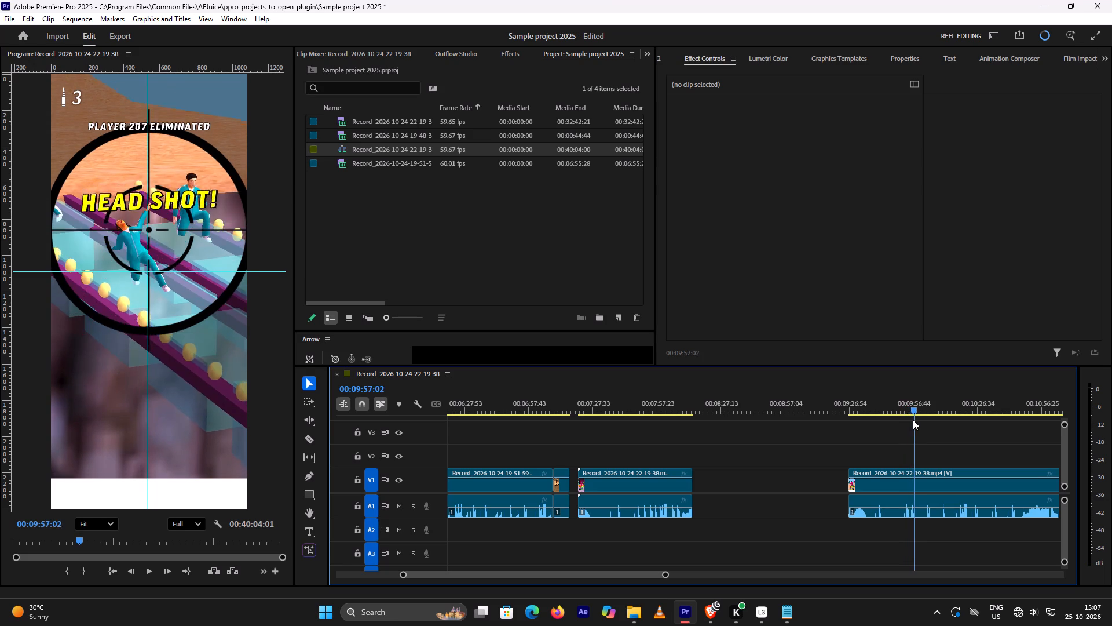
pyautogui.moveTo(913, 420); pyautogui.dragTo(922, 419)
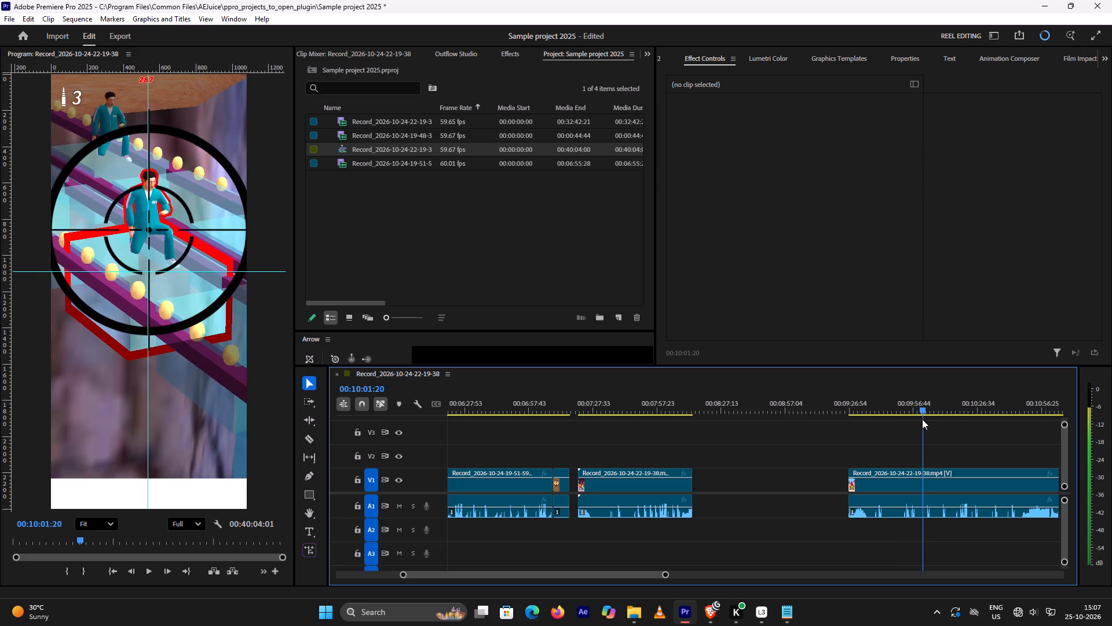
pyautogui.moveTo(922, 419); pyautogui.dragTo(950, 422)
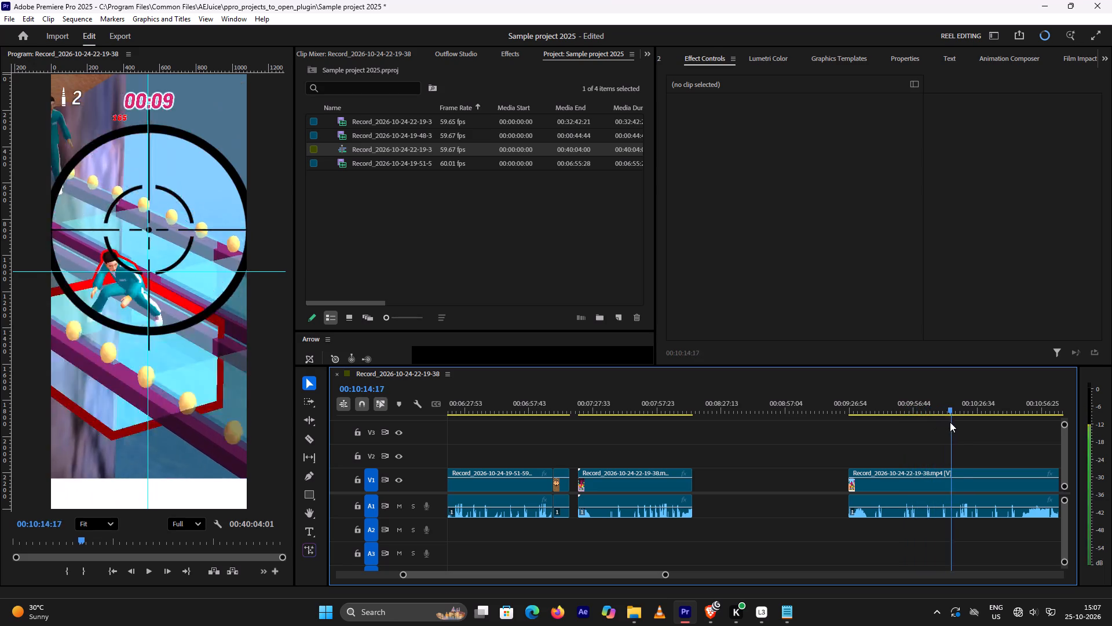
pyautogui.moveTo(950, 422); pyautogui.dragTo(986, 420)
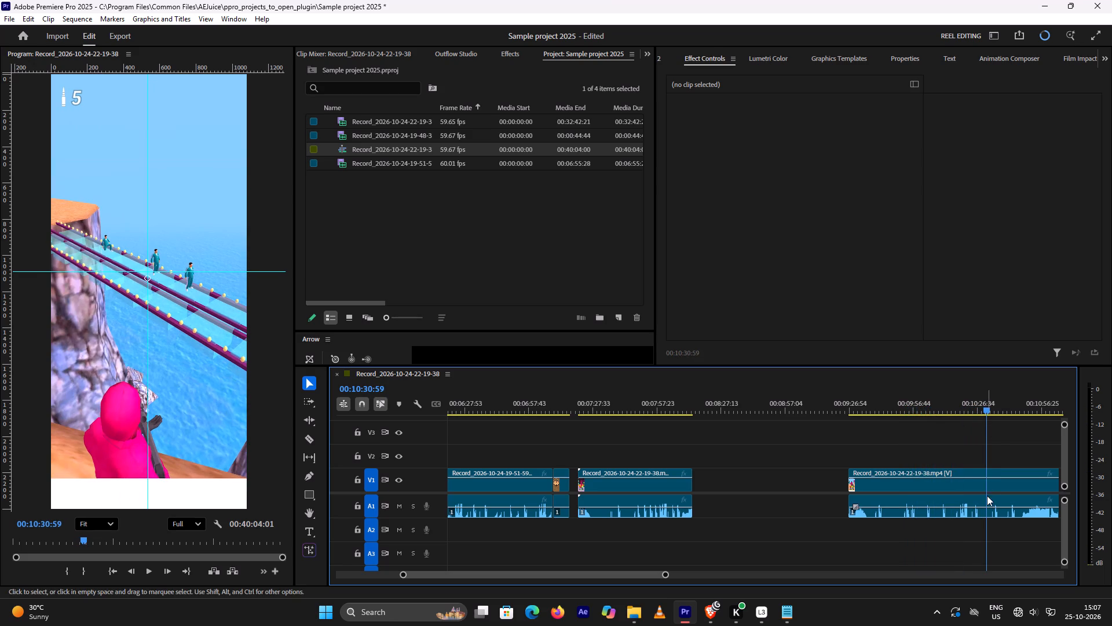
pyautogui.scroll(-10, 986, 496)
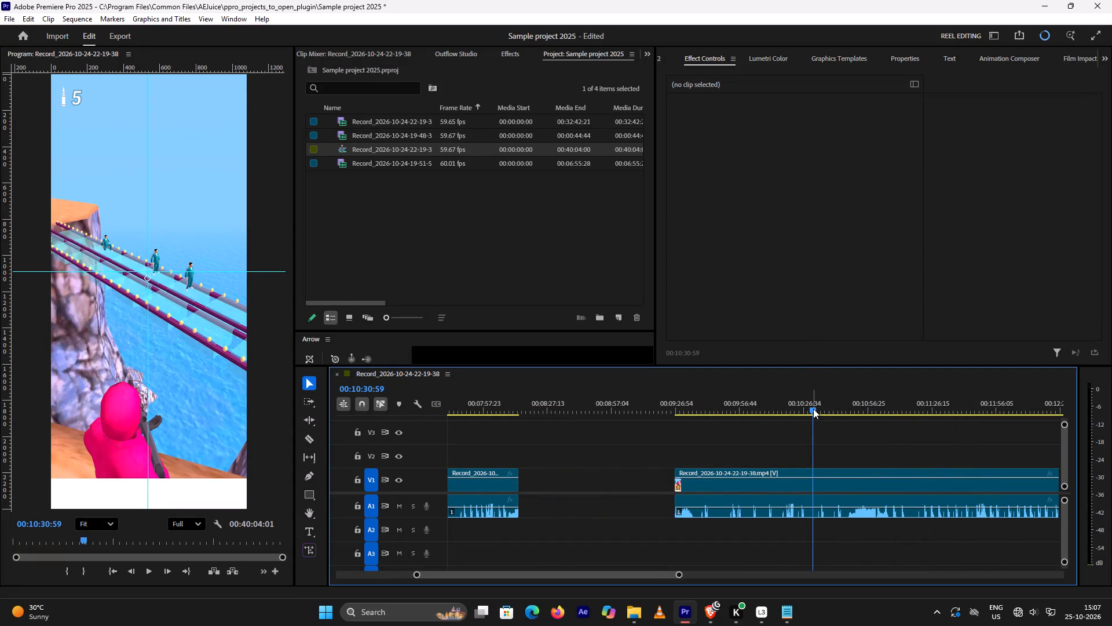
pyautogui.moveTo(813, 409); pyautogui.dragTo(832, 413)
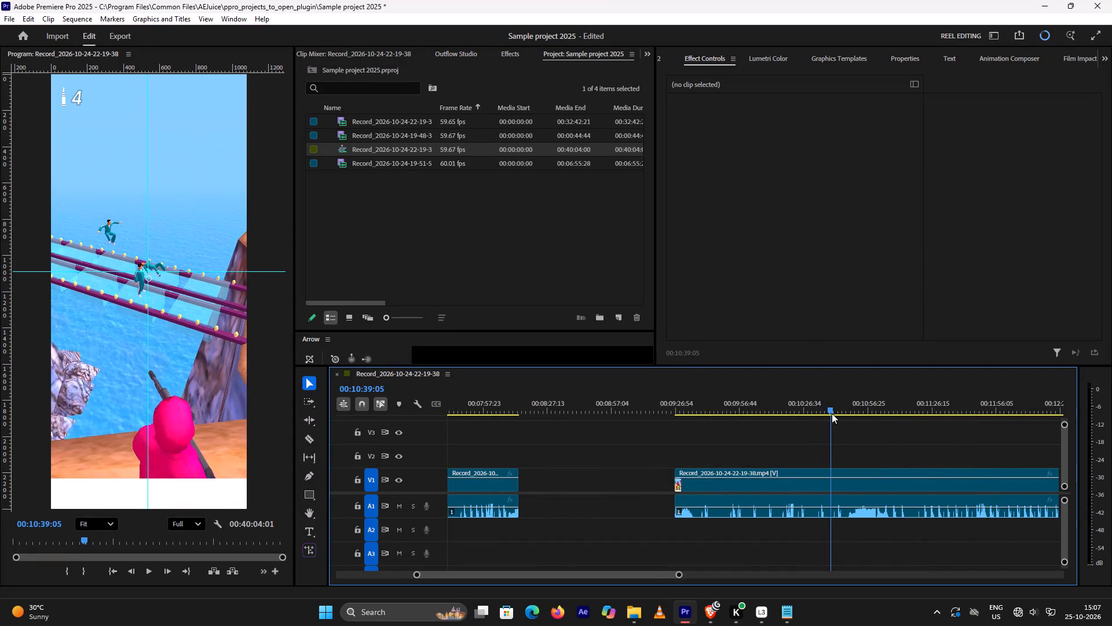
pyautogui.moveTo(832, 413); pyautogui.dragTo(833, 413)
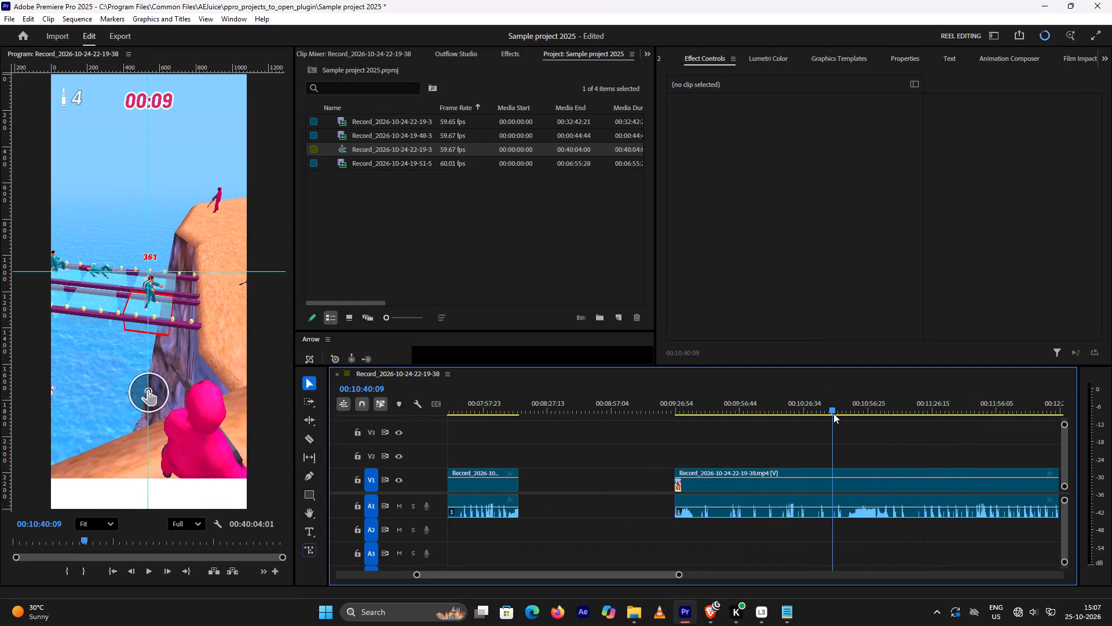
pyautogui.moveTo(833, 413); pyautogui.dragTo(838, 413)
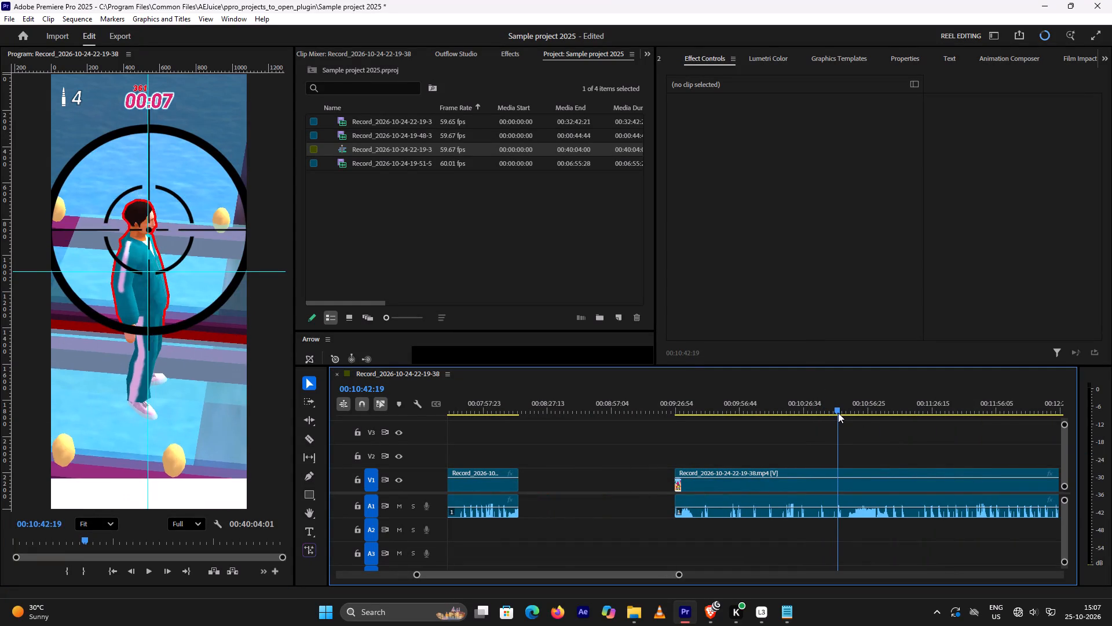
pyautogui.moveTo(838, 413); pyautogui.dragTo(853, 413)
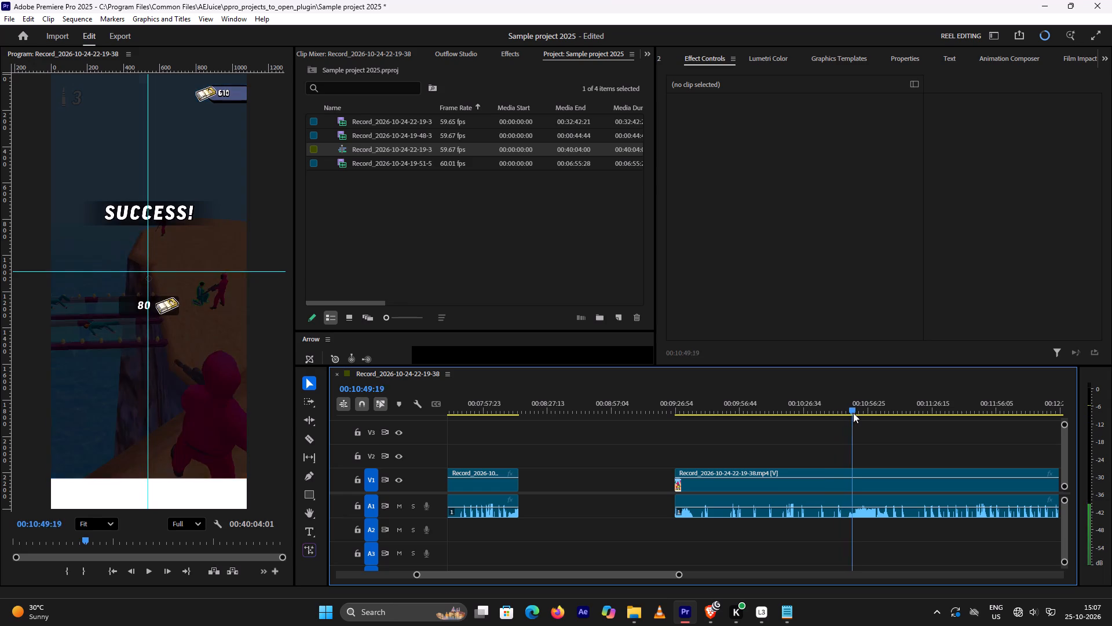
# Examine the Success reward screen between 00:10:47 and 00:10:57 for the point where it changes to the Front Man skin card.
pyautogui.moveTo(853, 413); pyautogui.dragTo(850, 416)
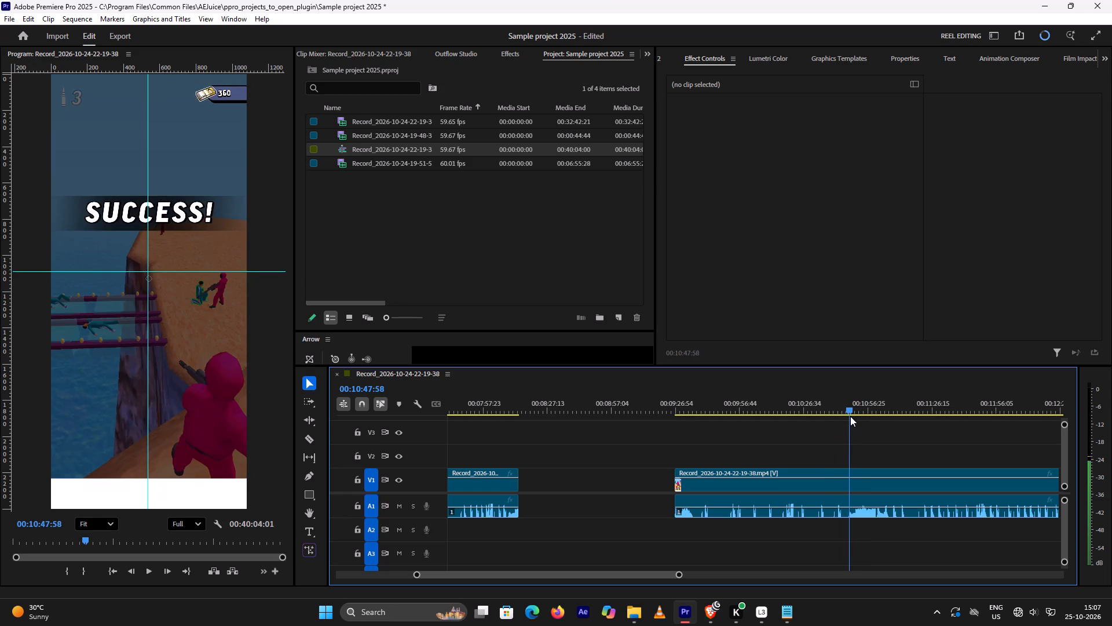
pyautogui.moveTo(850, 416); pyautogui.dragTo(855, 417)
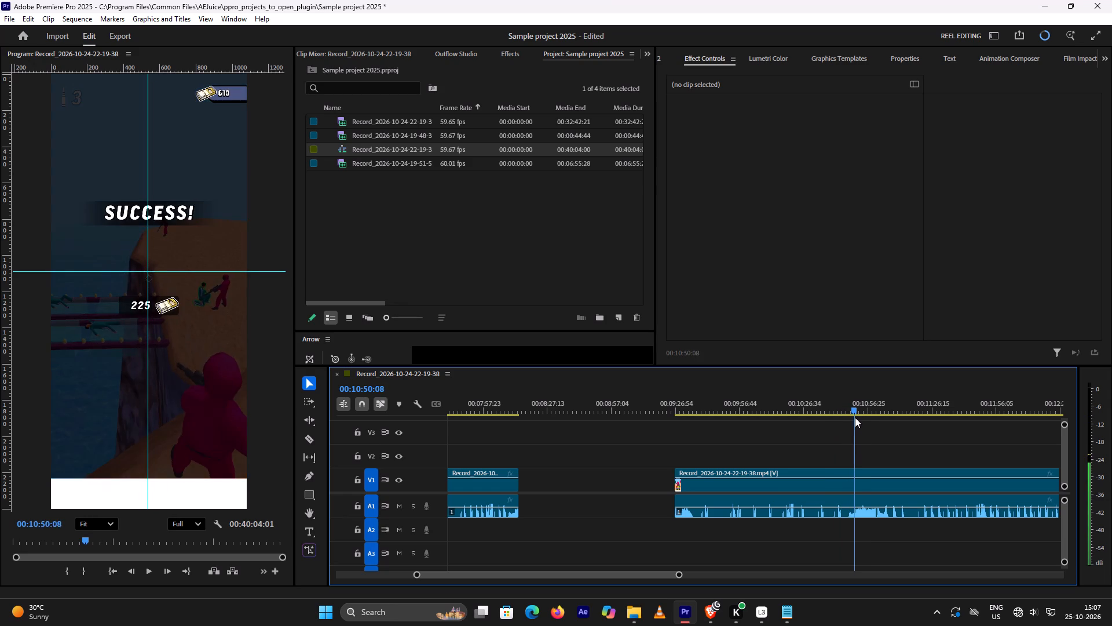
pyautogui.moveTo(855, 417); pyautogui.dragTo(870, 416)
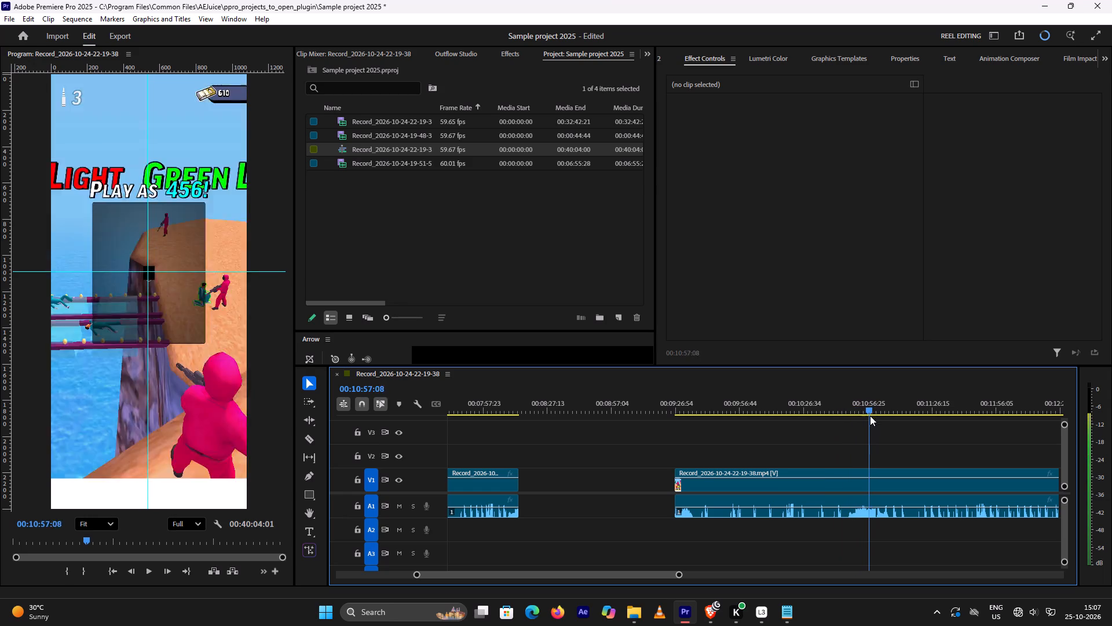
pyautogui.moveTo(870, 416); pyautogui.dragTo(862, 421)
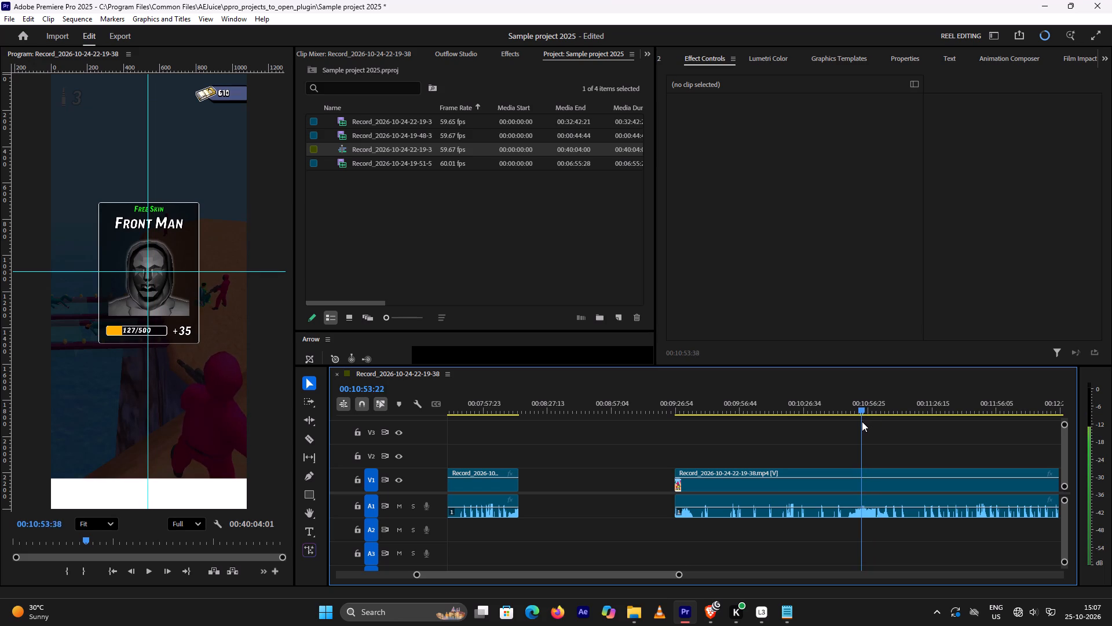
pyautogui.moveTo(862, 421); pyautogui.dragTo(858, 425)
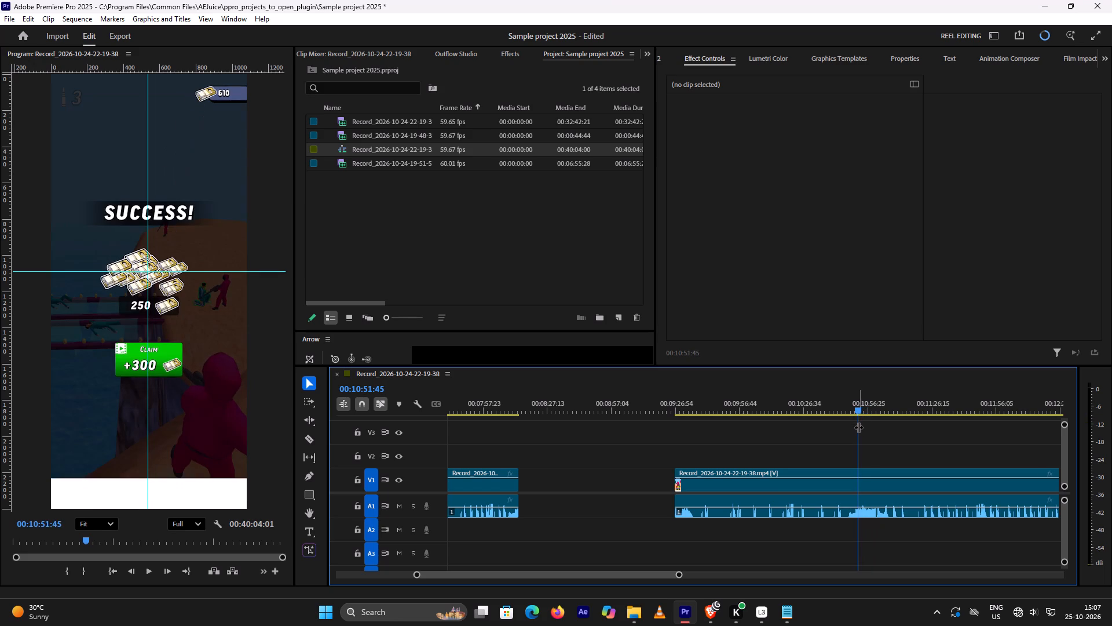
pyautogui.press('Right')
pyautogui.press('Right')
pyautogui.press('Right')
pyautogui.press('Right')
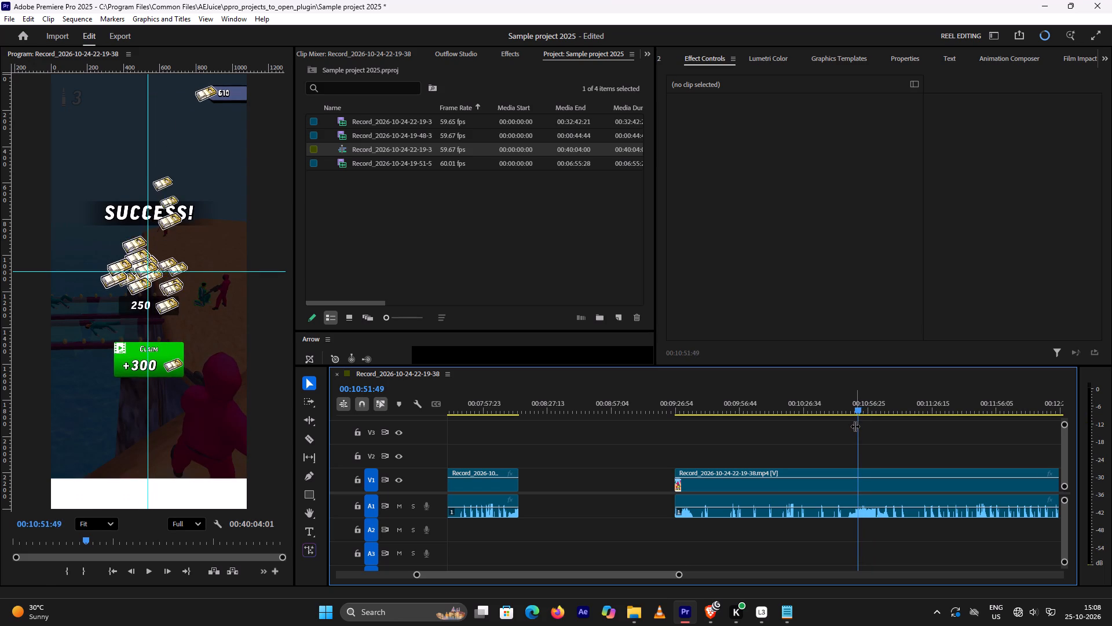
pyautogui.press('Right')
pyautogui.press('Right')
pyautogui.press('Right')
pyautogui.press('Right')
pyautogui.press('Right')
pyautogui.press('Right')
pyautogui.press('Right')
pyautogui.press('Right')
pyautogui.press('Right')
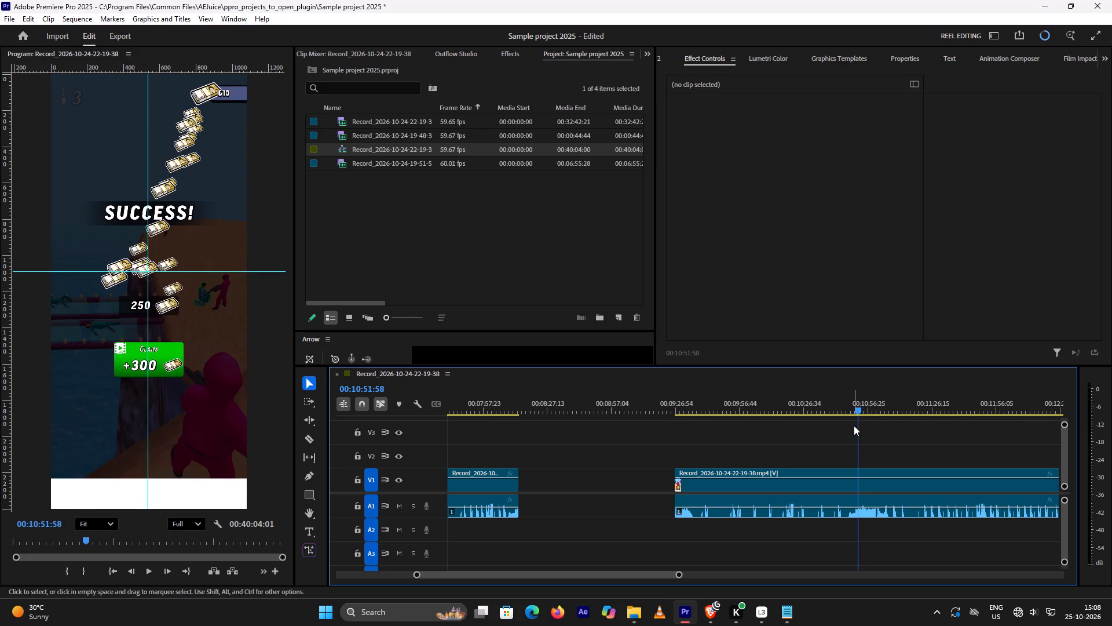
pyautogui.press('Right')
pyautogui.press('Right')
pyautogui.press('Right')
pyautogui.press('Right')
pyautogui.press('Right')
pyautogui.press('Right')
pyautogui.press('Right')
pyautogui.press('Right')
pyautogui.press('Right')
pyautogui.press('Right')
pyautogui.press('Right')
pyautogui.press('Right')
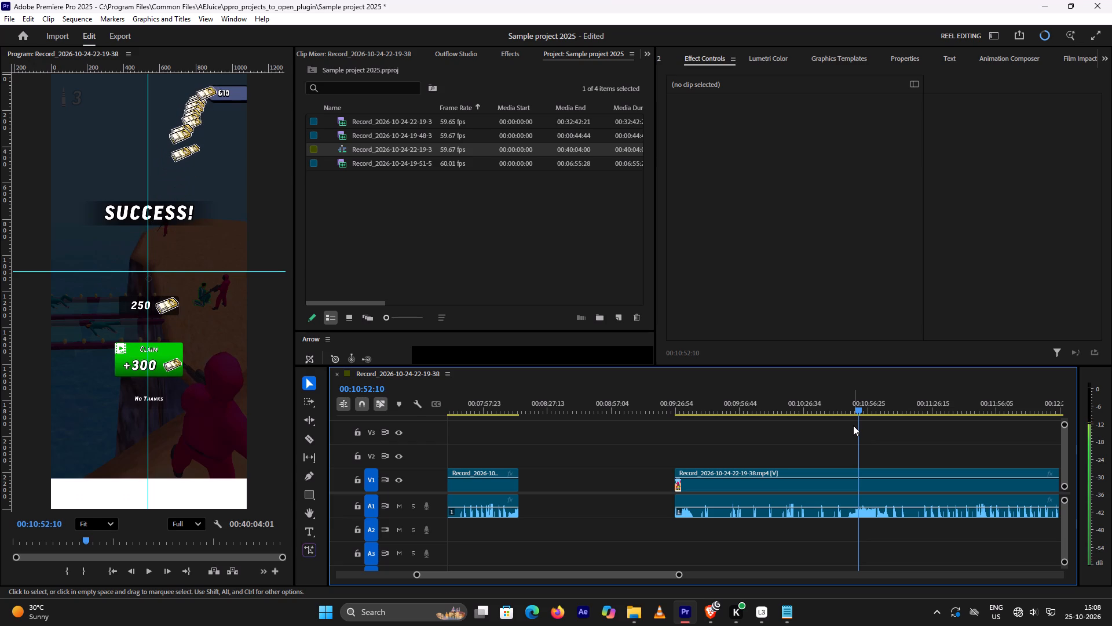
pyautogui.press('Right')
pyautogui.press('Right')
pyautogui.press('Right')
pyautogui.press('Right')
pyautogui.press('Right')
pyautogui.press('Right')
pyautogui.press('Right')
pyautogui.press('Right')
pyautogui.press('Right')
pyautogui.press('Right')
pyautogui.press('Right')
pyautogui.press('Right')
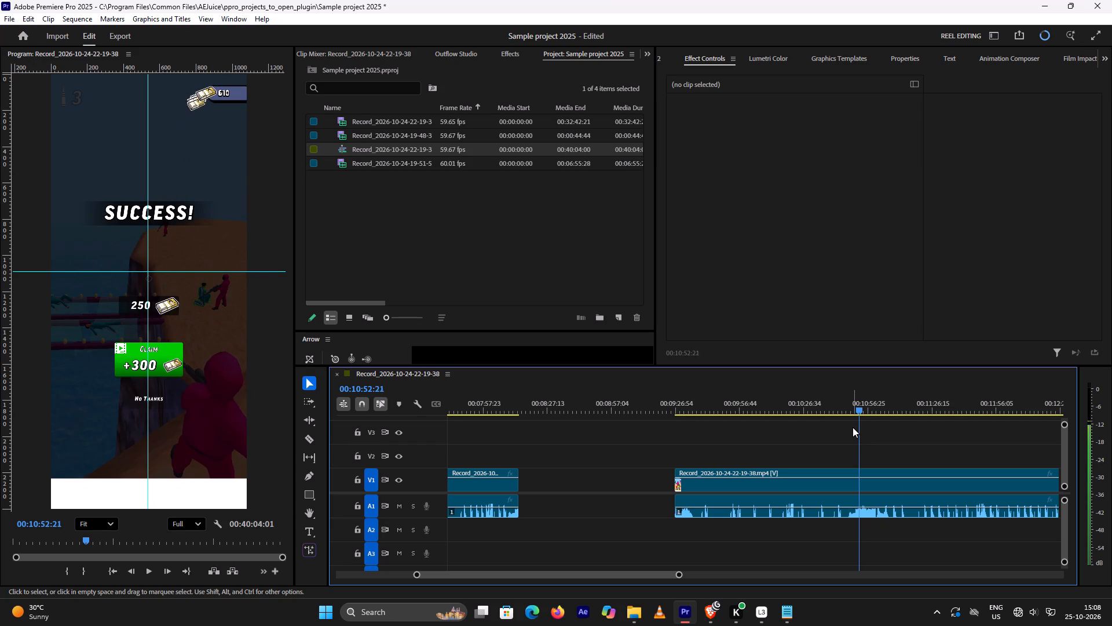
pyautogui.press('Right')
pyautogui.press('Right')
pyautogui.press('Right')
pyautogui.press('Right')
pyautogui.press('Right')
pyautogui.press('Right')
pyautogui.press('Right')
pyautogui.press('Right')
pyautogui.press('Right')
pyautogui.press('Right')
pyautogui.press('Right')
pyautogui.press('Right')
pyautogui.press('Right')
pyautogui.press('Right')
pyautogui.press('Right')
pyautogui.press('Right')
pyautogui.press('Right')
pyautogui.press('Right')
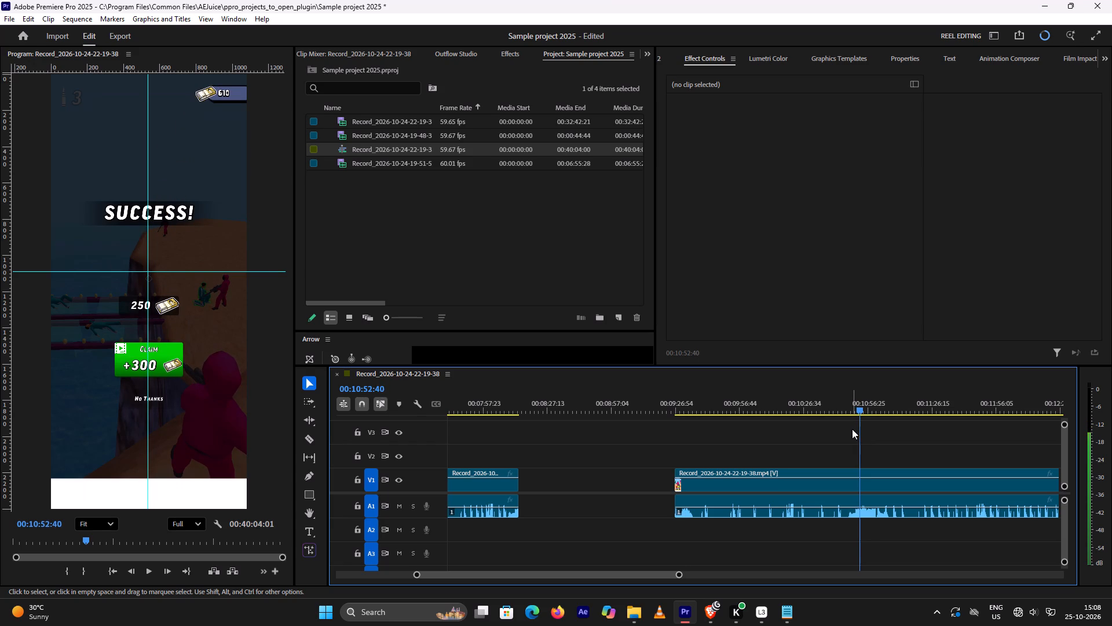
pyautogui.press('Right')
pyautogui.press('Right')
pyautogui.press('Right')
pyautogui.press('Right')
pyautogui.press('Right')
pyautogui.press('Right')
pyautogui.press('Right')
pyautogui.press('Right')
pyautogui.press('Right')
pyautogui.press('Right')
pyautogui.press('Right')
pyautogui.press('Right')
pyautogui.press('Right')
pyautogui.press('Right')
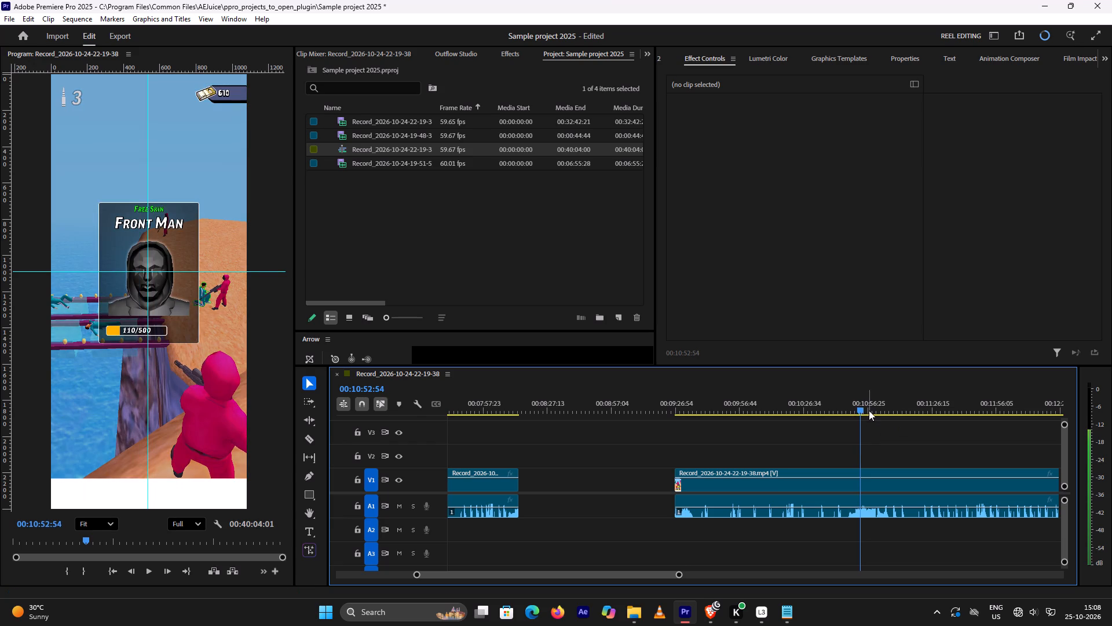
pyautogui.click(858, 409)
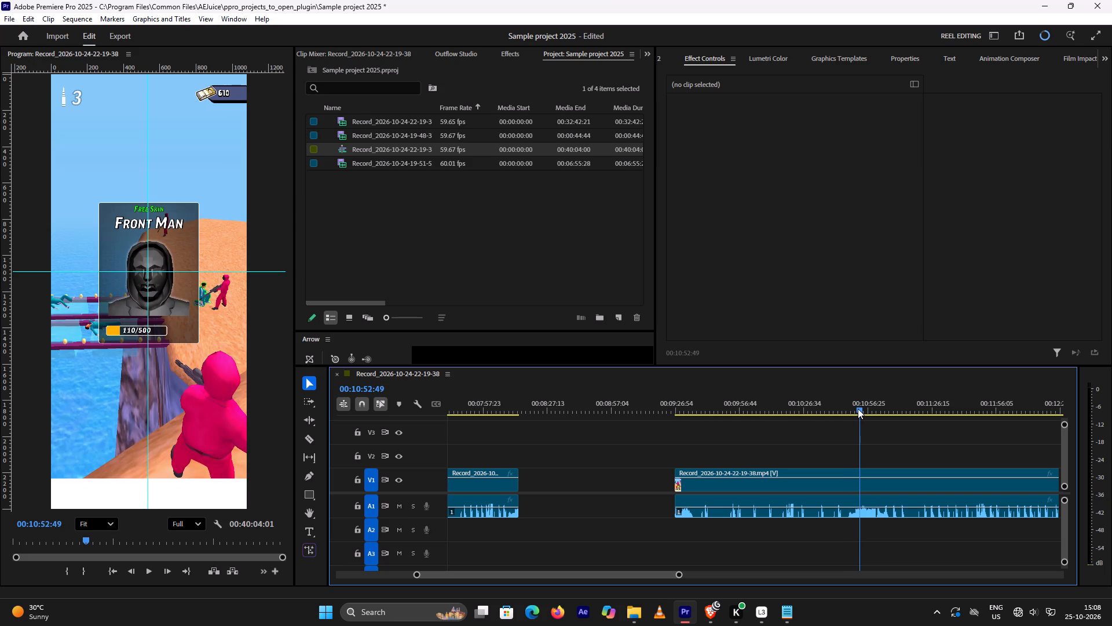
pyautogui.click(857, 409)
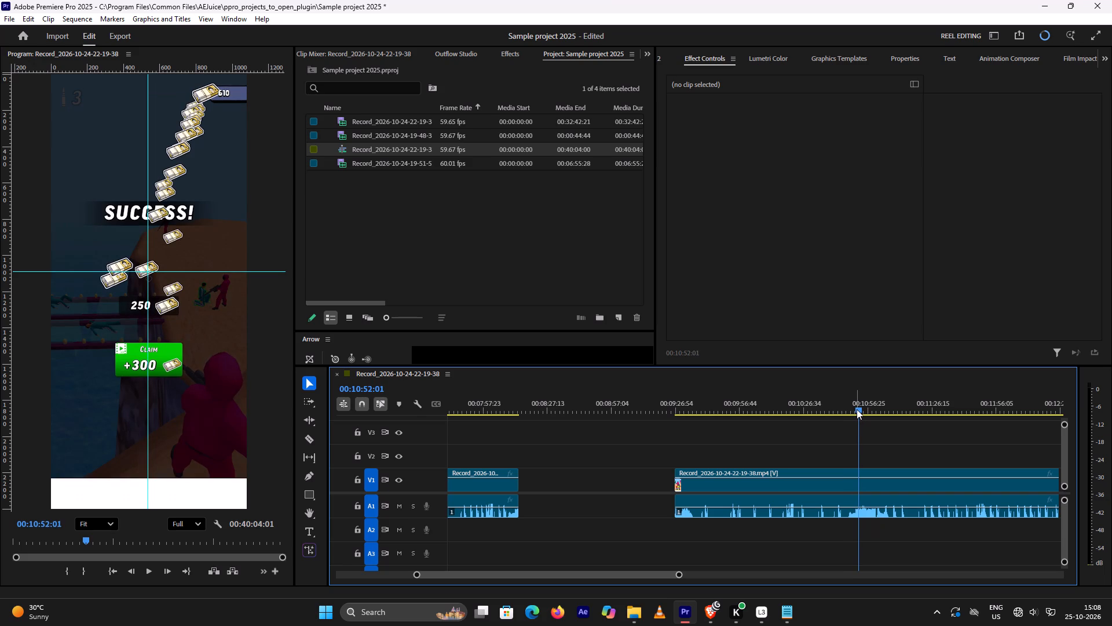
pyautogui.press('Right')
pyautogui.press('Right')
pyautogui.press('Right')
pyautogui.press('Right')
pyautogui.press('Right')
pyautogui.press('Right')
pyautogui.press('Right')
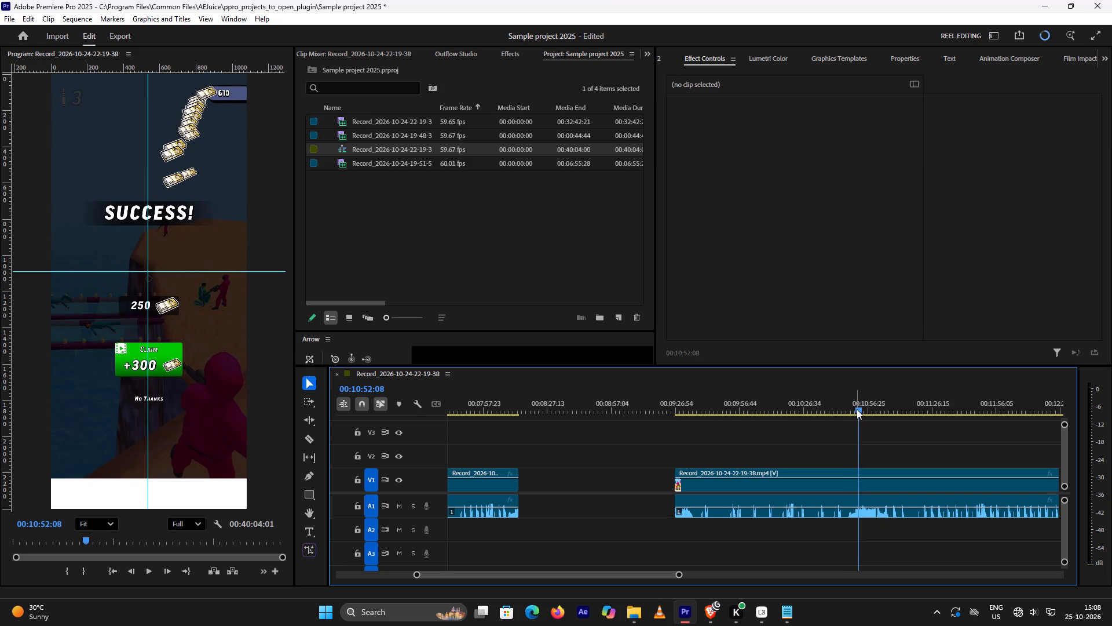
pyautogui.press('Right')
pyautogui.press('Right')
pyautogui.press('Right')
pyautogui.press('Right')
pyautogui.press('Right')
pyautogui.press('Right')
pyautogui.press('Right')
pyautogui.press('Right')
pyautogui.press('Right')
pyautogui.press('Right')
pyautogui.press('Right')
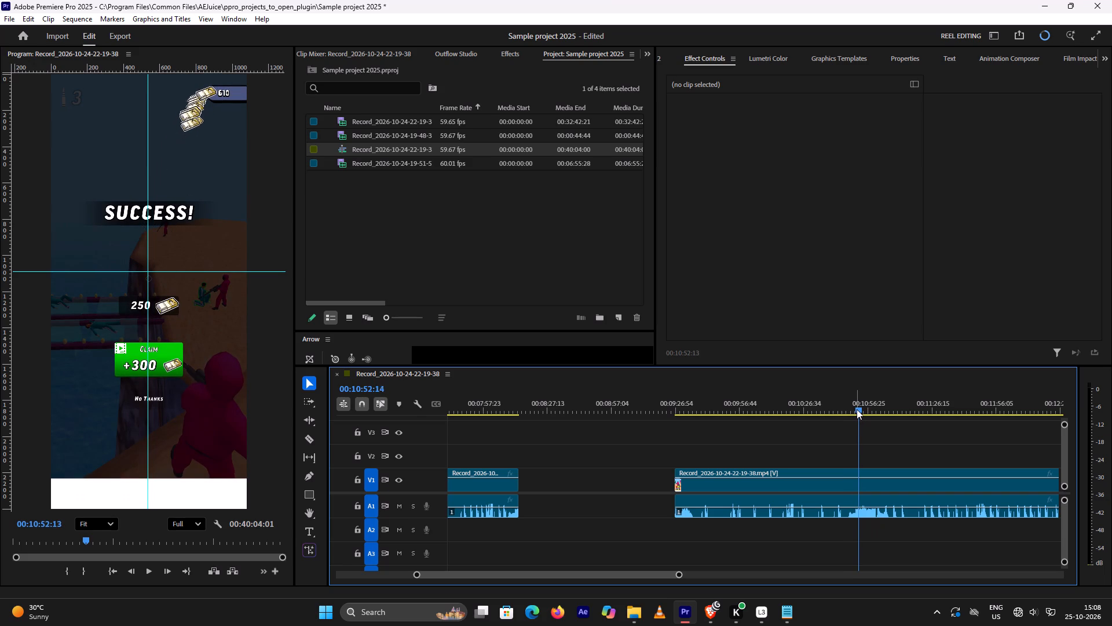
pyautogui.press('Right')
pyautogui.press('Right')
pyautogui.press('Right')
pyautogui.press('Right')
pyautogui.press('Right')
pyautogui.press('Right')
pyautogui.press('Right')
pyautogui.press('Right')
pyautogui.press('Right')
pyautogui.press('Right')
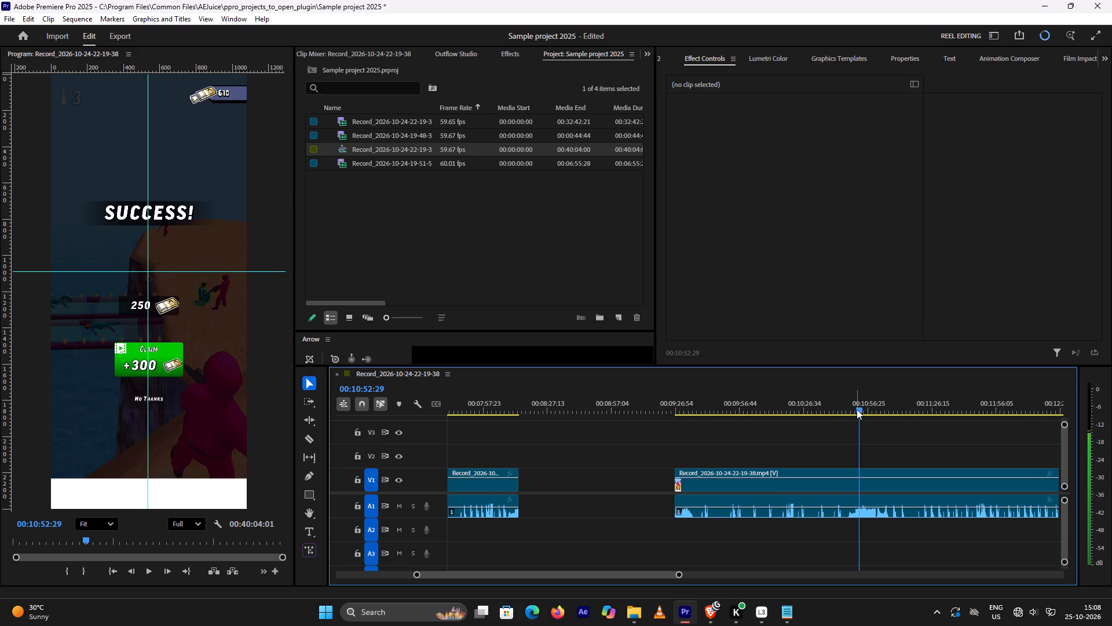
pyautogui.press('Right')
pyautogui.press('Right')
pyautogui.press('Right')
pyautogui.press('Right')
pyautogui.press('Right')
pyautogui.press('Right')
pyautogui.press('Right')
pyautogui.press('Right')
pyautogui.press('Right')
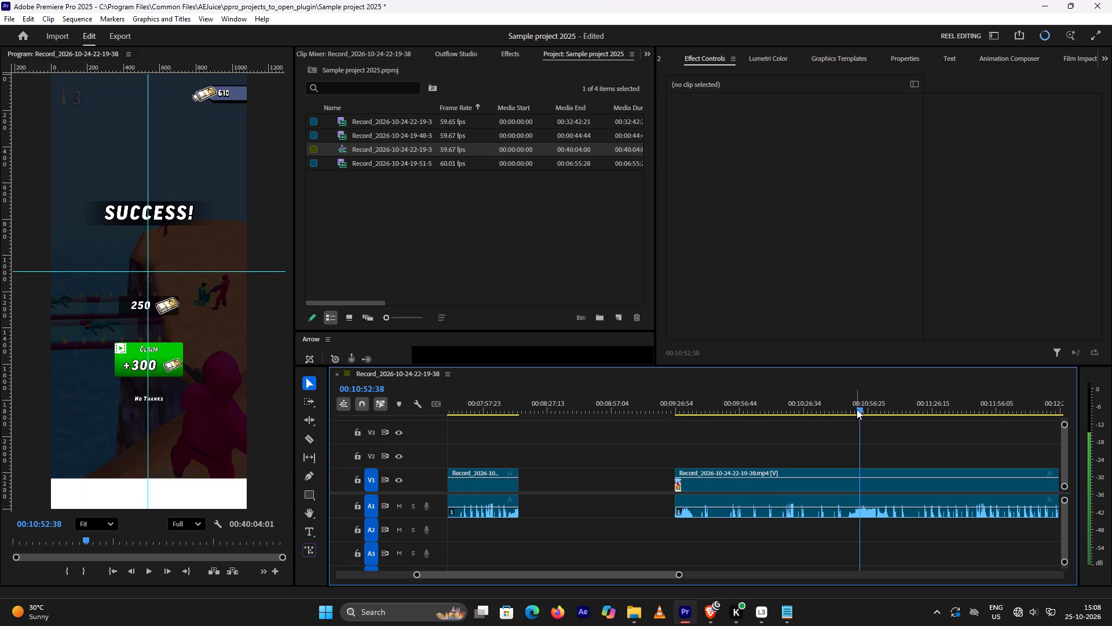
pyautogui.press('Right')
pyautogui.press('Right')
pyautogui.press('Right')
pyautogui.press('Right')
pyautogui.press('Right')
pyautogui.press('Right')
pyautogui.press('Right')
pyautogui.press('Right')
pyautogui.press('Right')
pyautogui.press('Left')
pyautogui.press('Left')
pyautogui.click(857, 488)
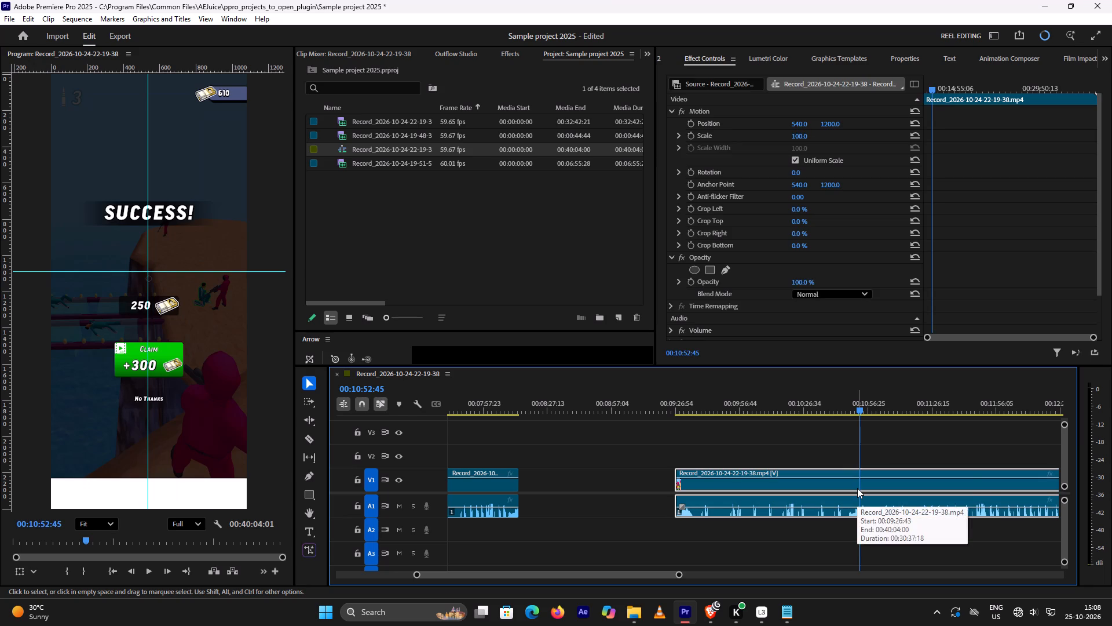
pyautogui.hotkey('ctrl', 'k')
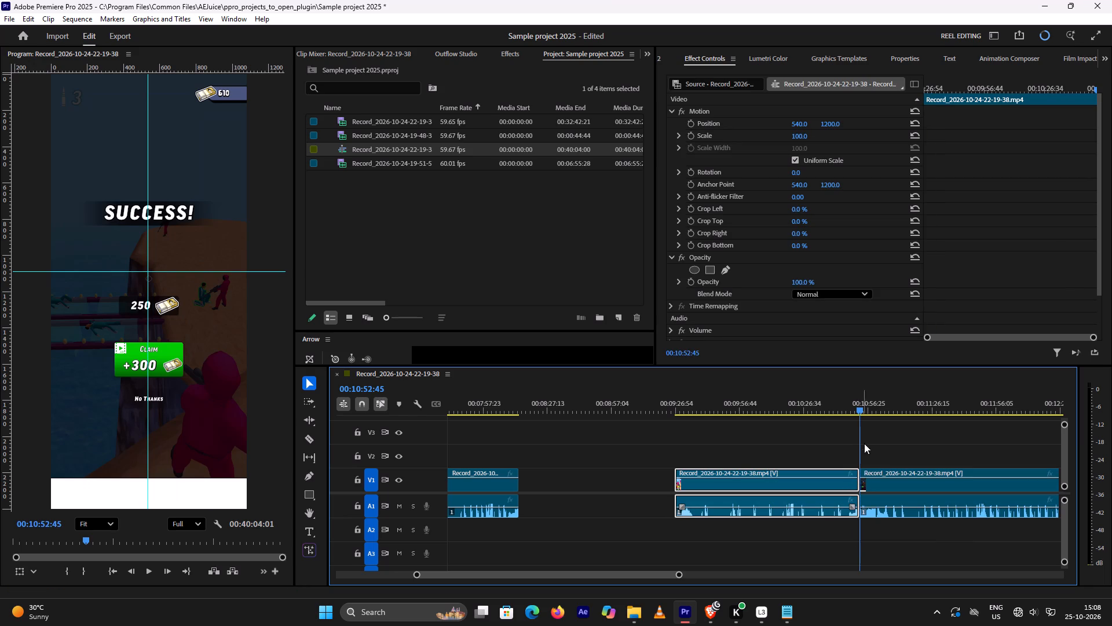
# Trim the start of the clip after the cut to the first Loading frame at 00:10:59:53, removing the skin card and Red Light Green Light offer.
pyautogui.moveTo(859, 408); pyautogui.dragTo(854, 412)
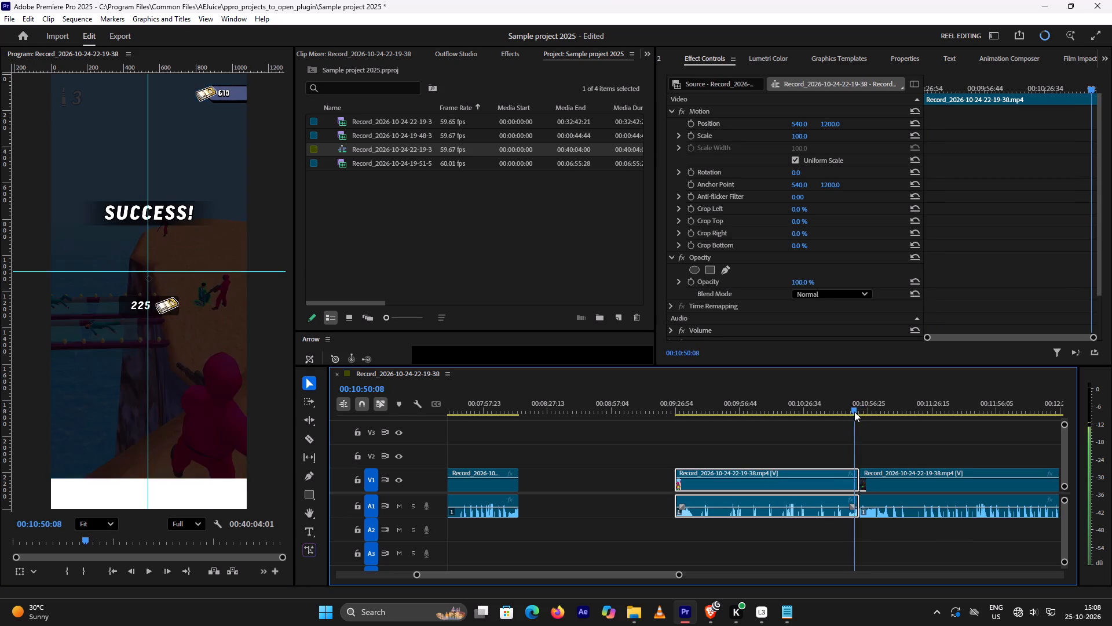
pyautogui.moveTo(854, 412); pyautogui.dragTo(869, 417)
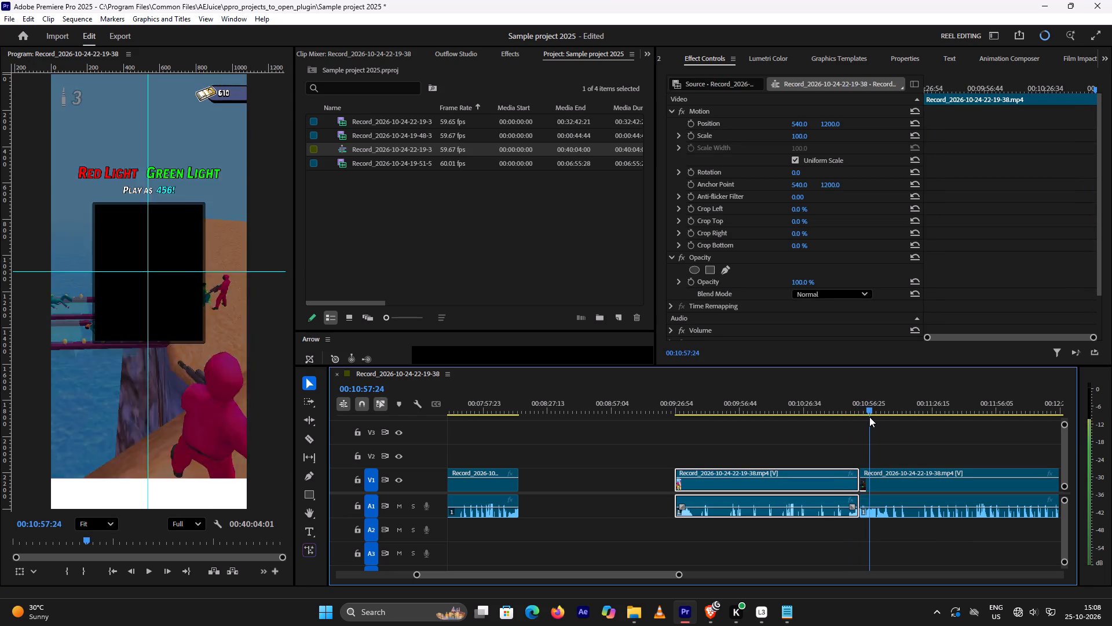
pyautogui.moveTo(869, 417); pyautogui.dragTo(877, 418)
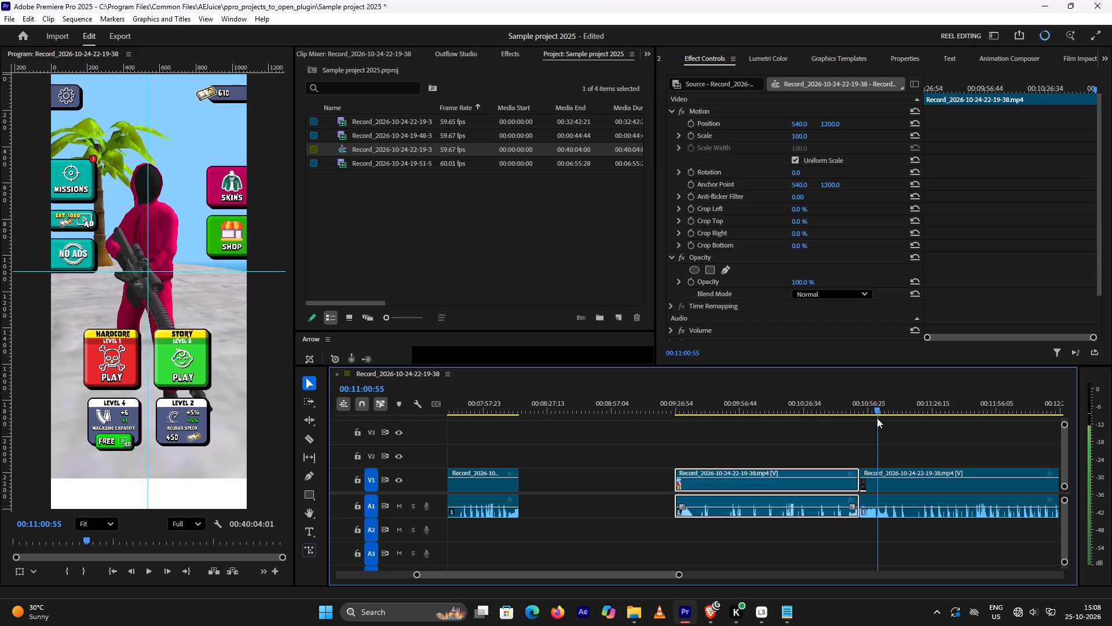
pyautogui.moveTo(877, 418); pyautogui.dragTo(876, 420)
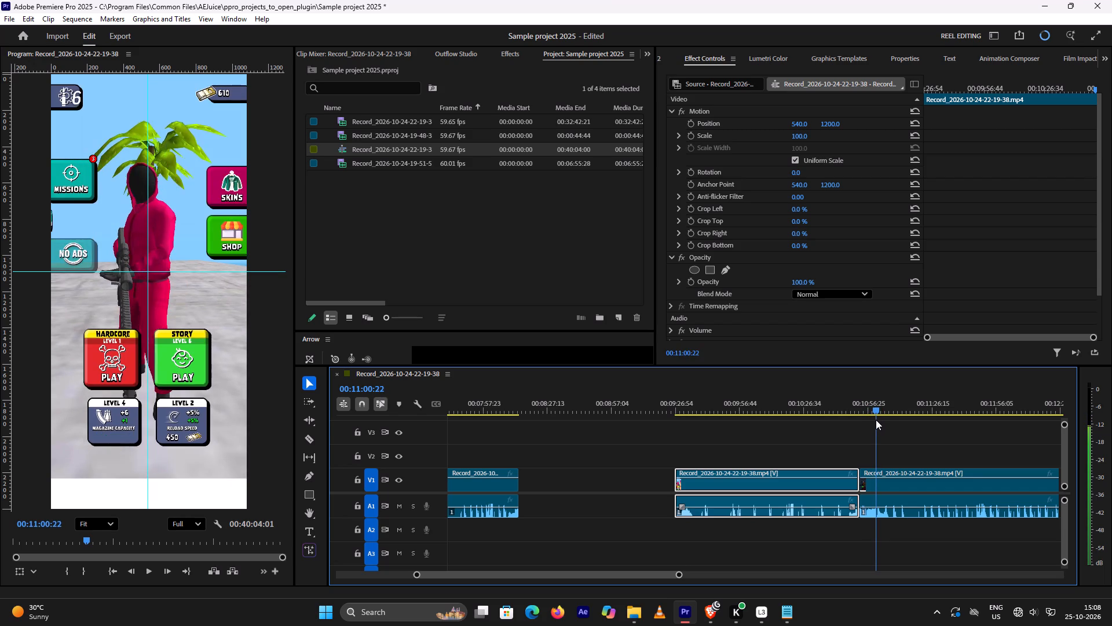
pyautogui.moveTo(876, 420); pyautogui.dragTo(874, 421)
pyautogui.press('Right')
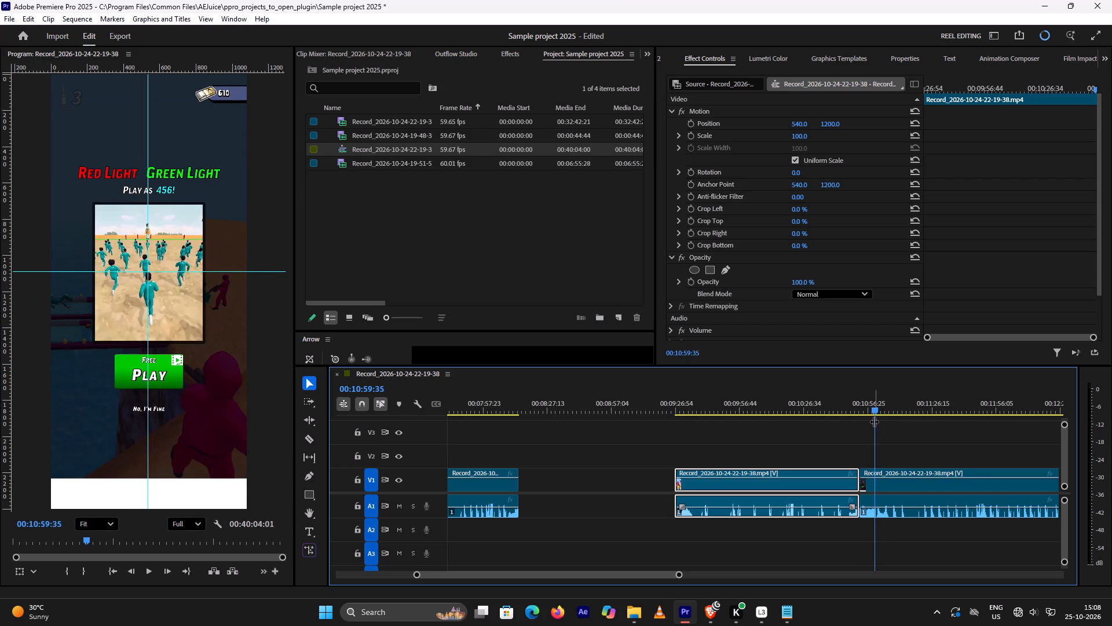
pyautogui.press('Right')
pyautogui.press('Right')
pyautogui.press('Right')
pyautogui.press('Right')
pyautogui.press('Right')
pyautogui.press('Right')
pyautogui.press('Right')
pyautogui.press('Right')
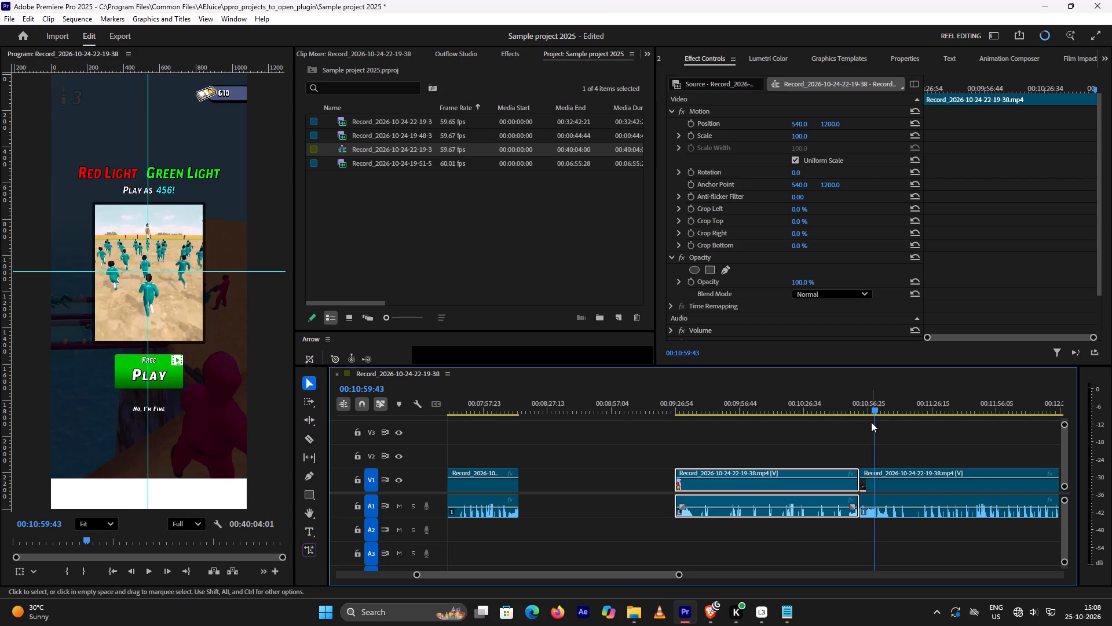
pyautogui.press('Right')
pyautogui.press('Right')
pyautogui.press('Right')
pyautogui.press('Right')
pyautogui.press('Right')
pyautogui.press('Right')
pyautogui.press('Right')
pyautogui.press('Right')
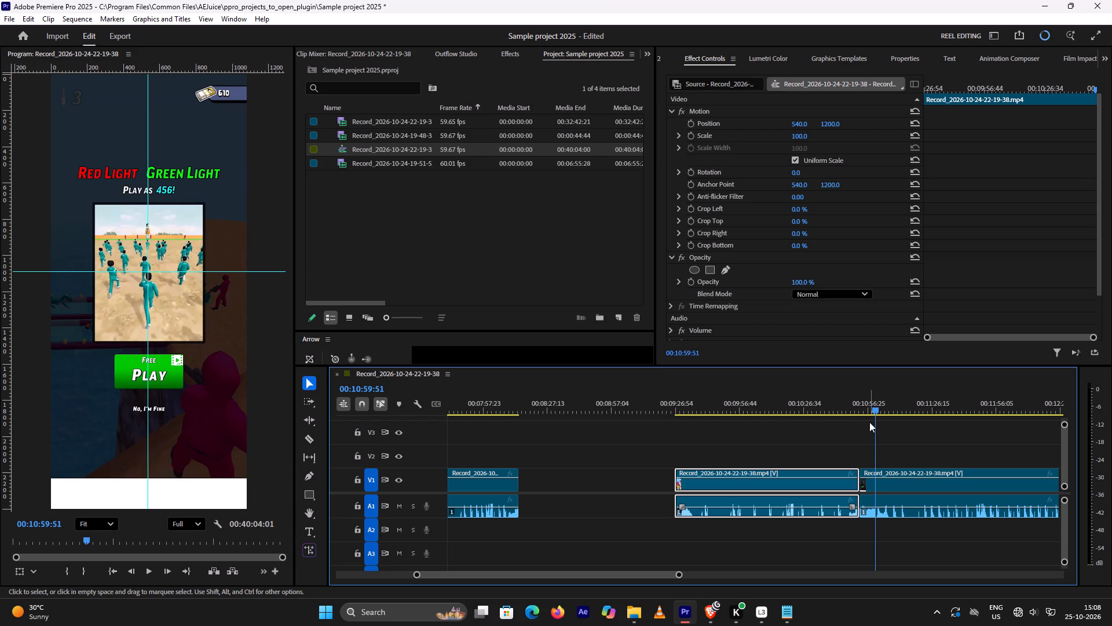
pyautogui.press('Right')
pyautogui.press('Right')
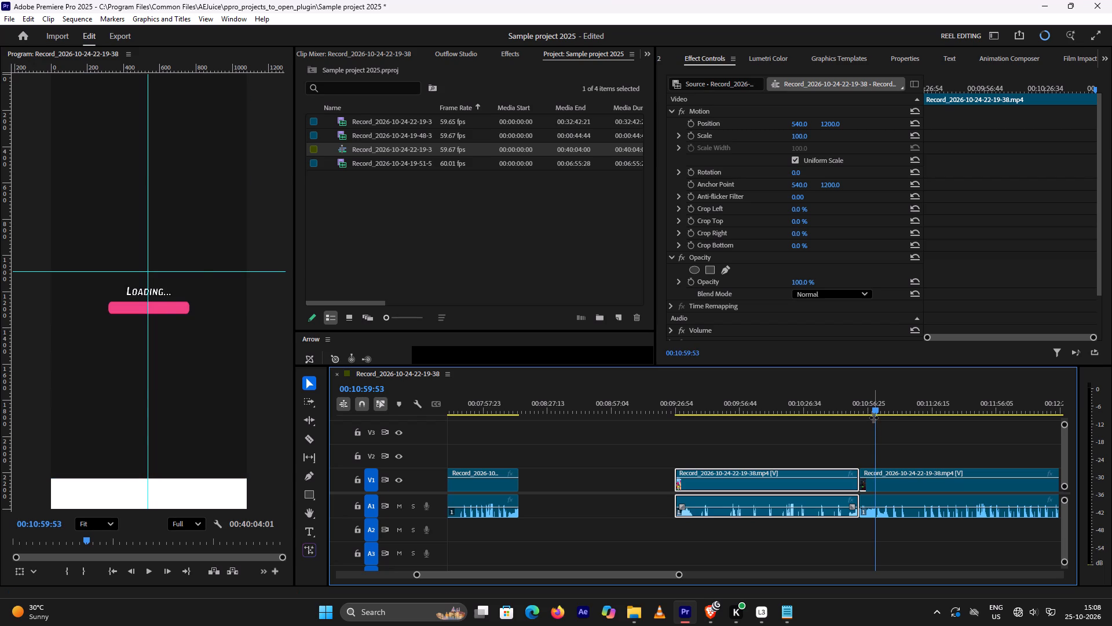
pyautogui.press('Left')
pyautogui.press('Right')
pyautogui.click(879, 477)
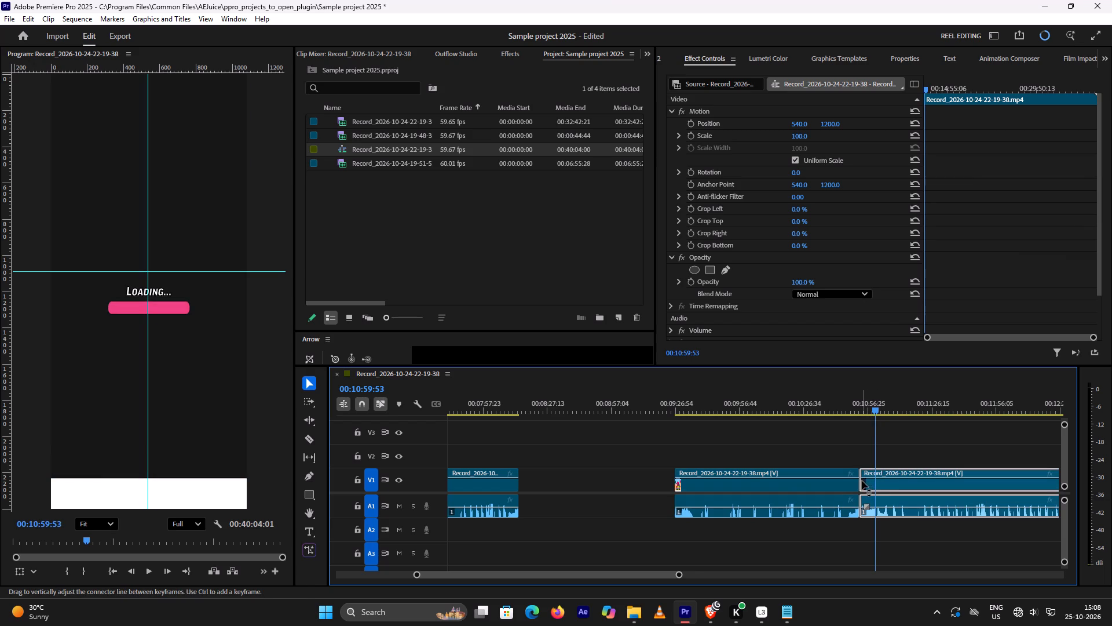
pyautogui.moveTo(860, 483); pyautogui.dragTo(872, 482)
pyautogui.press('space')
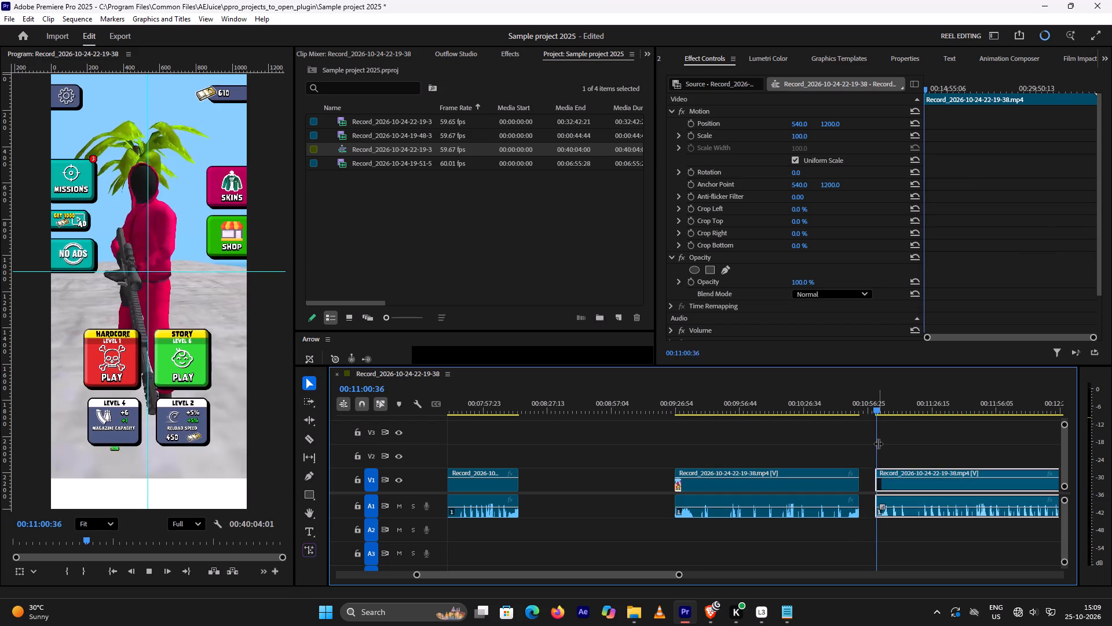
pyautogui.press('space')
# Scan the beach shooting round from the start menu at 00:11:00:36 through to its Success screen, around 00:14:14.
pyautogui.scroll(-7, 886, 450)
pyautogui.moveTo(758, 409); pyautogui.dragTo(759, 409)
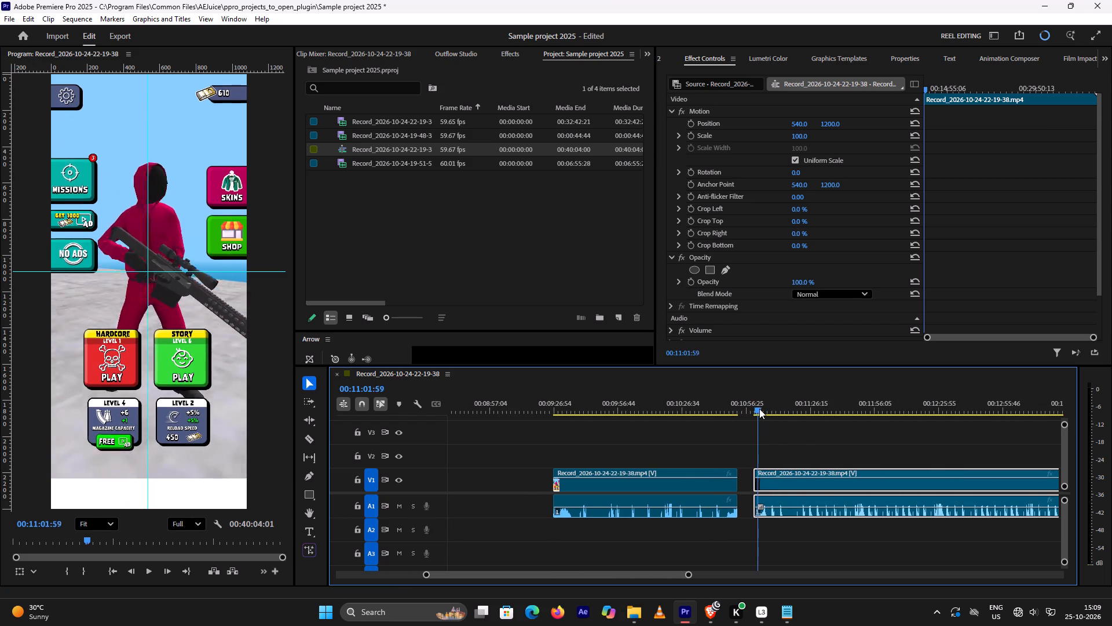
pyautogui.moveTo(759, 409); pyautogui.dragTo(792, 414)
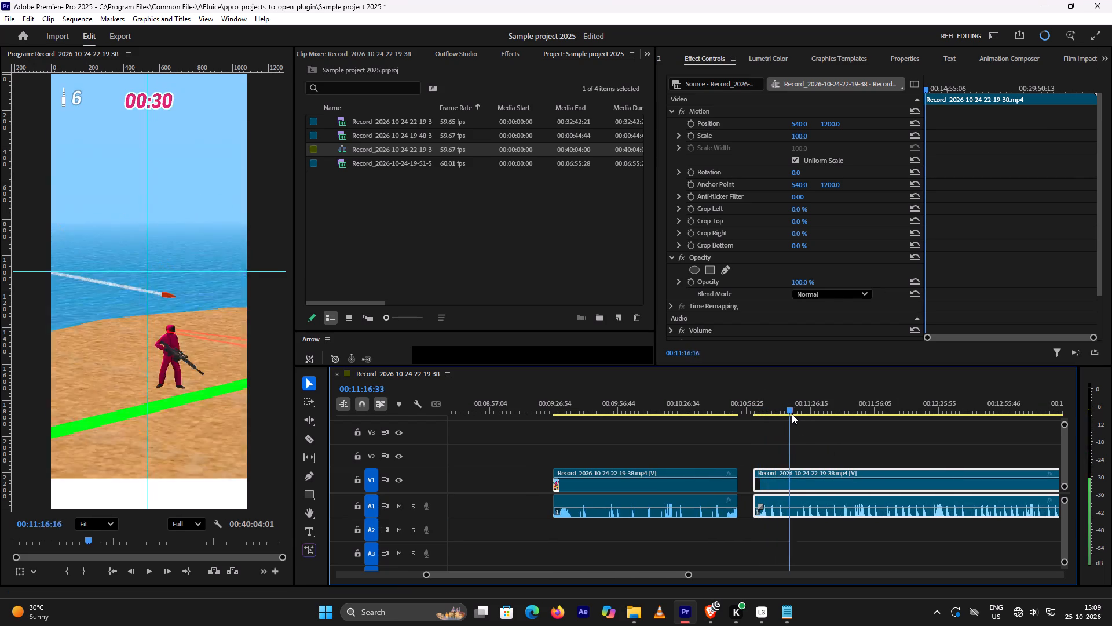
pyautogui.moveTo(792, 414); pyautogui.dragTo(831, 413)
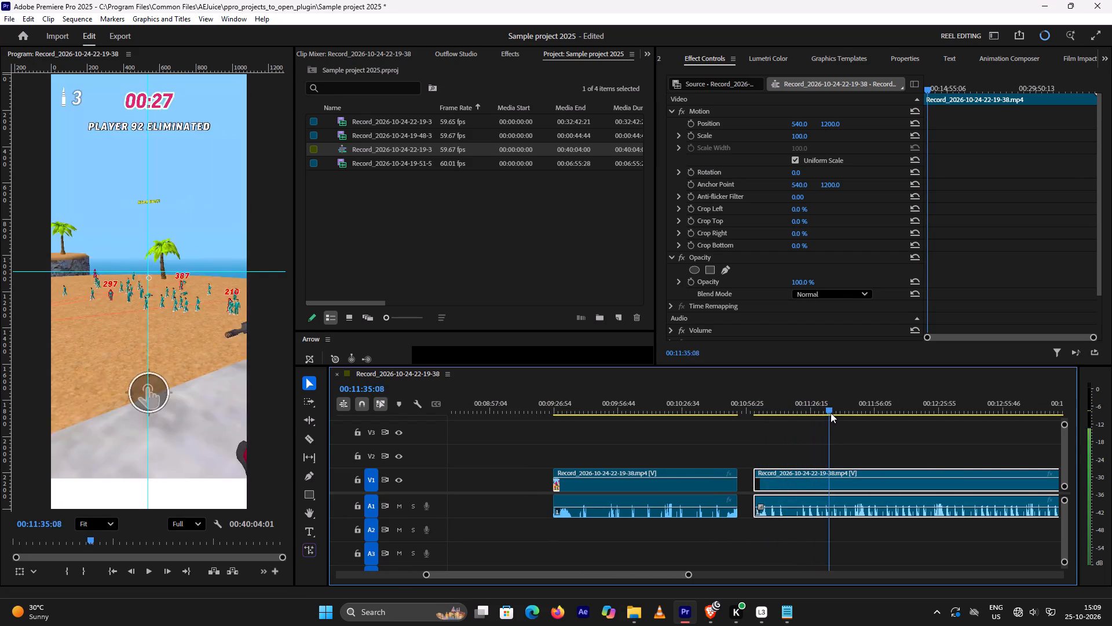
pyautogui.moveTo(831, 413); pyautogui.dragTo(857, 411)
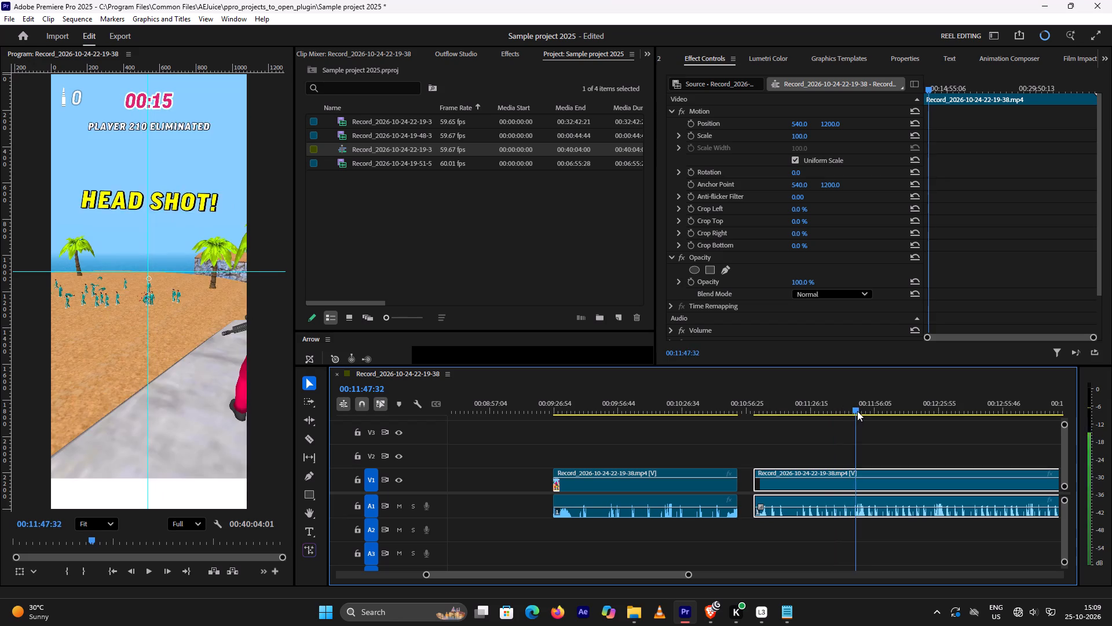
pyautogui.moveTo(857, 411); pyautogui.dragTo(861, 412)
pyautogui.scroll(-9, 867, 414)
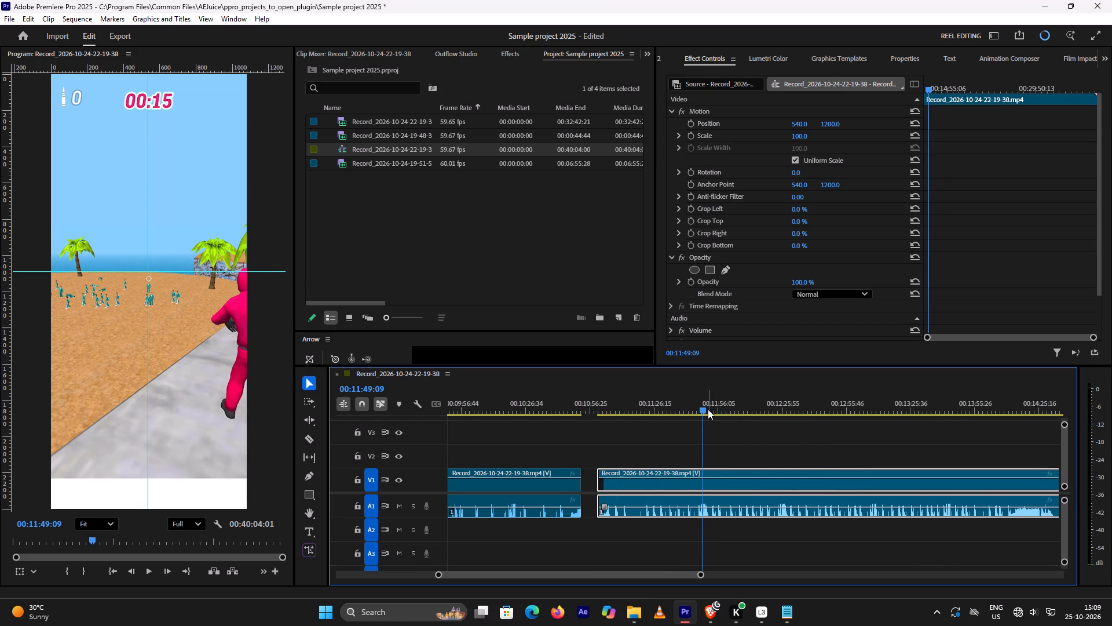
pyautogui.moveTo(704, 410); pyautogui.dragTo(723, 410)
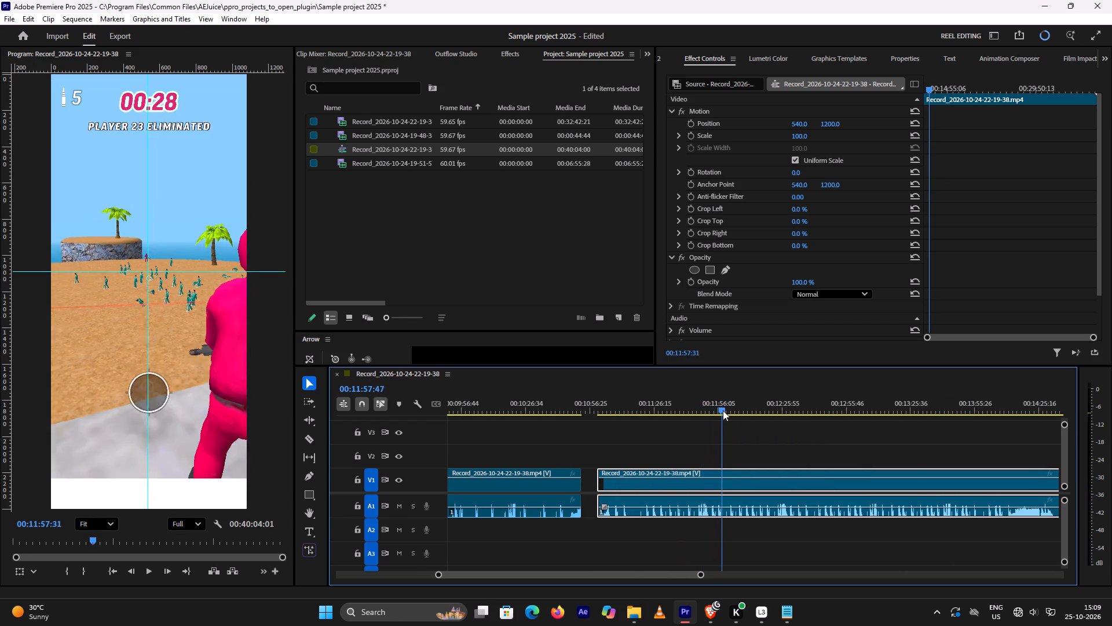
pyautogui.moveTo(723, 410); pyautogui.dragTo(767, 413)
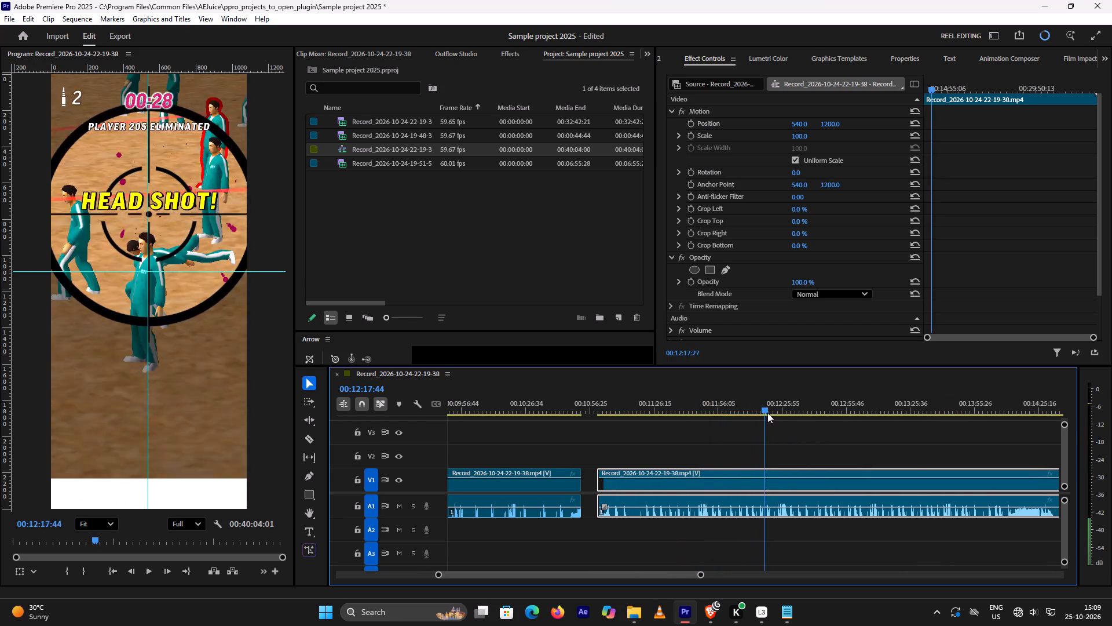
pyautogui.moveTo(767, 413); pyautogui.dragTo(796, 416)
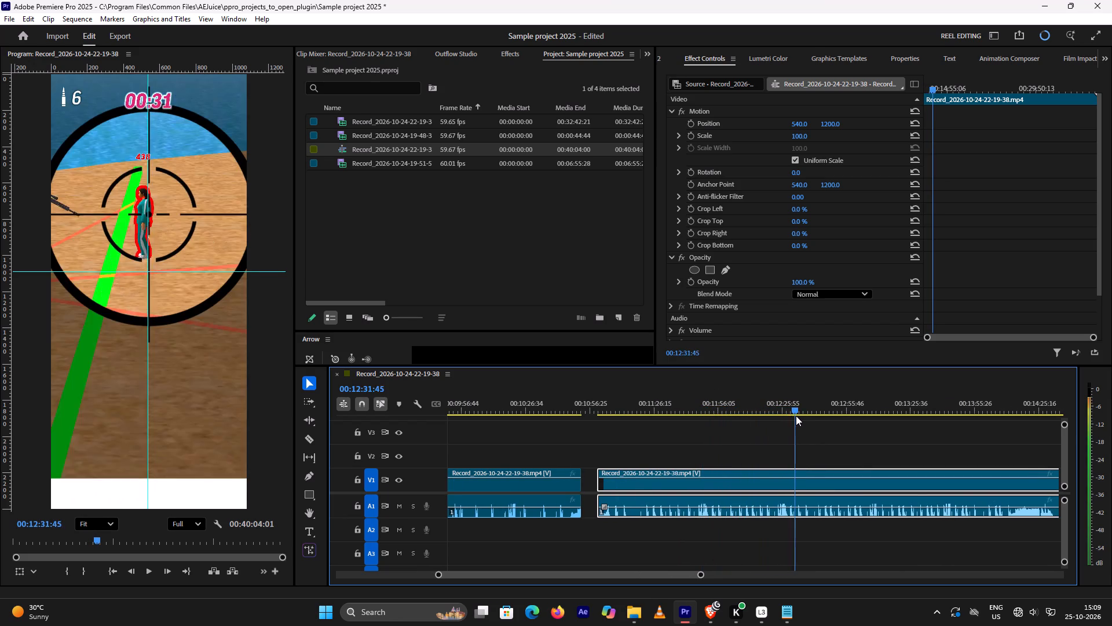
pyautogui.moveTo(796, 416); pyautogui.dragTo(814, 407)
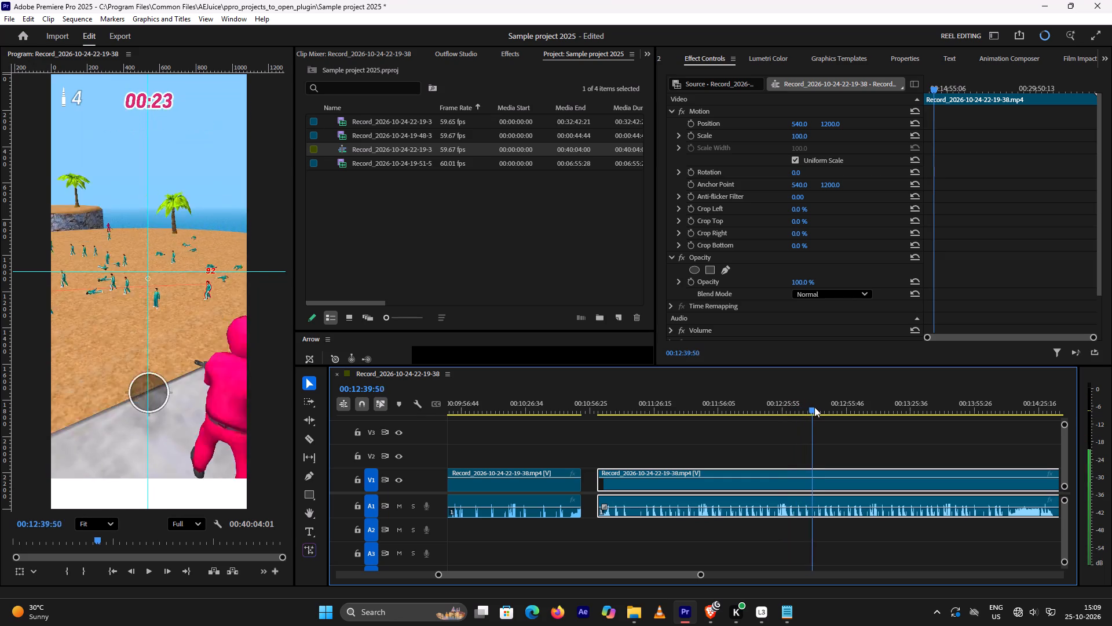
pyautogui.moveTo(814, 407); pyautogui.dragTo(822, 405)
pyautogui.scroll(-3, 824, 407)
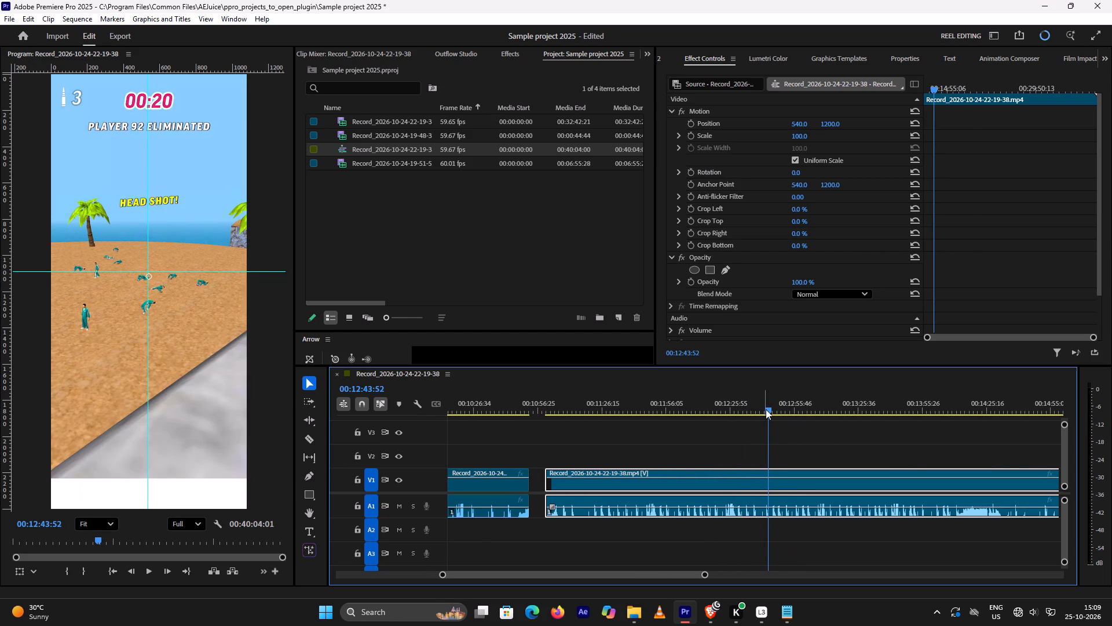
pyautogui.moveTo(766, 409); pyautogui.dragTo(778, 407)
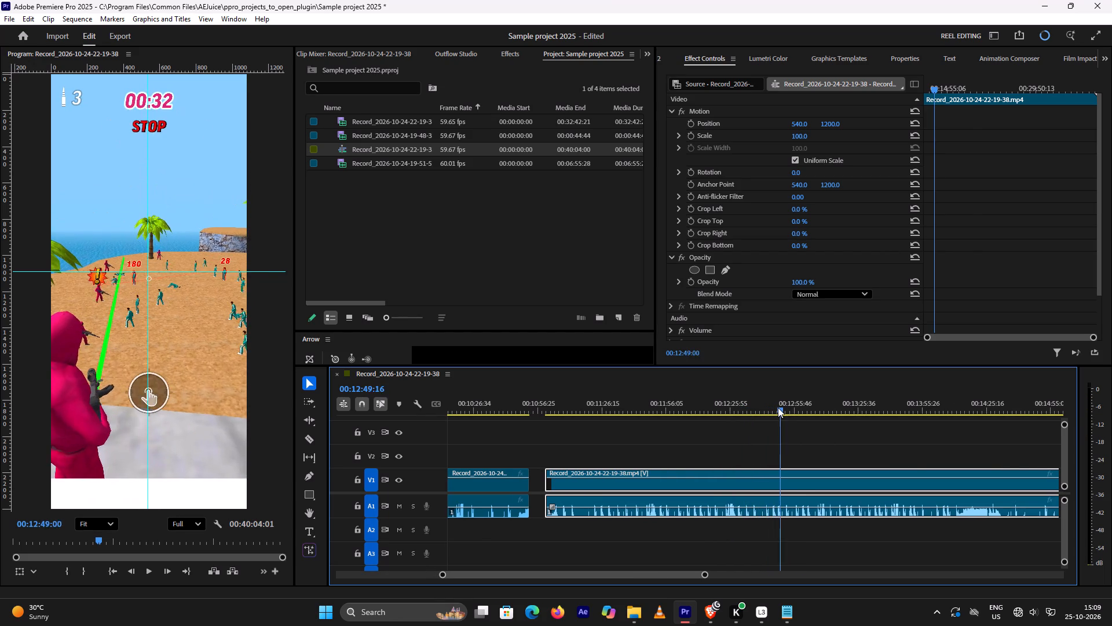
pyautogui.moveTo(778, 407); pyautogui.dragTo(784, 407)
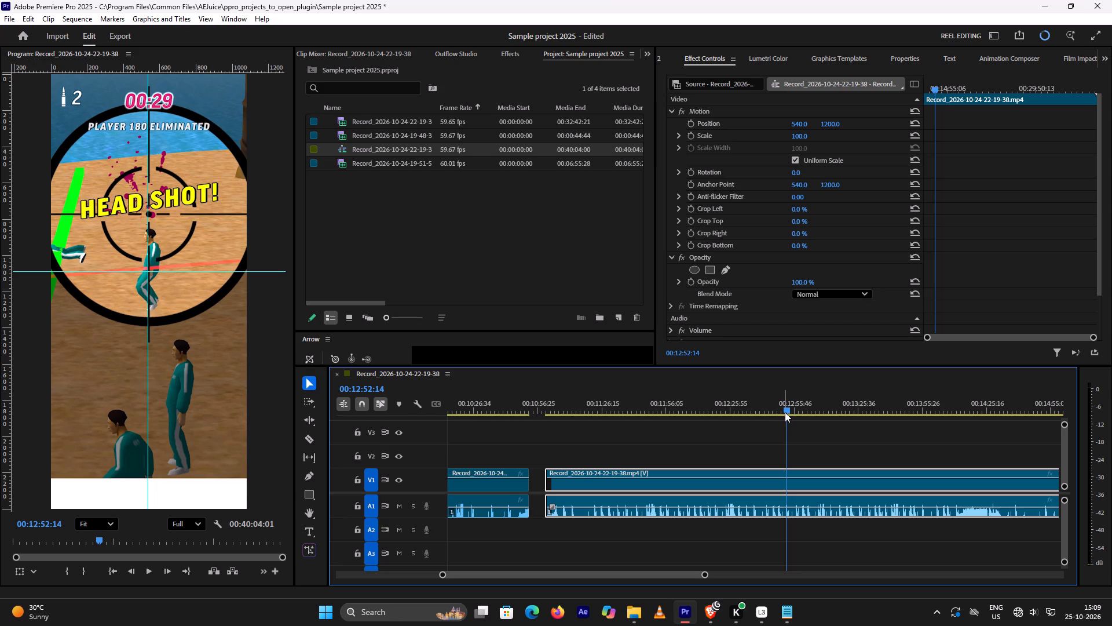
pyautogui.moveTo(785, 412); pyautogui.dragTo(794, 409)
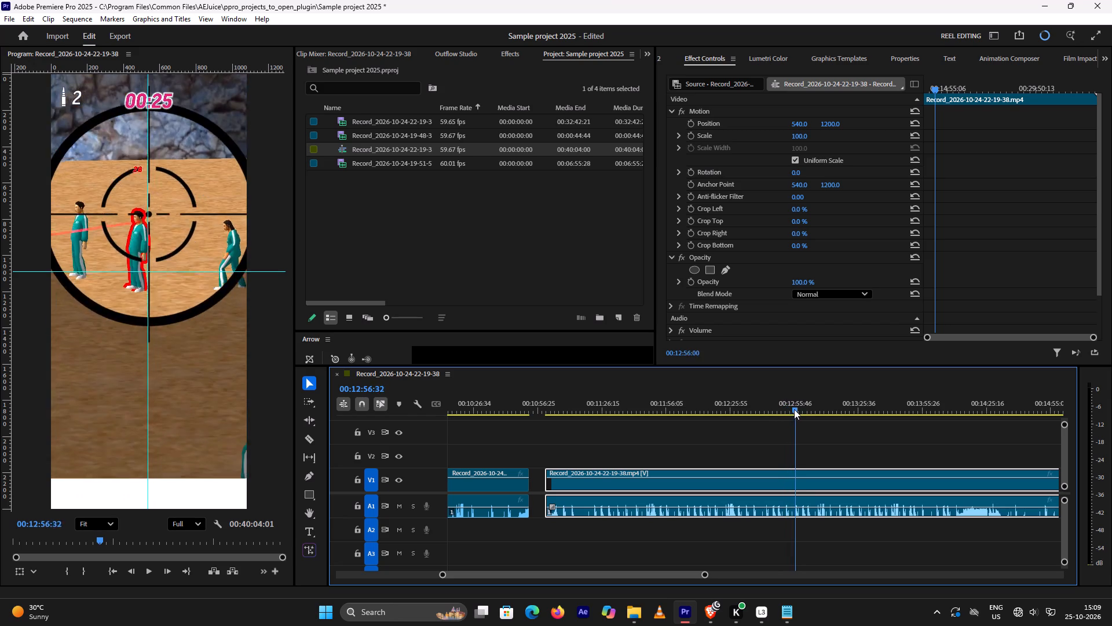
pyautogui.moveTo(794, 409); pyautogui.dragTo(825, 403)
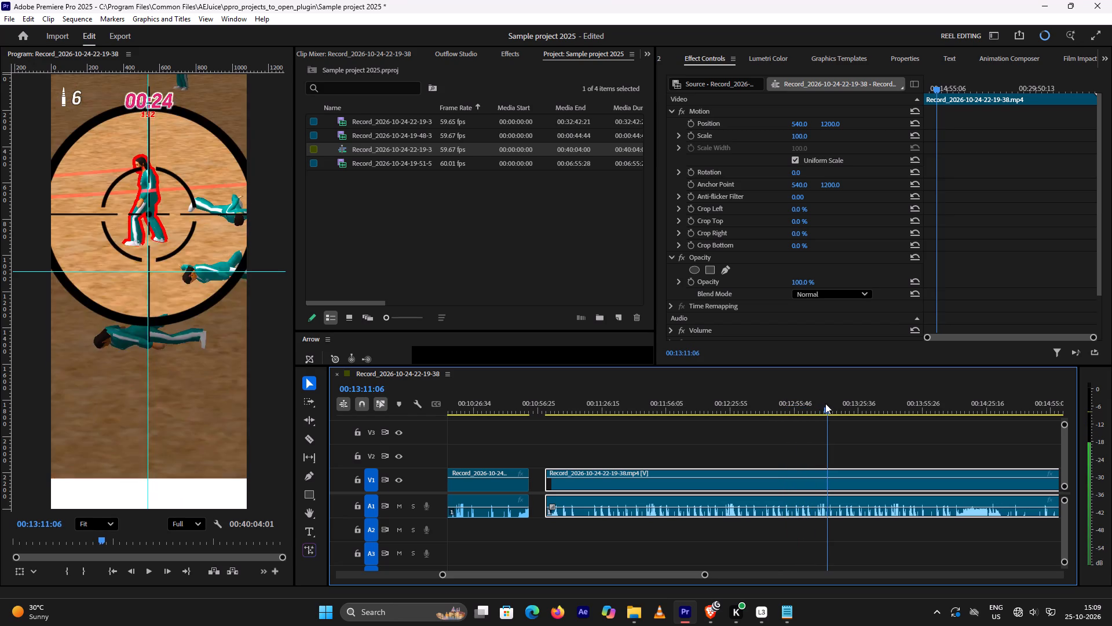
pyautogui.moveTo(825, 403); pyautogui.dragTo(847, 400)
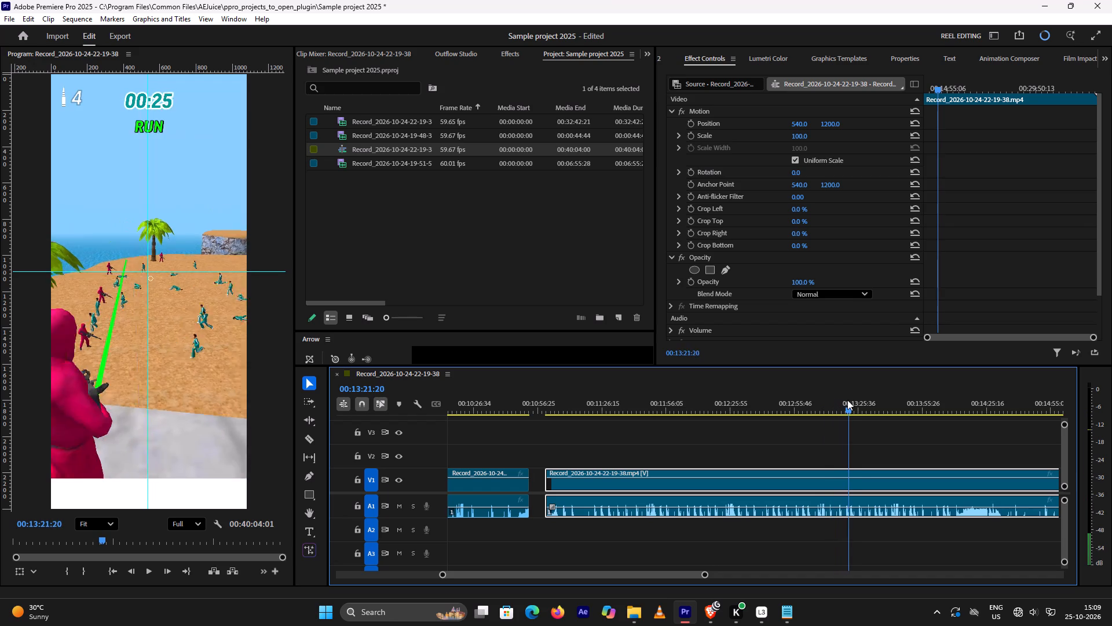
pyautogui.moveTo(847, 400); pyautogui.dragTo(850, 400)
pyautogui.scroll(-4, 901, 445)
pyautogui.scroll(-4, 842, 448)
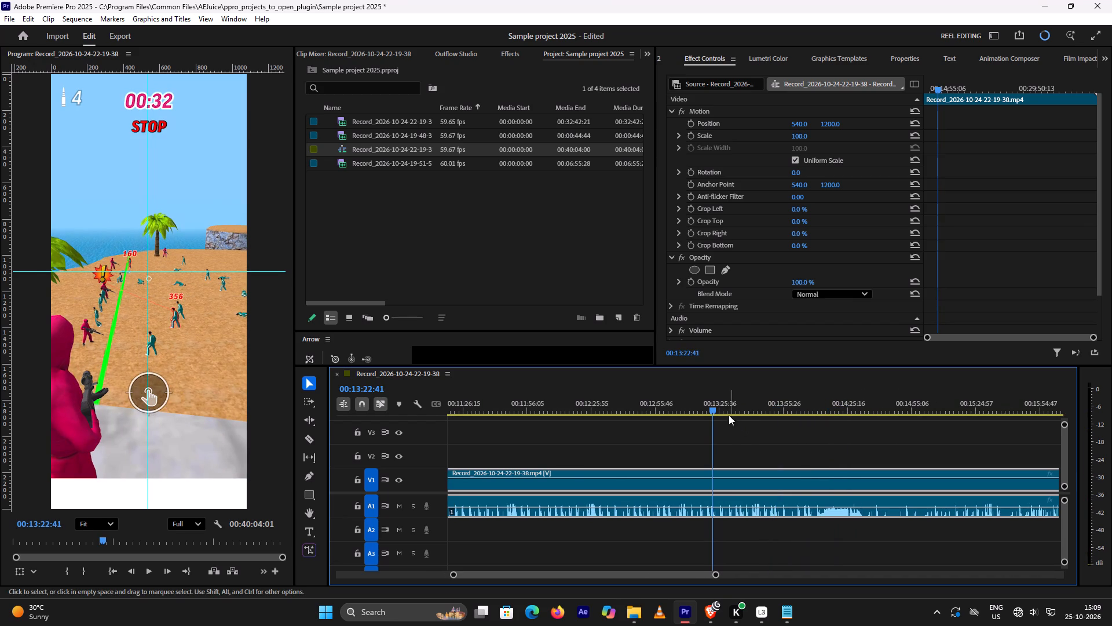
pyautogui.moveTo(712, 409); pyautogui.dragTo(743, 408)
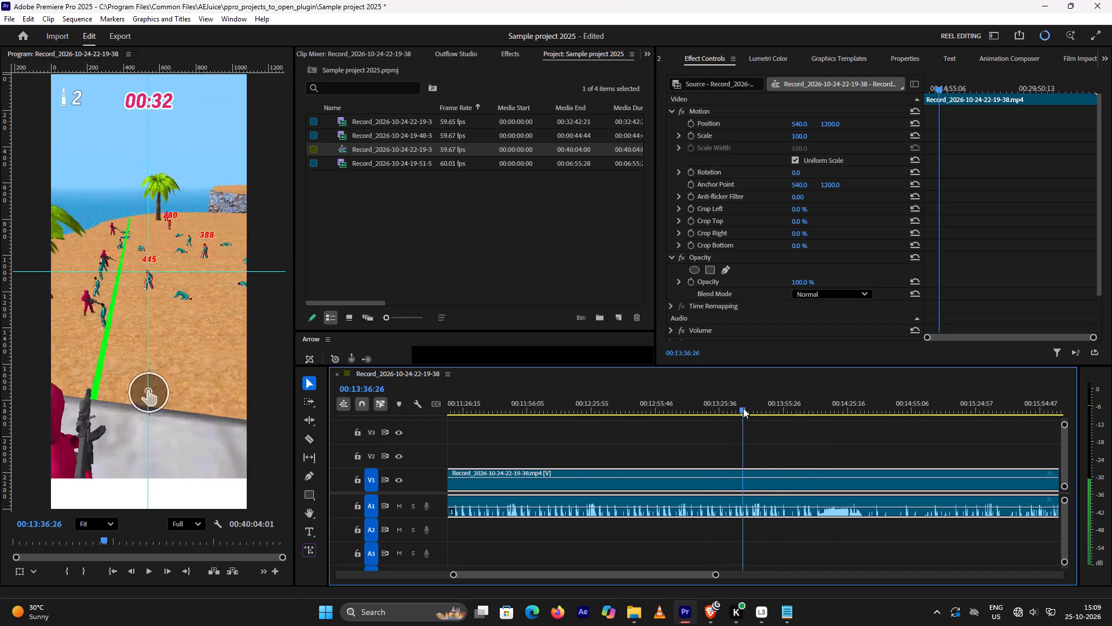
pyautogui.moveTo(743, 408); pyautogui.dragTo(778, 405)
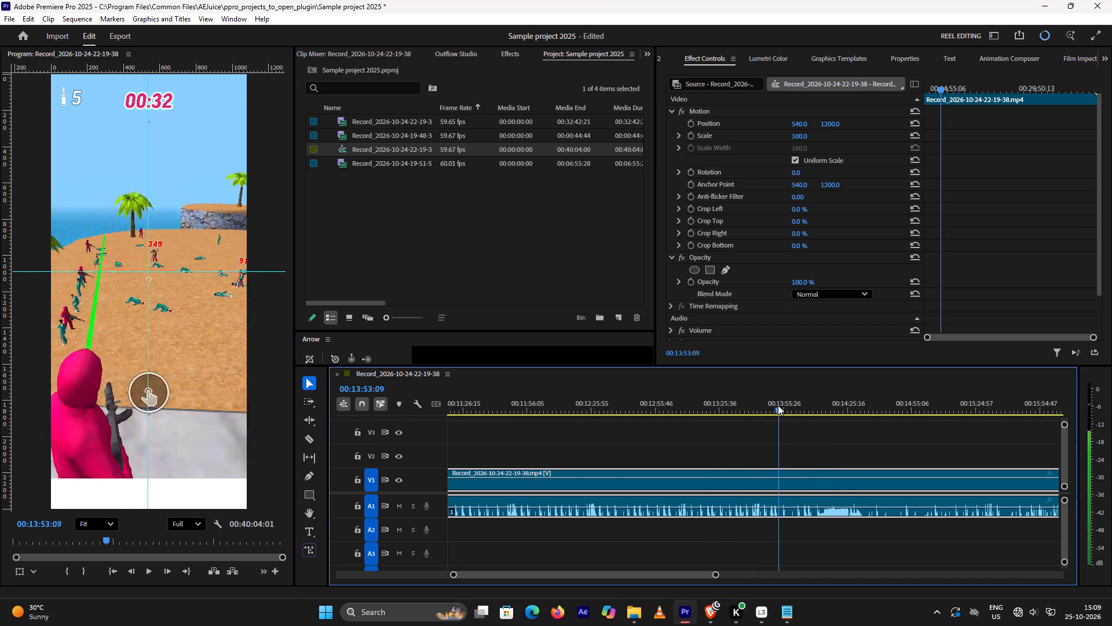
pyautogui.moveTo(778, 405); pyautogui.dragTo(786, 405)
pyautogui.scroll(-5, 821, 418)
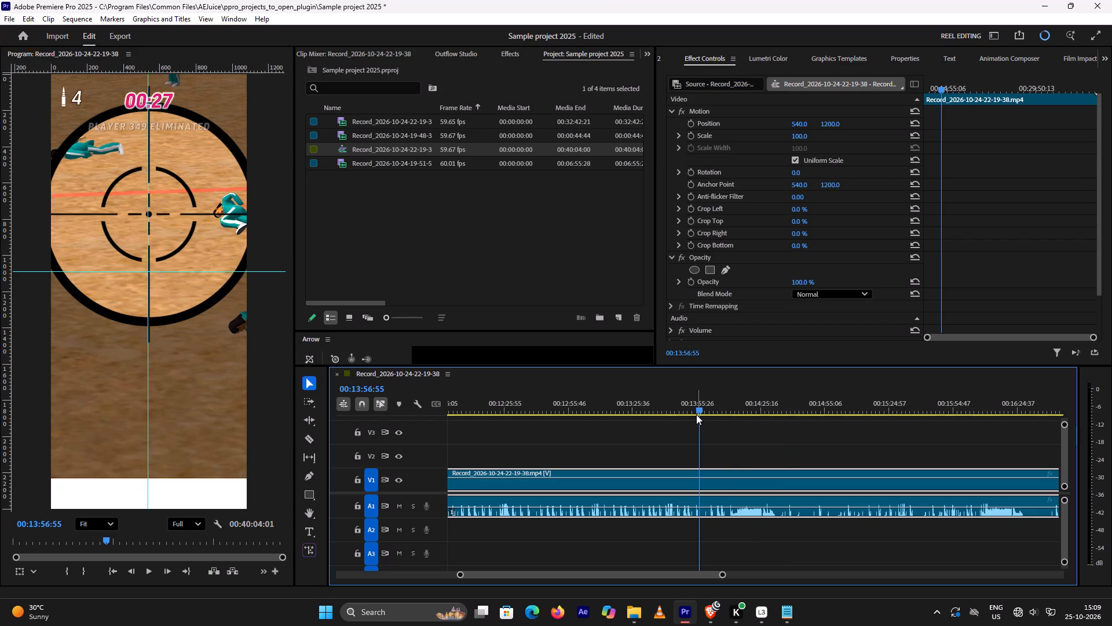
pyautogui.moveTo(698, 412); pyautogui.dragTo(718, 412)
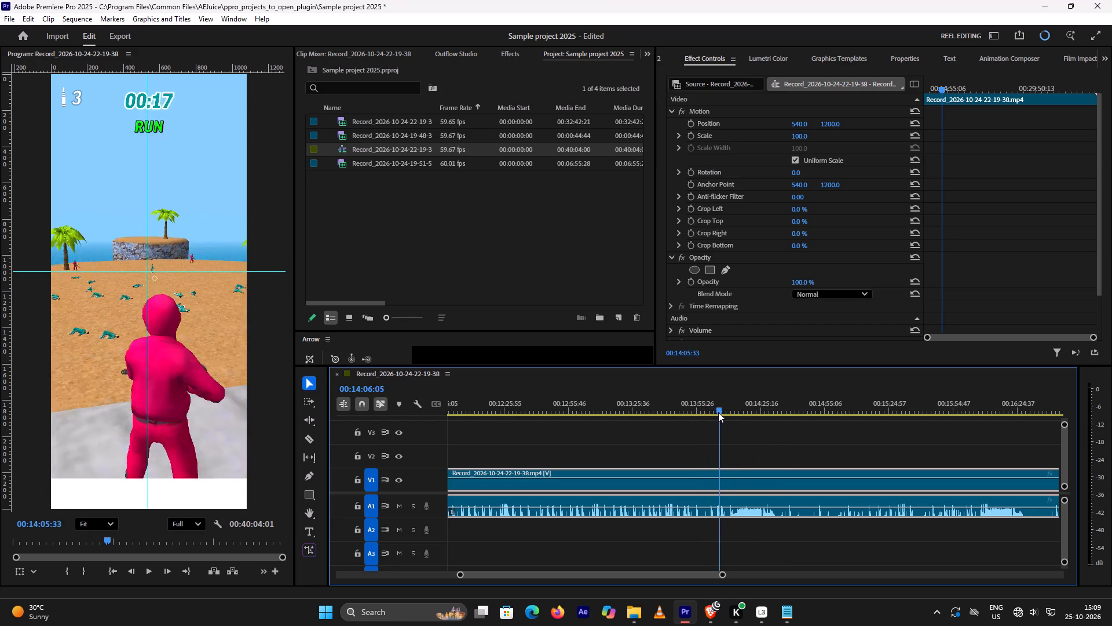
pyautogui.moveTo(718, 412); pyautogui.dragTo(732, 410)
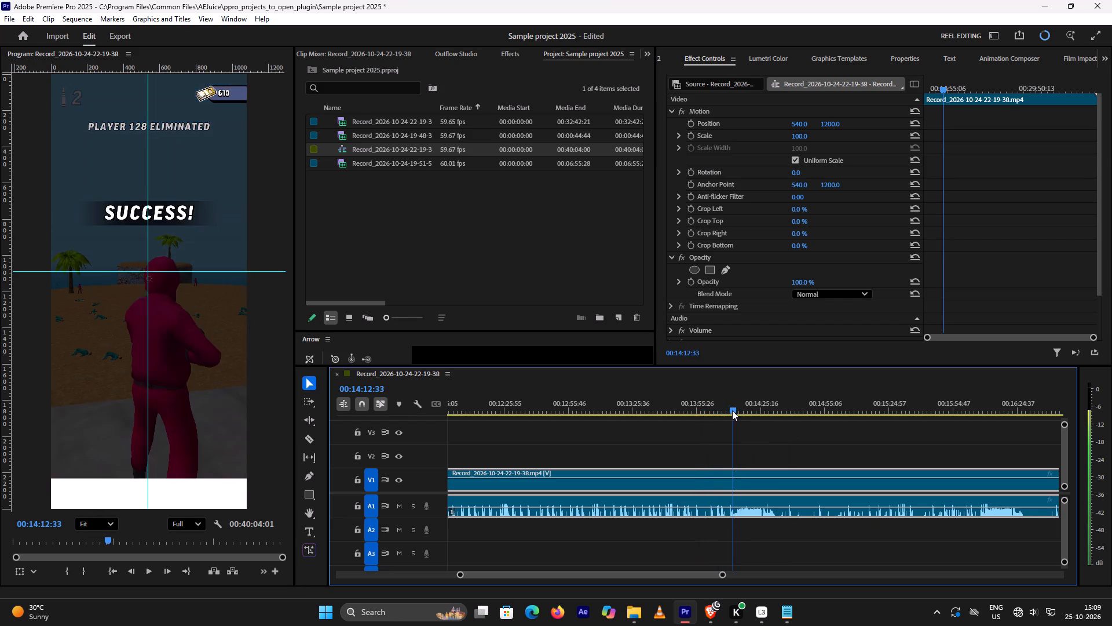
pyautogui.moveTo(732, 410); pyautogui.dragTo(737, 410)
pyautogui.scroll(-2, 785, 440)
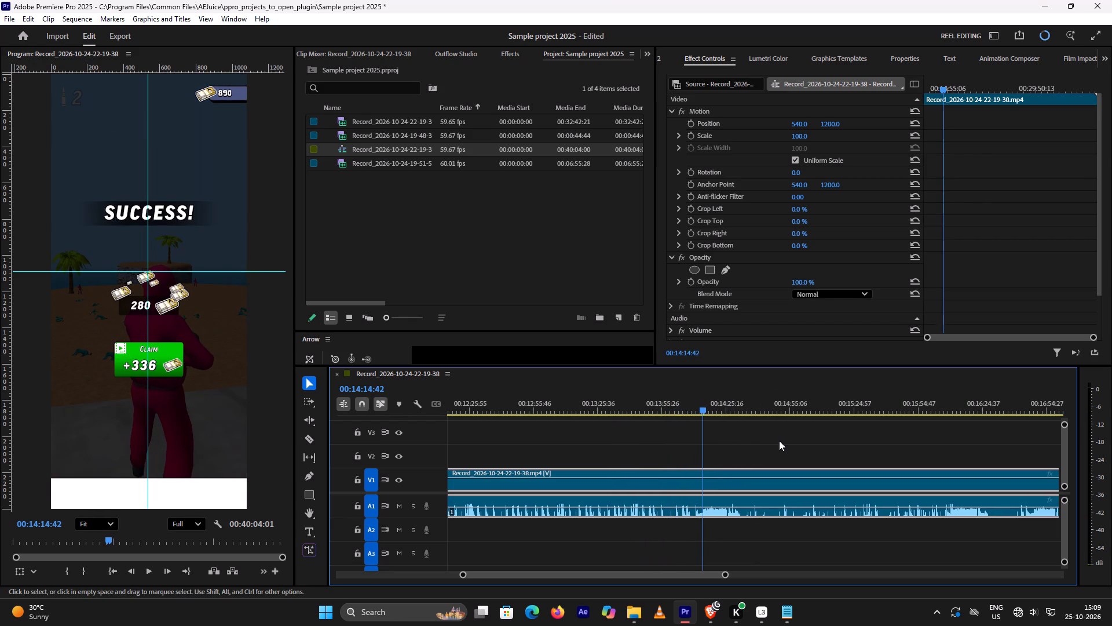
pyautogui.scroll(-1, 779, 441)
pyautogui.click(683, 410)
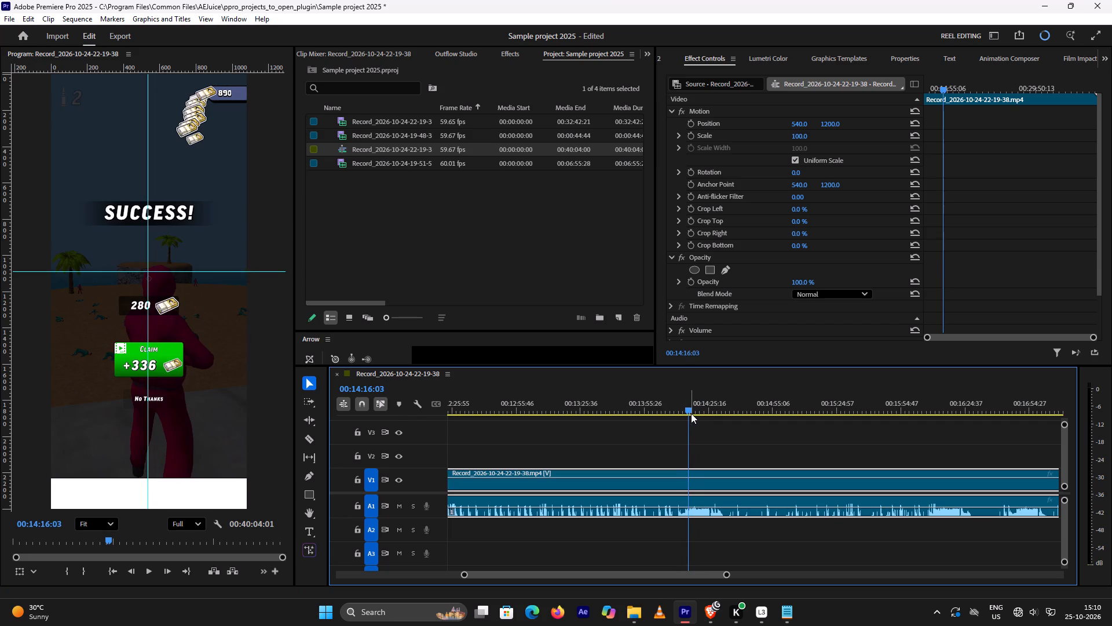
pyautogui.press('Right')
pyautogui.press('Right')
pyautogui.press('Right')
pyautogui.press('Right')
pyautogui.press('Right')
pyautogui.press('Right')
pyautogui.press('Right')
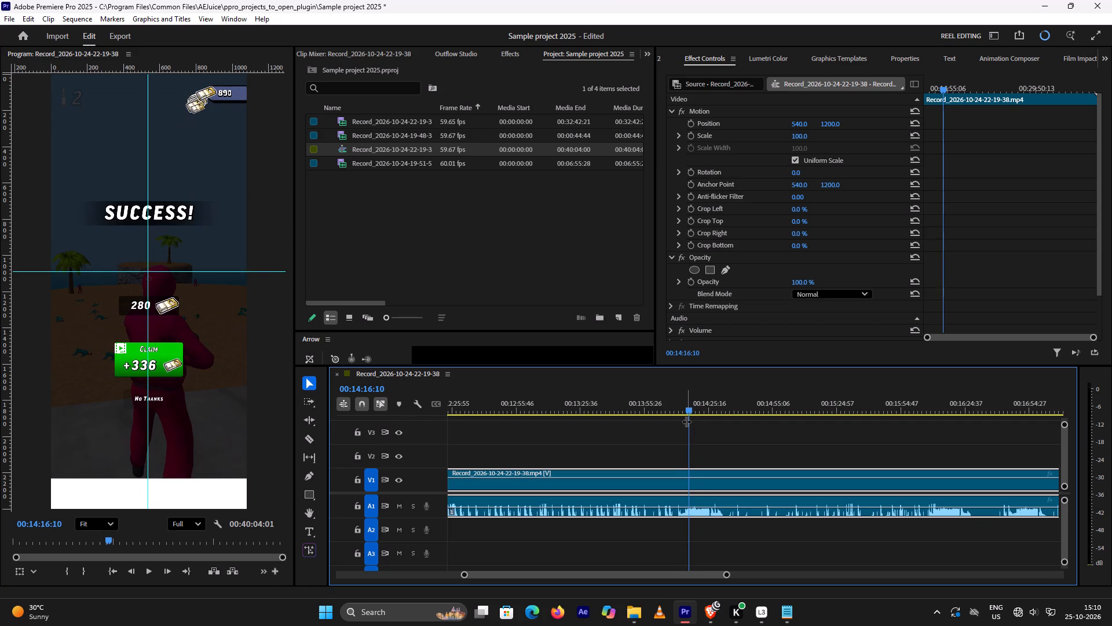
pyautogui.press('Right')
pyautogui.press('Right')
pyautogui.press('Right')
pyautogui.press('Right')
pyautogui.press('Right')
pyautogui.press('Right')
pyautogui.press('Right')
pyautogui.press('Right')
pyautogui.press('Right')
pyautogui.press('Right')
pyautogui.press('Right')
pyautogui.press('Right')
pyautogui.press('Right')
pyautogui.press('Right')
pyautogui.press('Right')
pyautogui.press('Right')
pyautogui.press('Right')
pyautogui.press('Right')
pyautogui.press('Right')
pyautogui.press('Right')
pyautogui.press('Right')
pyautogui.press('Right')
pyautogui.press('Right')
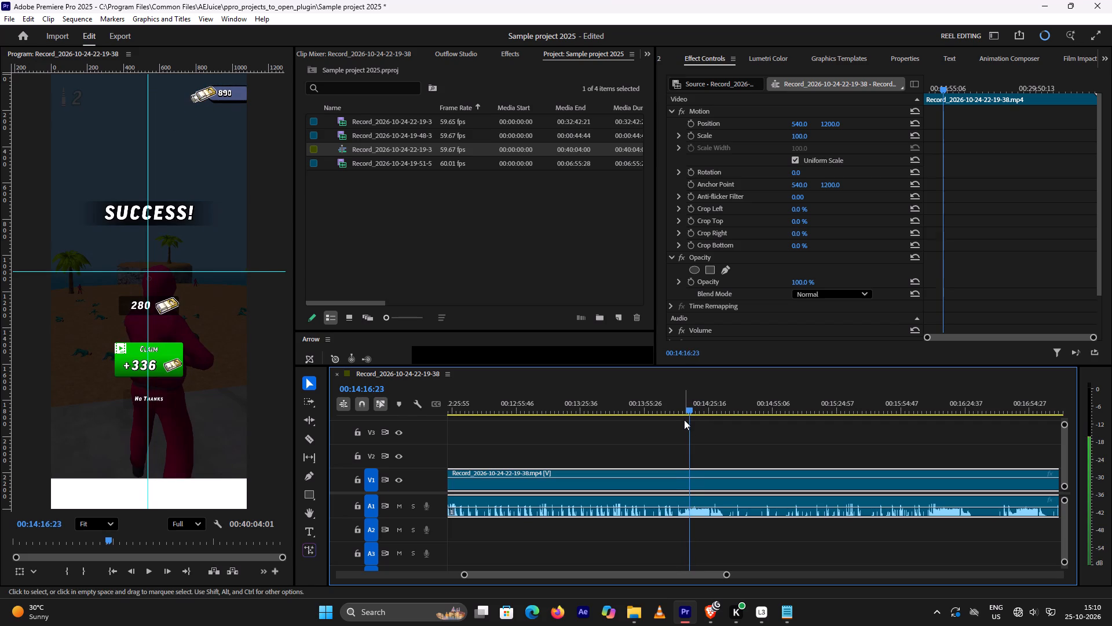
pyautogui.press('Right')
pyautogui.press('Right')
pyautogui.press('Right')
pyautogui.press('Right')
pyautogui.press('Right')
pyautogui.press('Right')
pyautogui.press('Right')
pyautogui.press('Right')
pyautogui.press('Right')
pyautogui.press('Right')
pyautogui.press('Right')
pyautogui.press('Right')
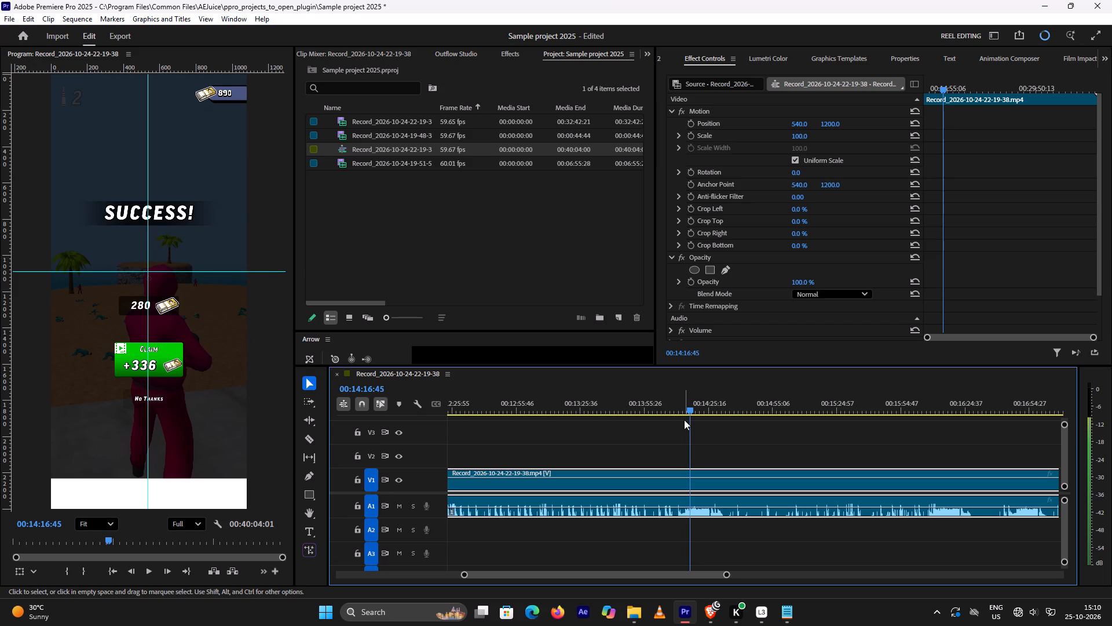
pyautogui.press('Right')
pyautogui.press('Left')
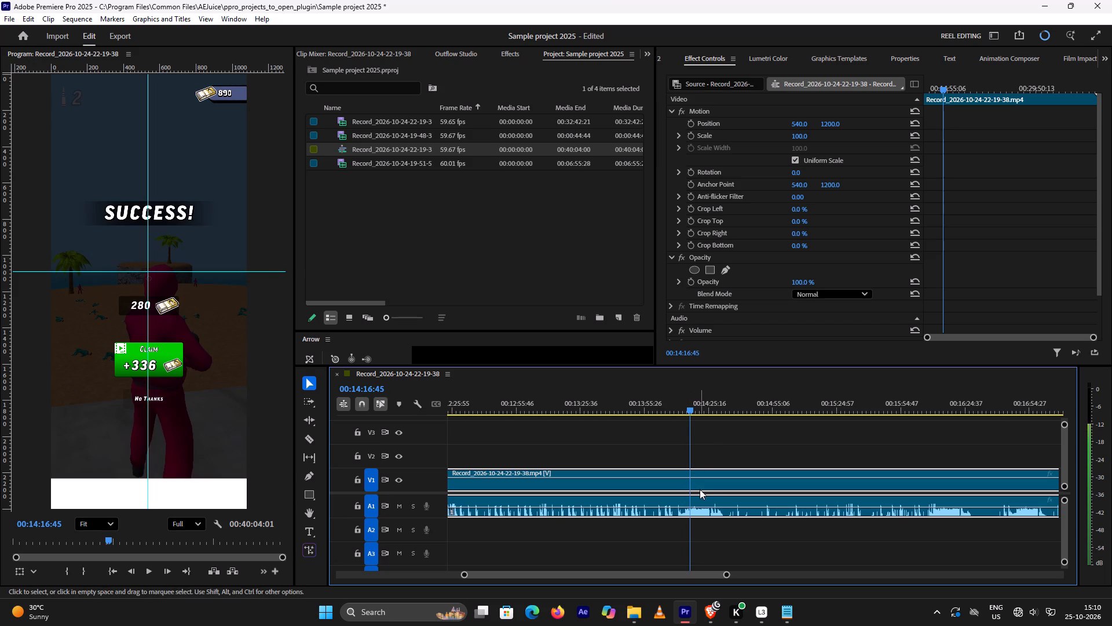
pyautogui.click(700, 489)
pyautogui.click(698, 483)
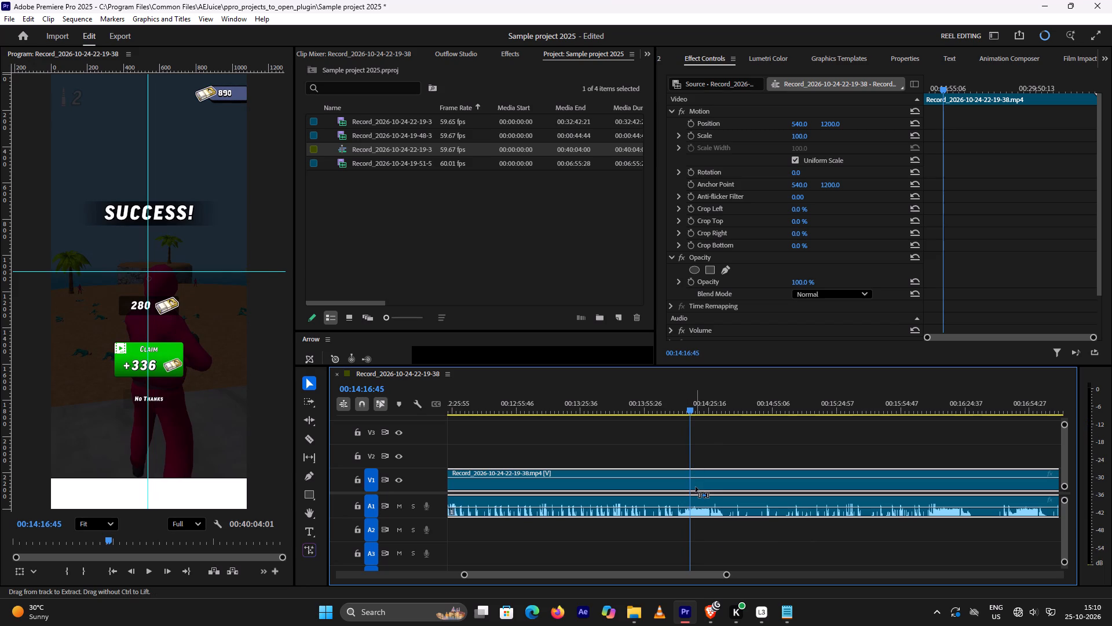
pyautogui.hotkey('ctrl', 'k')
pyautogui.moveTo(690, 409); pyautogui.dragTo(690, 409)
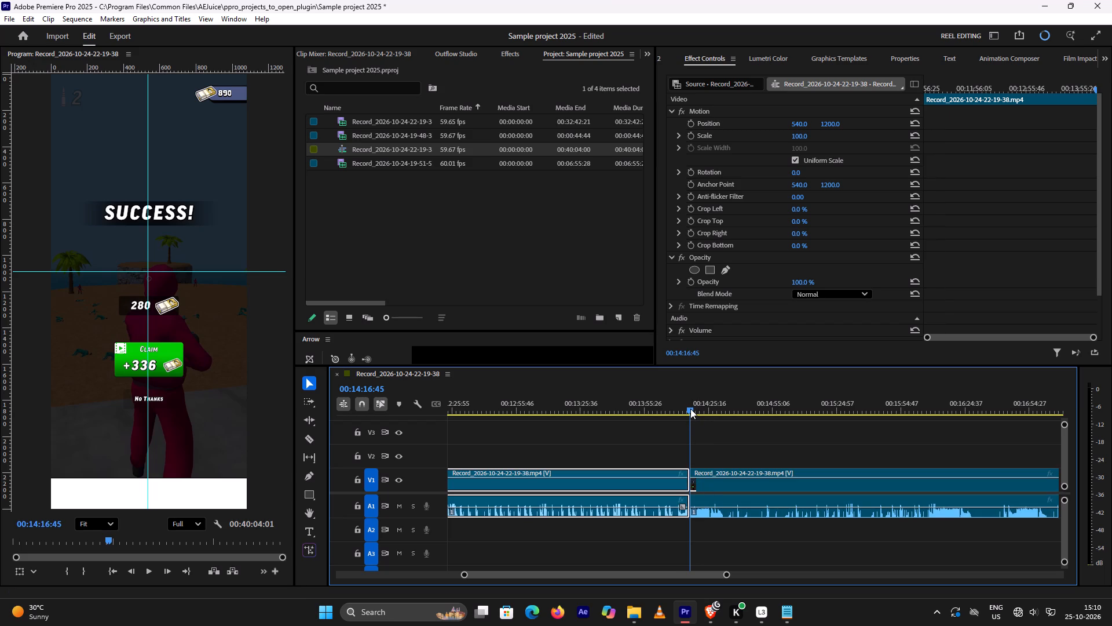
pyautogui.moveTo(690, 409); pyautogui.dragTo(707, 410)
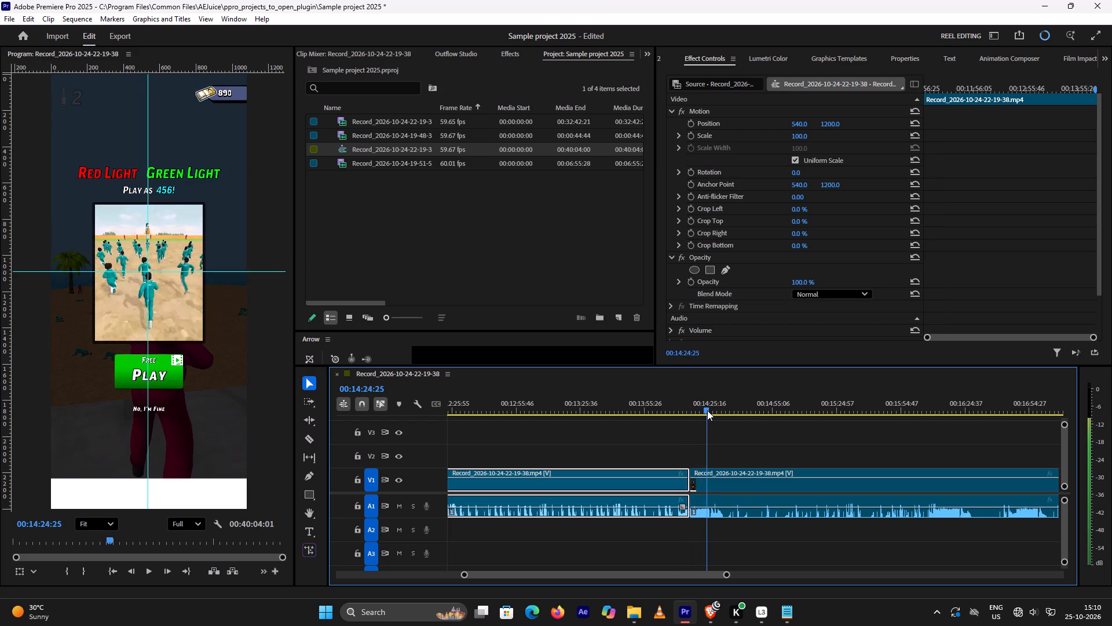
pyautogui.moveTo(707, 410); pyautogui.dragTo(710, 410)
pyautogui.press('Left')
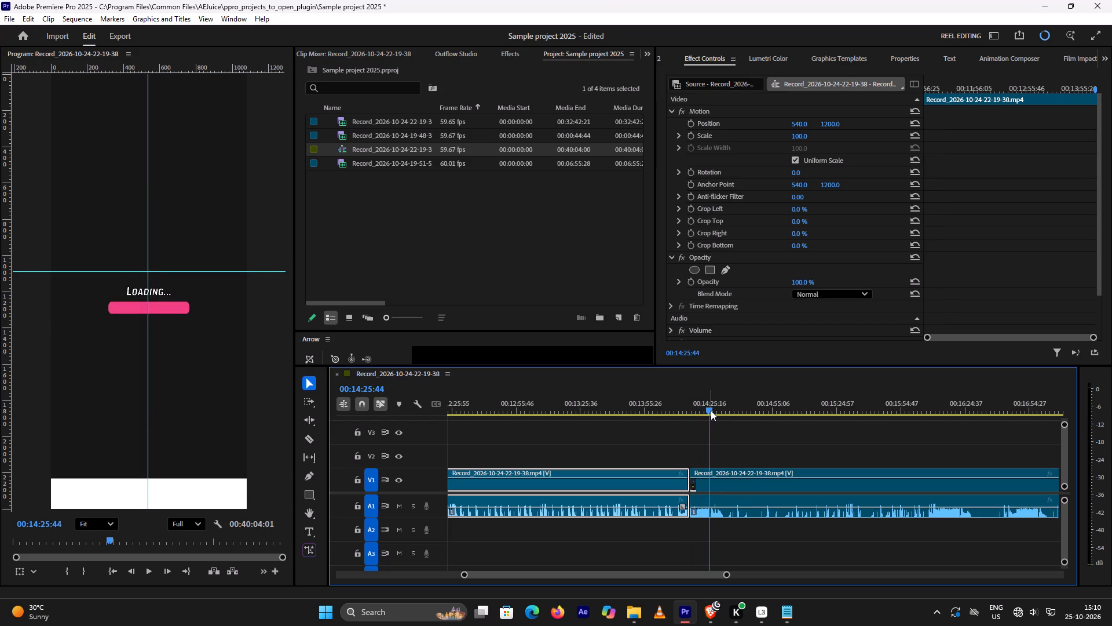
pyautogui.press('Left')
pyautogui.press('Left')
pyautogui.press('Left')
pyautogui.press('Left')
pyautogui.press('Left')
pyautogui.press('Left')
pyautogui.press('Left')
pyautogui.press('Left')
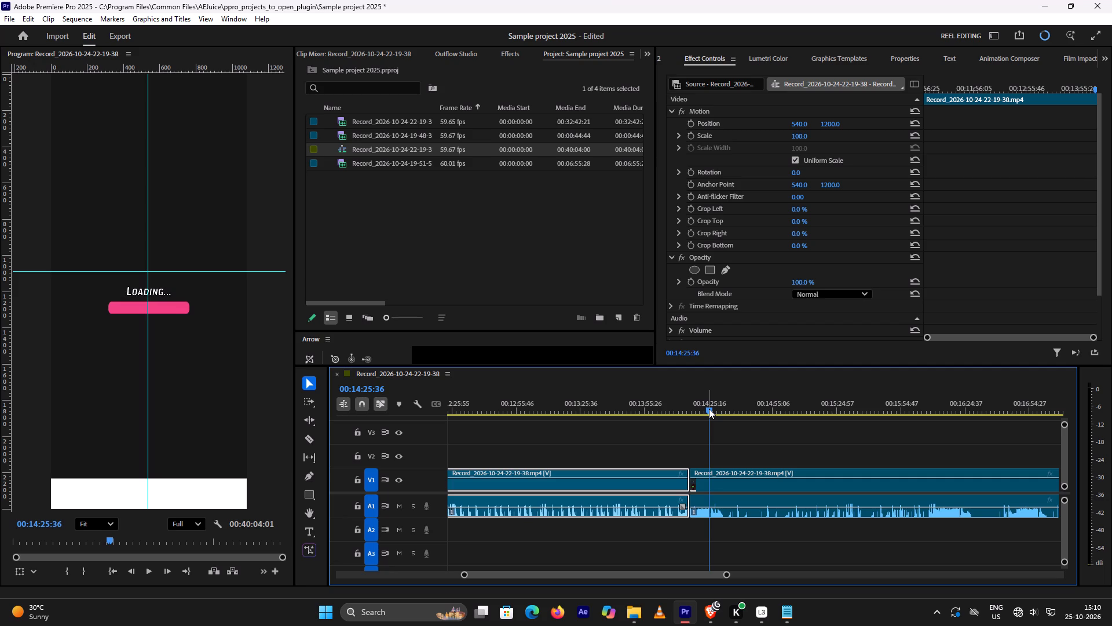
pyautogui.press('Left')
pyautogui.press('Left')
pyautogui.press('Left')
pyautogui.press('Left')
pyautogui.press('Left')
pyautogui.press('Left')
pyautogui.press('Left')
pyautogui.press('Left')
pyautogui.press('Left')
pyautogui.press('Left')
pyautogui.press('Left')
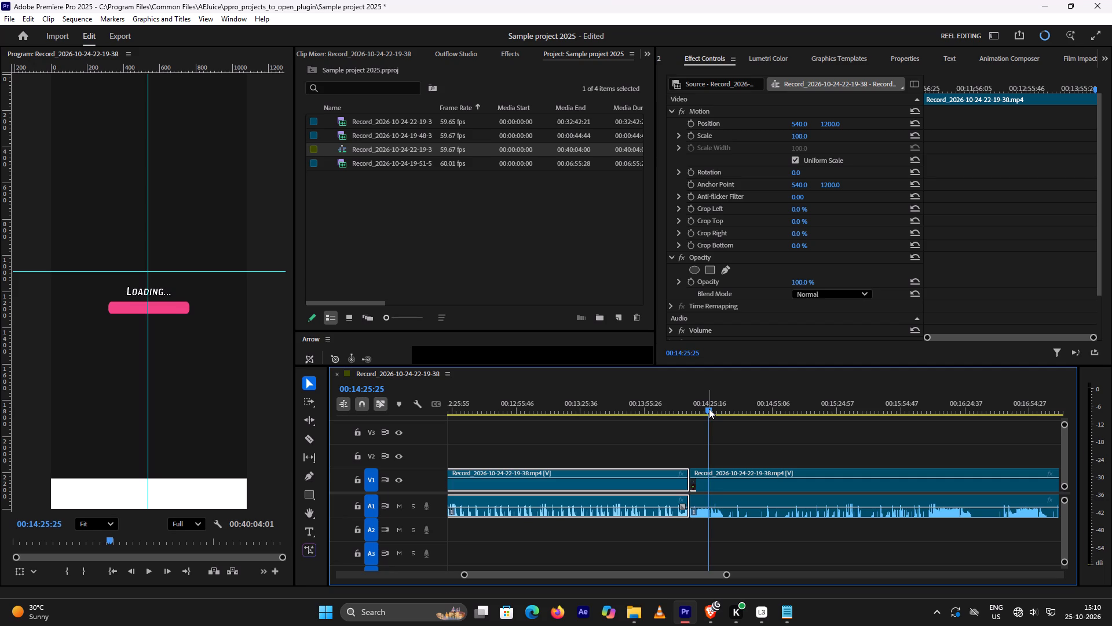
pyautogui.press('Left')
pyautogui.press('Left')
pyautogui.press('Left')
pyautogui.press('Left')
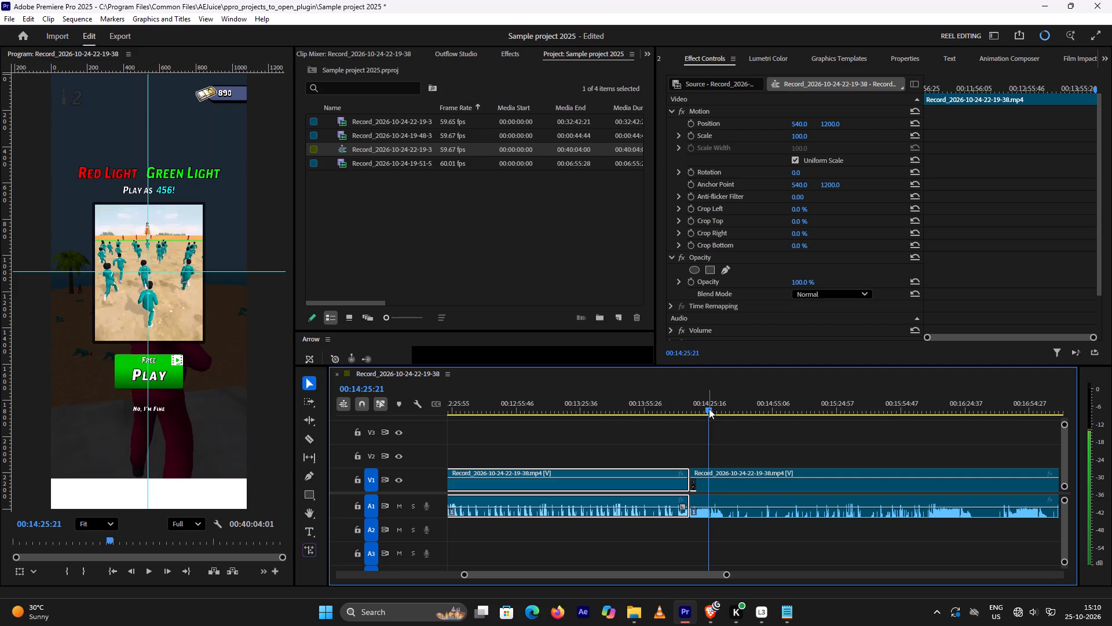
pyautogui.press('Right')
pyautogui.press('Right')
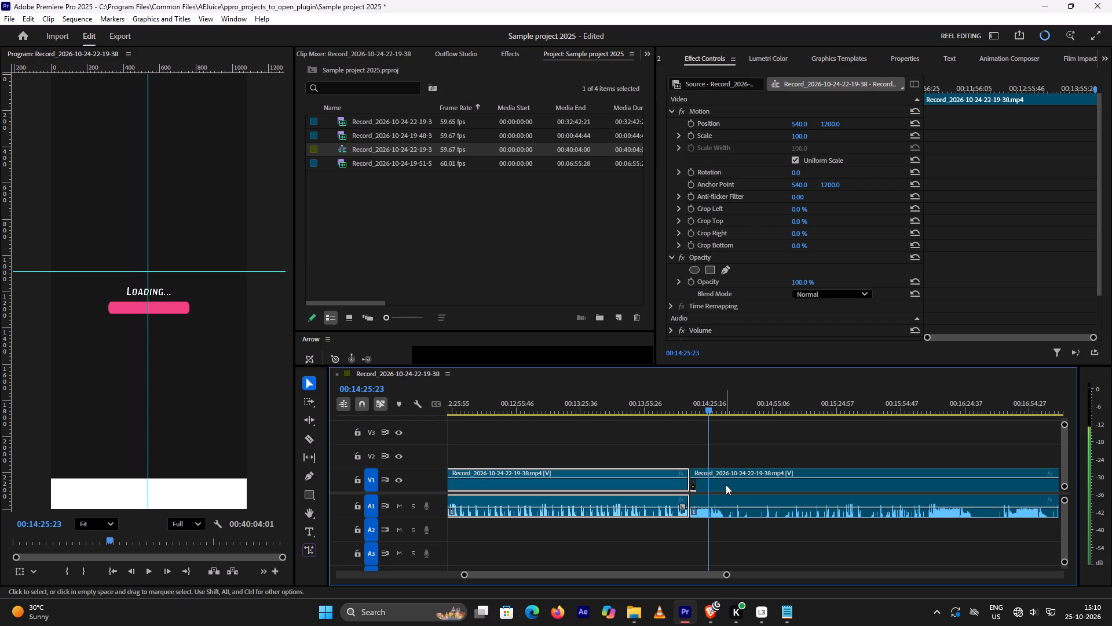
pyautogui.click(726, 485)
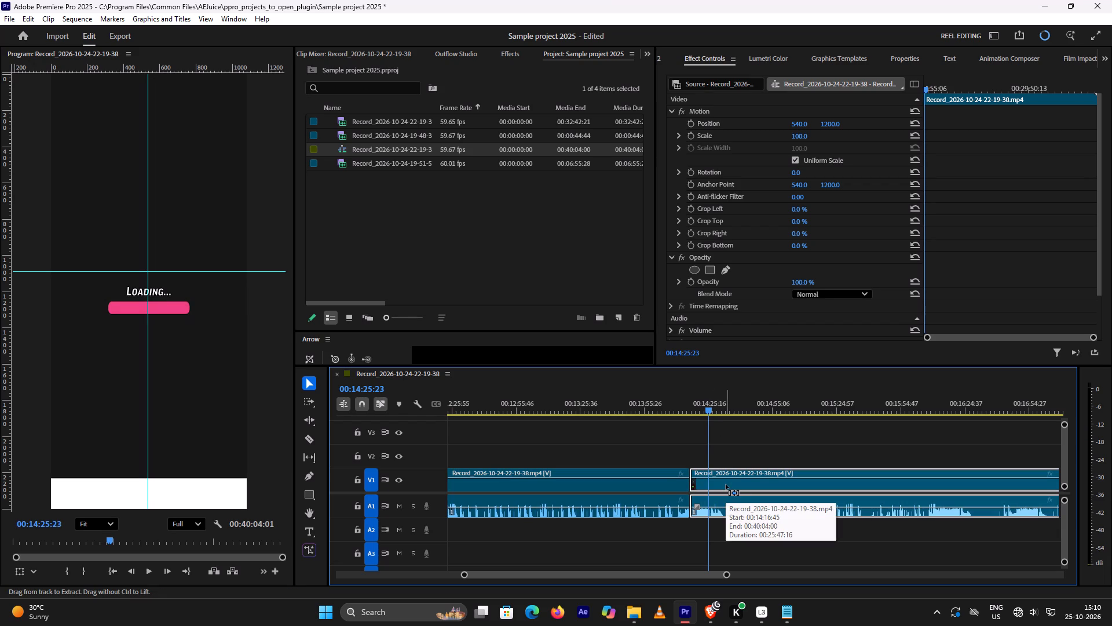
pyautogui.hotkey('ctrl', 'k')
# Delete the short offer-screen segment between the cuts at 00:14:16:45 and 00:14:25:23, without closing the gap.
pyautogui.click(701, 476)
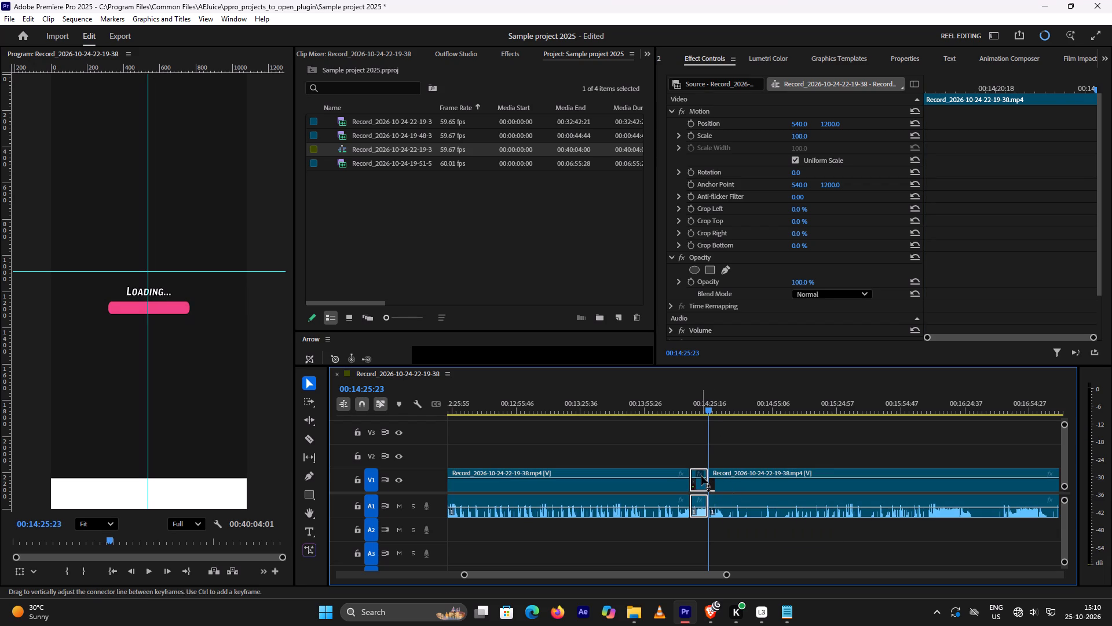
pyautogui.press('Delete')
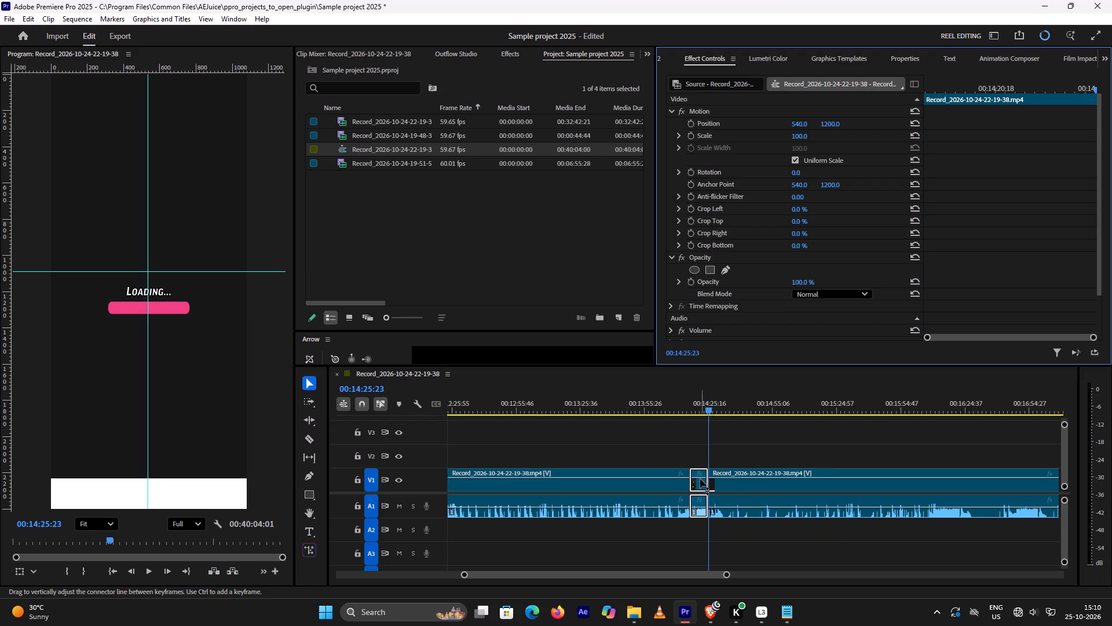
pyautogui.click(700, 482)
pyautogui.press('Delete')
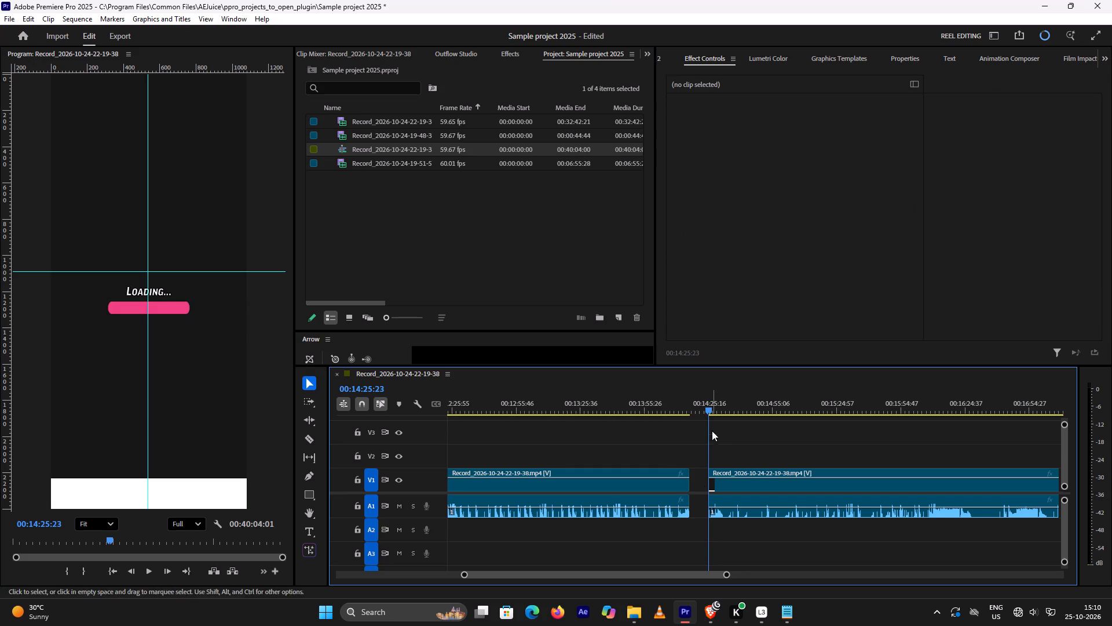
# Scan the playground shooting round from the start menu at 00:14:28:43 through to its Success screen, around 00:16:10.
pyautogui.moveTo(708, 410); pyautogui.dragTo(716, 409)
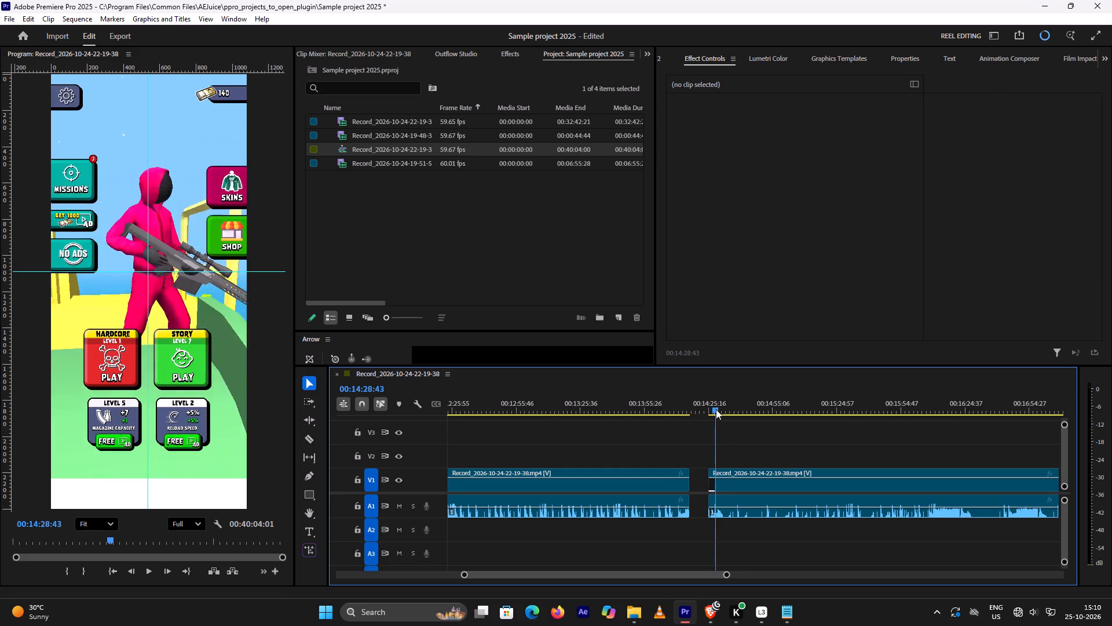
pyautogui.moveTo(716, 409); pyautogui.dragTo(763, 408)
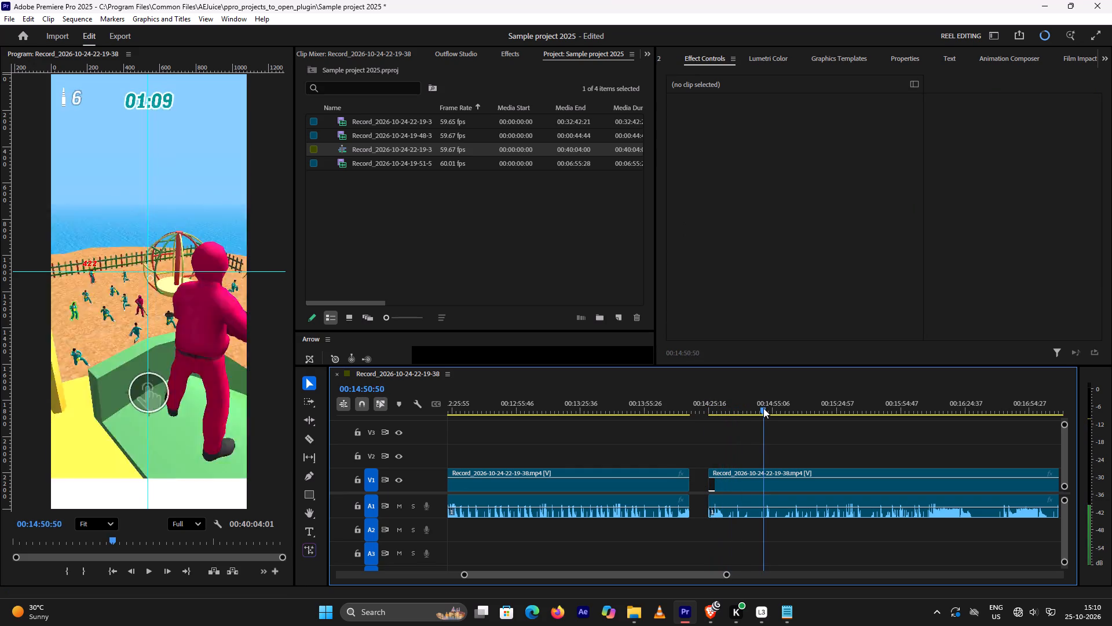
pyautogui.moveTo(763, 408); pyautogui.dragTo(791, 406)
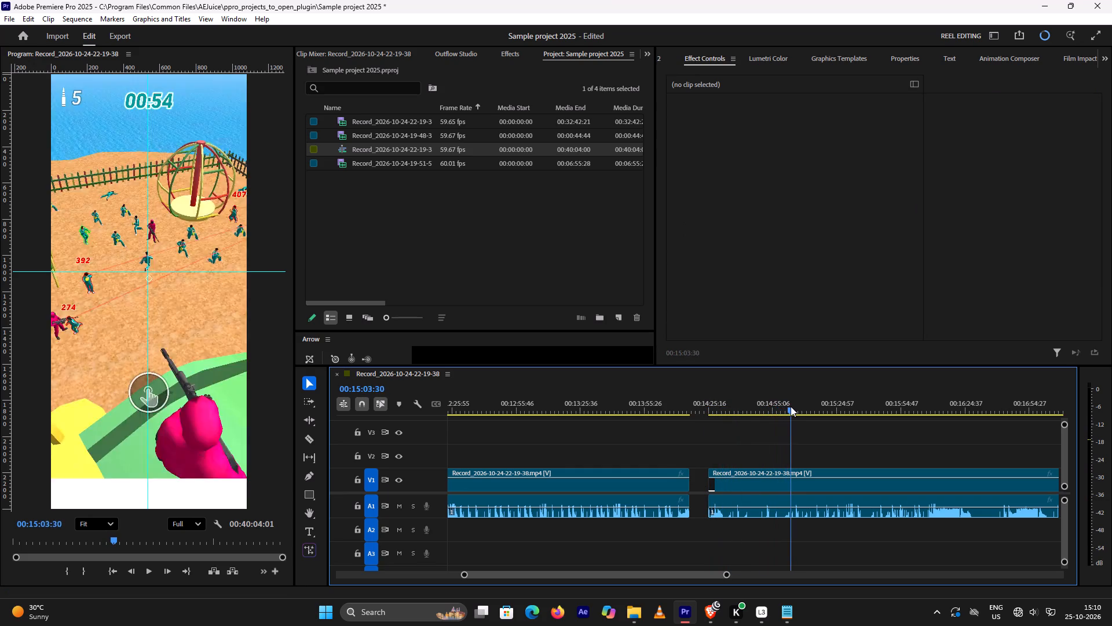
pyautogui.moveTo(791, 406); pyautogui.dragTo(810, 409)
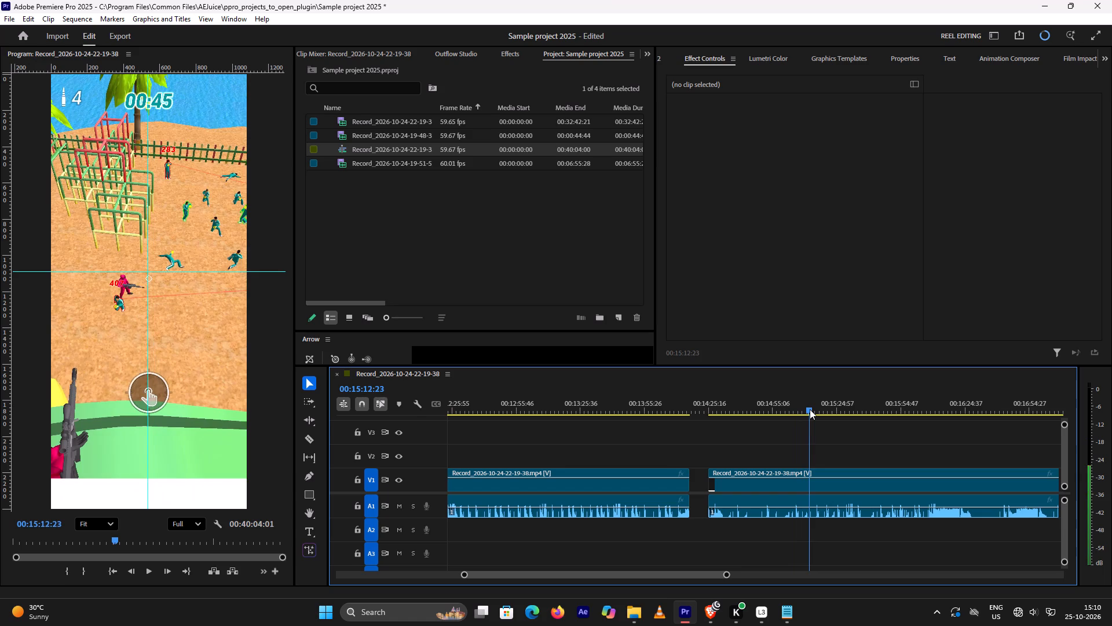
pyautogui.moveTo(810, 409); pyautogui.dragTo(816, 411)
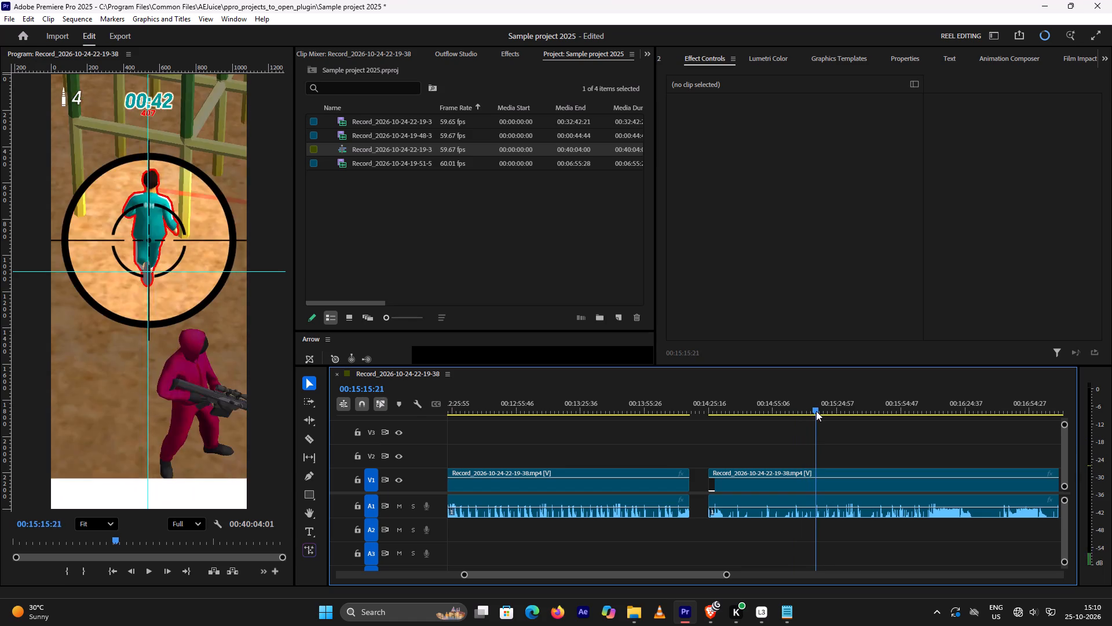
pyautogui.moveTo(816, 411); pyautogui.dragTo(827, 411)
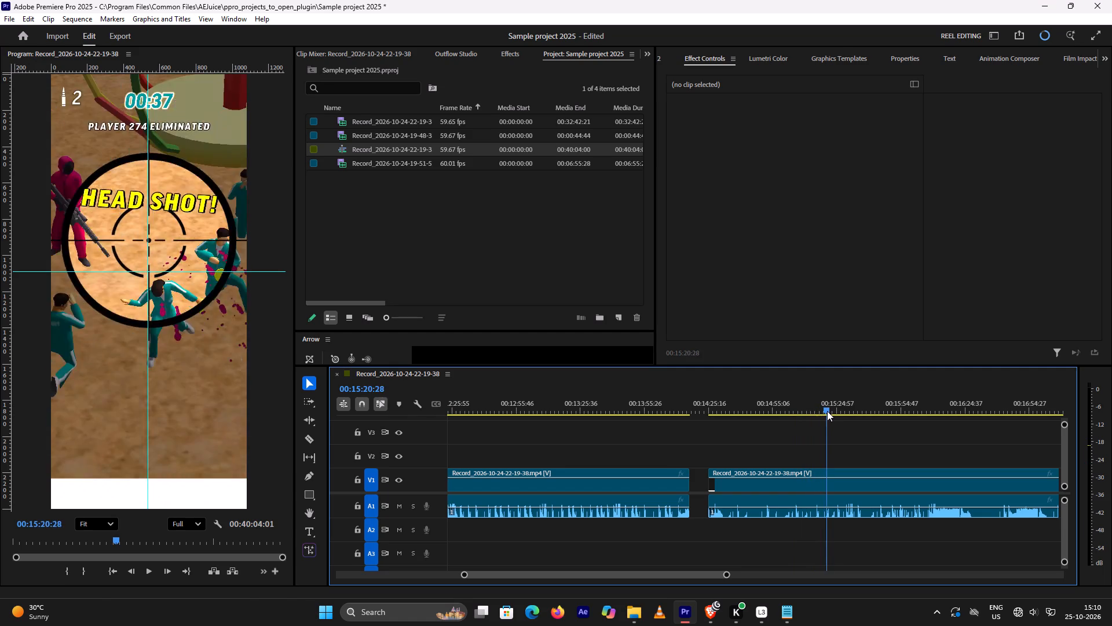
pyautogui.moveTo(827, 411); pyautogui.dragTo(836, 413)
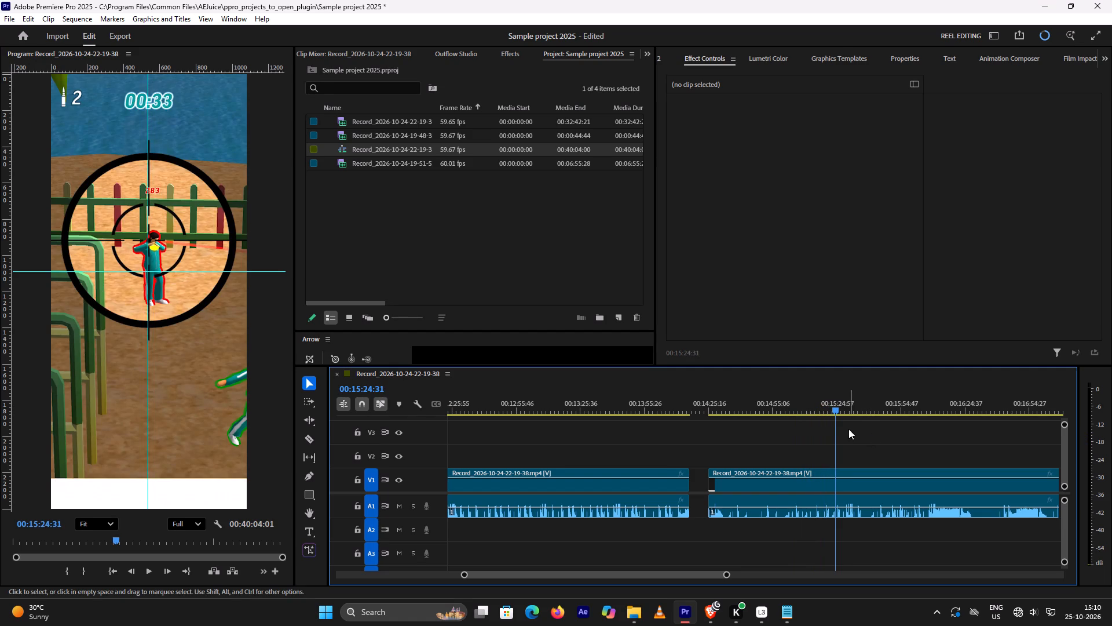
pyautogui.moveTo(834, 407); pyautogui.dragTo(843, 406)
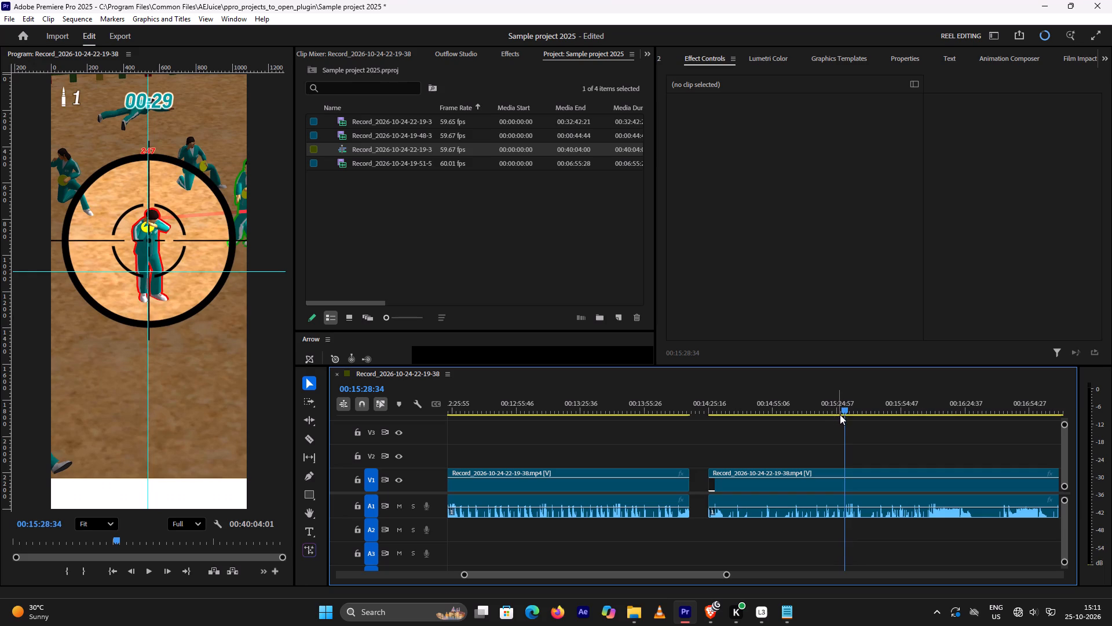
pyautogui.moveTo(845, 411); pyautogui.dragTo(854, 411)
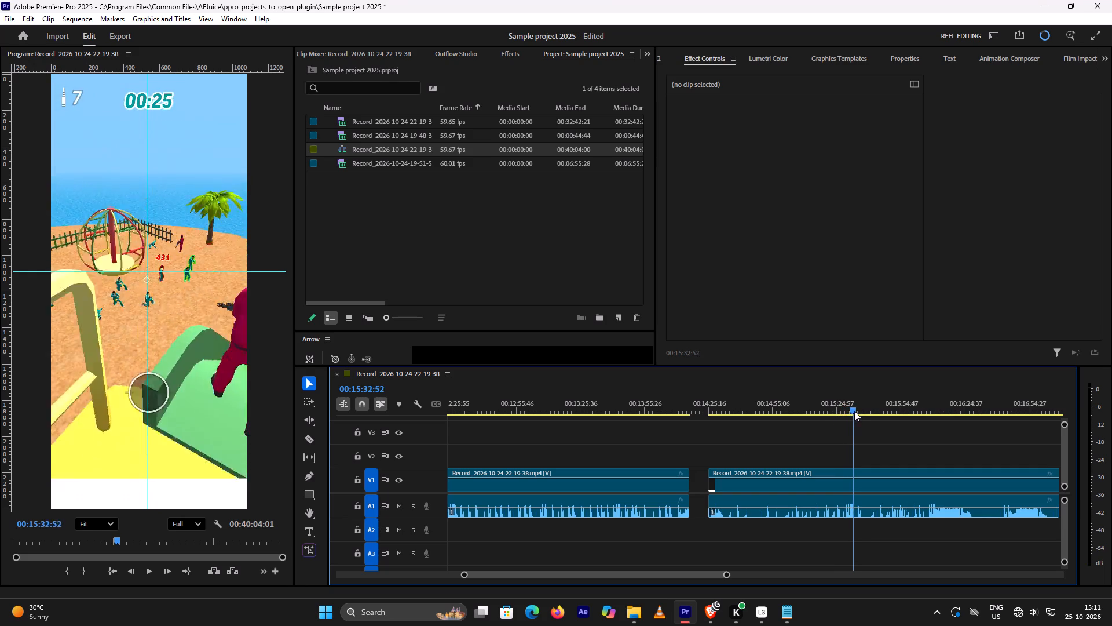
pyautogui.moveTo(854, 411); pyautogui.dragTo(862, 410)
pyautogui.scroll(-4, 875, 423)
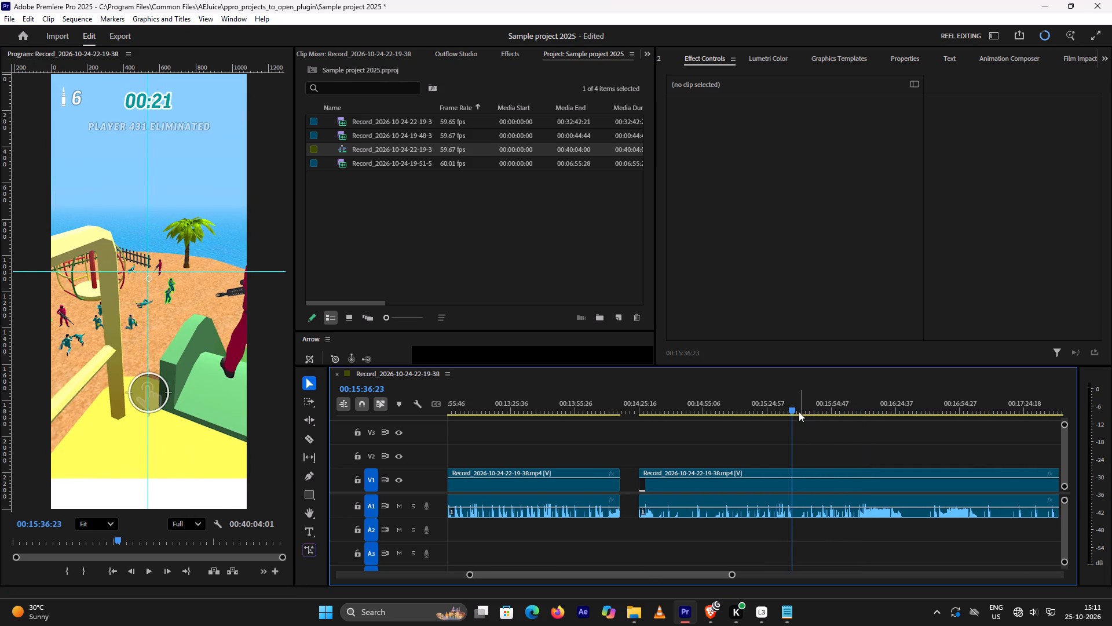
pyautogui.moveTo(793, 409); pyautogui.dragTo(820, 403)
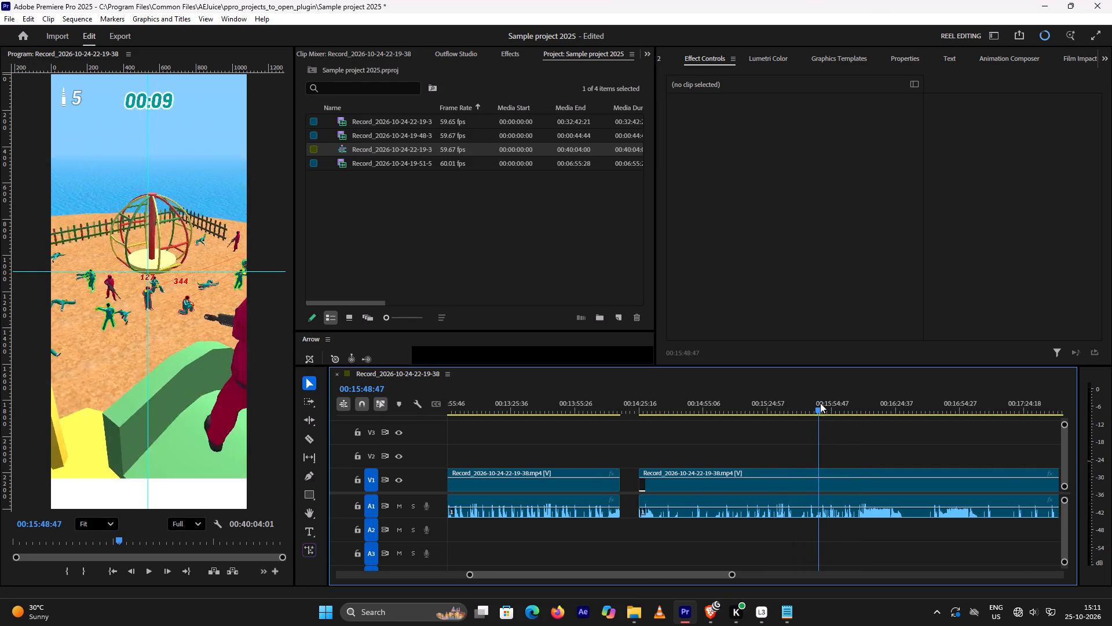
pyautogui.moveTo(820, 403); pyautogui.dragTo(840, 401)
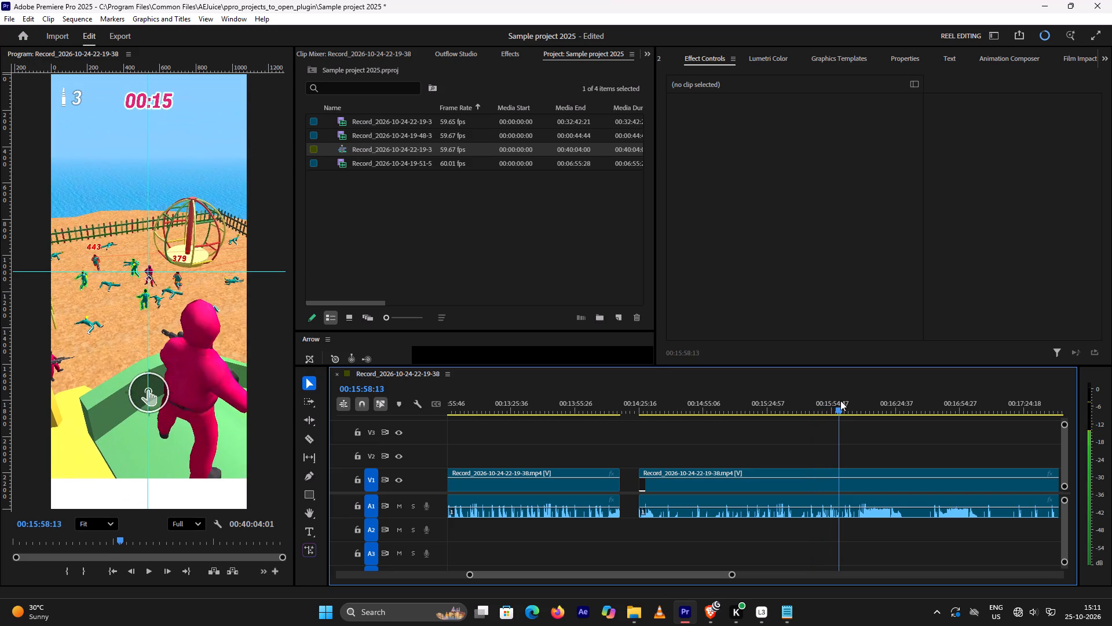
pyautogui.moveTo(840, 401); pyautogui.dragTo(841, 401)
pyautogui.scroll(-3, 861, 431)
pyautogui.moveTo(788, 407); pyautogui.dragTo(814, 402)
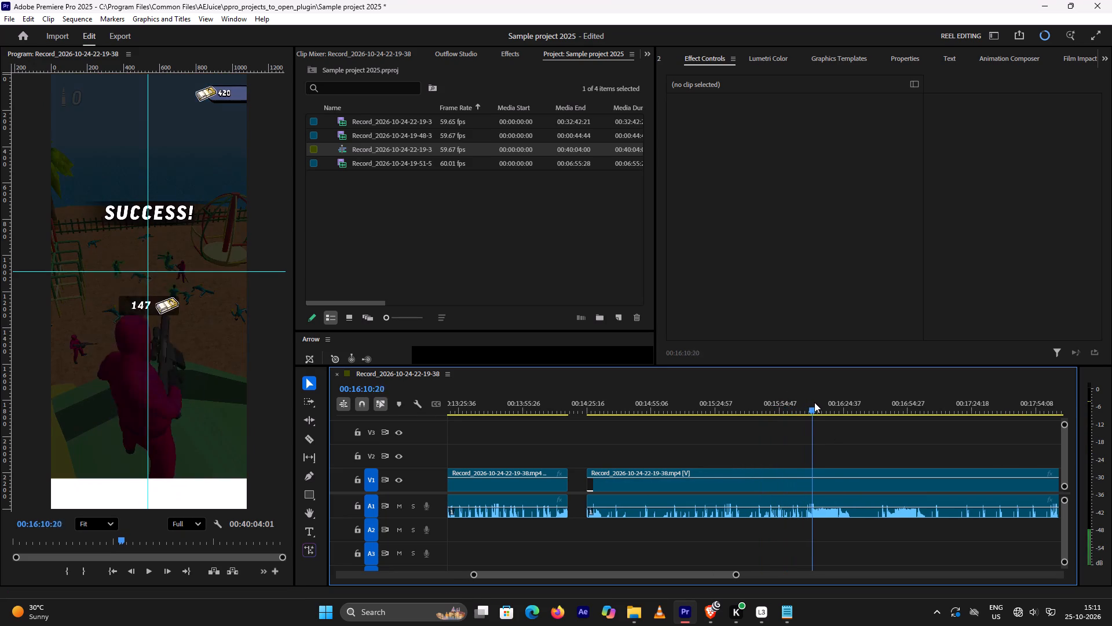
pyautogui.moveTo(814, 402); pyautogui.dragTo(826, 403)
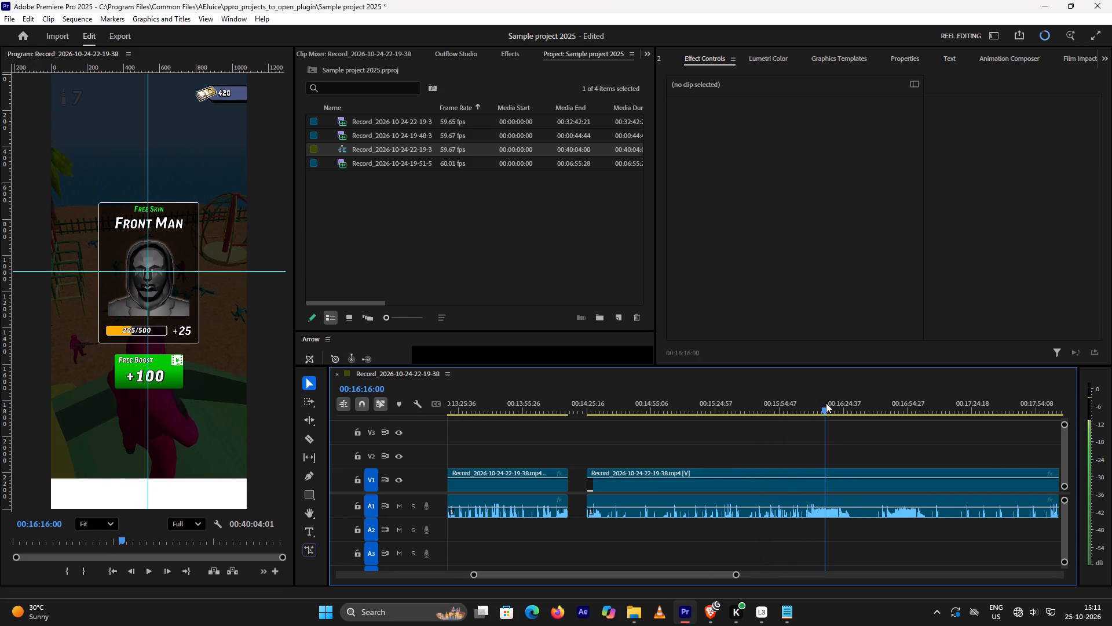
pyautogui.moveTo(826, 403); pyautogui.dragTo(820, 409)
pyautogui.press('Right')
pyautogui.press('Left')
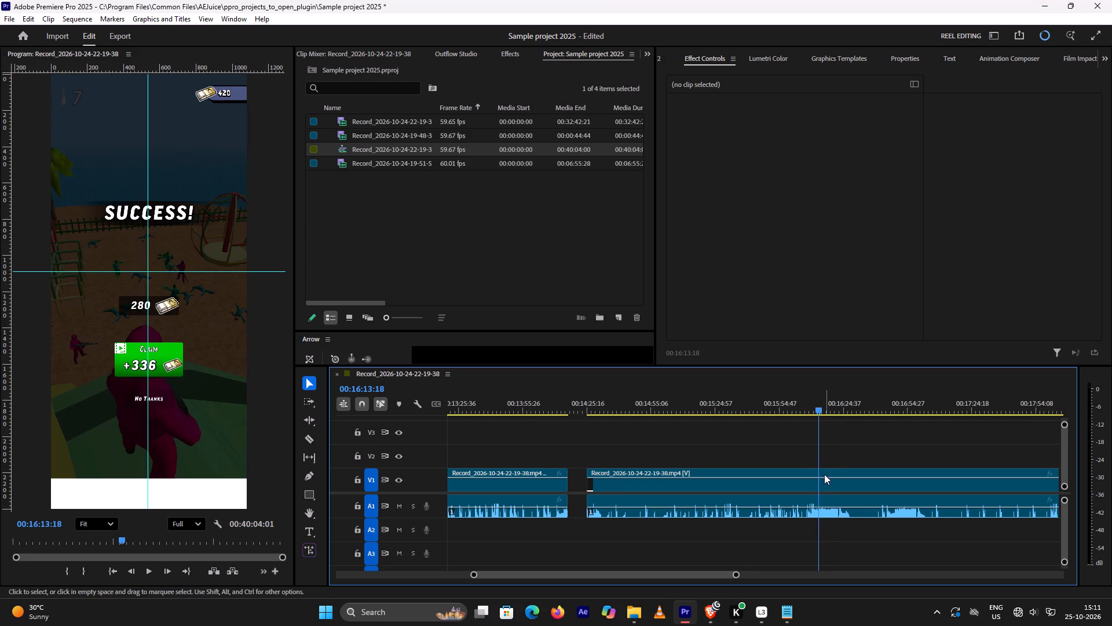
pyautogui.click(822, 488)
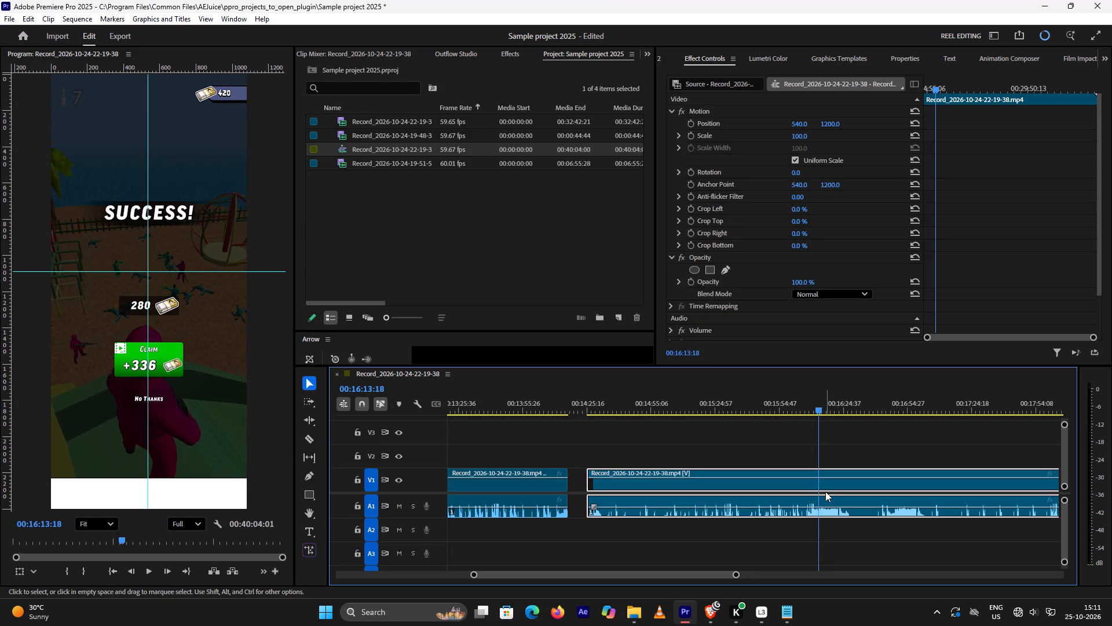
pyautogui.hotkey('ctrl', 'k')
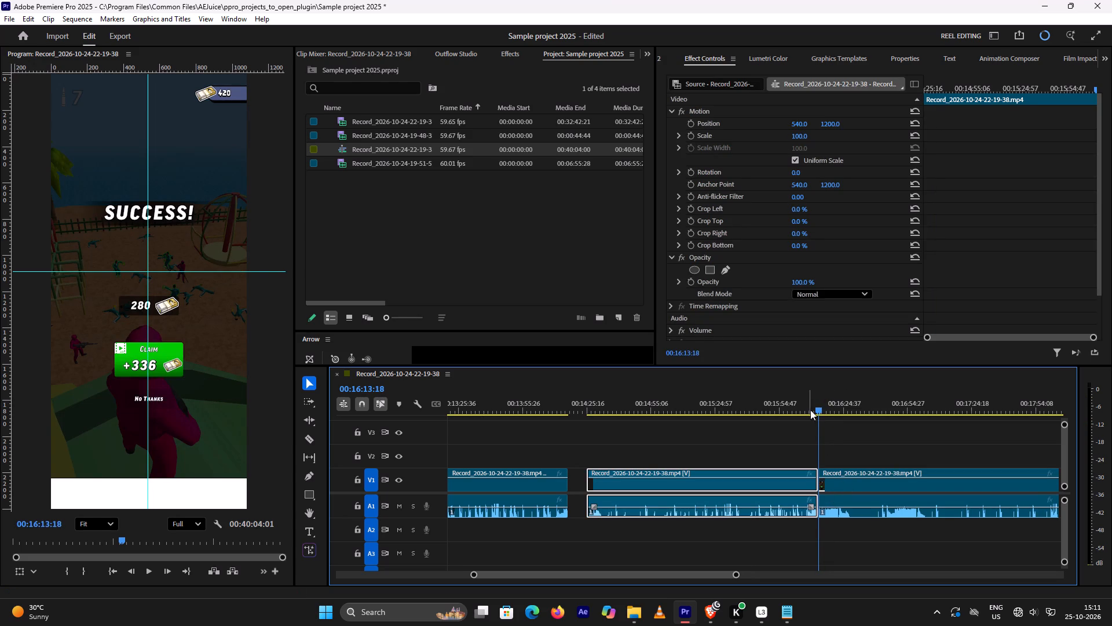
pyautogui.moveTo(816, 408); pyautogui.dragTo(826, 408)
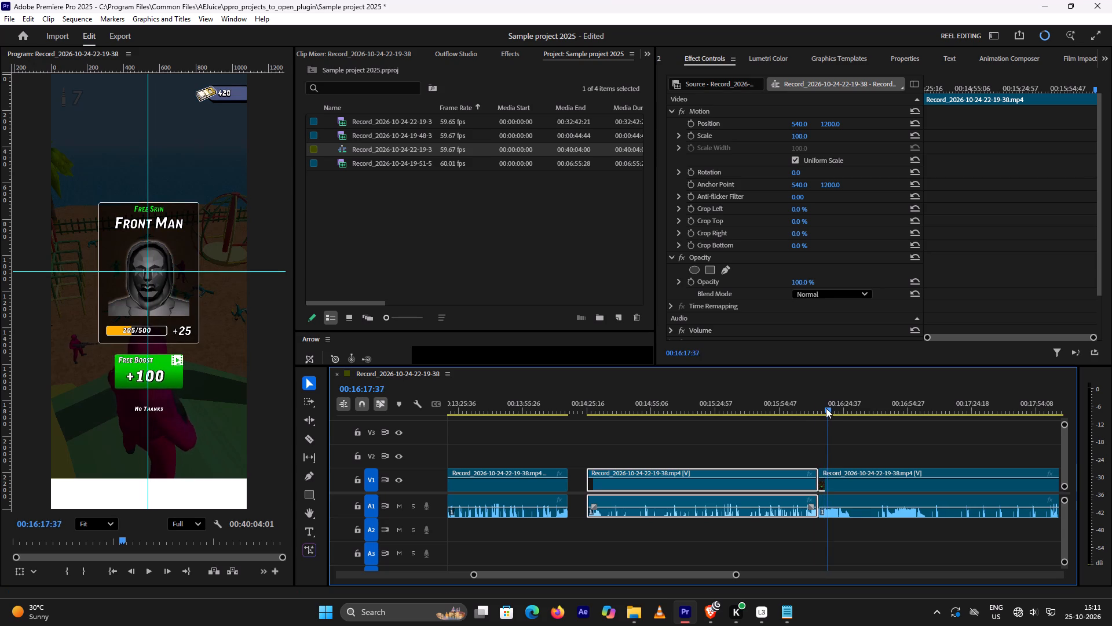
pyautogui.moveTo(826, 408); pyautogui.dragTo(835, 403)
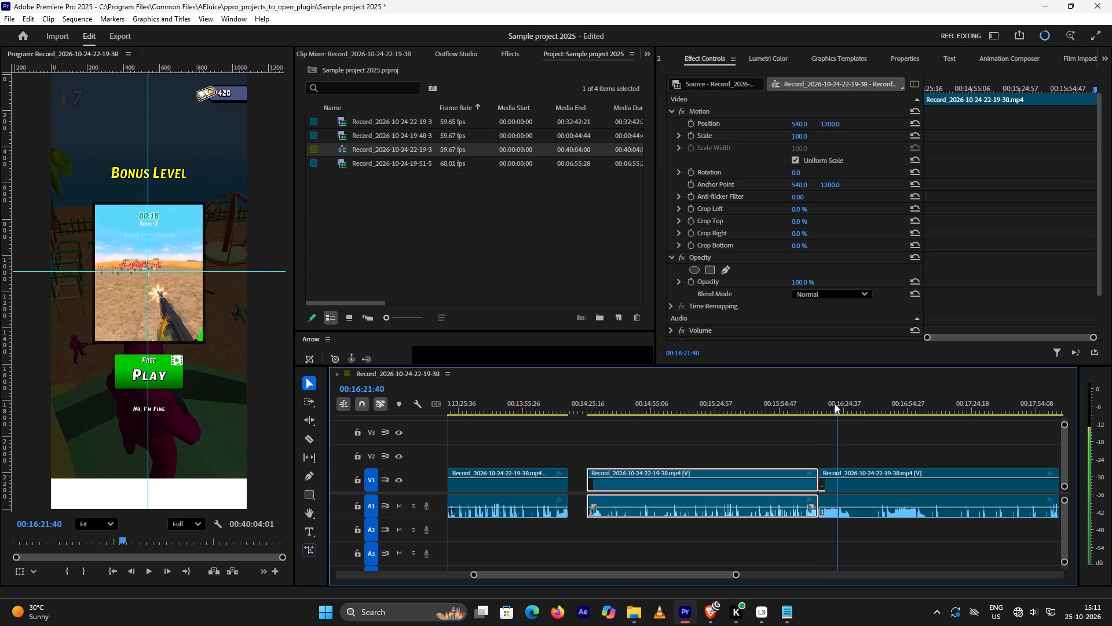
pyautogui.moveTo(835, 403); pyautogui.dragTo(835, 403)
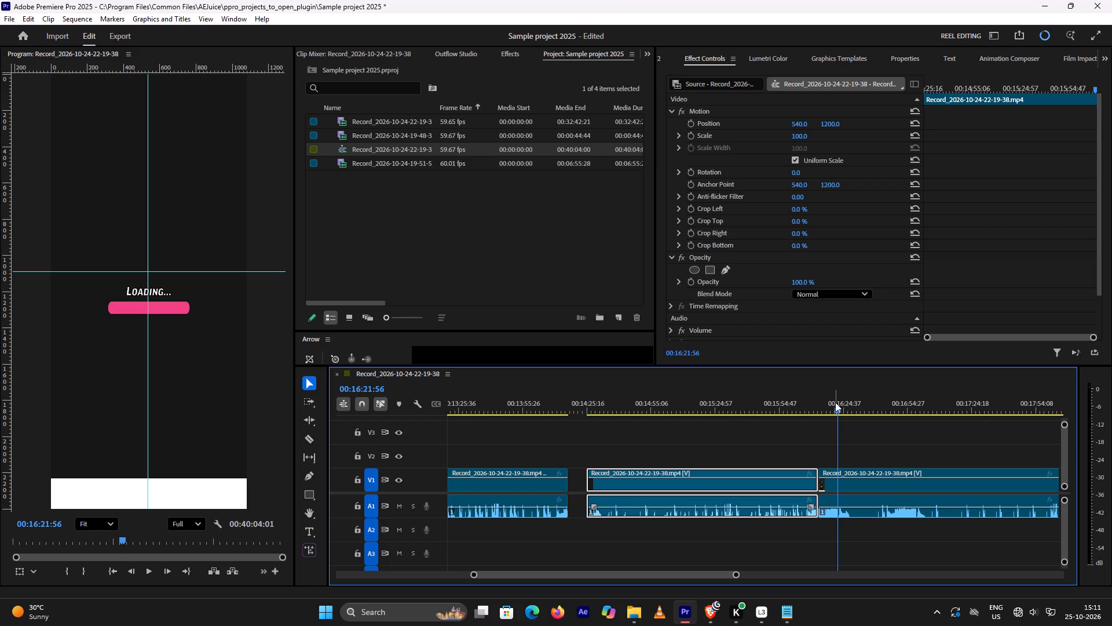
# Check the computer's Wi-Fi connection status in the Windows network list, then close it.
pyautogui.click(1017, 614)
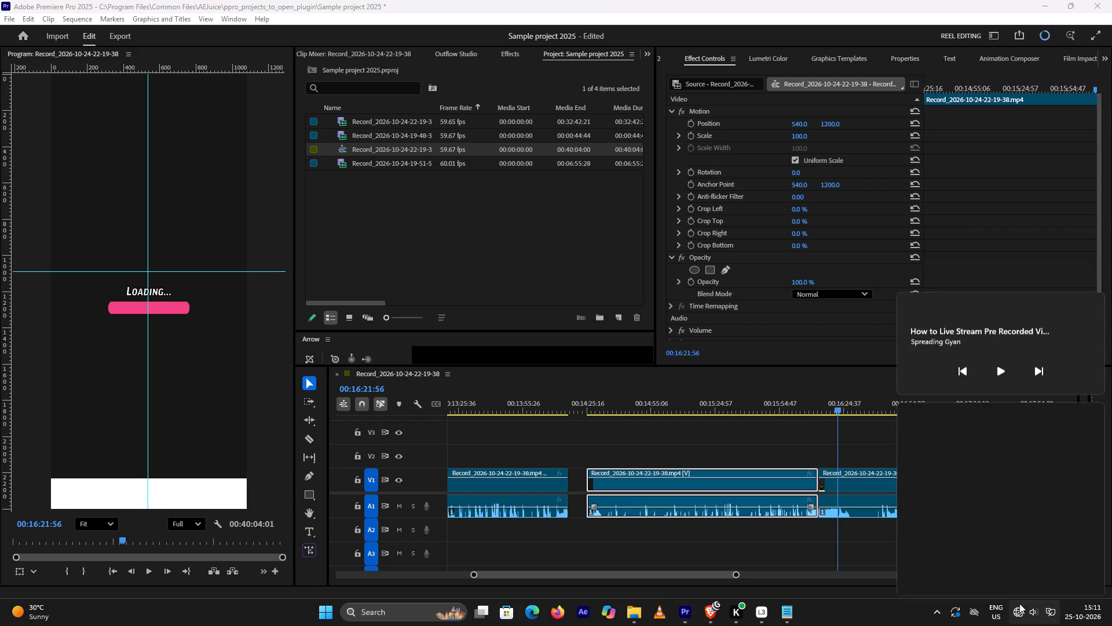
pyautogui.click(956, 434)
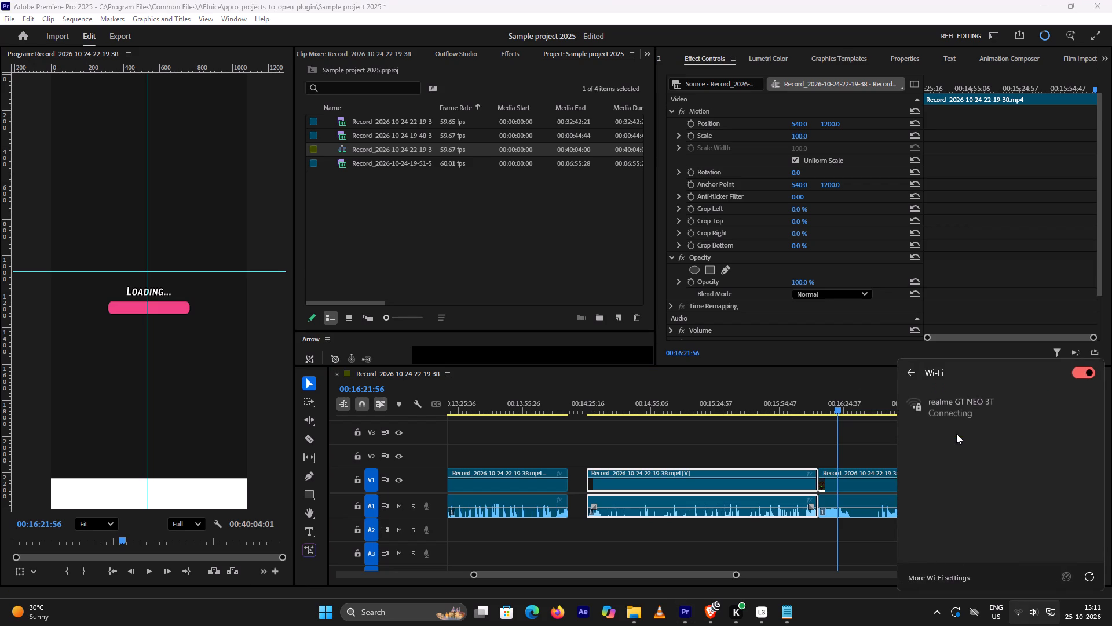
pyautogui.click(886, 605)
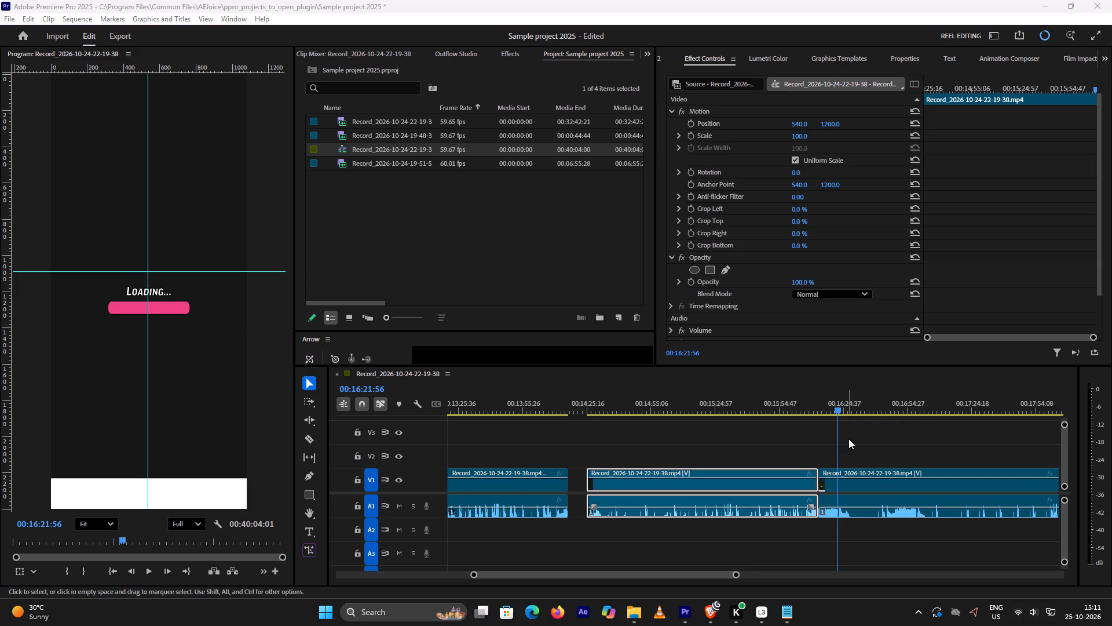
# Scrub the sequence back to 00:16:14:55, shortly after the cut that ends the playground round.
pyautogui.moveTo(837, 410); pyautogui.dragTo(822, 415)
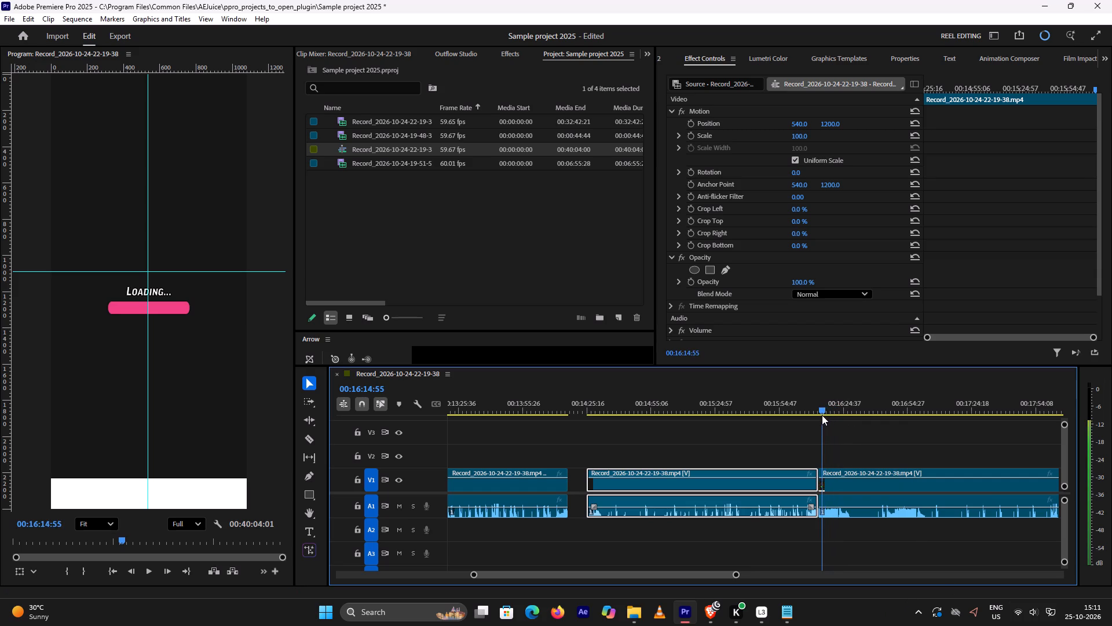
pyautogui.moveTo(822, 415); pyautogui.dragTo(831, 418)
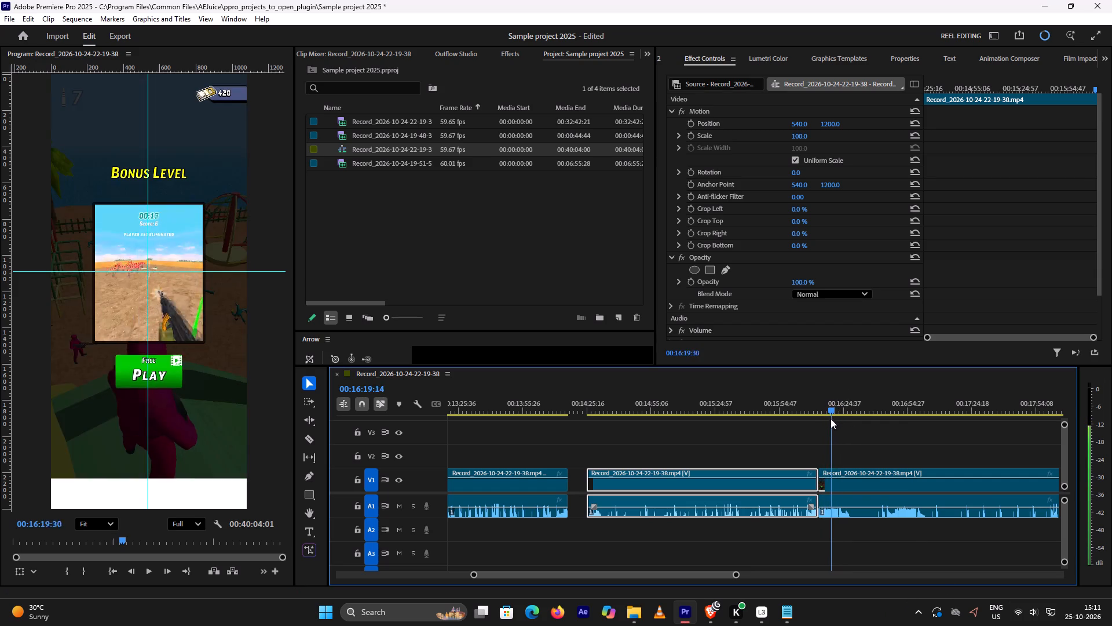
pyautogui.moveTo(831, 418); pyautogui.dragTo(817, 426)
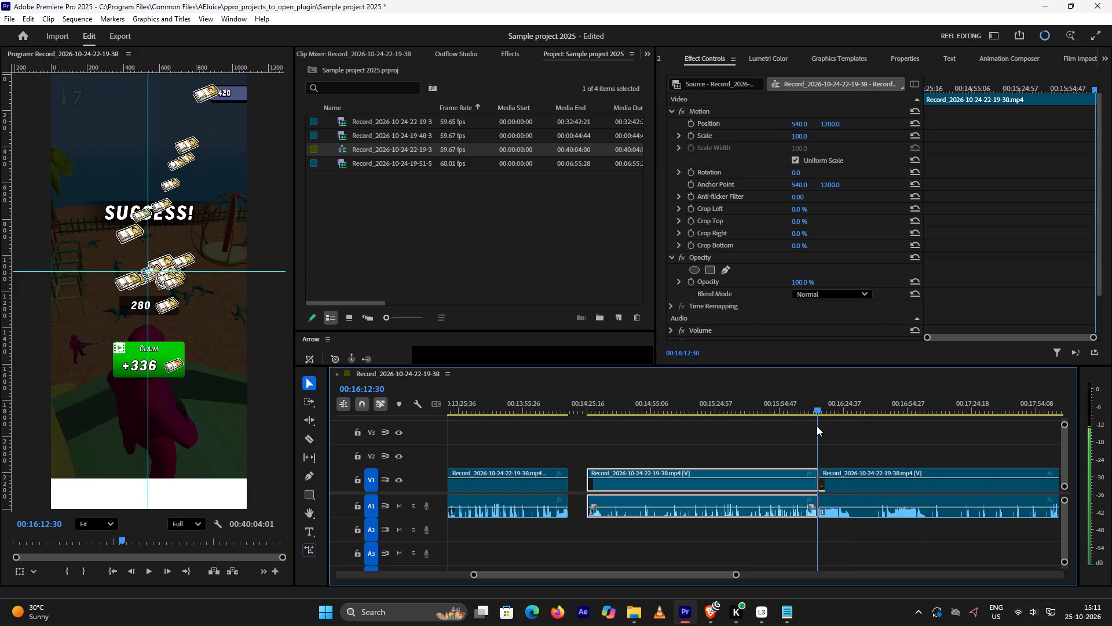
pyautogui.moveTo(817, 426); pyautogui.dragTo(831, 422)
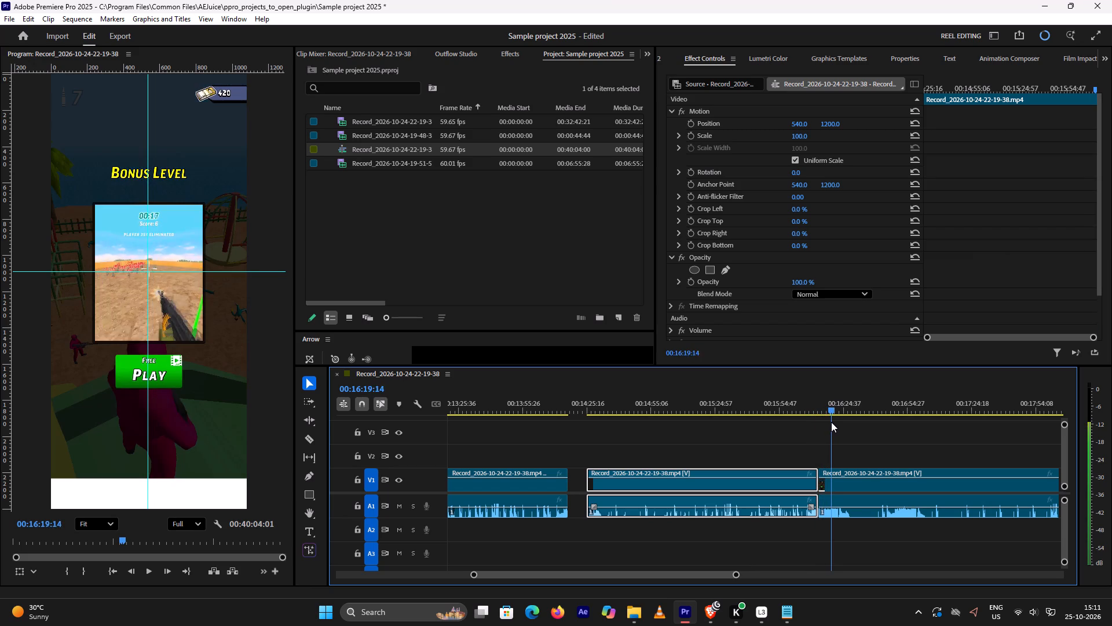
pyautogui.moveTo(831, 422); pyautogui.dragTo(837, 419)
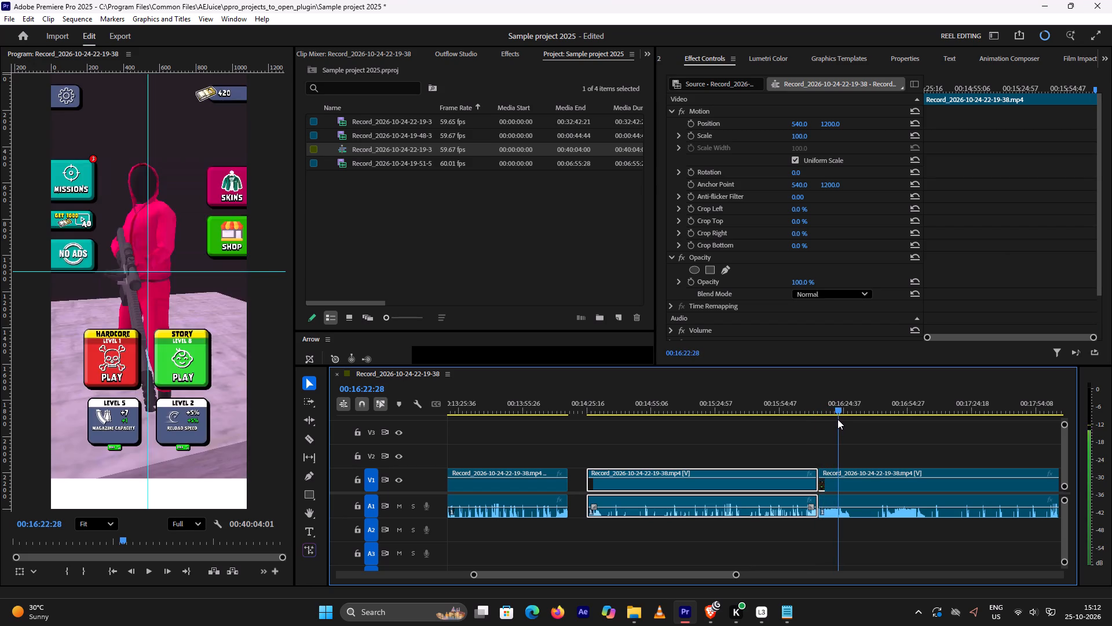
pyautogui.moveTo(837, 419); pyautogui.dragTo(837, 420)
pyautogui.press('Left')
pyautogui.press('Left')
pyautogui.press('Left')
pyautogui.press('Left')
pyautogui.press('Left')
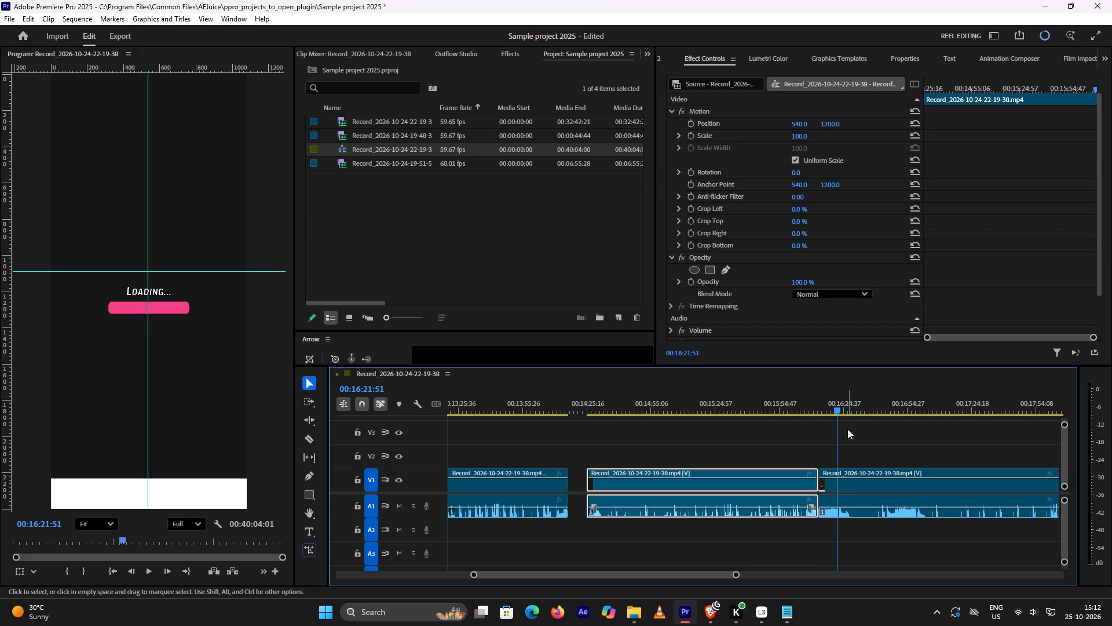
pyautogui.press('Left')
pyautogui.press('Left')
pyautogui.press('Left')
pyautogui.press('Left')
pyautogui.press('Right')
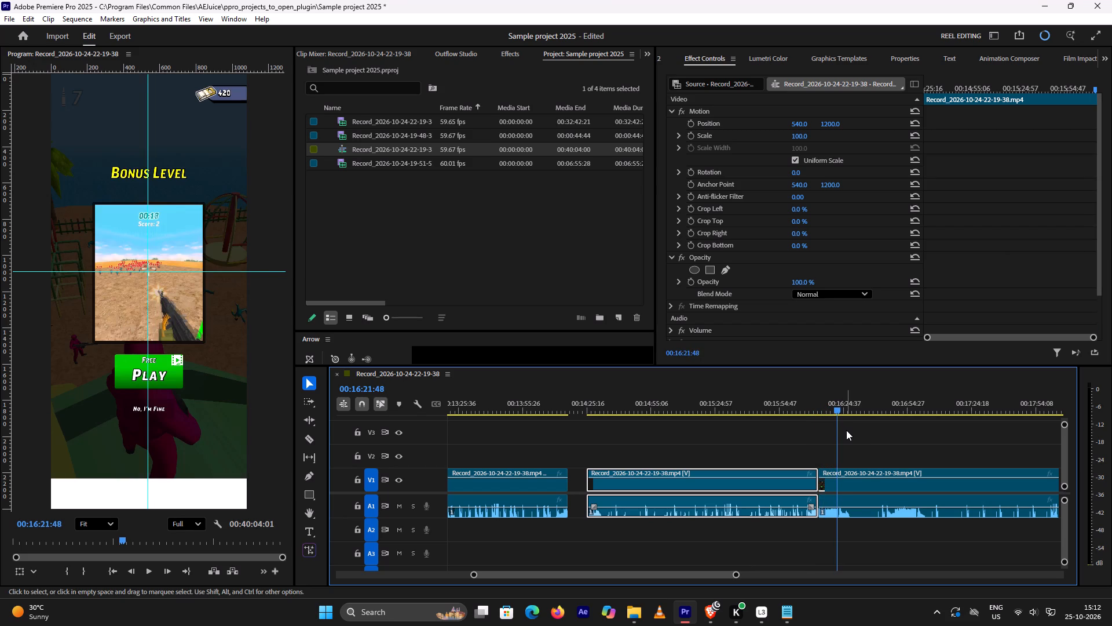
pyautogui.press('Right')
pyautogui.click(844, 475)
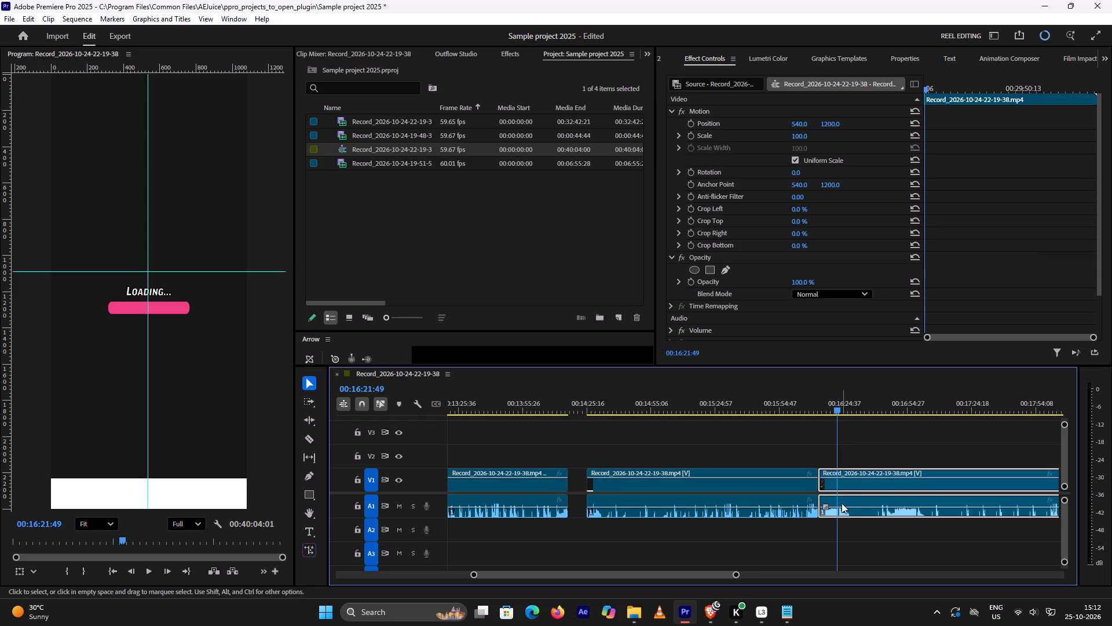
pyautogui.hotkey('ctrl', 'k')
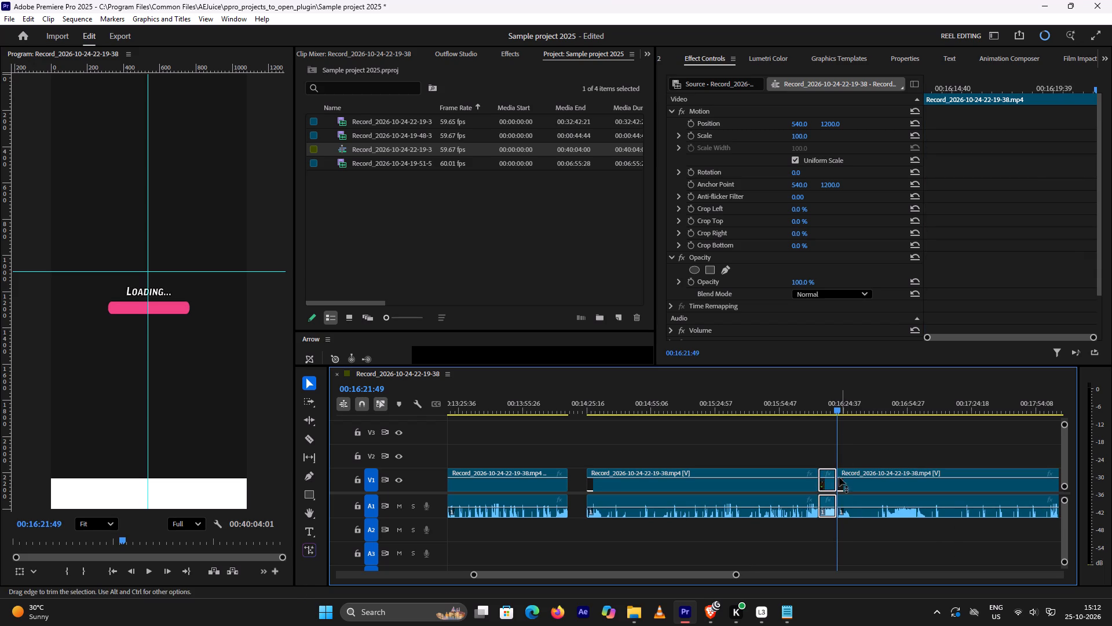
# Recheck the Front Man and Bonus Level segment between 00:16:13:18 and 00:16:21:49 and delete it, without closing the gap.
pyautogui.moveTo(836, 406); pyautogui.dragTo(828, 411)
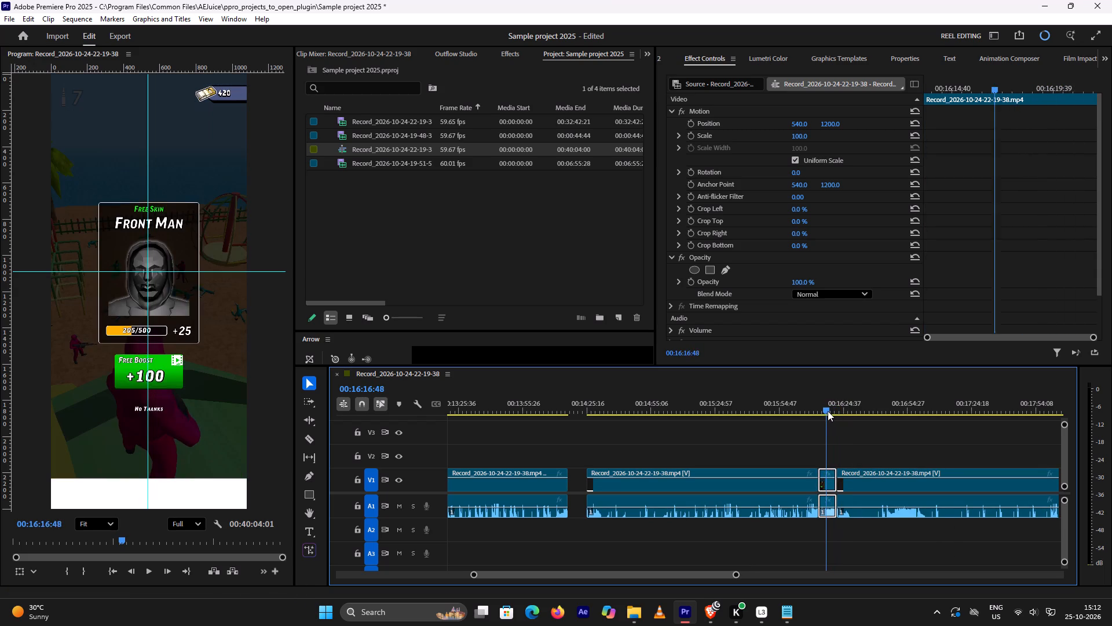
pyautogui.moveTo(828, 411); pyautogui.dragTo(821, 416)
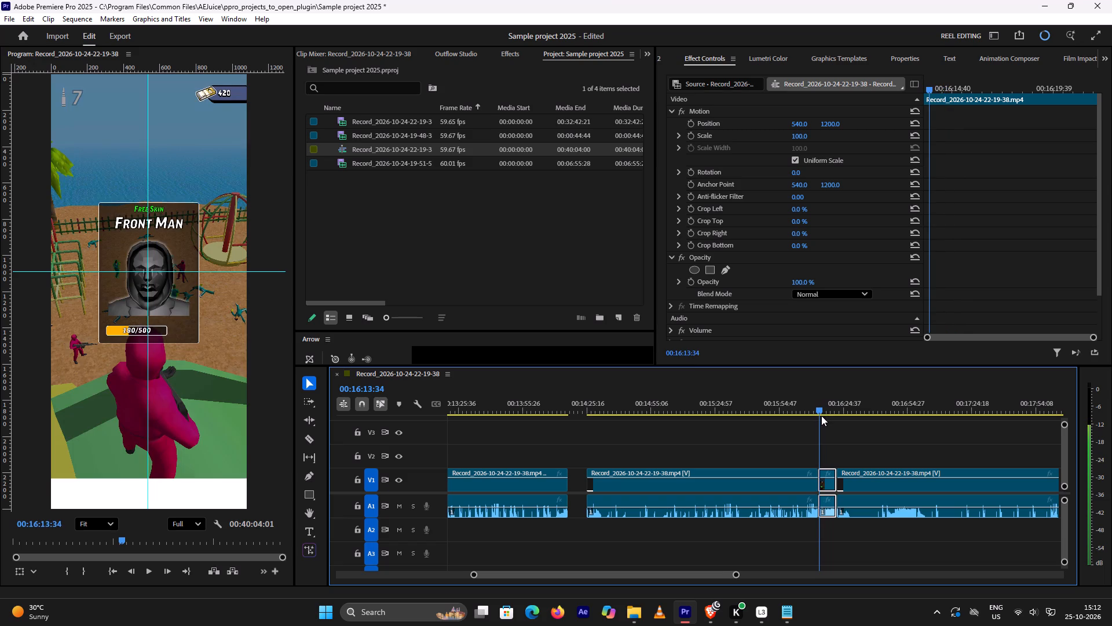
pyautogui.moveTo(821, 416); pyautogui.dragTo(821, 416)
pyautogui.click(829, 487)
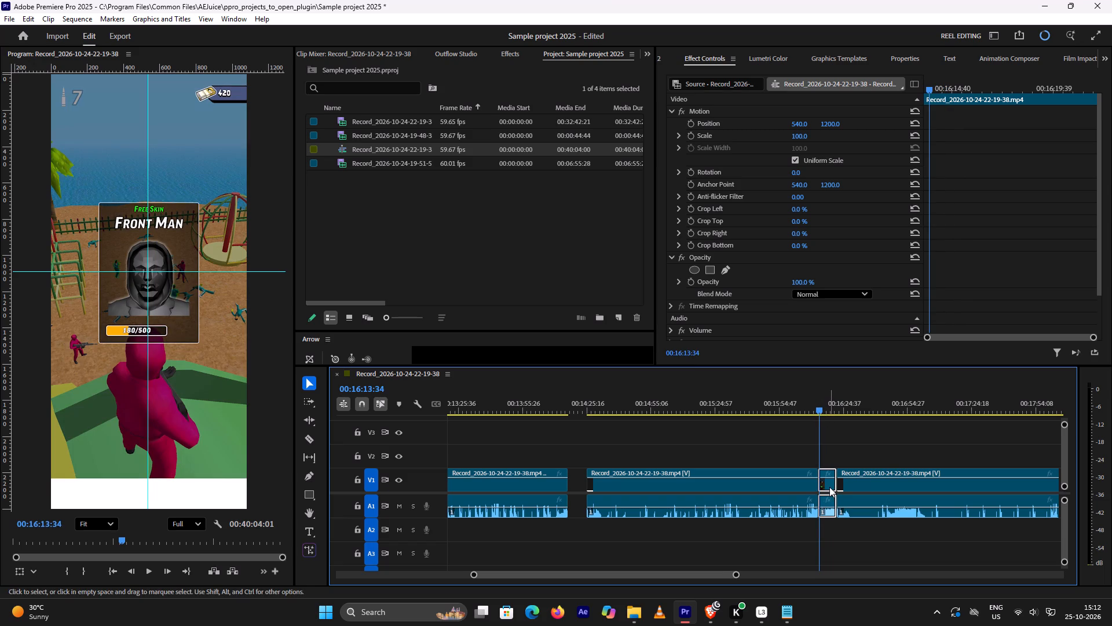
pyautogui.press('Delete')
pyautogui.moveTo(821, 409); pyautogui.dragTo(840, 405)
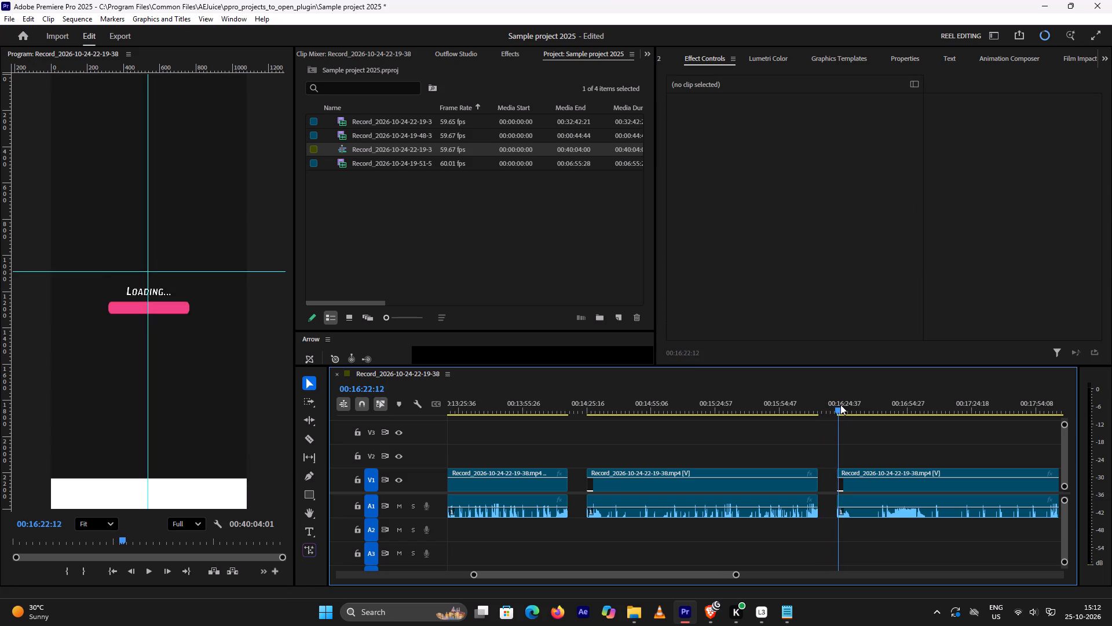
pyautogui.moveTo(840, 405); pyautogui.dragTo(889, 402)
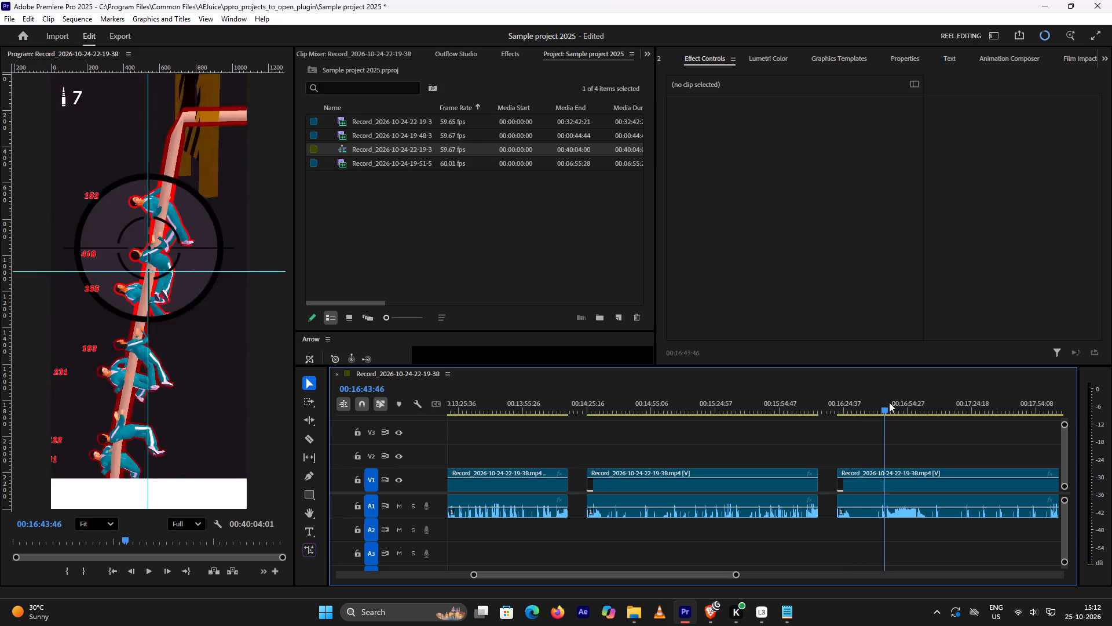
pyautogui.moveTo(889, 402); pyautogui.dragTo(901, 402)
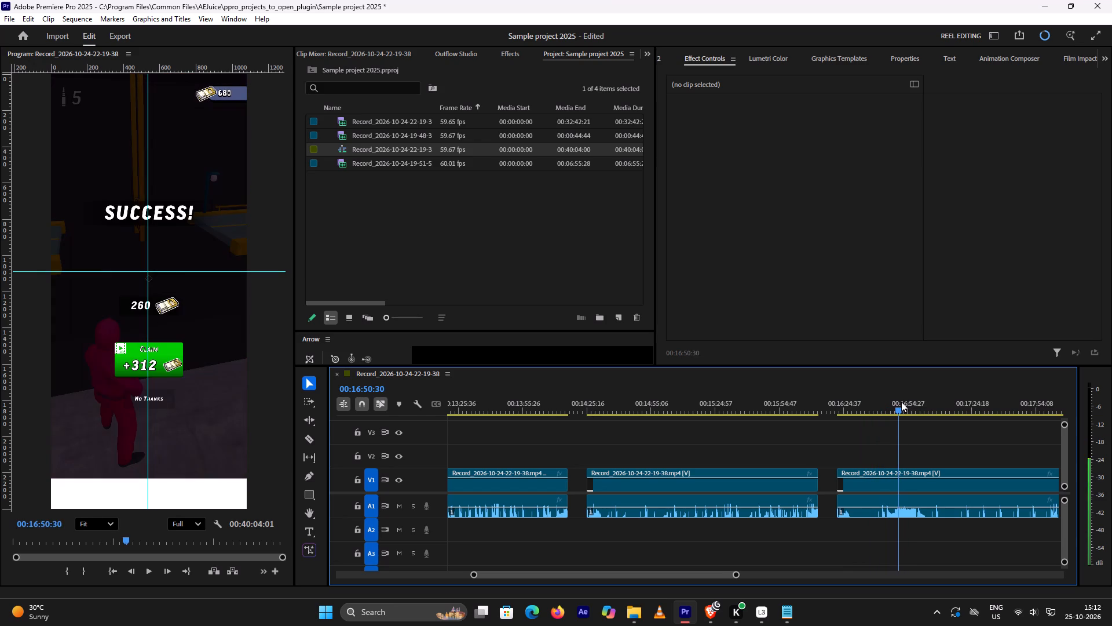
pyautogui.moveTo(901, 402); pyautogui.dragTo(902, 403)
pyautogui.press('Insert')
pyautogui.press('Insert')
pyautogui.press('Insert')
pyautogui.press('Insert')
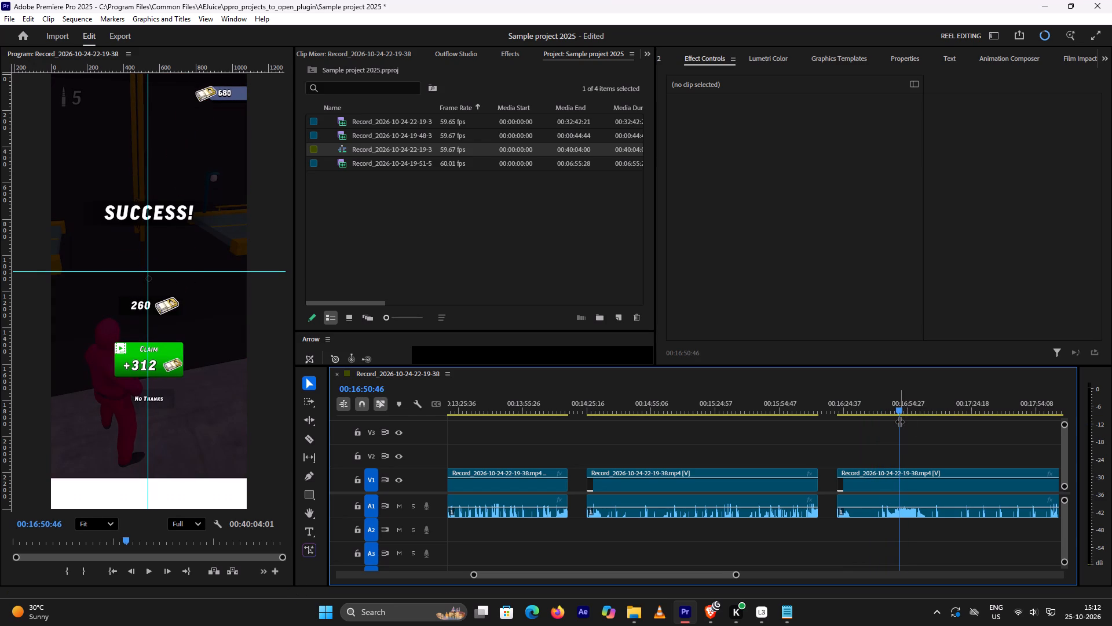
pyautogui.press('Insert')
pyautogui.press('Insert')
pyautogui.press('Insert')
pyautogui.press('Insert')
pyautogui.press('Insert')
pyautogui.press('Right')
pyautogui.press('Right')
pyautogui.press('Right')
pyautogui.press('Right')
pyautogui.press('Right')
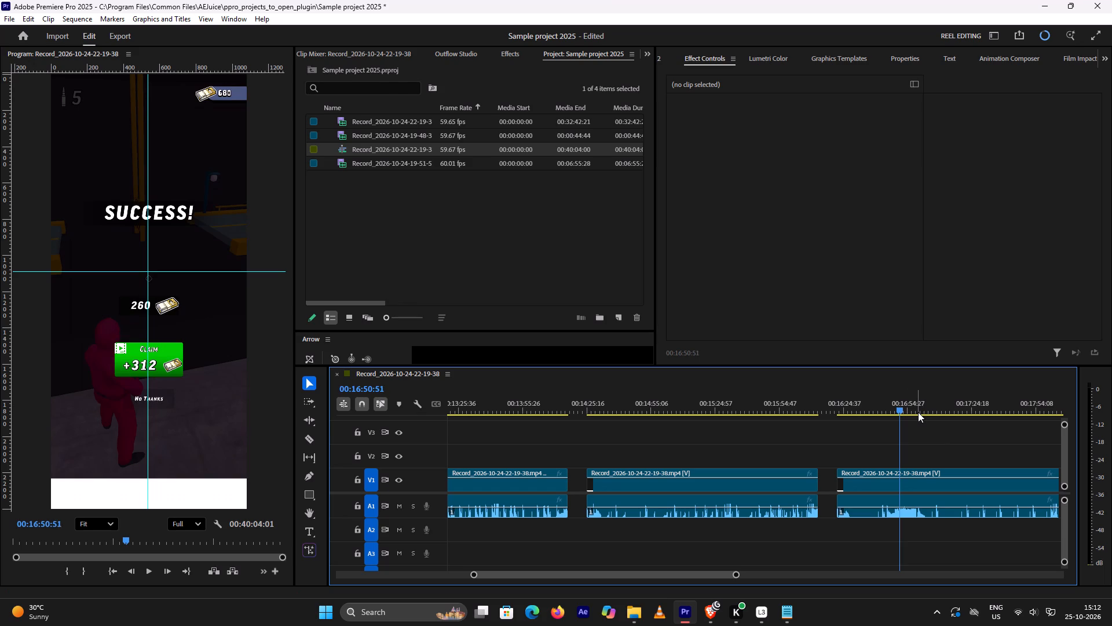
pyautogui.press('Right')
pyautogui.press('Right')
pyautogui.press('Right')
pyautogui.press('Right')
pyautogui.press('Right')
pyautogui.press('Right')
pyautogui.press('Right')
pyautogui.press('Right')
pyautogui.press('Right')
pyautogui.press('Right')
pyautogui.press('Right')
pyautogui.press('Right')
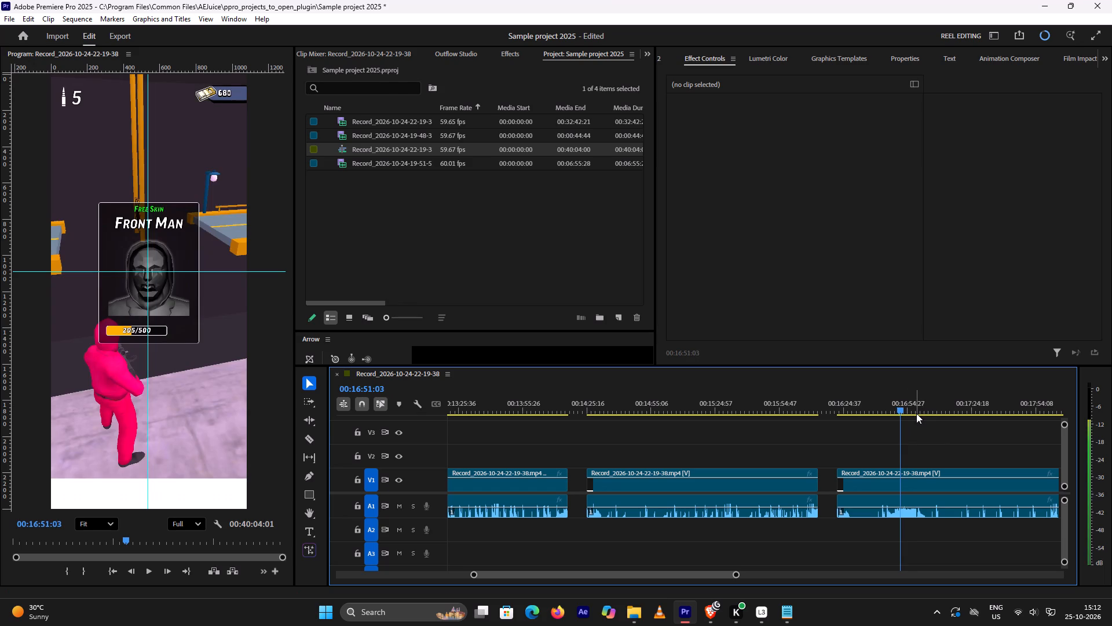
pyautogui.press('Right')
pyautogui.press('Left')
pyautogui.press('Left')
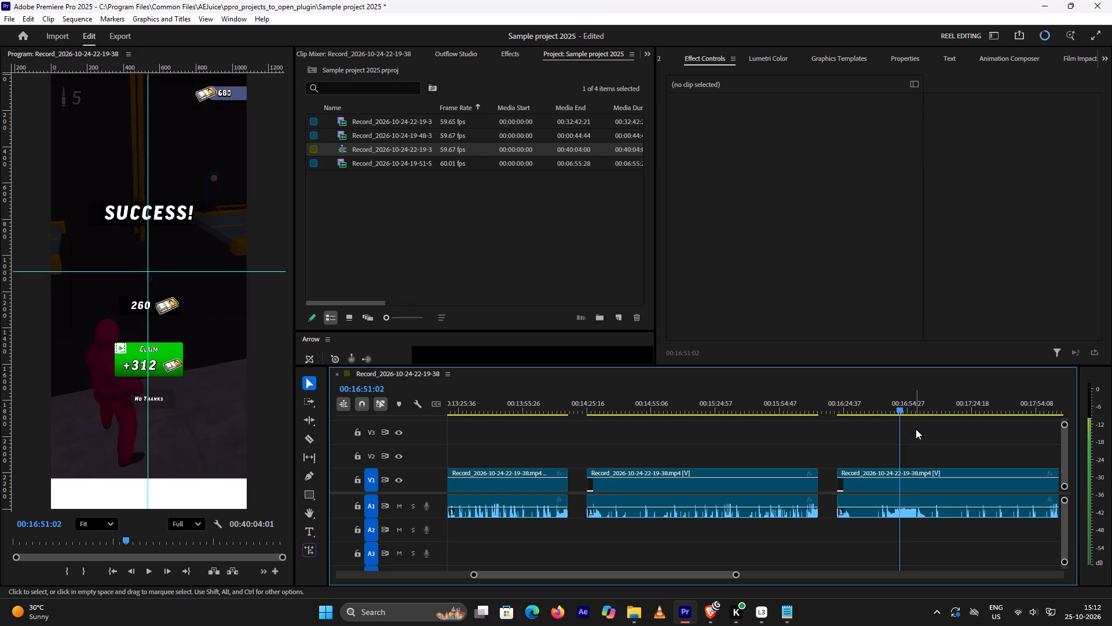
pyautogui.press('Right')
pyautogui.press('Left')
pyautogui.click(916, 485)
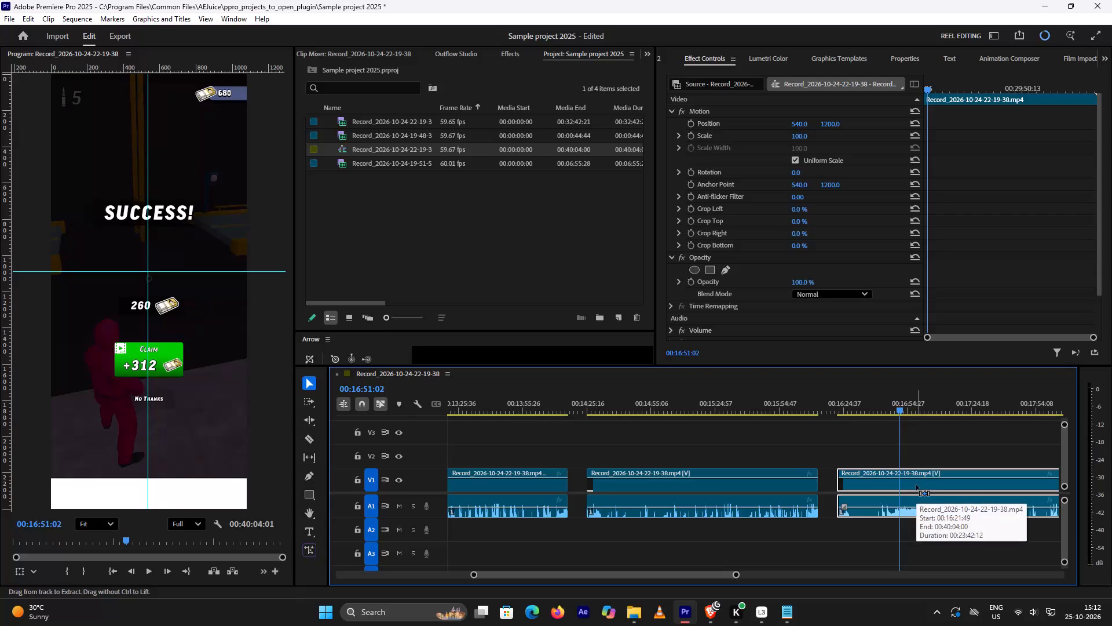
pyautogui.hotkey('ctrl', 'k')
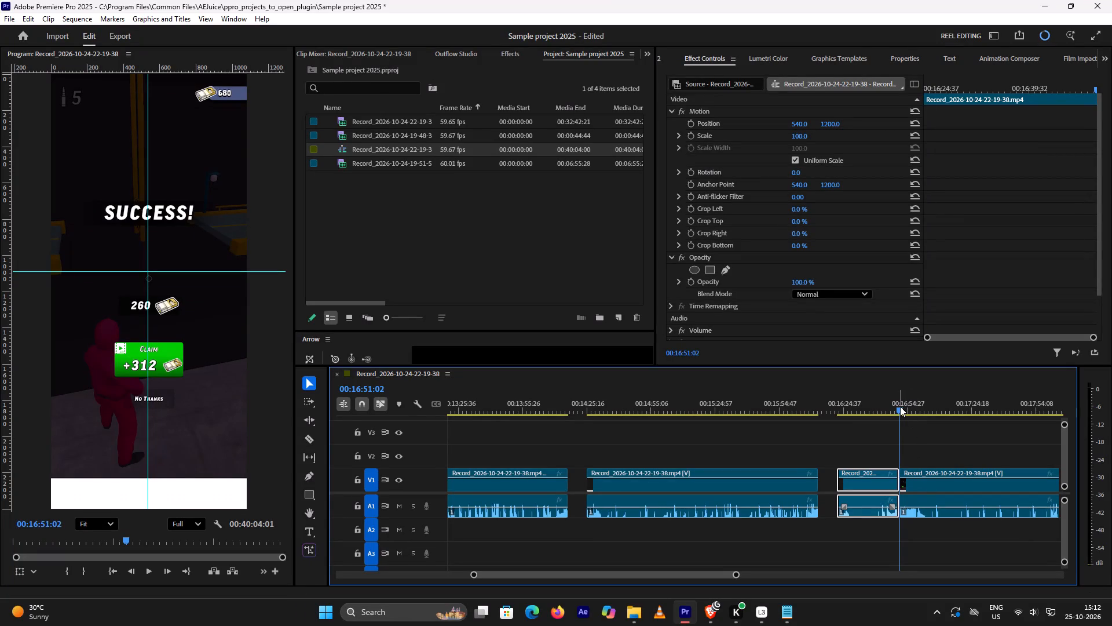
pyautogui.moveTo(900, 406); pyautogui.dragTo(915, 410)
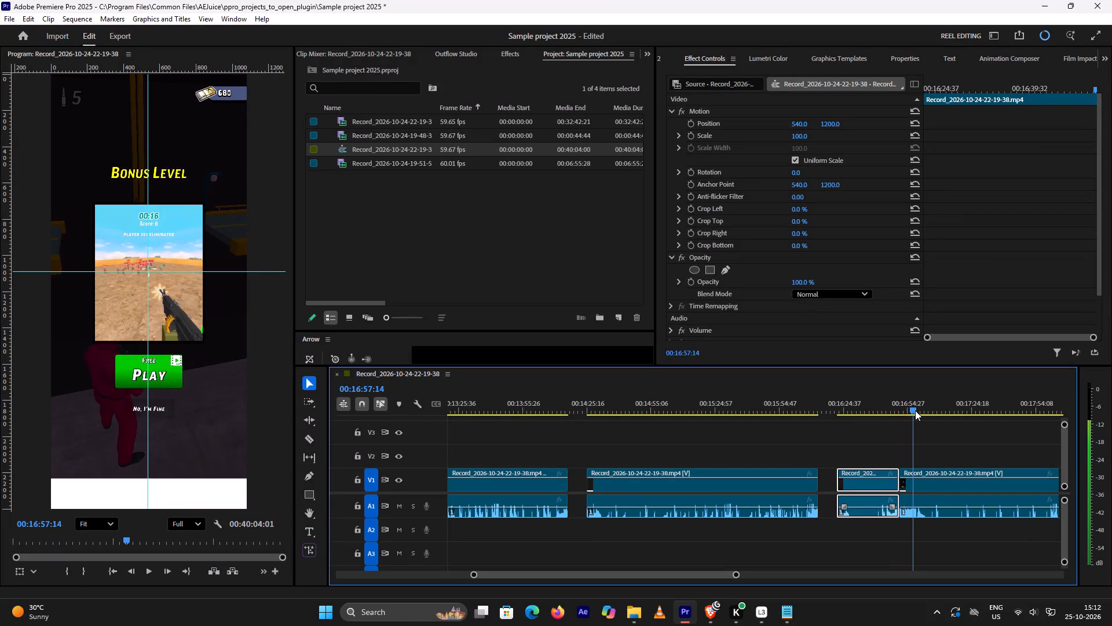
pyautogui.moveTo(915, 410); pyautogui.dragTo(917, 414)
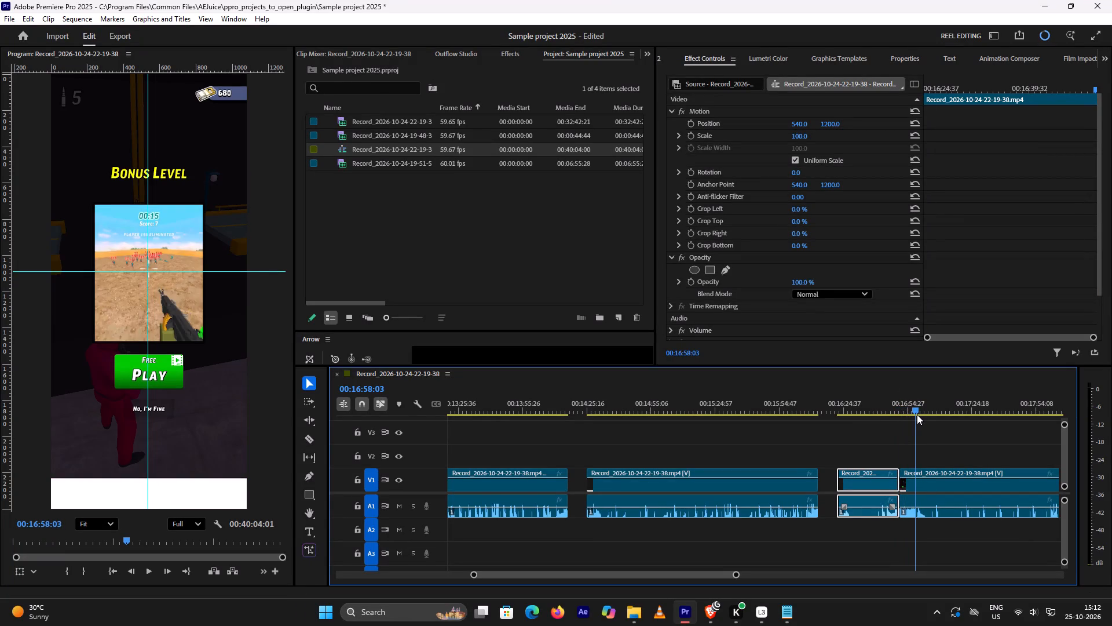
pyautogui.press('Right')
pyautogui.press('Right')
pyautogui.press('Right')
pyautogui.press('Right')
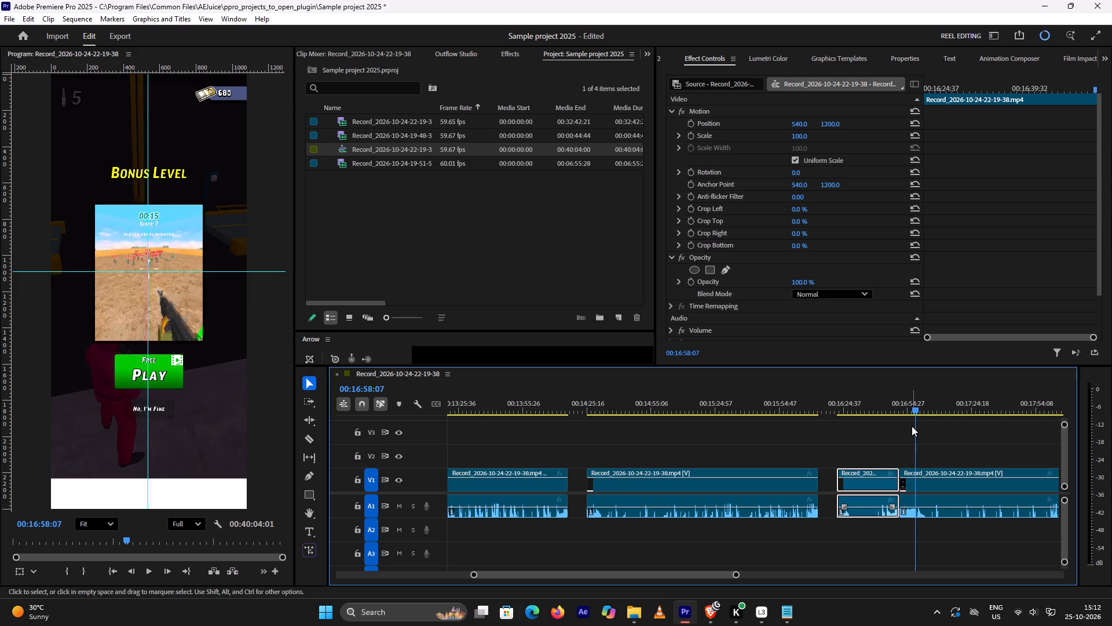
pyautogui.press('Right')
pyautogui.press('Right')
pyautogui.press('Right')
pyautogui.press('Right')
pyautogui.press('Right')
pyautogui.press('Right')
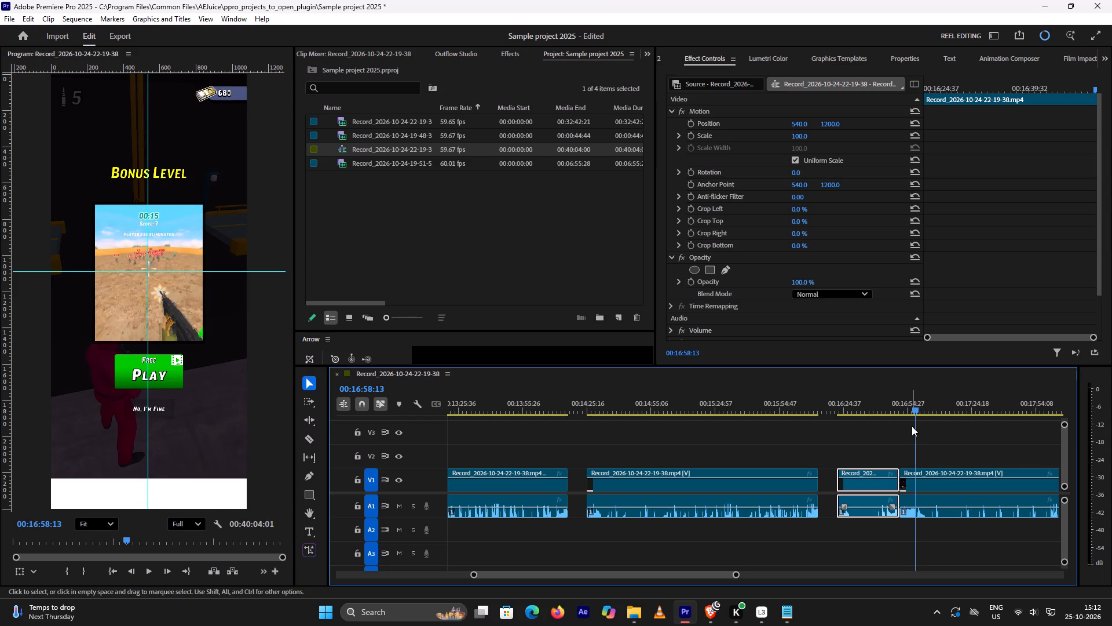
pyautogui.press('Right')
pyautogui.press('Right')
pyautogui.press('Right')
pyautogui.press('Right')
pyautogui.press('Right')
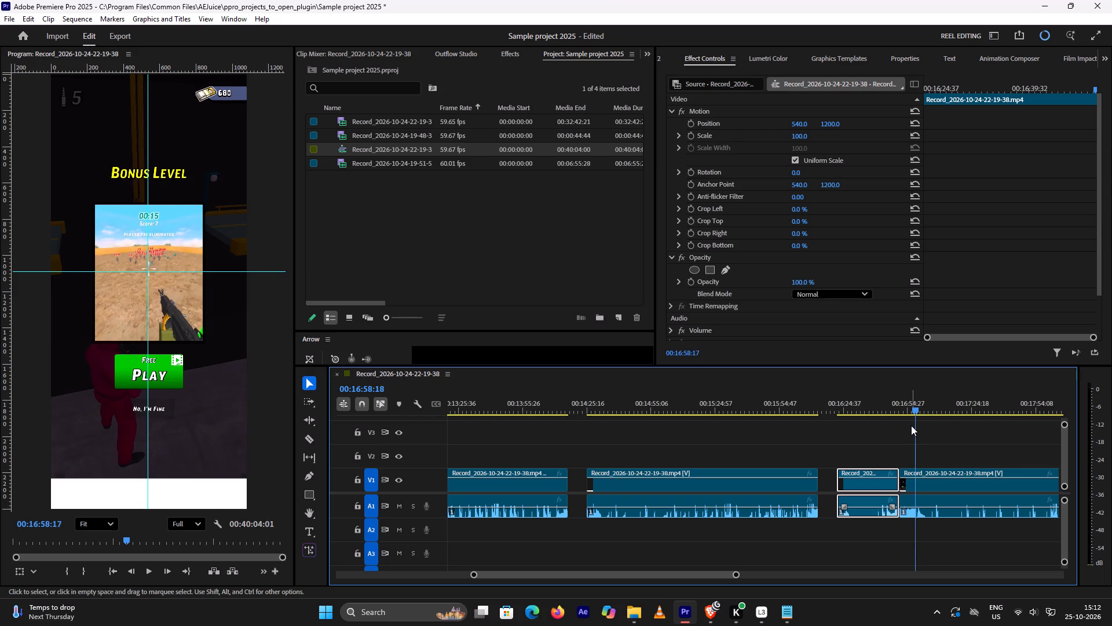
pyautogui.press('Left')
pyautogui.press('Right')
pyautogui.click(942, 482)
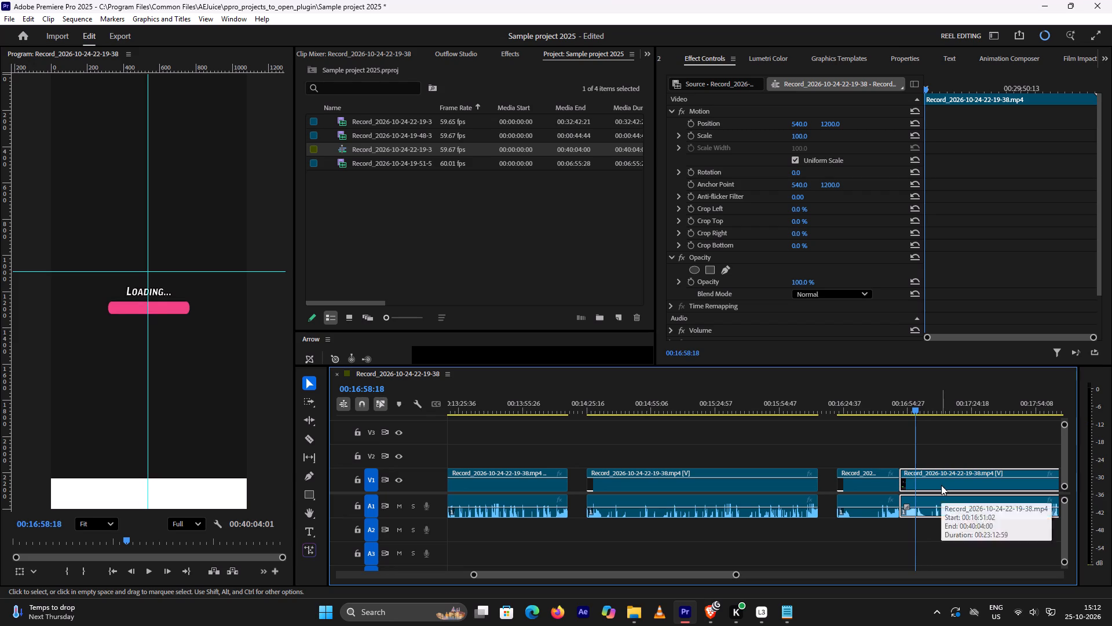
pyautogui.hotkey('ctrl', 'k')
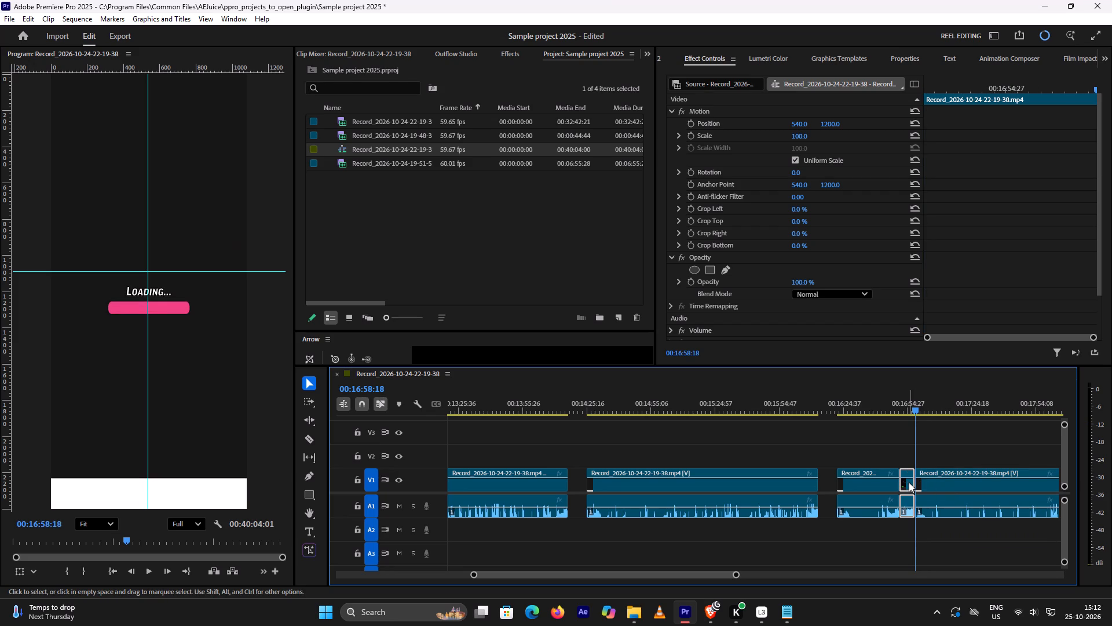
# Delete the short offer-screen segment between the cuts at 00:16:51:02 and 00:16:58:18, without closing the gap.
pyautogui.click(909, 482)
pyautogui.press('Delete')
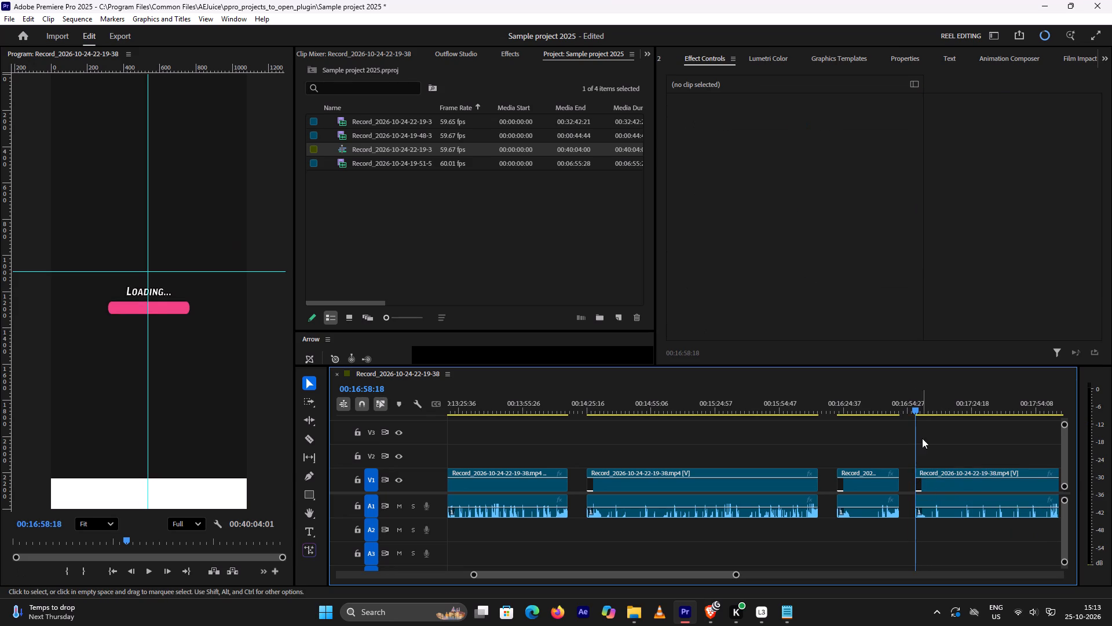
pyautogui.moveTo(915, 407); pyautogui.dragTo(938, 407)
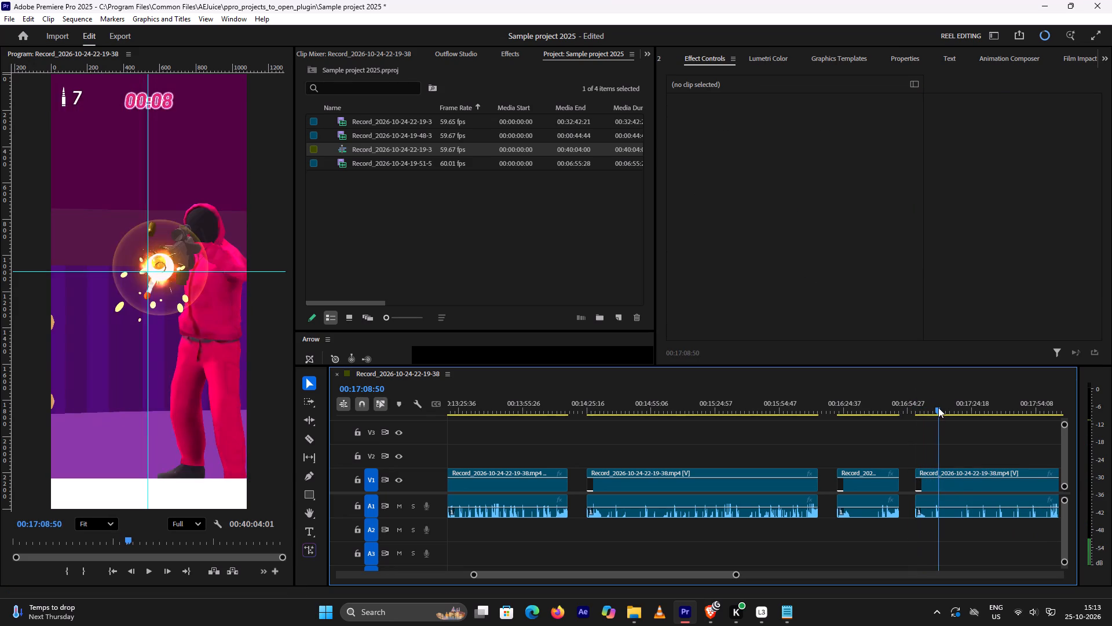
pyautogui.moveTo(938, 407); pyautogui.dragTo(928, 418)
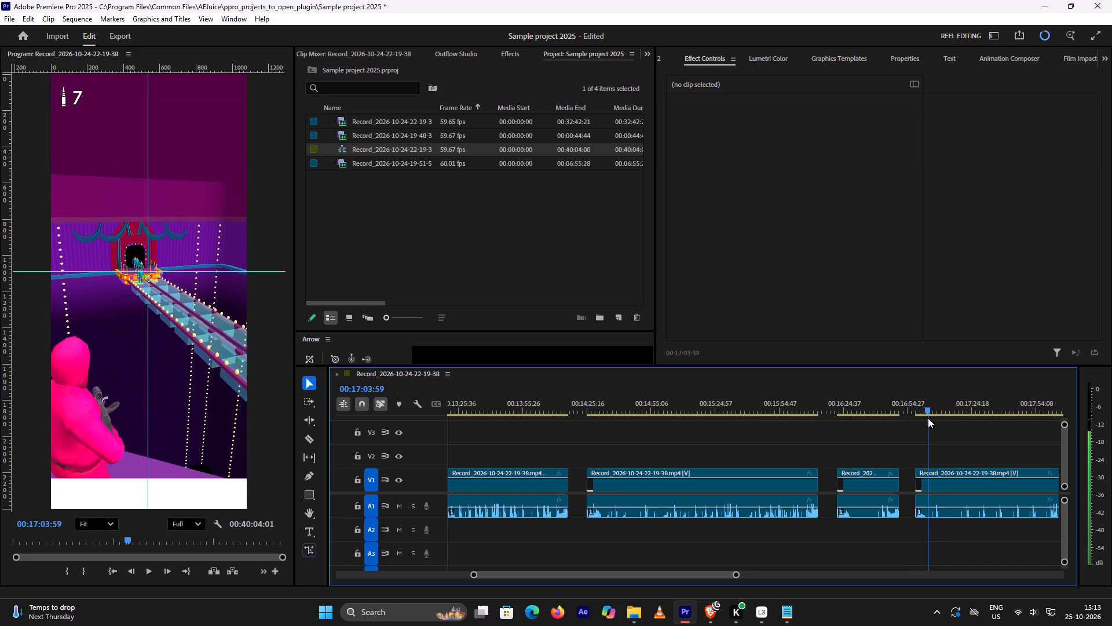
pyautogui.moveTo(928, 418); pyautogui.dragTo(953, 414)
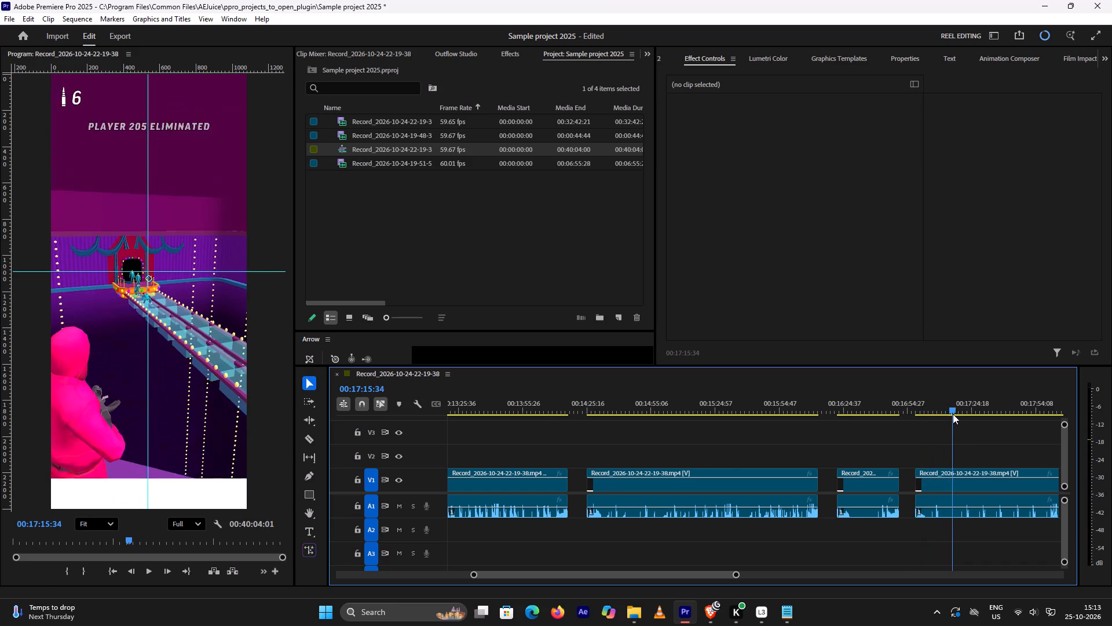
pyautogui.scroll(-12, 957, 435)
pyautogui.moveTo(745, 410); pyautogui.dragTo(750, 409)
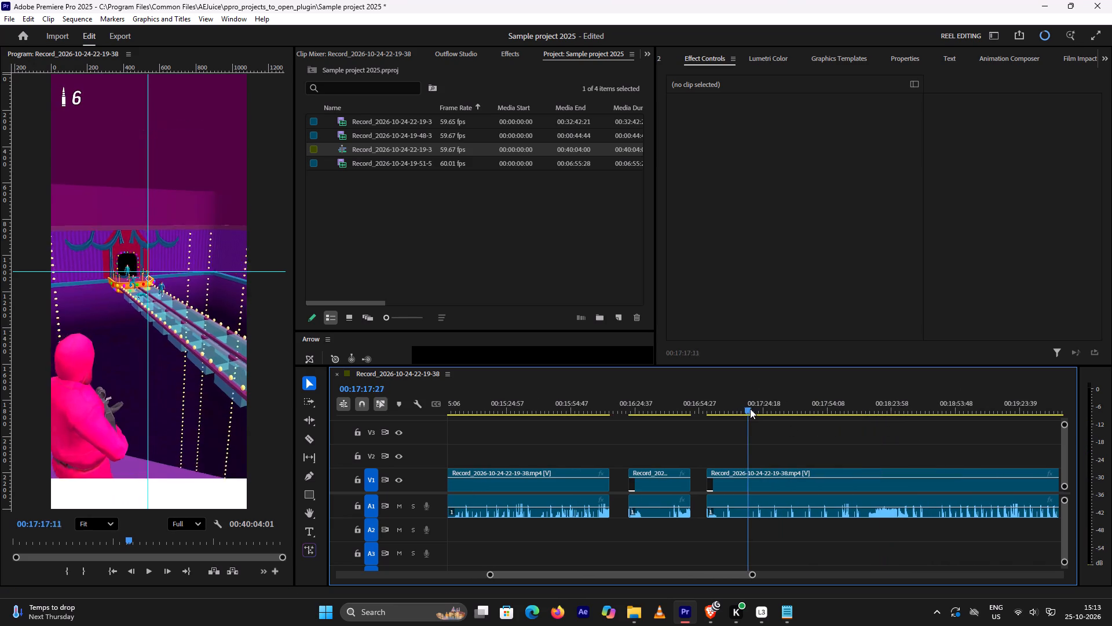
pyautogui.moveTo(750, 409); pyautogui.dragTo(781, 408)
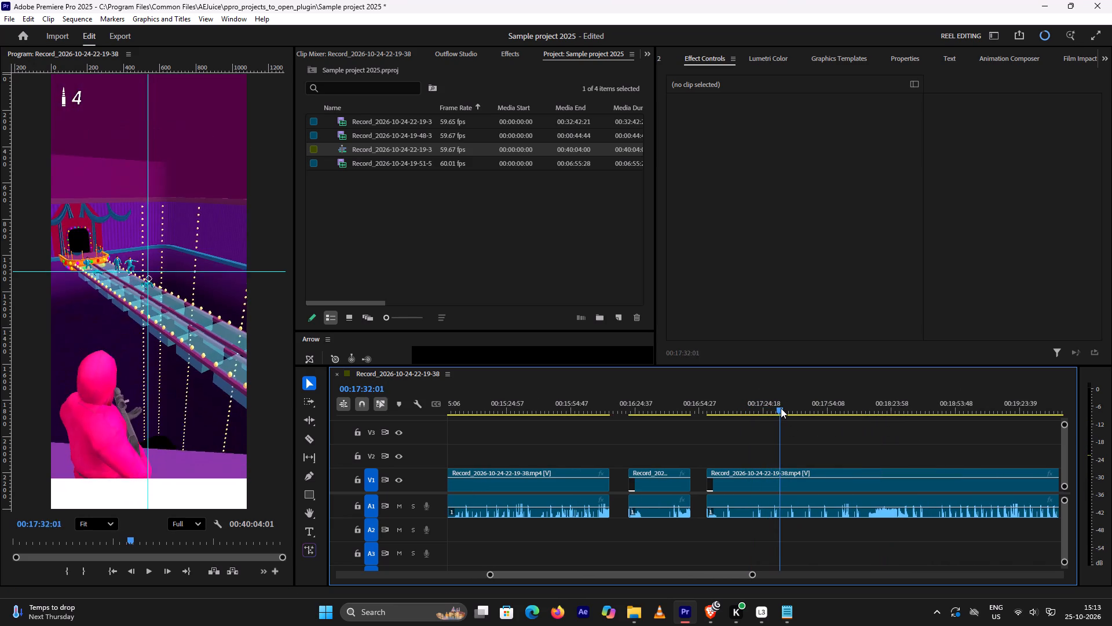
pyautogui.moveTo(781, 408); pyautogui.dragTo(801, 405)
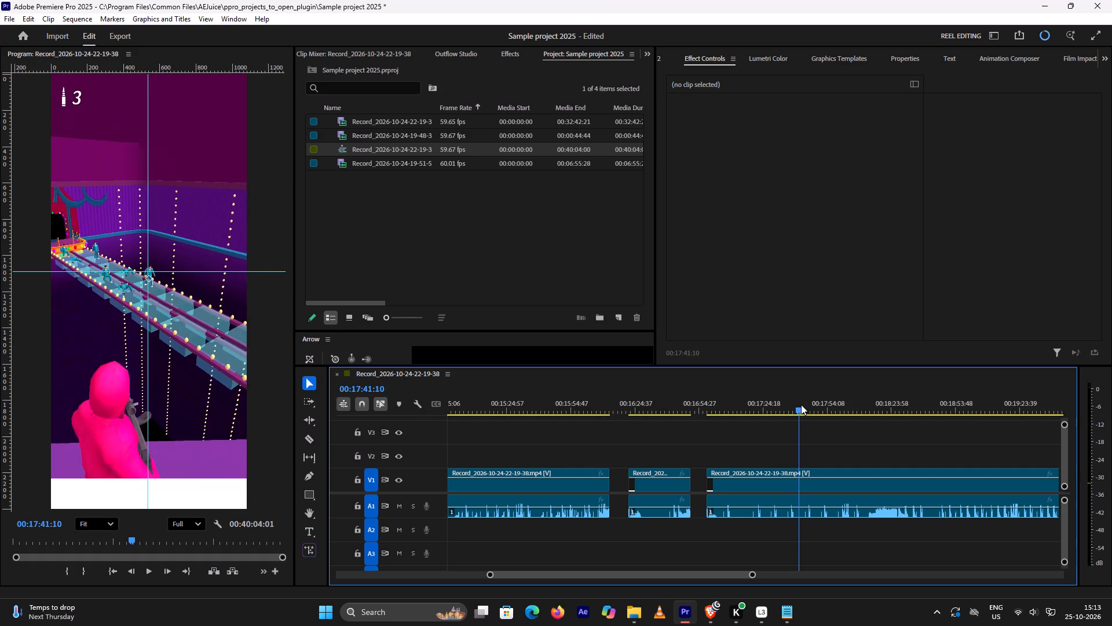
pyautogui.moveTo(801, 405); pyautogui.dragTo(820, 398)
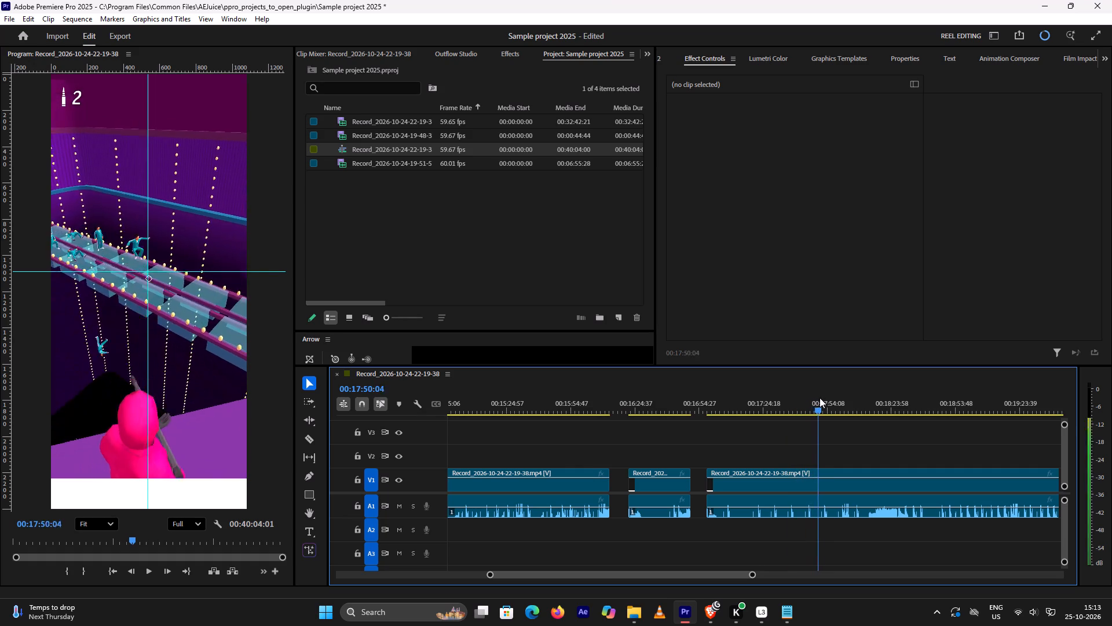
pyautogui.moveTo(820, 398); pyautogui.dragTo(827, 395)
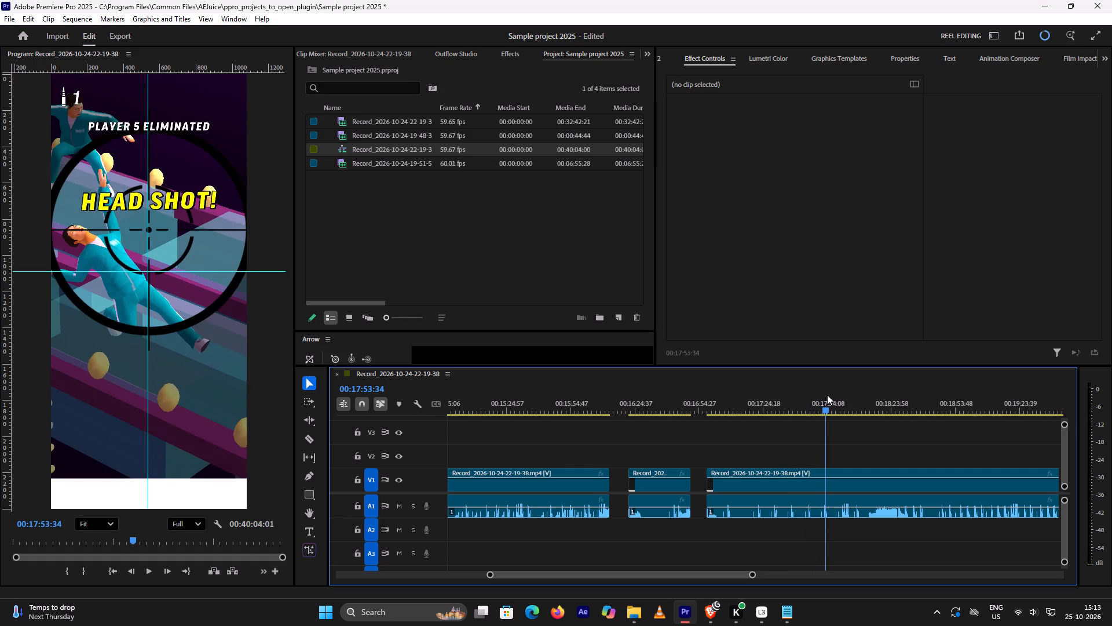
pyautogui.moveTo(827, 395); pyautogui.dragTo(843, 391)
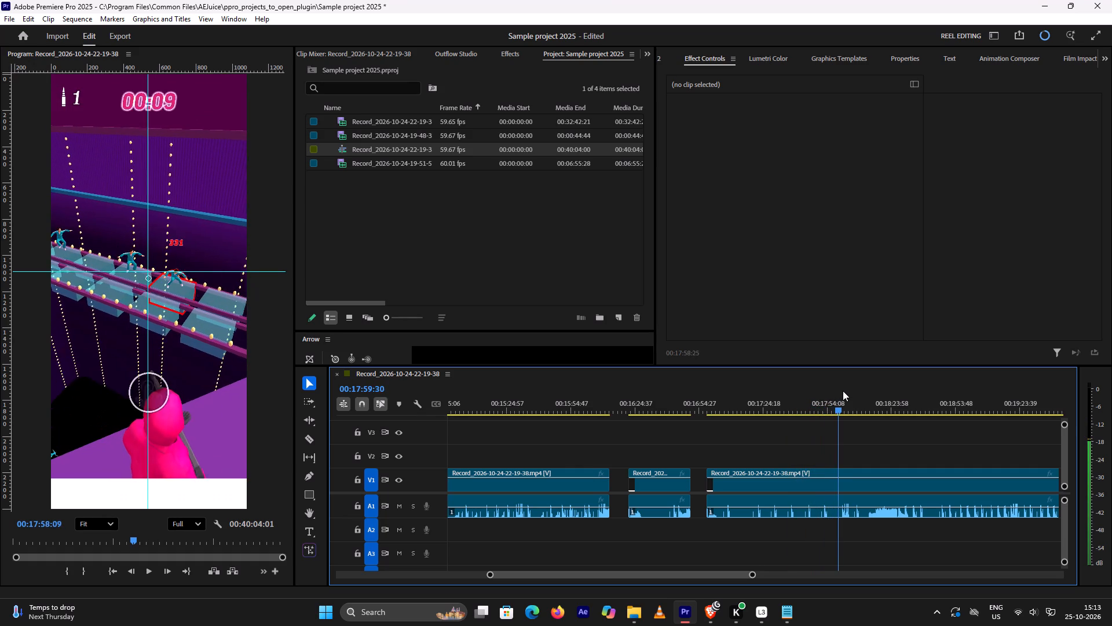
pyautogui.moveTo(843, 391); pyautogui.dragTo(856, 391)
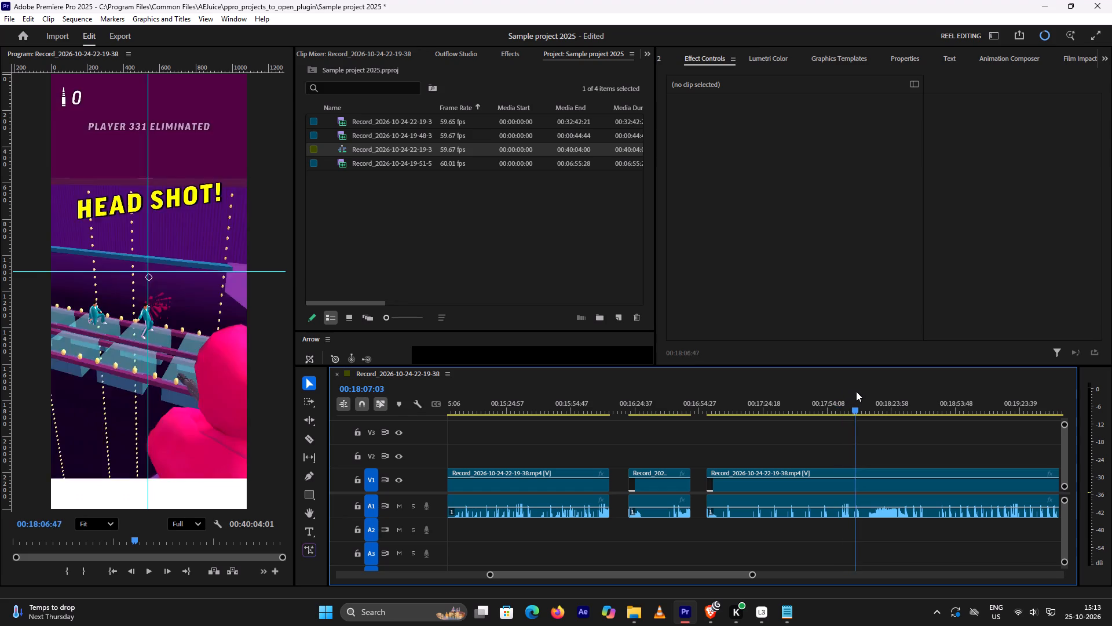
pyautogui.moveTo(856, 391); pyautogui.dragTo(883, 391)
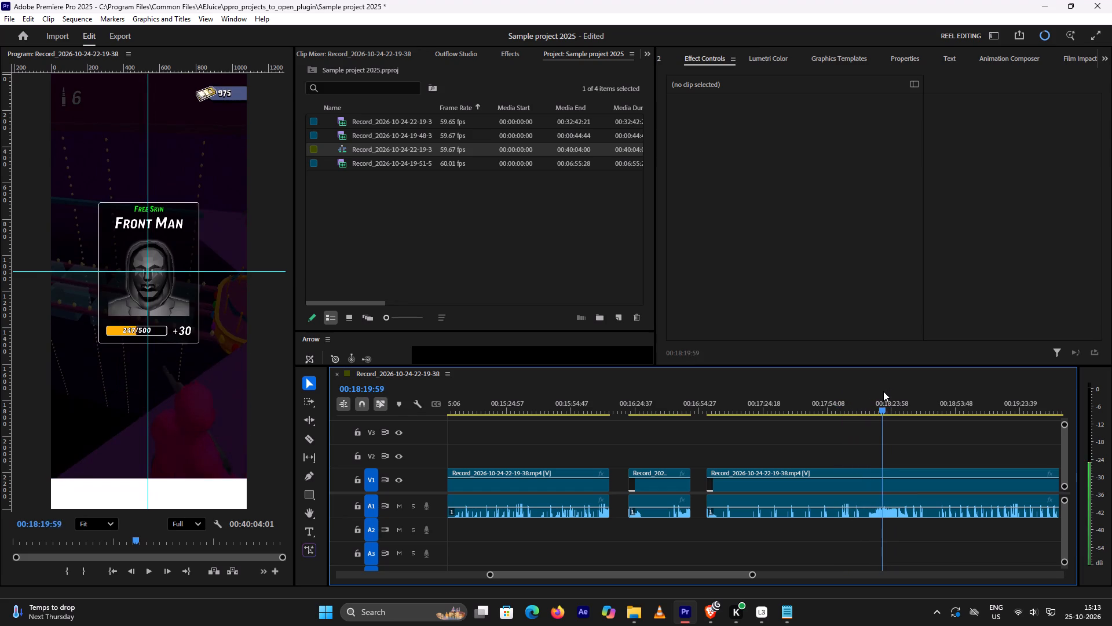
pyautogui.moveTo(883, 391); pyautogui.dragTo(880, 394)
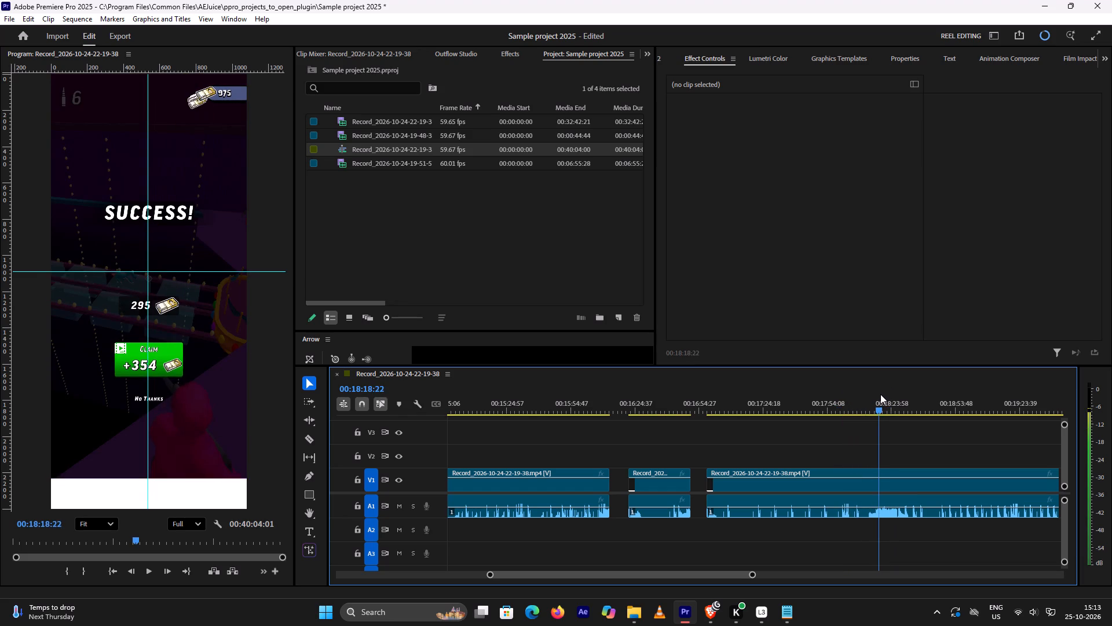
pyautogui.moveTo(880, 394); pyautogui.dragTo(881, 394)
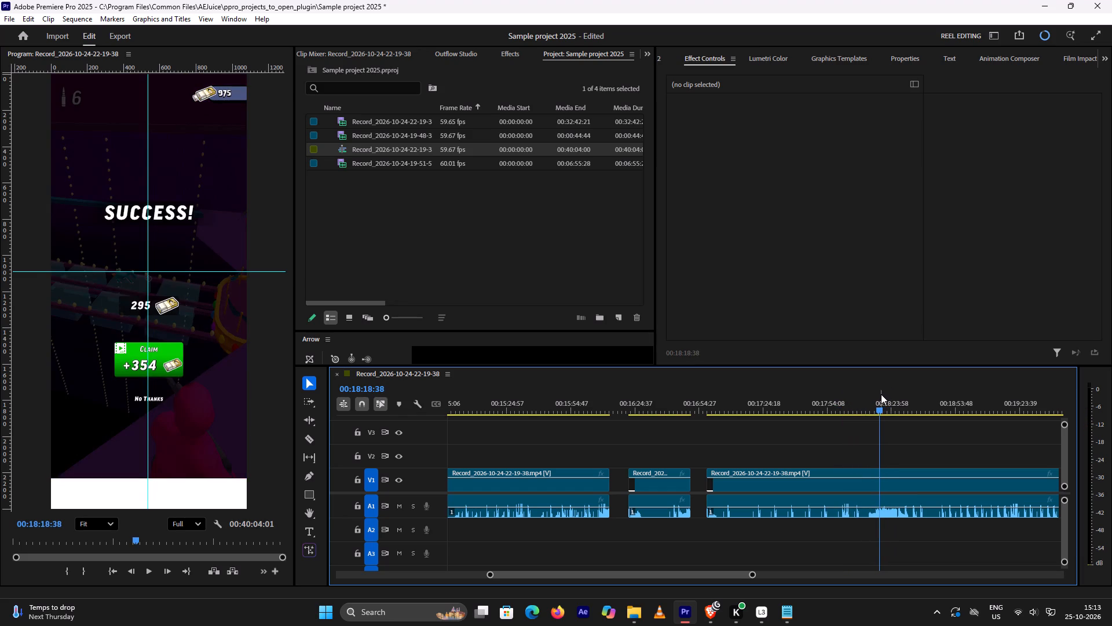
pyautogui.press('Right')
pyautogui.press('Right')
pyautogui.press('Right')
pyautogui.press('Right')
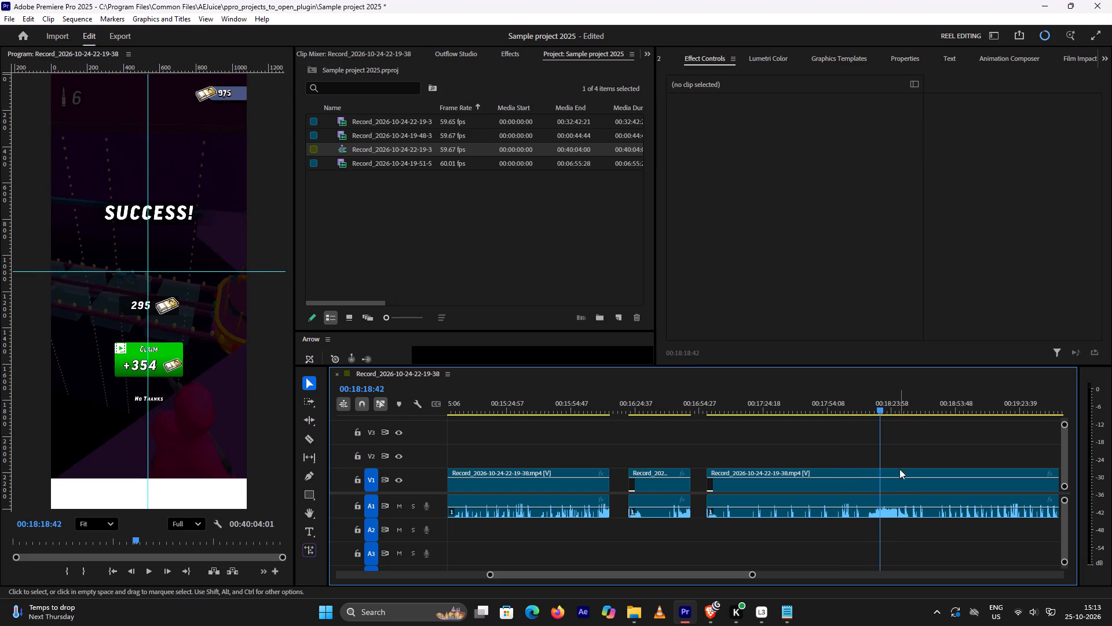
pyautogui.press('Right')
pyautogui.press('Right')
pyautogui.press('Right')
pyautogui.press('Right')
pyautogui.press('Right')
pyautogui.press('Right')
pyautogui.press('Right')
pyautogui.press('Right')
pyautogui.press('Left')
pyautogui.press('Left')
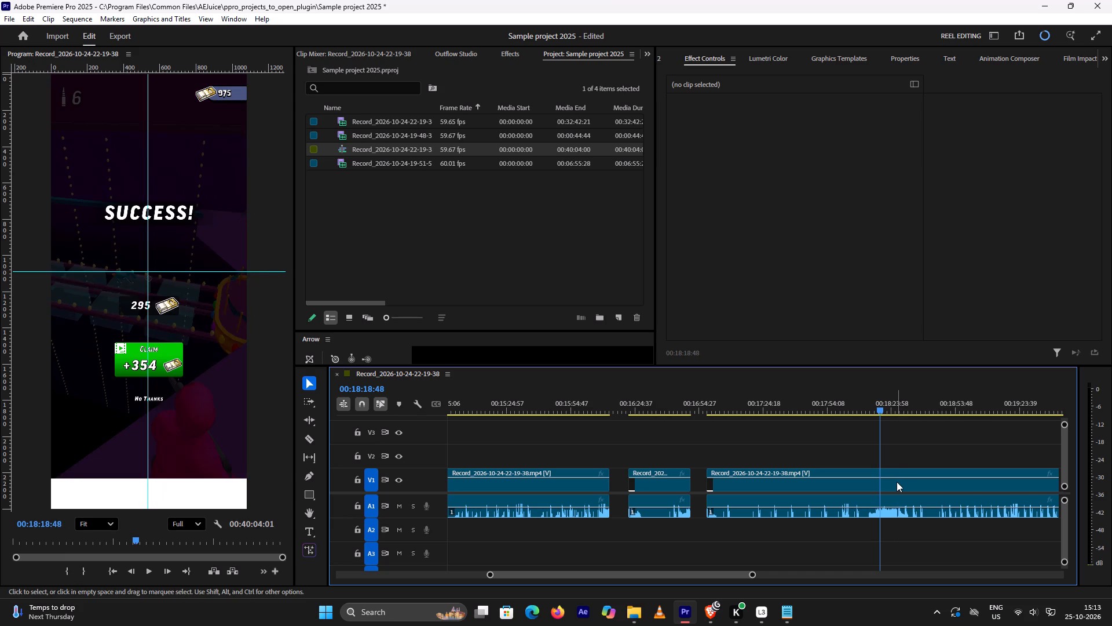
pyautogui.click(895, 485)
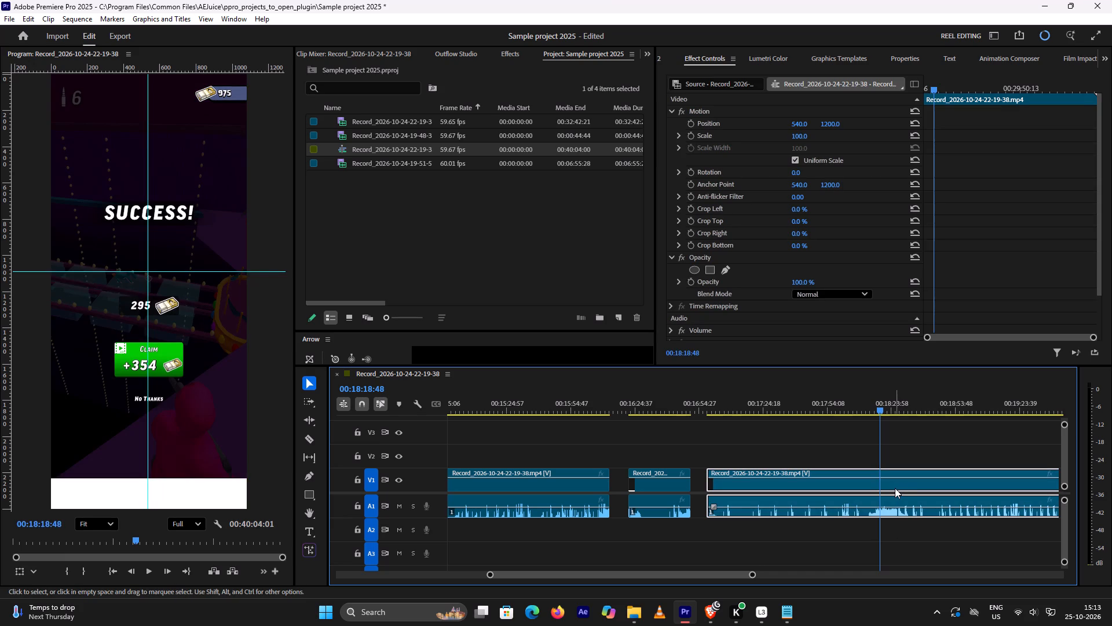
pyautogui.hotkey('ctrl', 'k')
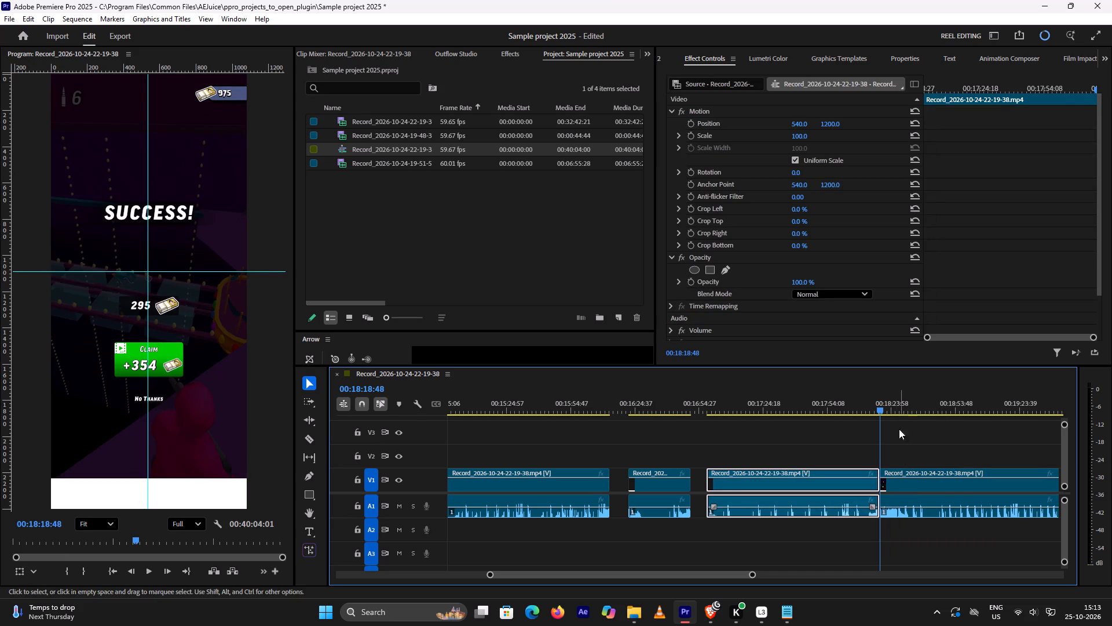
pyautogui.moveTo(876, 409); pyautogui.dragTo(884, 408)
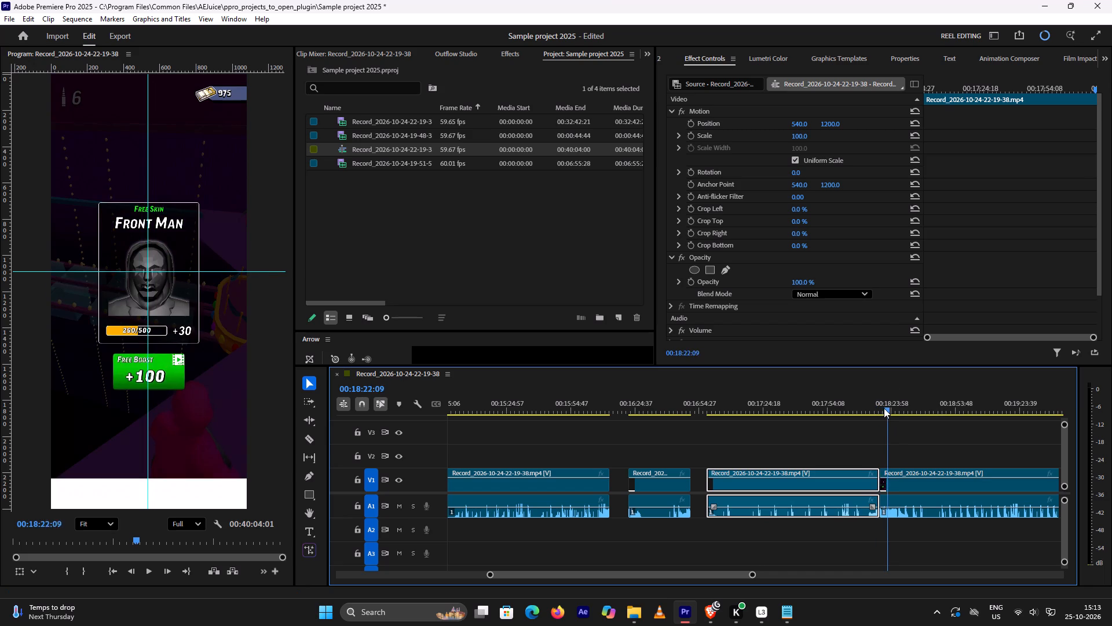
pyautogui.moveTo(884, 408); pyautogui.dragTo(900, 409)
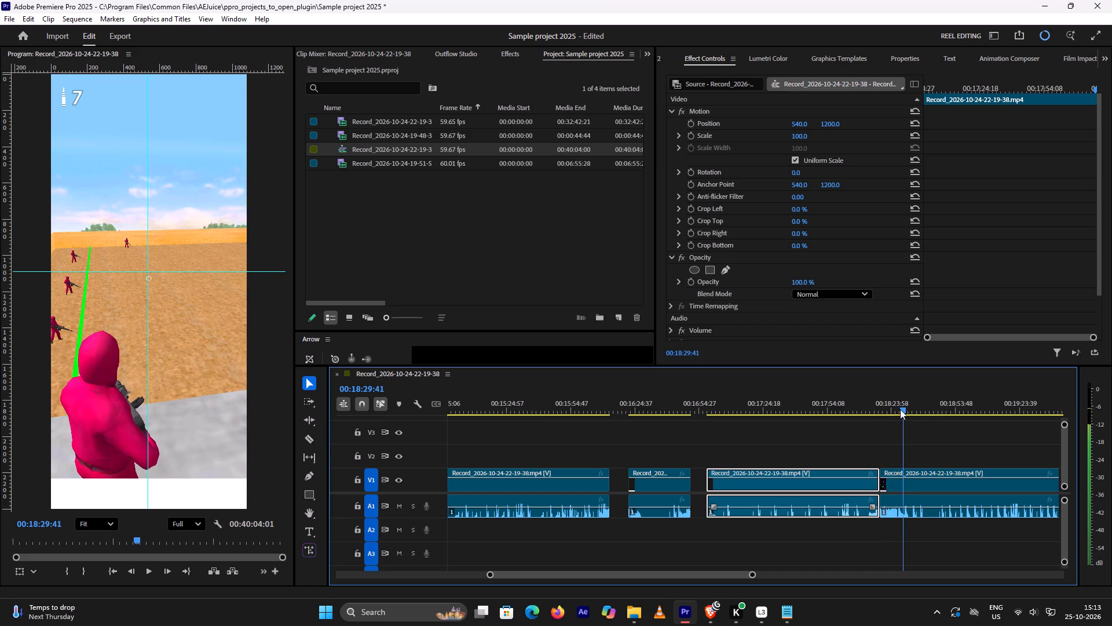
pyautogui.moveTo(900, 409); pyautogui.dragTo(897, 413)
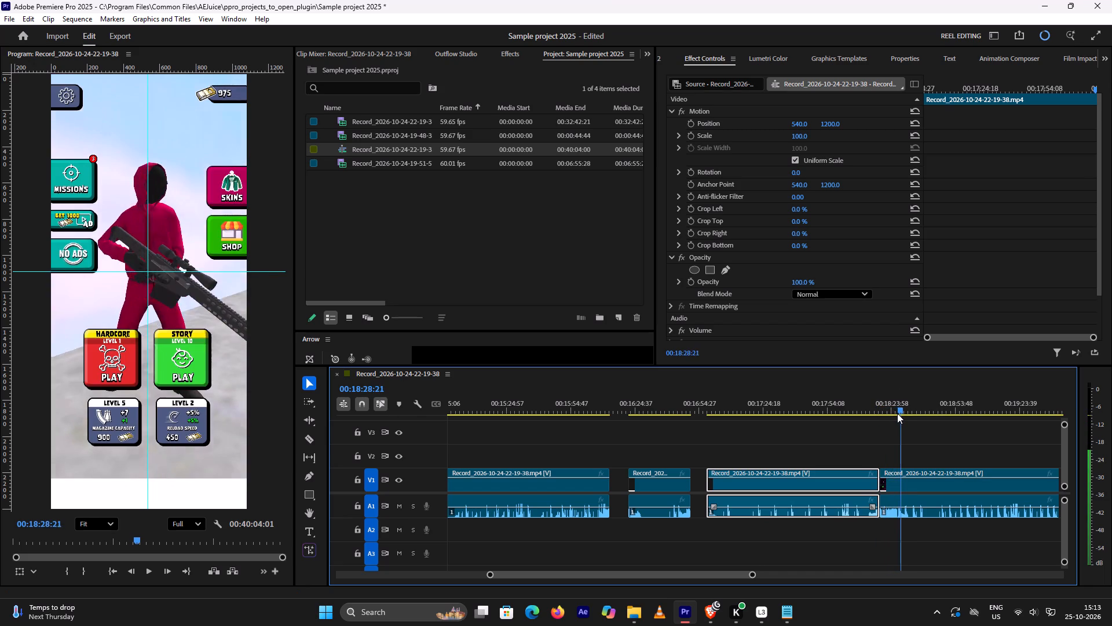
pyautogui.moveTo(897, 413); pyautogui.dragTo(900, 414)
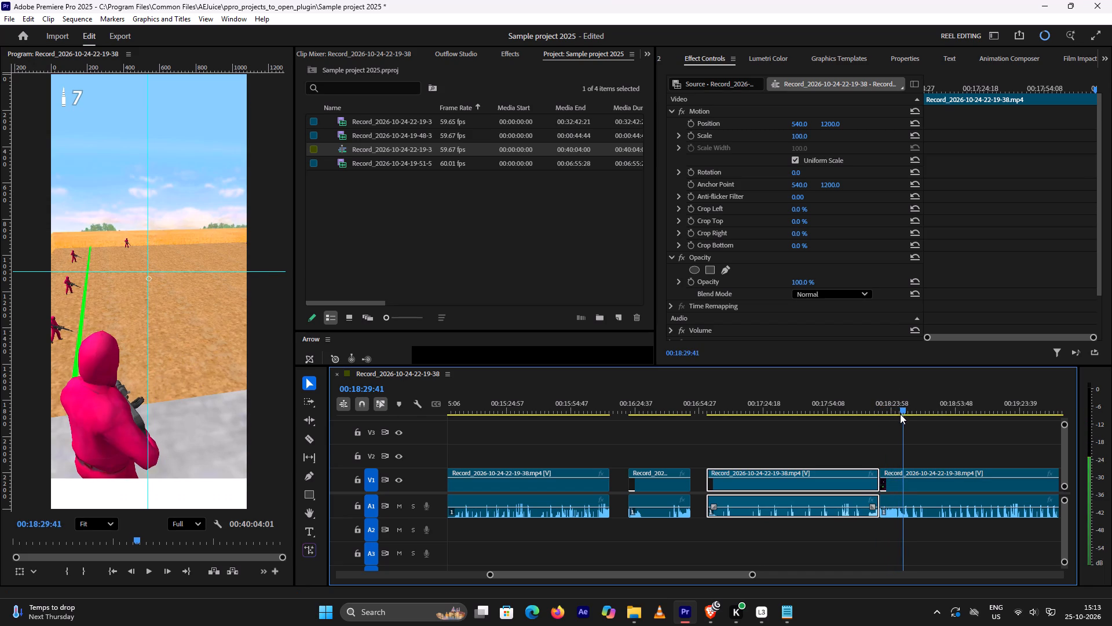
pyautogui.moveTo(900, 414); pyautogui.dragTo(896, 416)
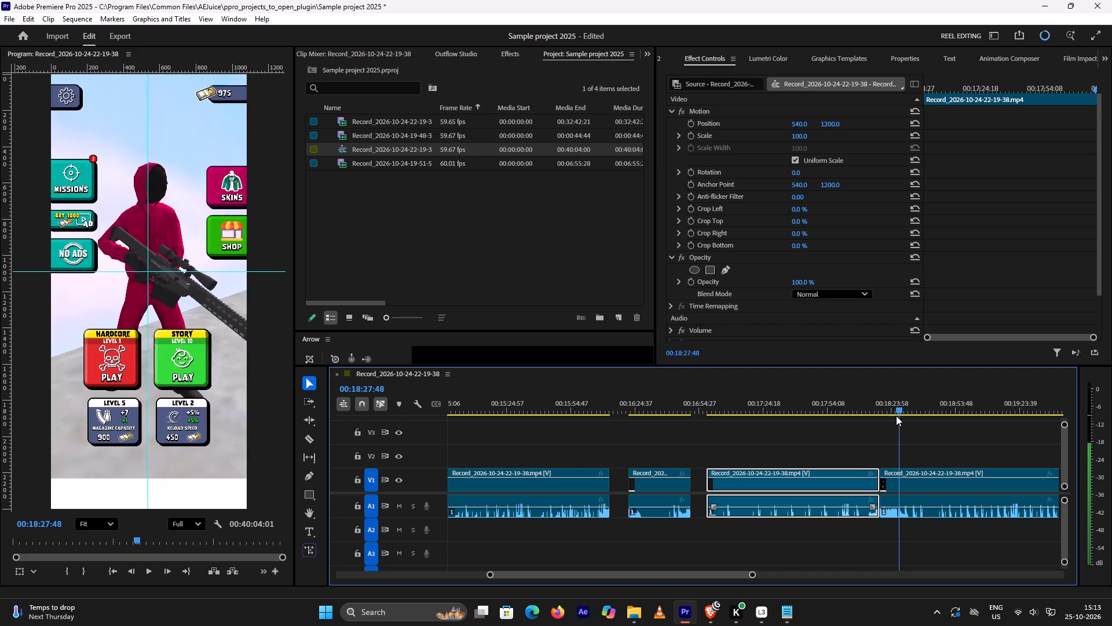
pyautogui.moveTo(896, 416); pyautogui.dragTo(895, 416)
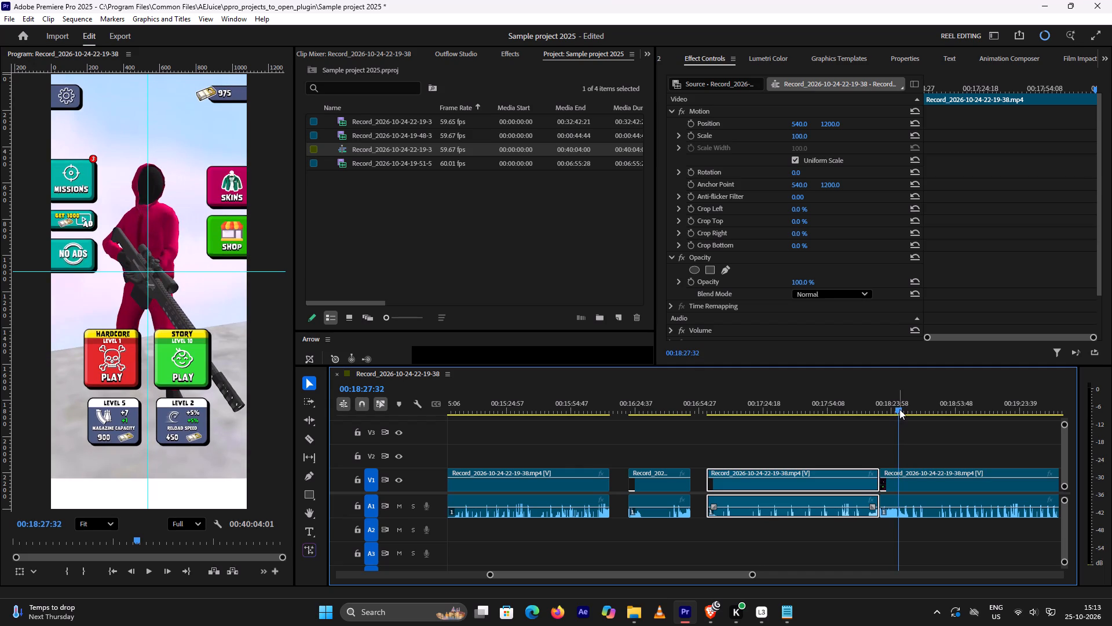
pyautogui.click(898, 409)
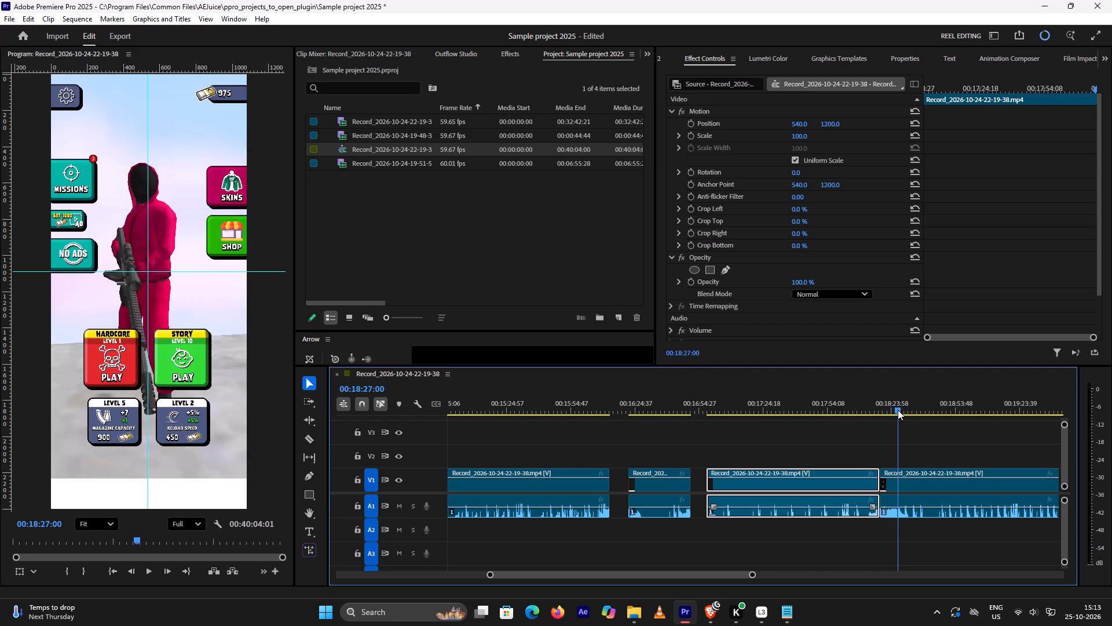
pyautogui.press('Left')
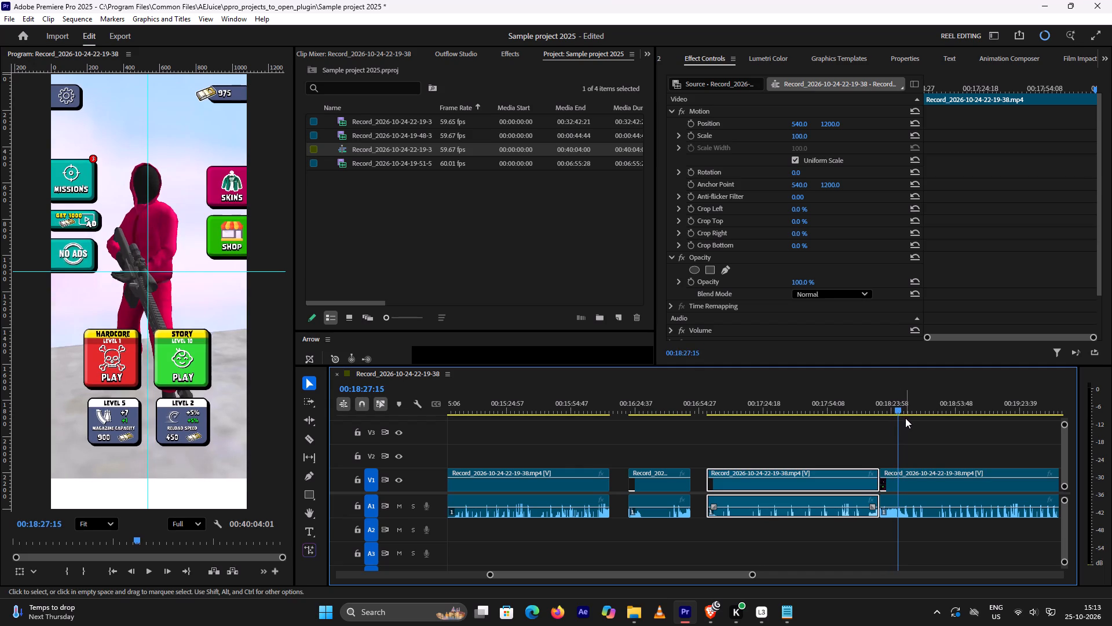
pyautogui.press('Left')
pyautogui.press('Left')
pyautogui.press('Left')
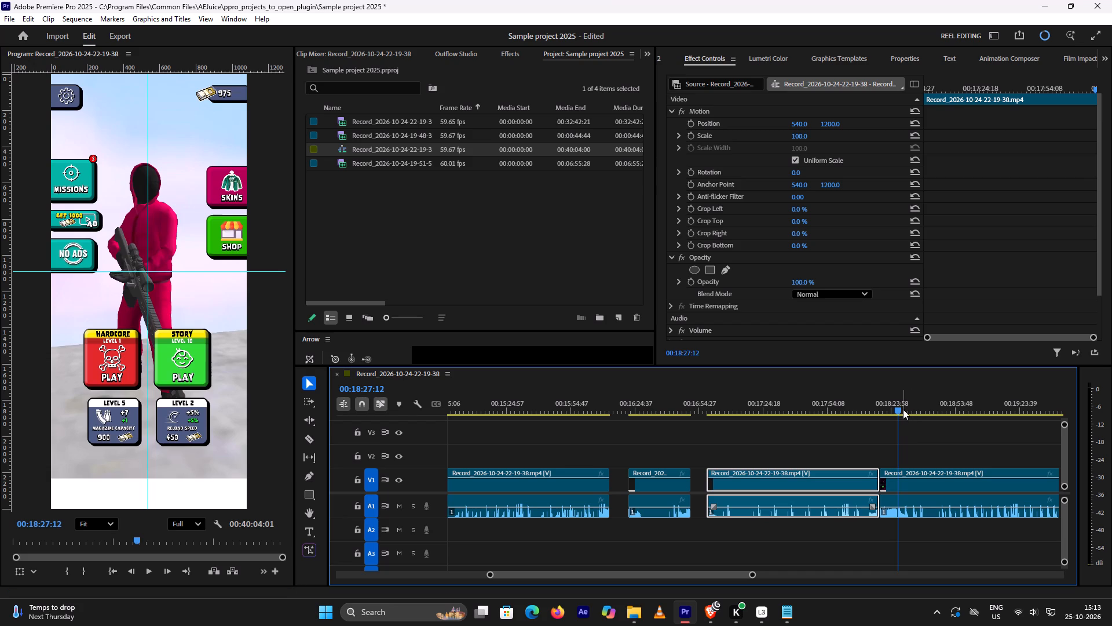
pyautogui.click(892, 480)
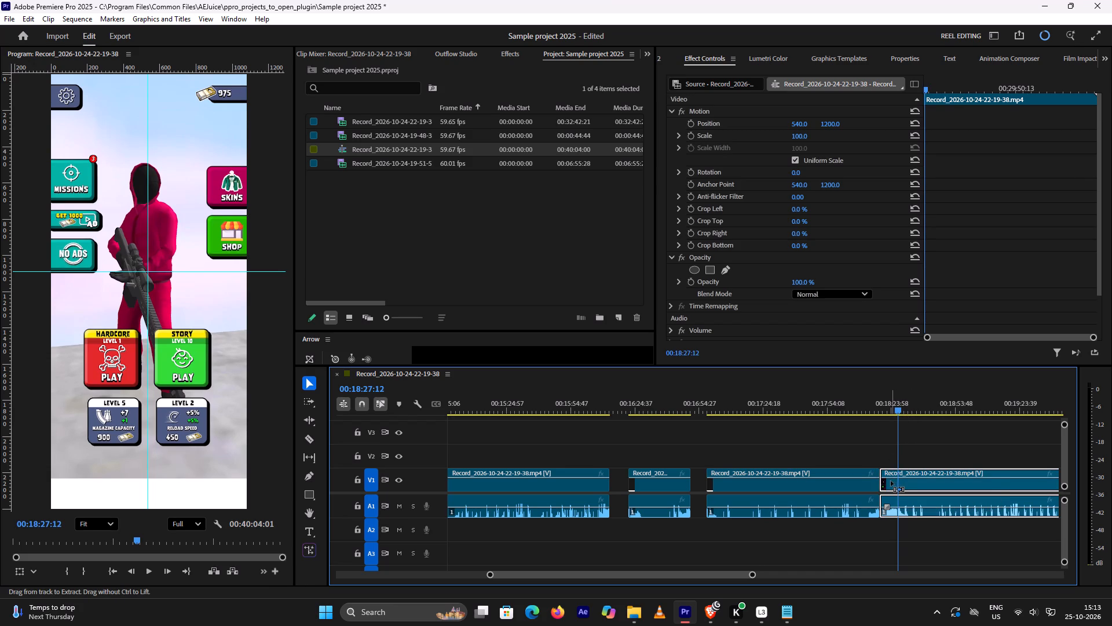
pyautogui.hotkey('ctrl', 'k')
# Delete the short reward-and-menu segment between the cuts at 00:18:18:48 and 00:18:27:12, without closing the gap.
pyautogui.click(888, 482)
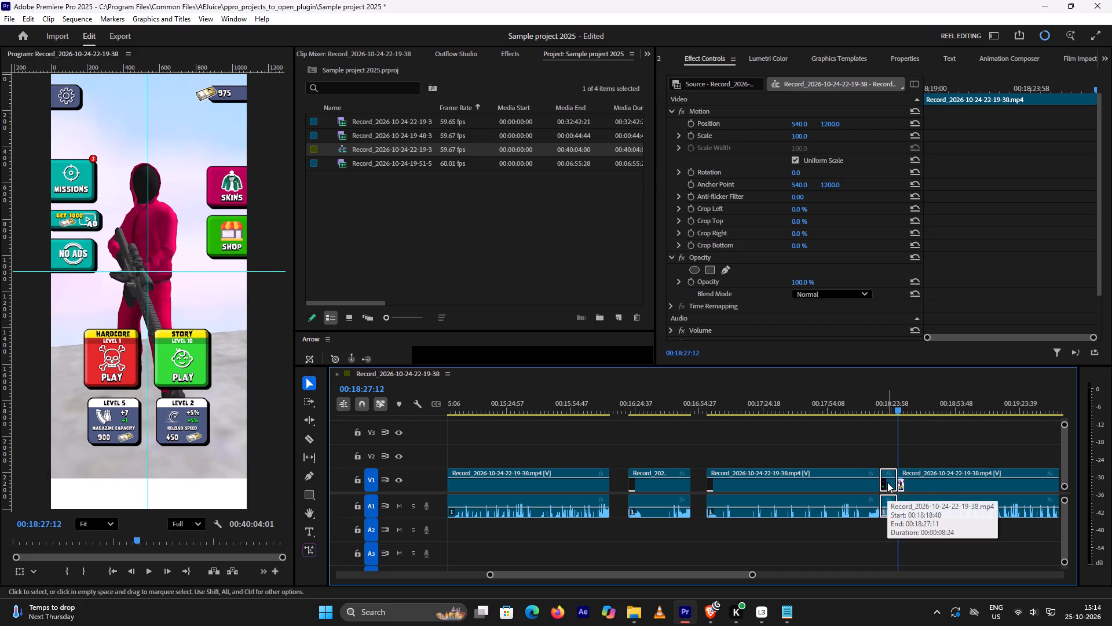
pyautogui.press('Delete')
# Scrub through the desert-field round that follows the cut at 00:18:27:12 to look for where its gameplay ends.
pyautogui.moveTo(899, 407); pyautogui.dragTo(916, 411)
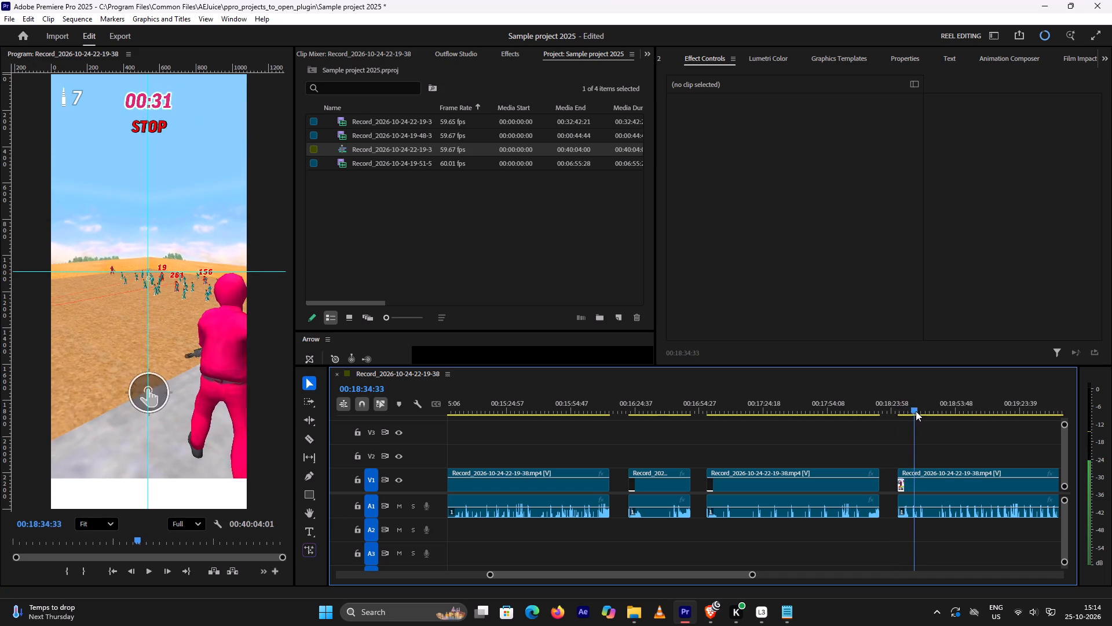
pyautogui.moveTo(916, 411); pyautogui.dragTo(929, 412)
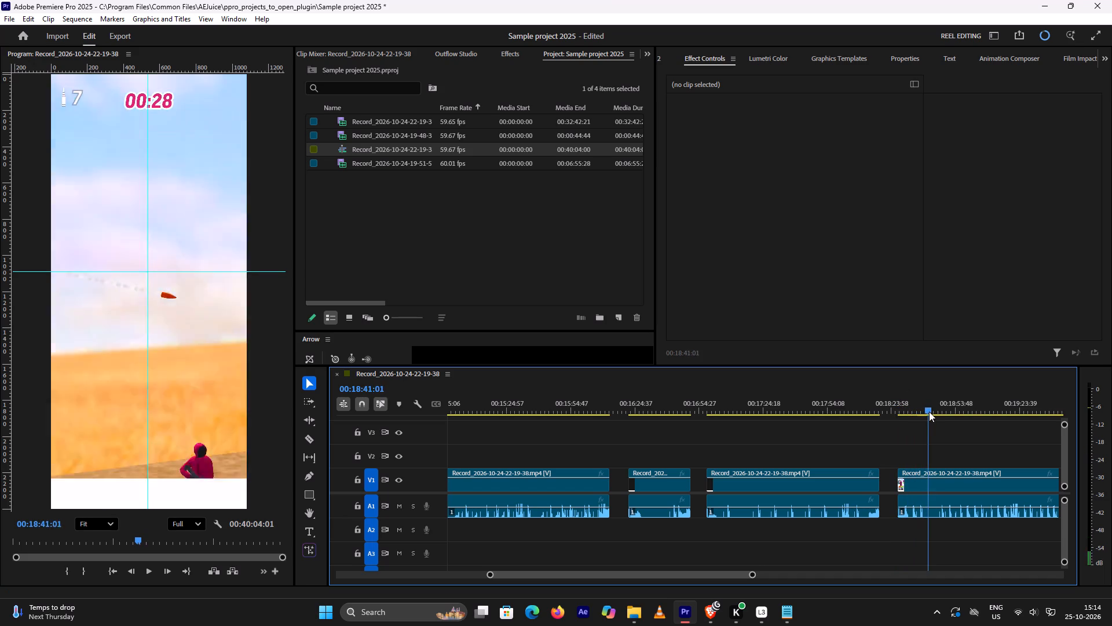
pyautogui.moveTo(929, 412); pyautogui.dragTo(943, 409)
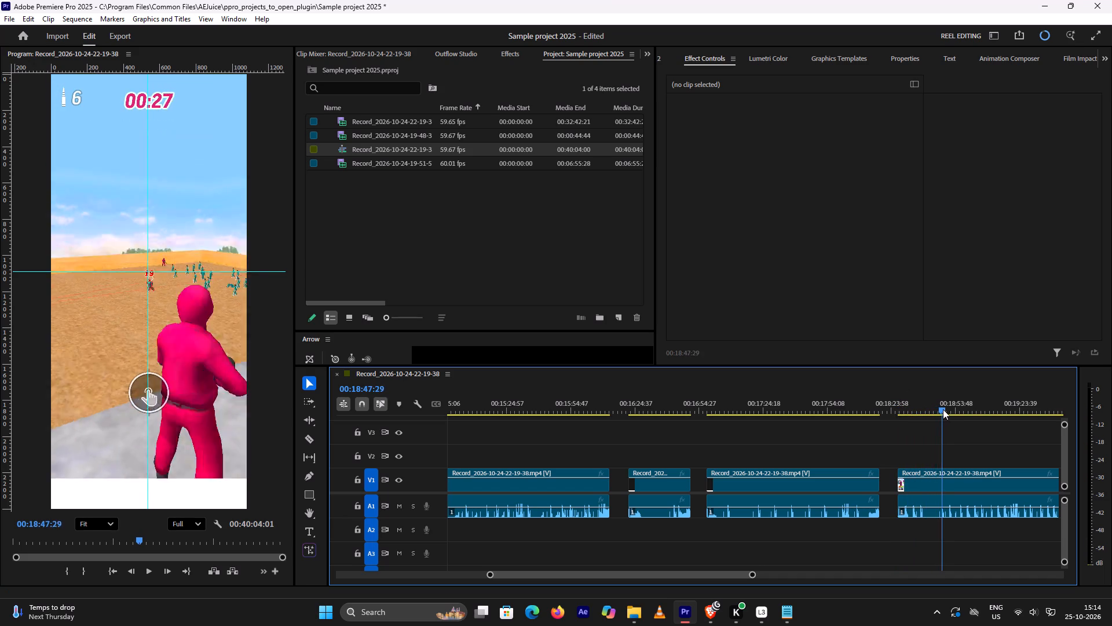
pyautogui.moveTo(943, 409); pyautogui.dragTo(959, 412)
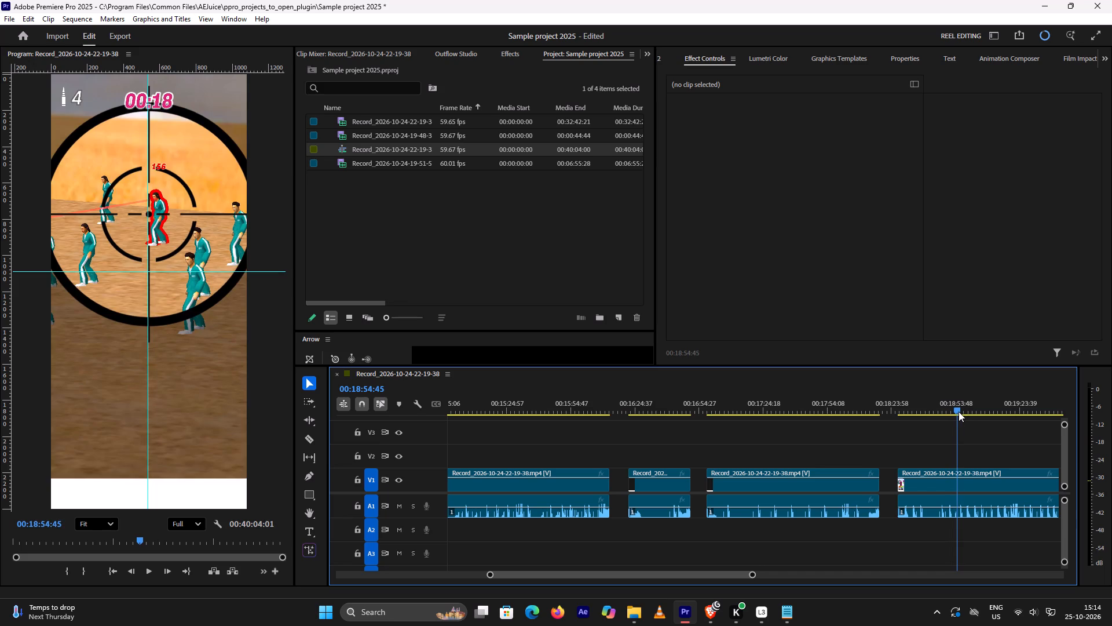
pyautogui.moveTo(959, 412); pyautogui.dragTo(982, 412)
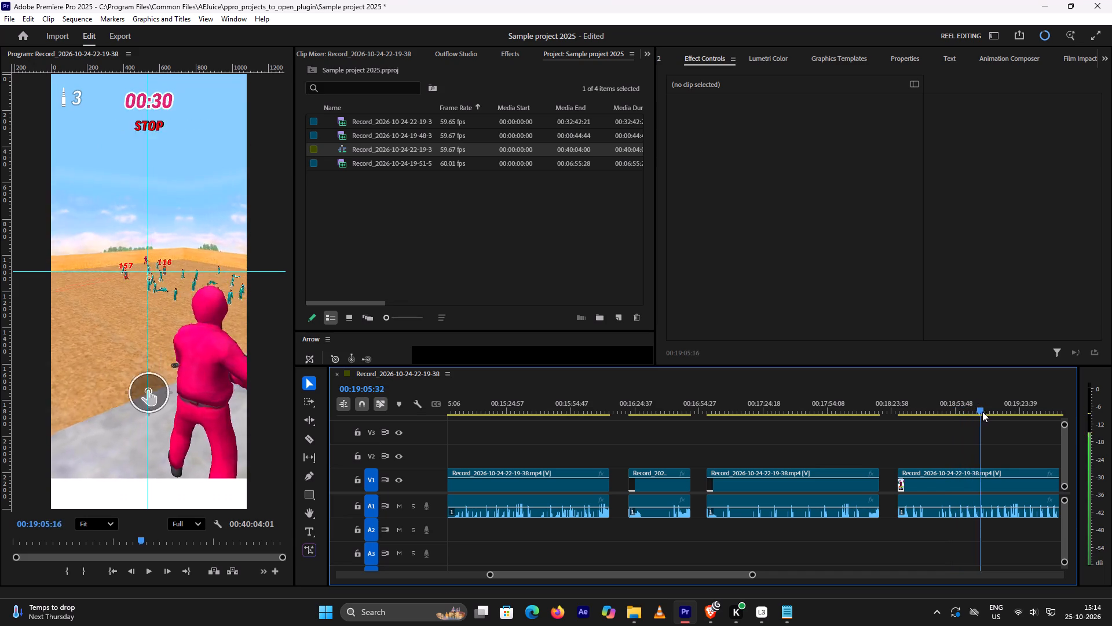
pyautogui.moveTo(982, 412); pyautogui.dragTo(1009, 412)
pyautogui.scroll(-11, 1011, 429)
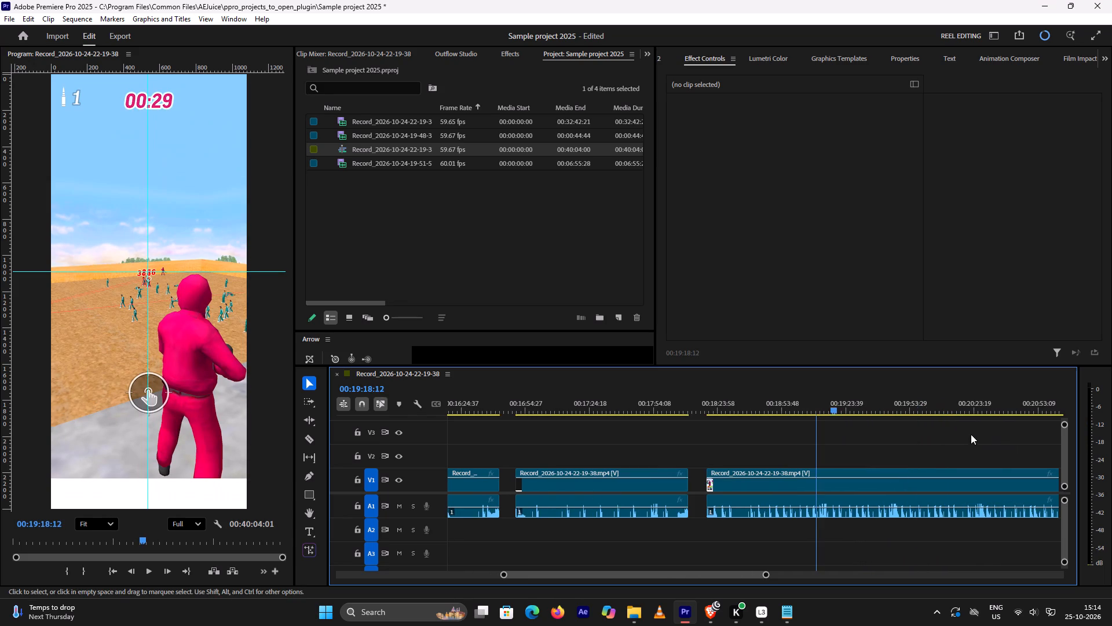
pyautogui.moveTo(817, 409); pyautogui.dragTo(831, 408)
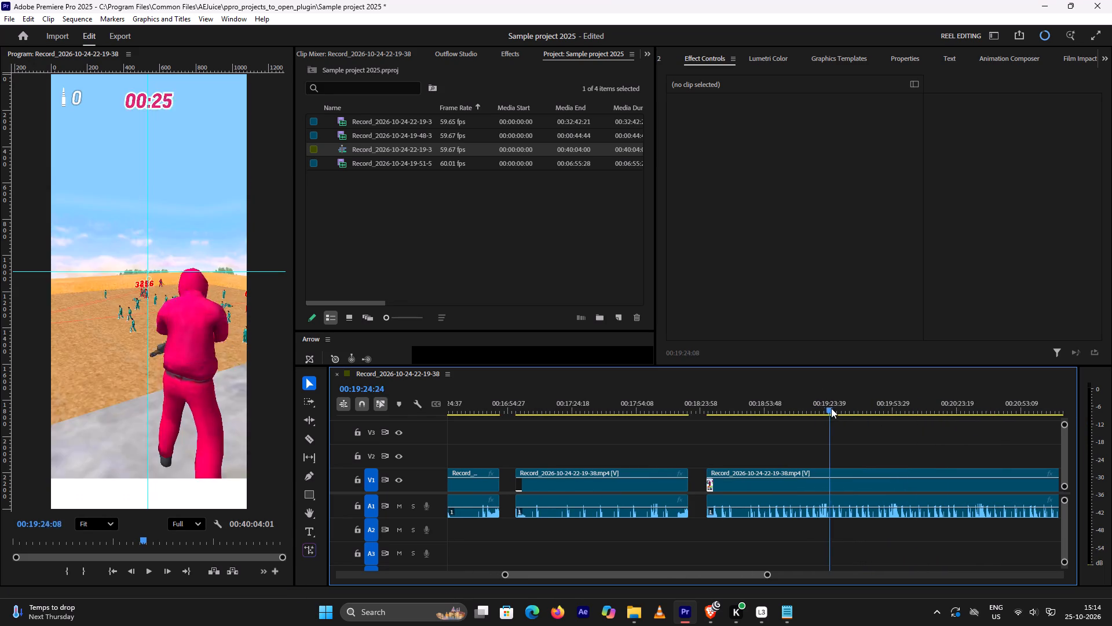
pyautogui.moveTo(831, 408); pyautogui.dragTo(868, 403)
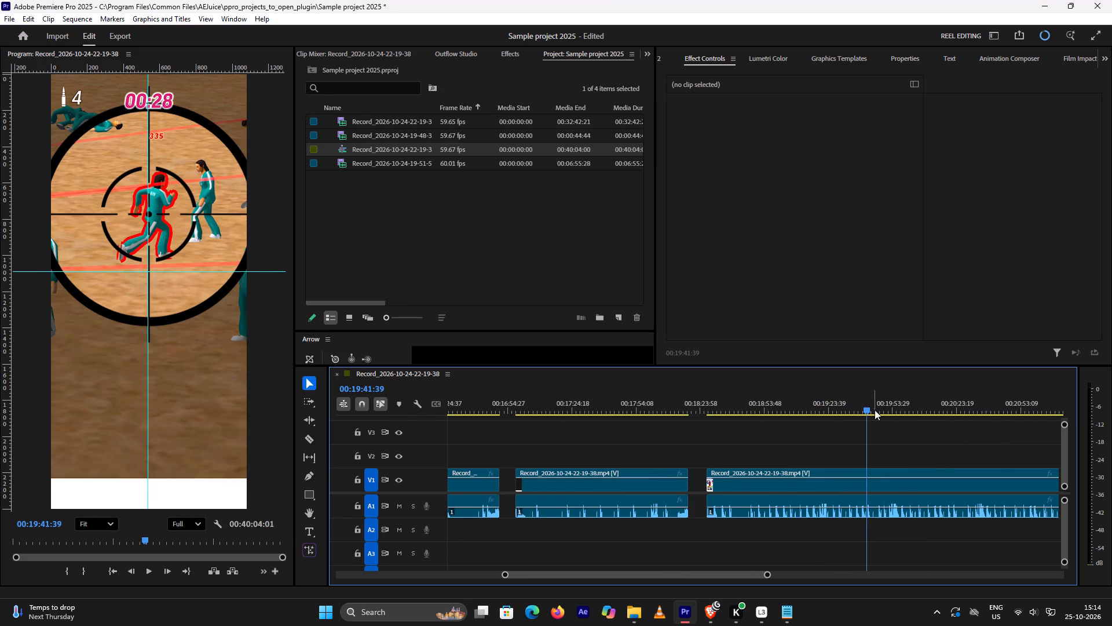
pyautogui.scroll(-5, 875, 412)
pyautogui.moveTo(780, 411); pyautogui.dragTo(821, 407)
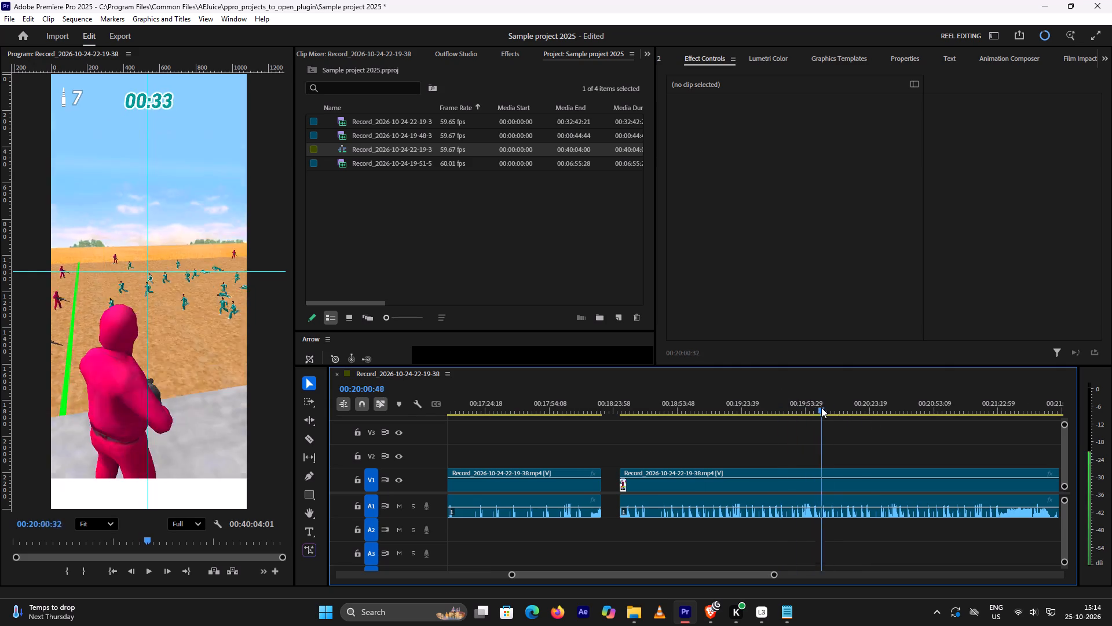
pyautogui.moveTo(821, 407); pyautogui.dragTo(862, 407)
pyautogui.scroll(-12, 864, 407)
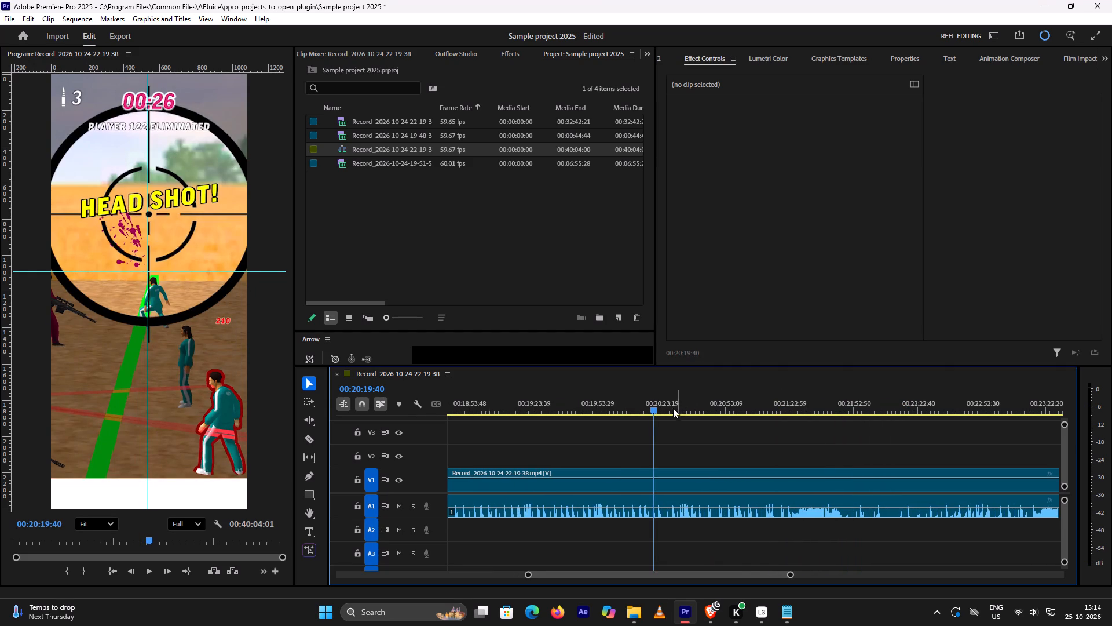
pyautogui.moveTo(654, 411); pyautogui.dragTo(765, 421)
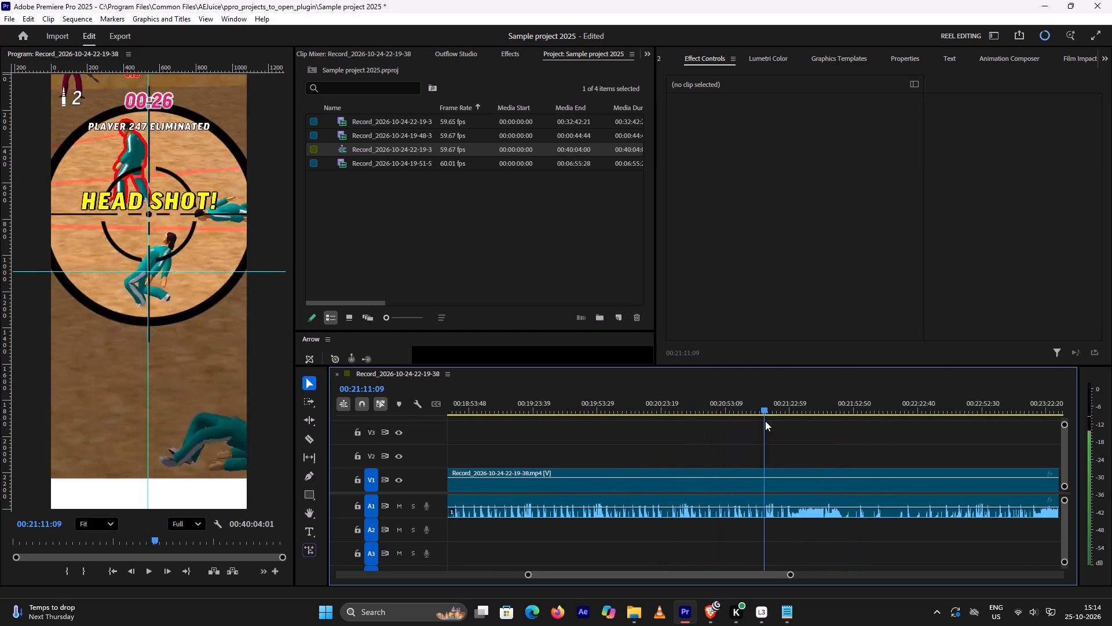
pyautogui.moveTo(765, 421); pyautogui.dragTo(802, 420)
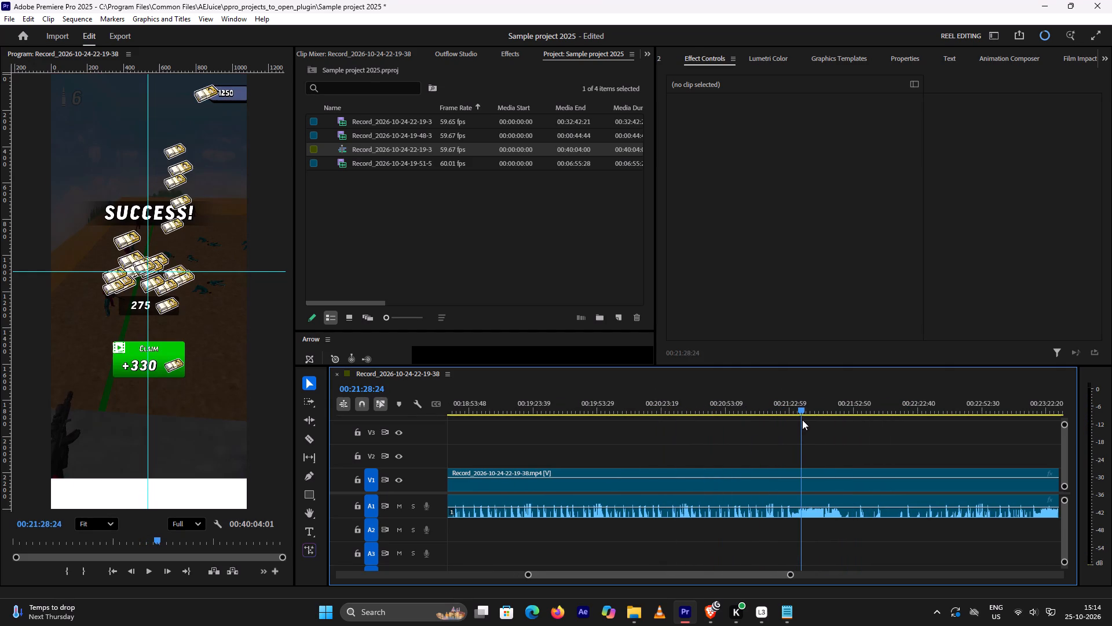
pyautogui.moveTo(802, 420); pyautogui.dragTo(809, 416)
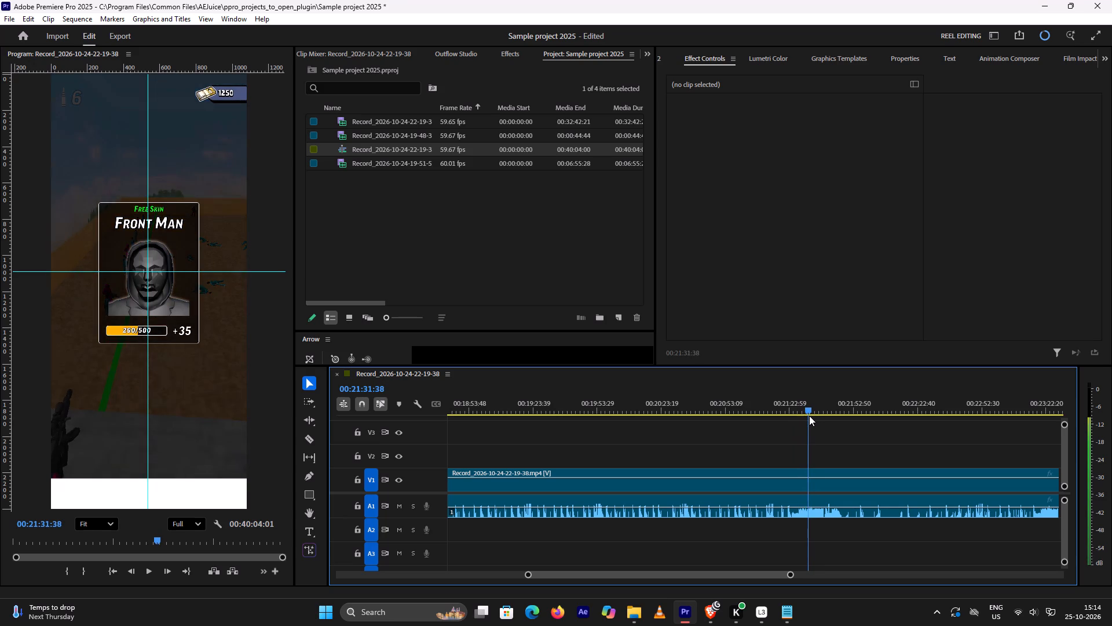
pyautogui.moveTo(809, 416); pyautogui.dragTo(807, 417)
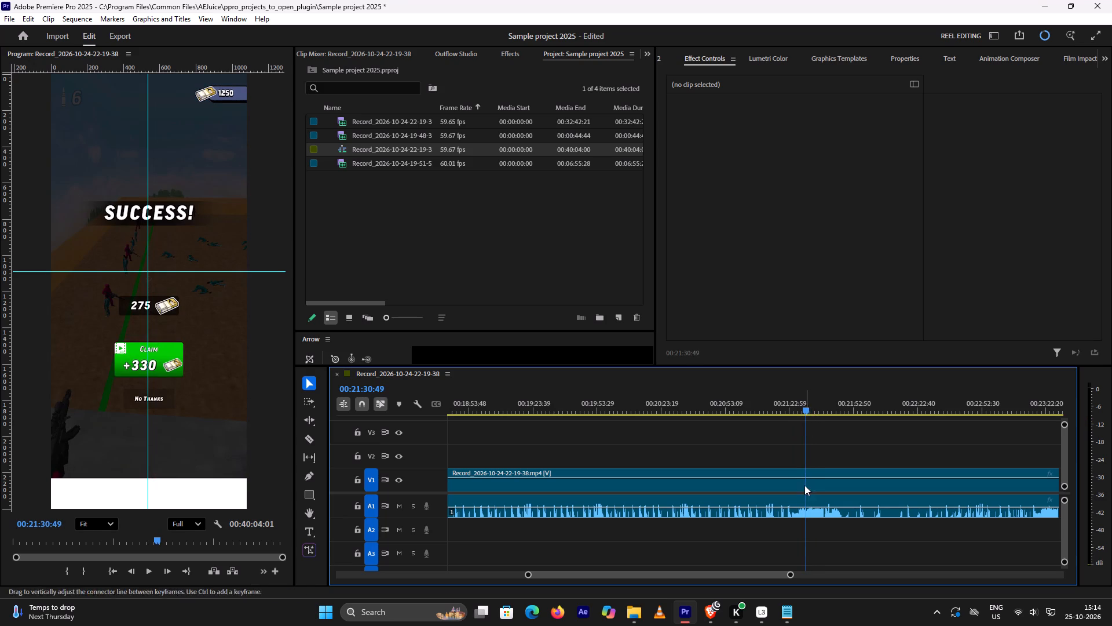
pyautogui.click(806, 507)
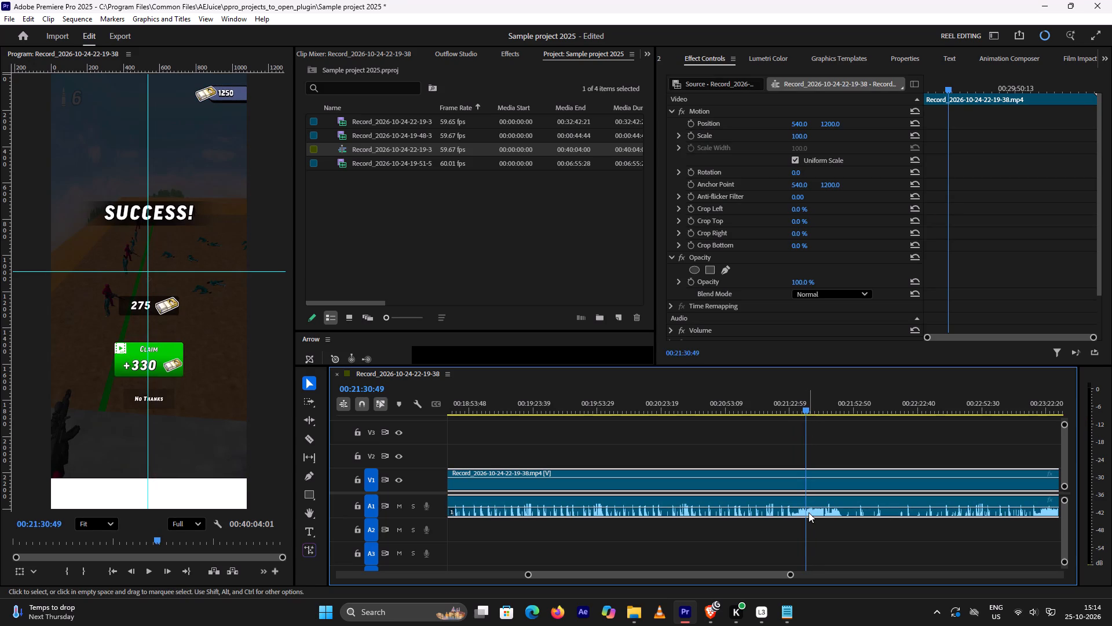
pyautogui.hotkey('ctrl', 'k')
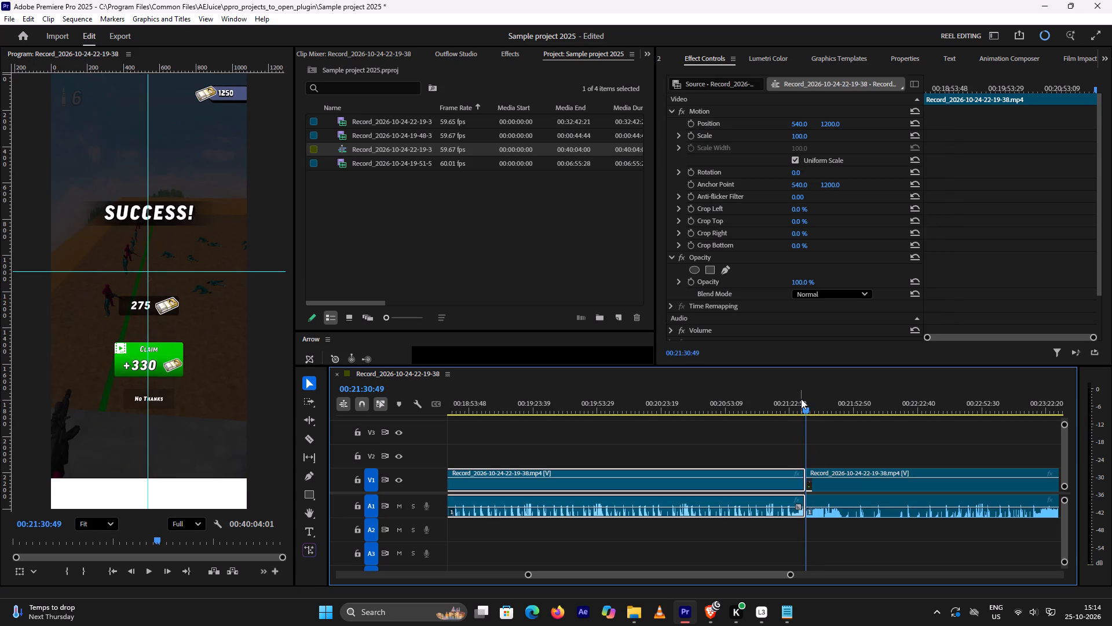
pyautogui.moveTo(807, 409); pyautogui.dragTo(822, 405)
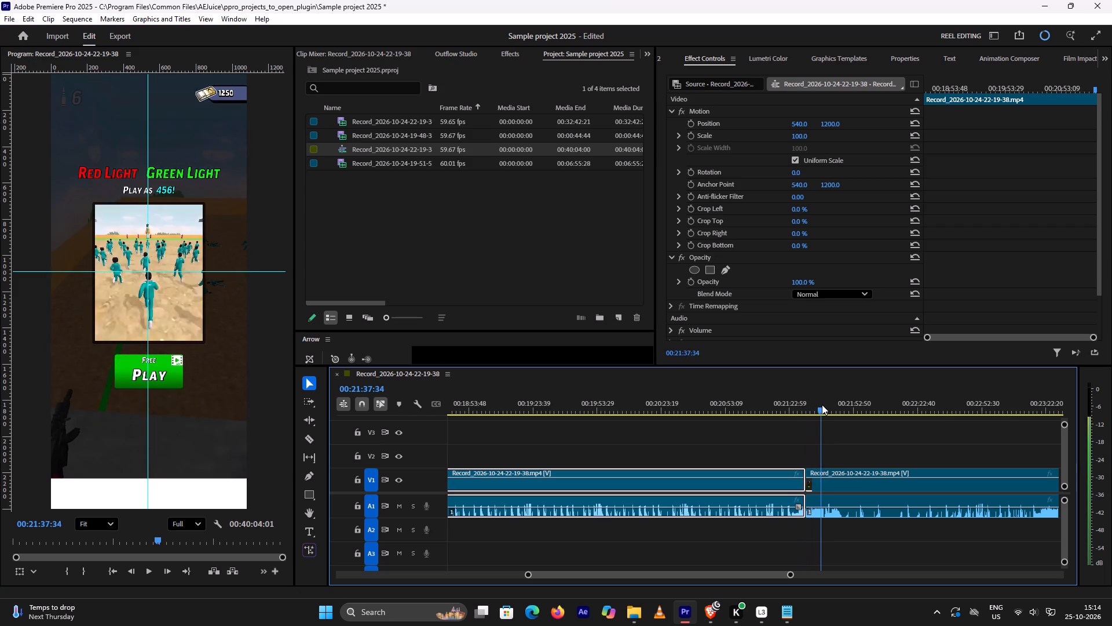
pyautogui.moveTo(822, 405); pyautogui.dragTo(825, 404)
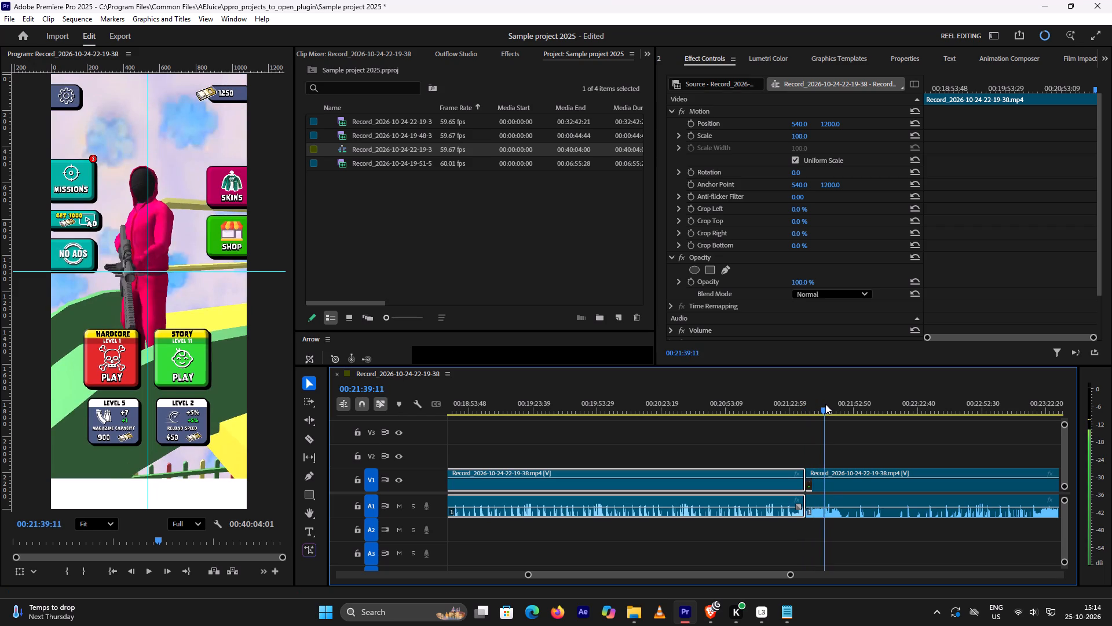
pyautogui.moveTo(825, 404); pyautogui.dragTo(824, 406)
pyautogui.press('Right')
pyautogui.press('Right')
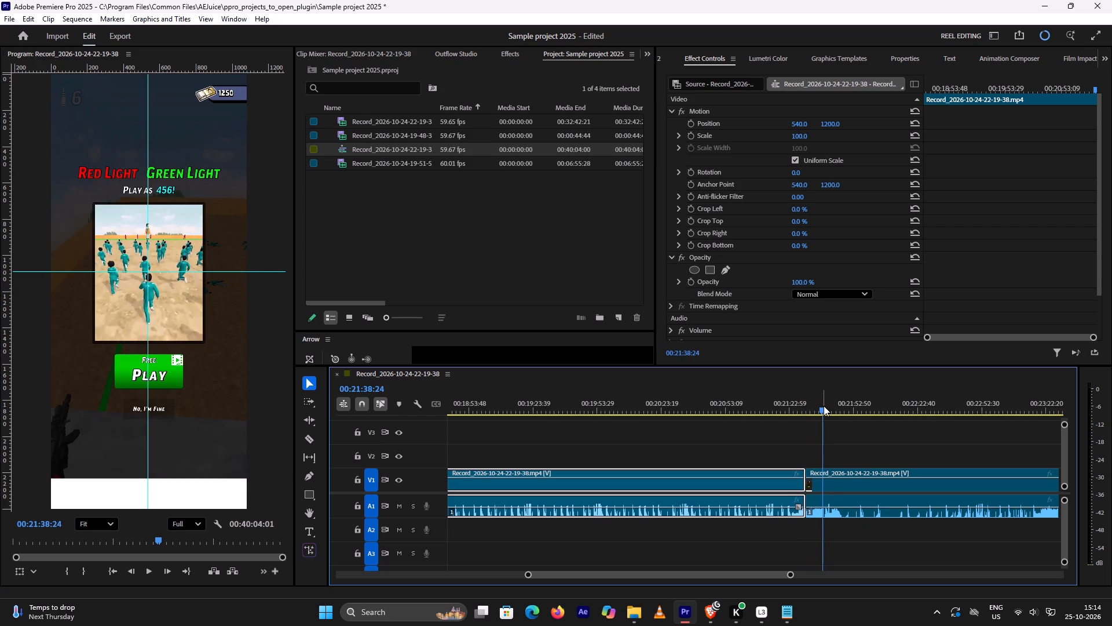
pyautogui.press('Right')
pyautogui.press('Right')
pyautogui.press('Right')
pyautogui.press('Right')
pyautogui.press('Right')
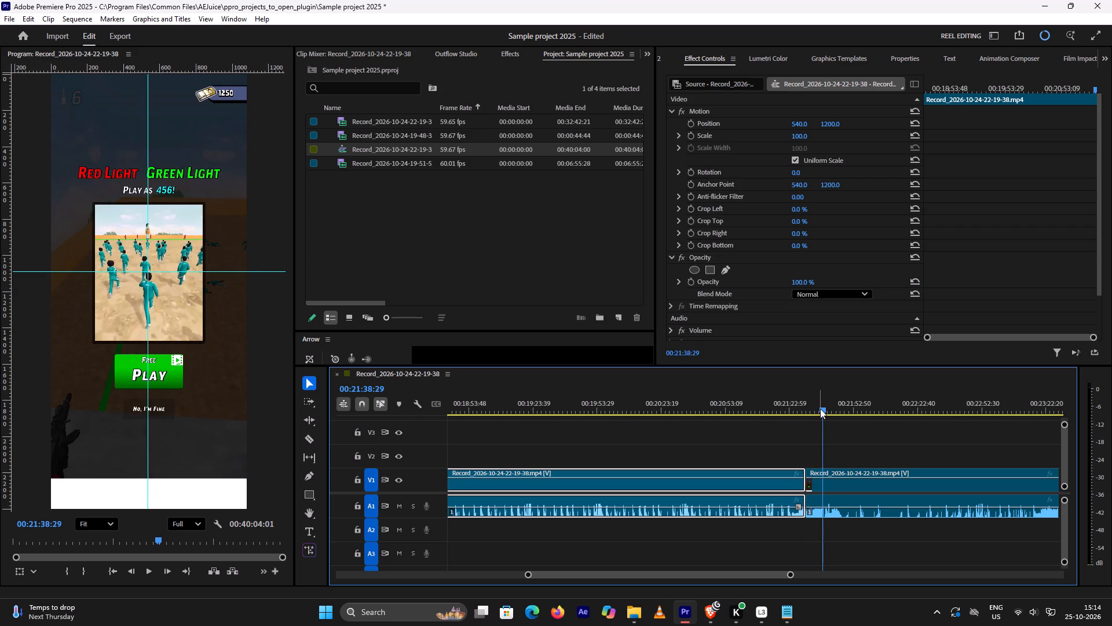
pyautogui.press('Right')
pyautogui.press('Right')
pyautogui.click(824, 406)
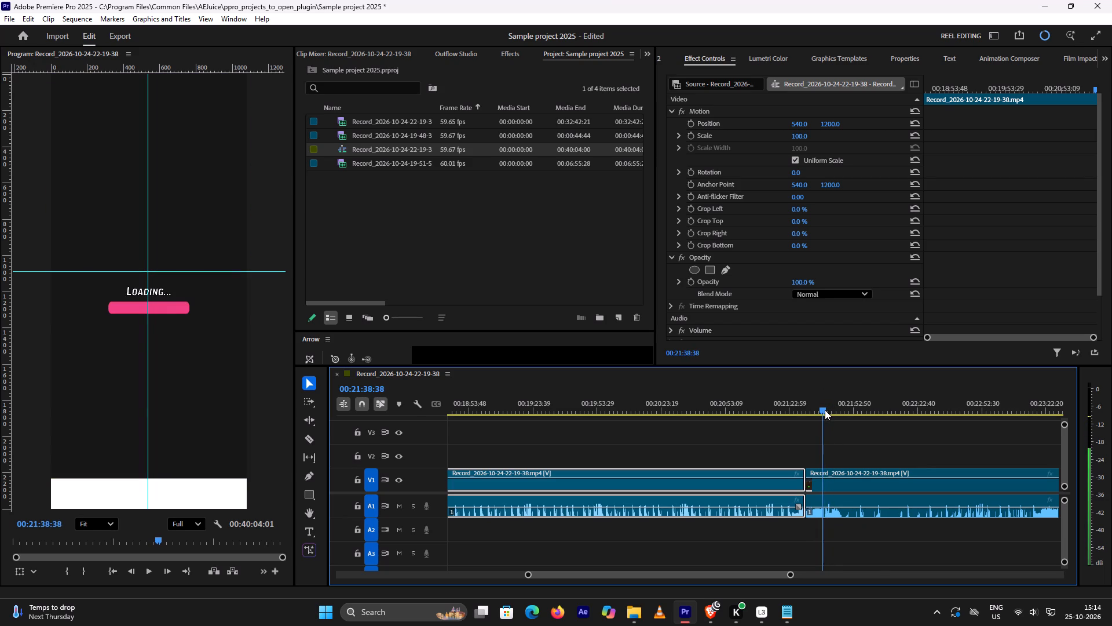
pyautogui.press('Right')
pyautogui.press('Right')
pyautogui.press('Right')
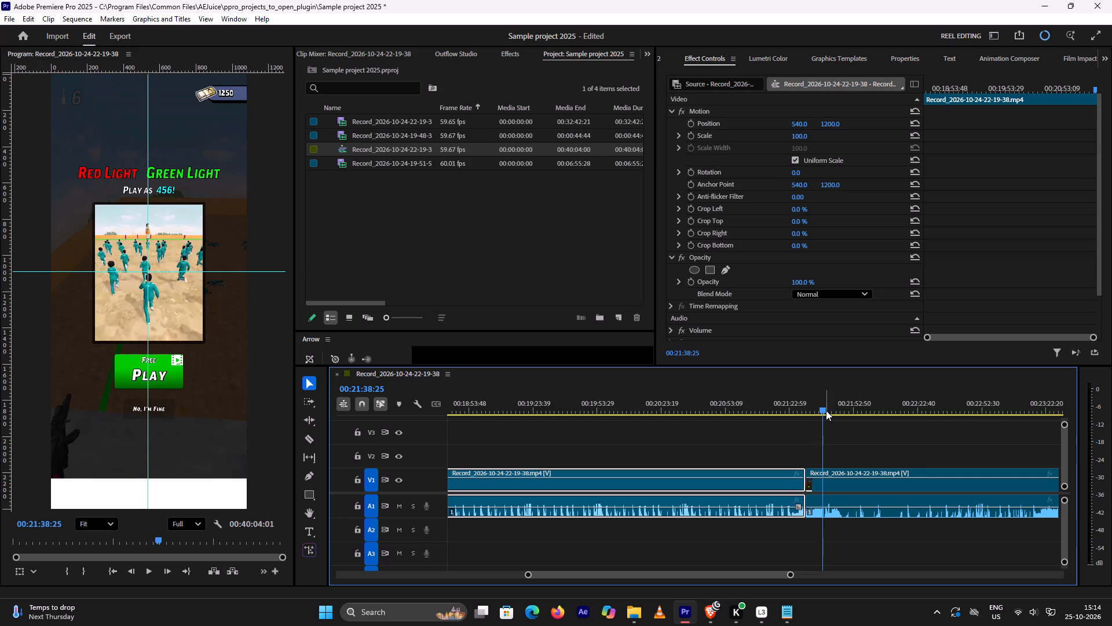
pyautogui.press('Right')
pyautogui.press('Right')
pyautogui.press('Right')
pyautogui.press('Right')
pyautogui.press('Right')
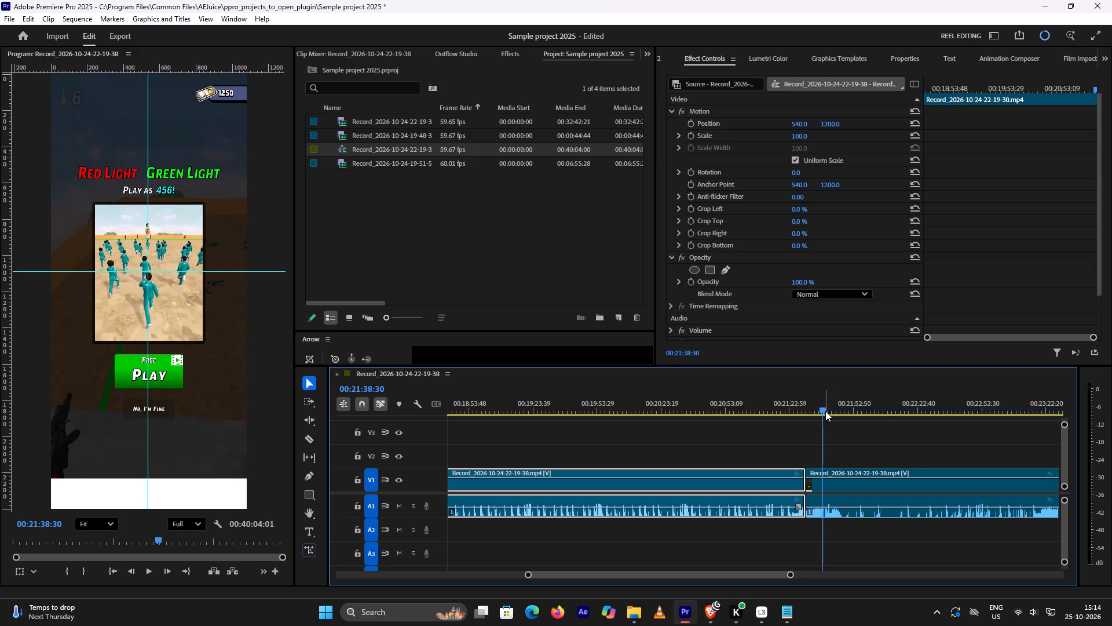
pyautogui.press('Right')
pyautogui.press('Right')
pyautogui.press('Right')
pyautogui.press('Right')
pyautogui.press('Right')
pyautogui.press('Right')
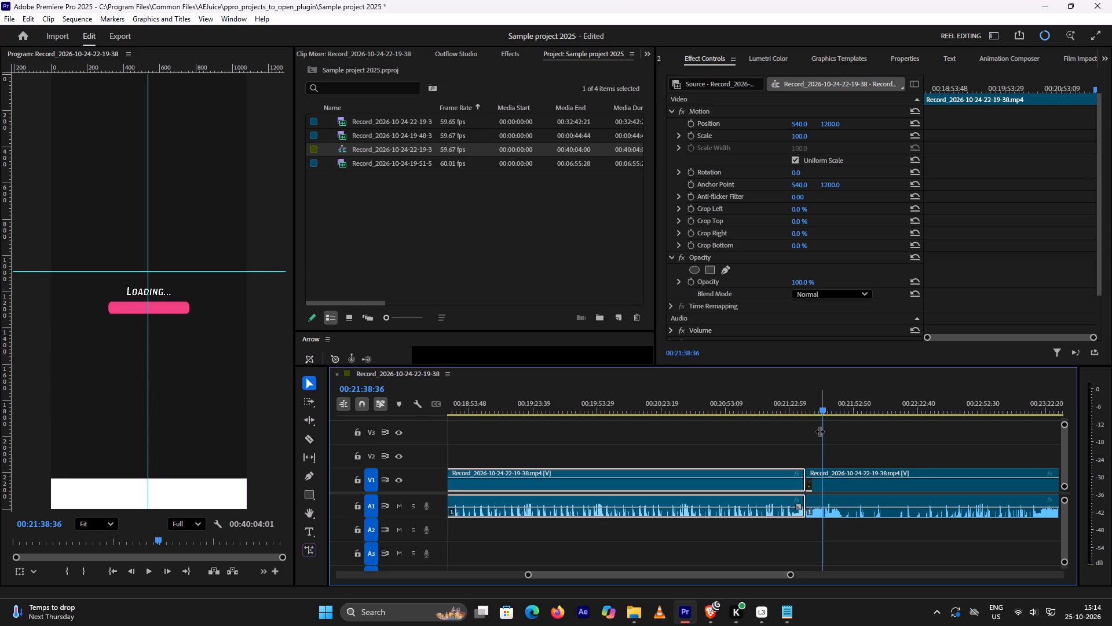
pyautogui.click(813, 478)
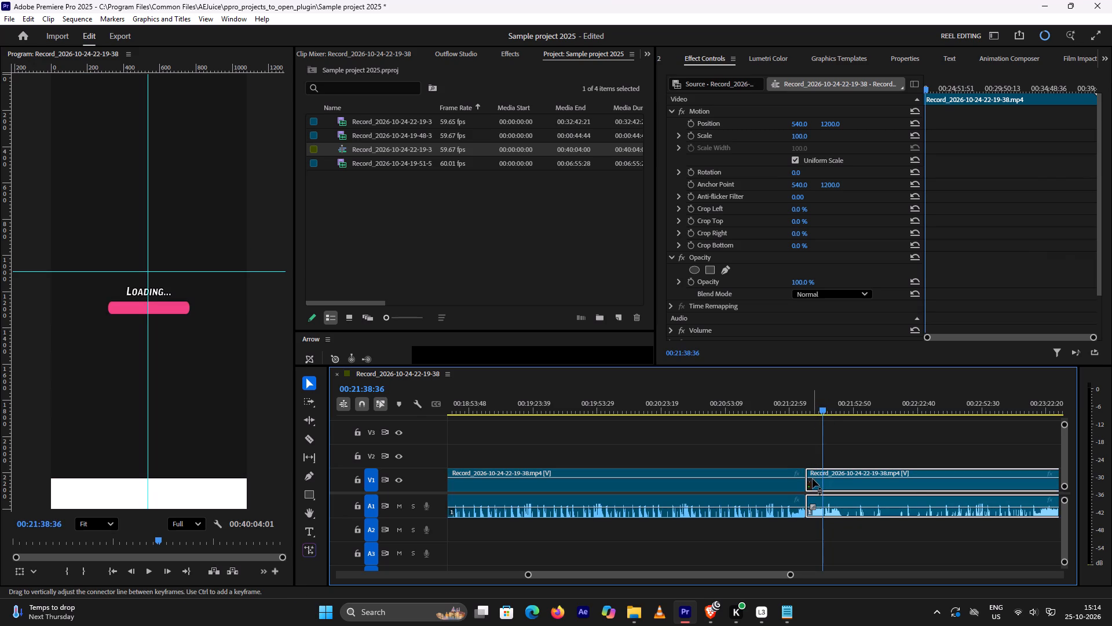
pyautogui.hotkey('ctrl', 'k')
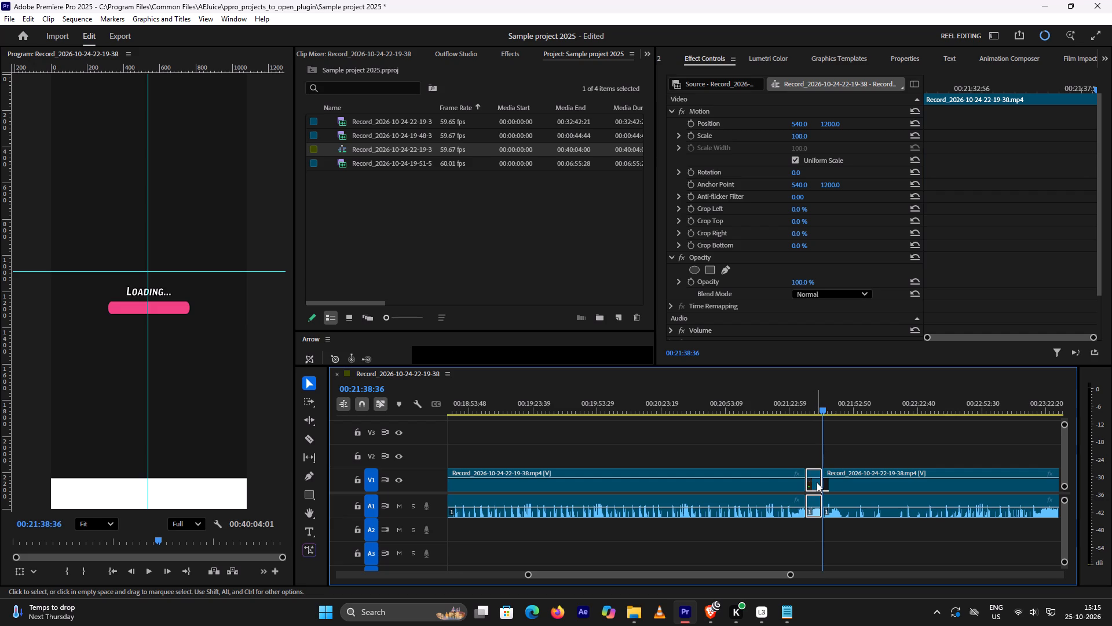
# Delete the short reward-and-offer segment between the cuts at 00:21:30:49 and 00:21:38:36, without closing the gap.
pyautogui.click(817, 482)
pyautogui.press('Delete')
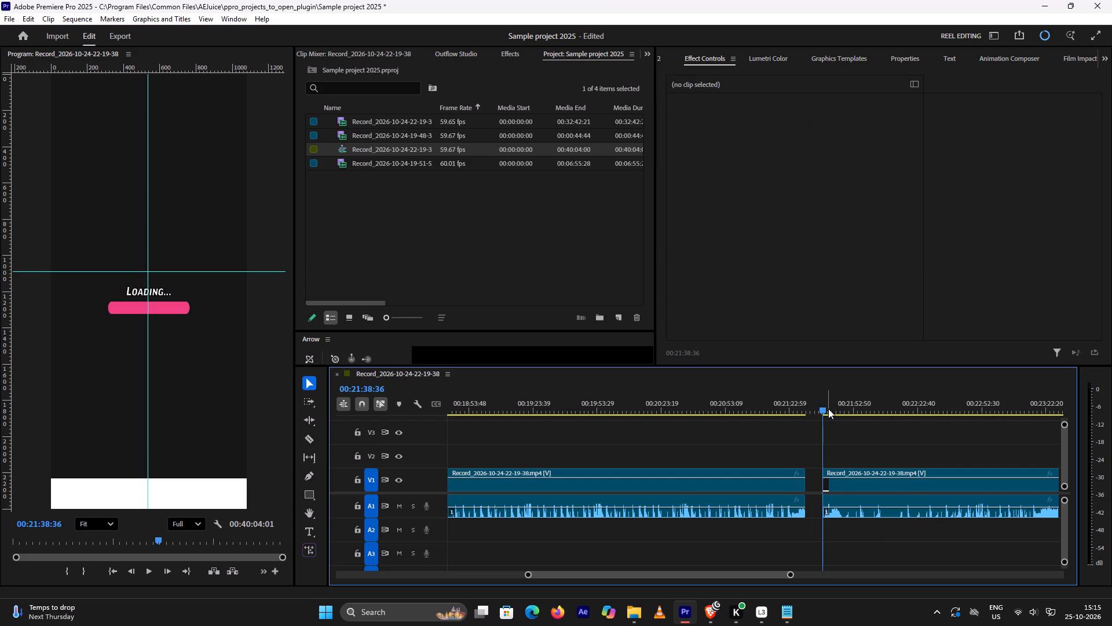
# Scrub through the playground round that follows the cut at 00:21:38:36 to look for where its gameplay ends.
pyautogui.moveTo(824, 410); pyautogui.dragTo(842, 409)
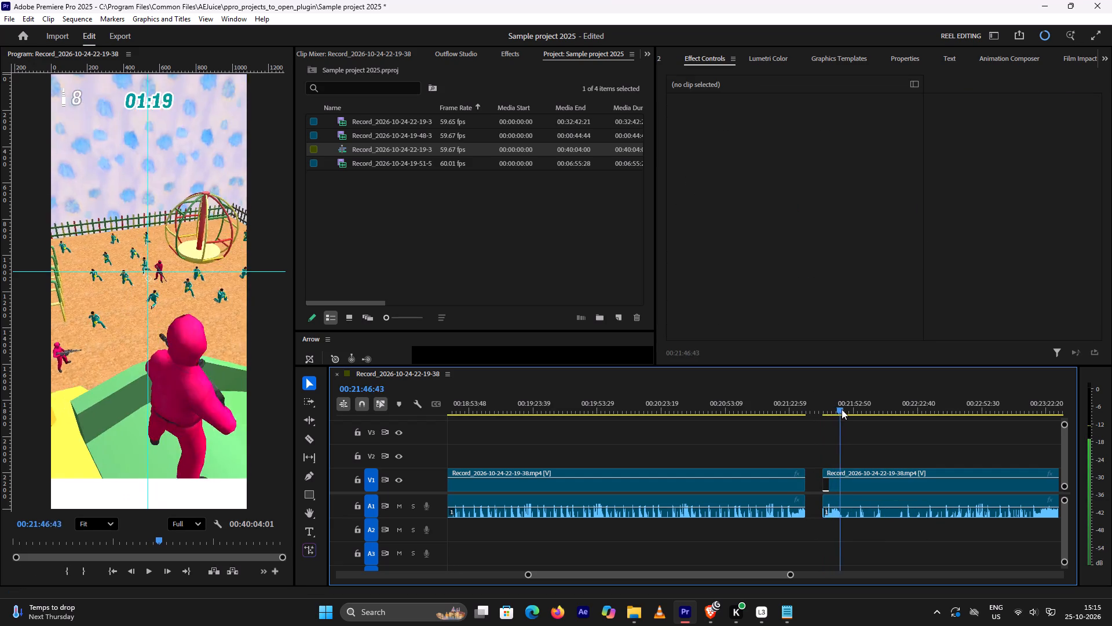
pyautogui.moveTo(842, 409); pyautogui.dragTo(888, 402)
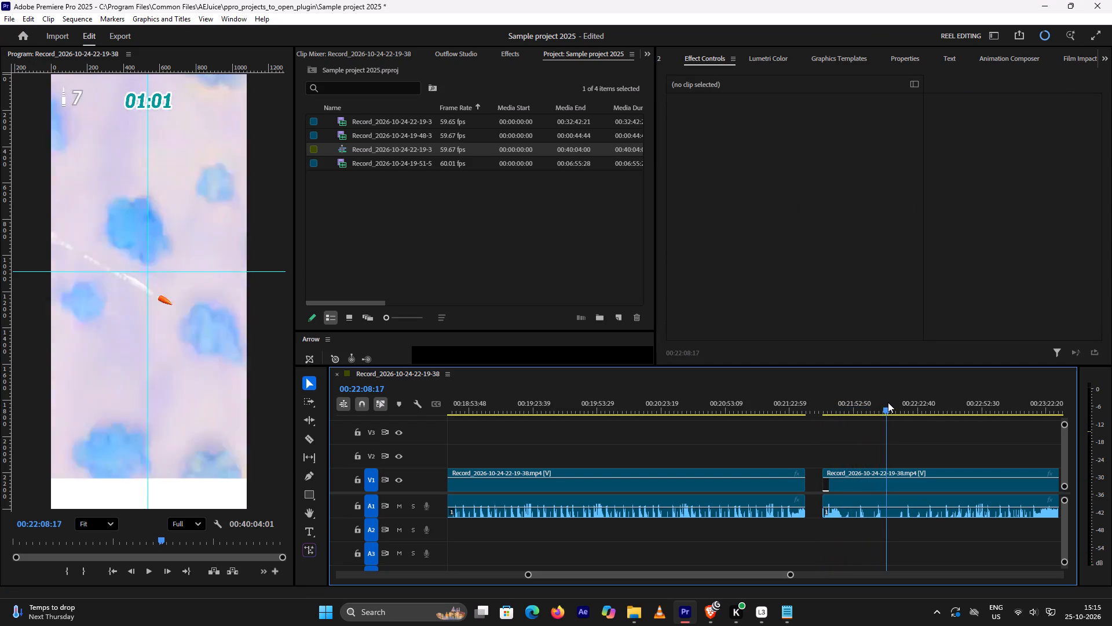
pyautogui.moveTo(888, 402); pyautogui.dragTo(937, 387)
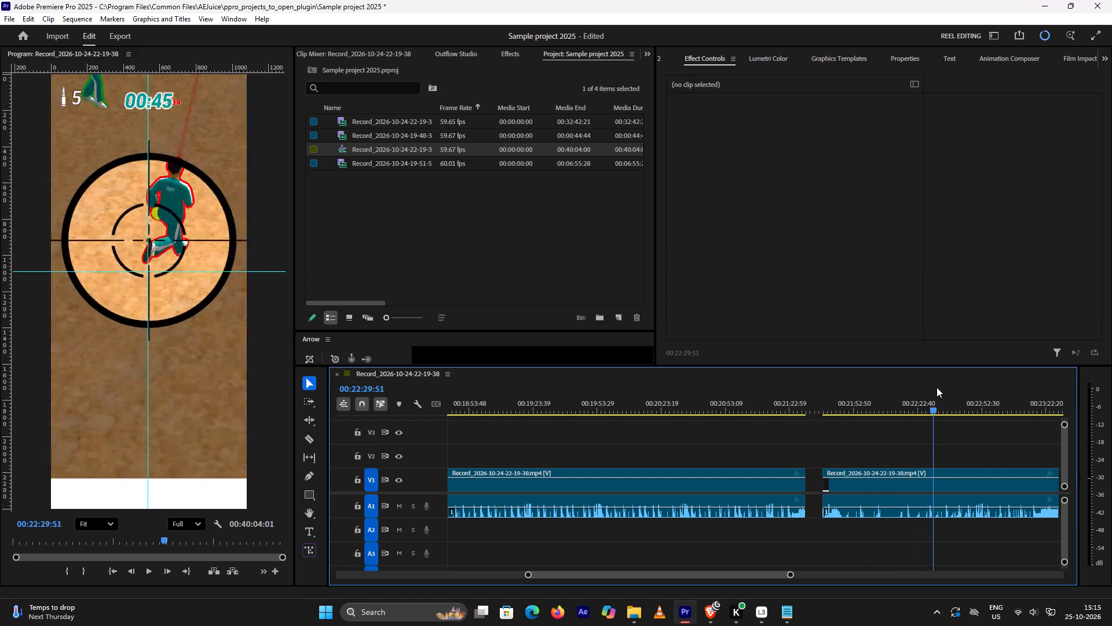
pyautogui.moveTo(937, 387); pyautogui.dragTo(968, 378)
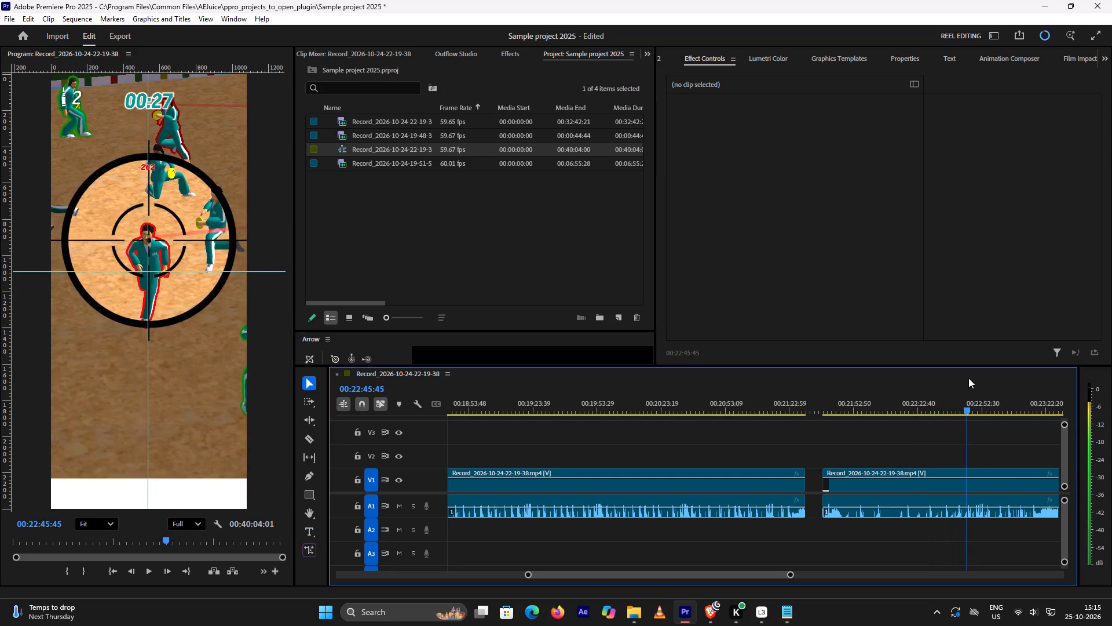
pyautogui.moveTo(968, 378); pyautogui.dragTo(1007, 360)
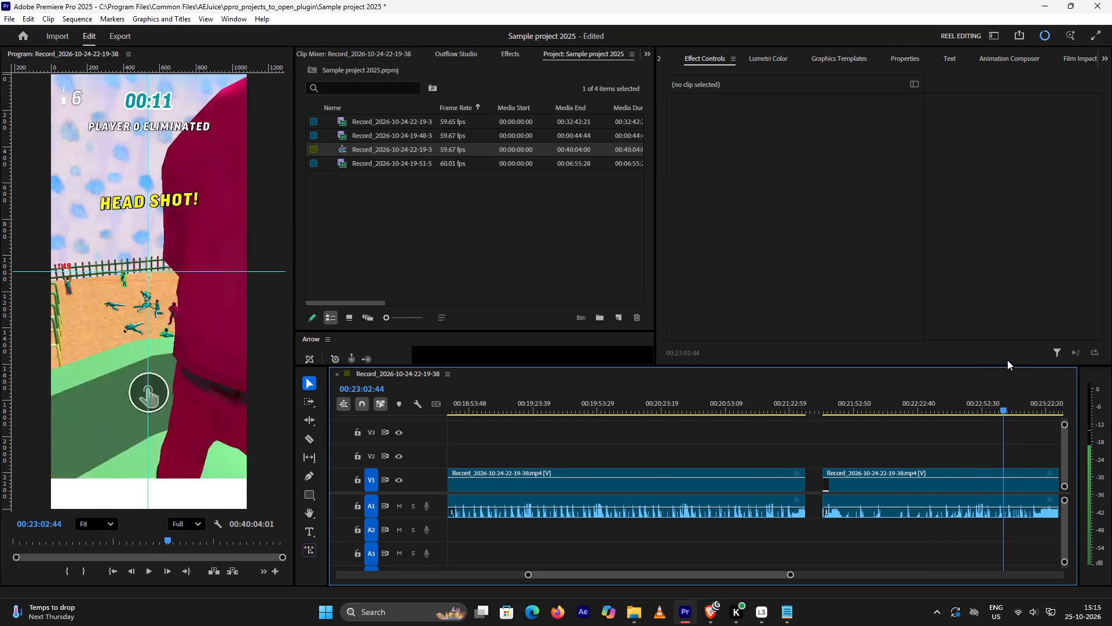
pyautogui.moveTo(1007, 360); pyautogui.dragTo(1042, 344)
pyautogui.press('Right')
pyautogui.scroll(-6, 923, 434)
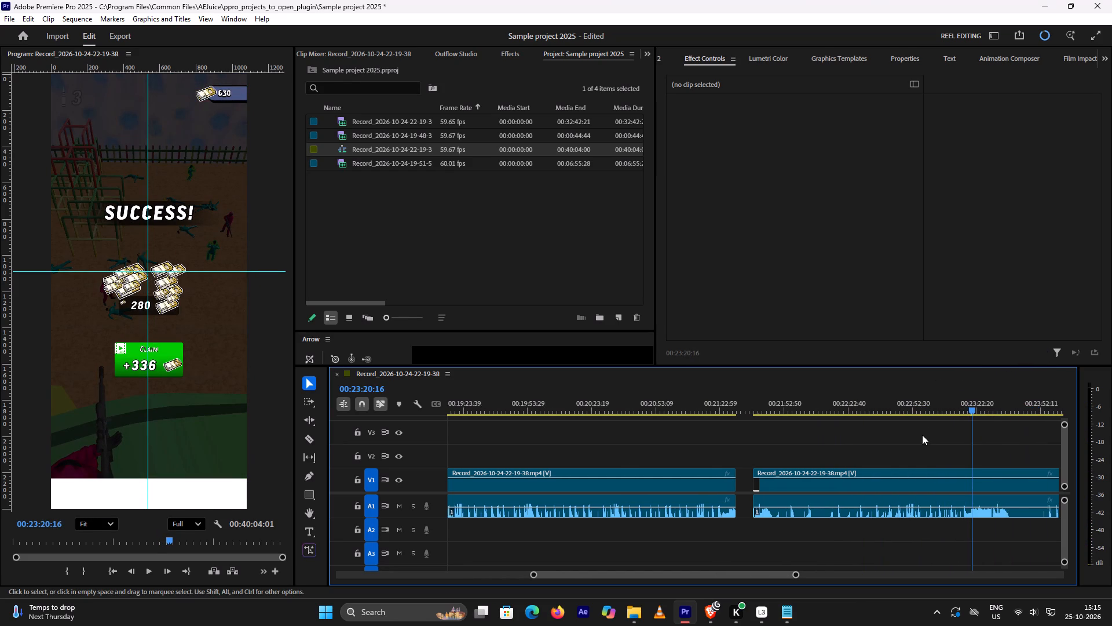
pyautogui.scroll(-6, 922, 435)
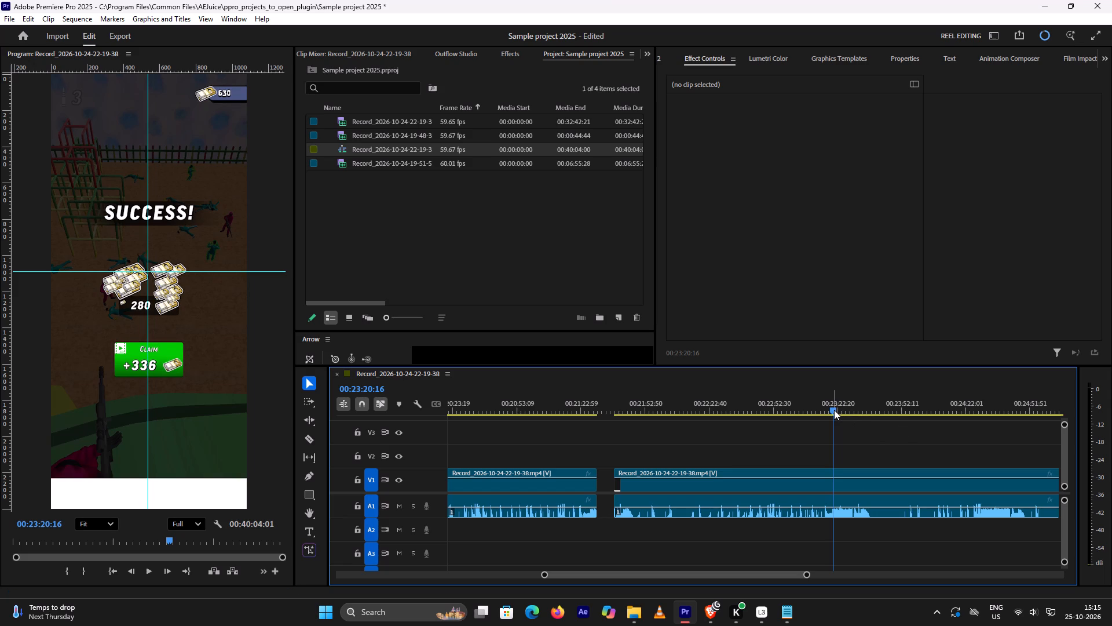
pyautogui.click(834, 410)
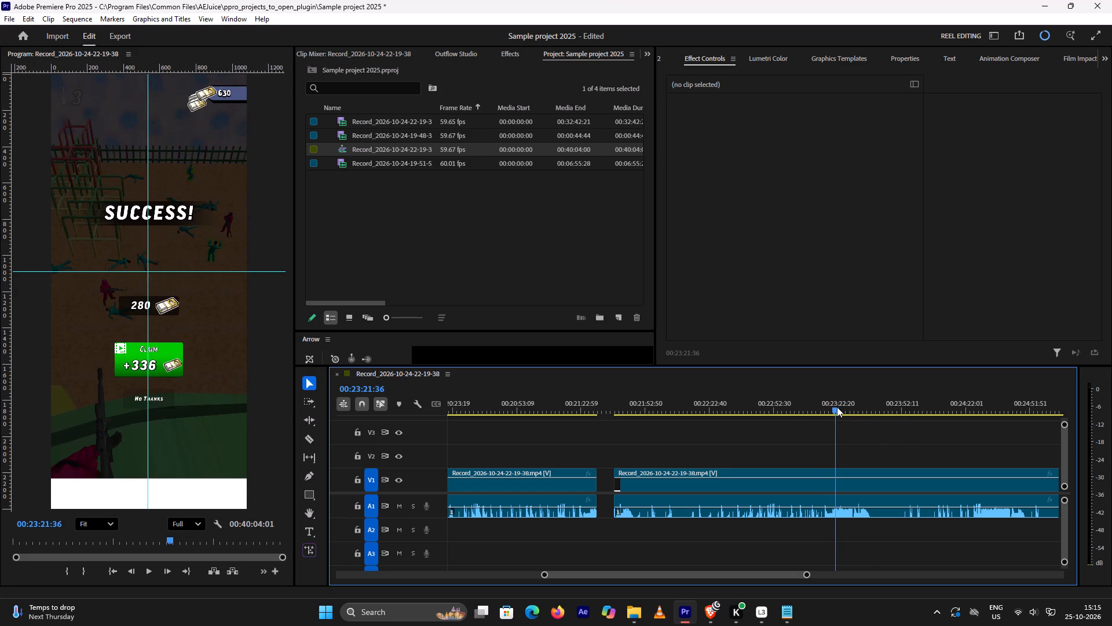
pyautogui.press('Right')
pyautogui.press('Right')
pyautogui.press('Right')
pyautogui.press('Right')
pyautogui.press('Right')
pyautogui.press('Right')
pyautogui.press('Right')
pyautogui.press('Right')
pyautogui.press('Right')
pyautogui.press('Right')
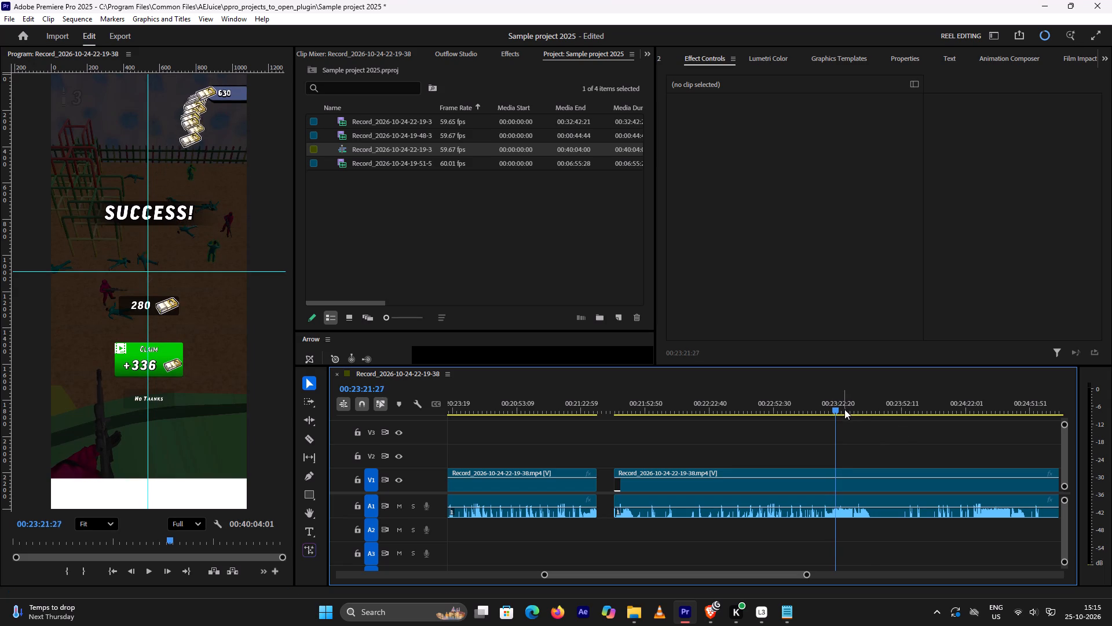
pyautogui.press('Right')
pyautogui.press('Right')
pyautogui.press('Right')
pyautogui.press('Right')
pyautogui.press('Right')
pyautogui.press('Right')
pyautogui.press('Right')
pyautogui.press('Right')
pyautogui.press('Right')
pyautogui.press('Right')
pyautogui.press('Right')
pyautogui.press('Right')
pyautogui.press('Right')
pyautogui.press('Right')
pyautogui.press('Right')
pyautogui.press('Right')
pyautogui.press('Right')
pyautogui.press('Right')
pyautogui.press('Right')
pyautogui.press('Right')
pyautogui.press('Right')
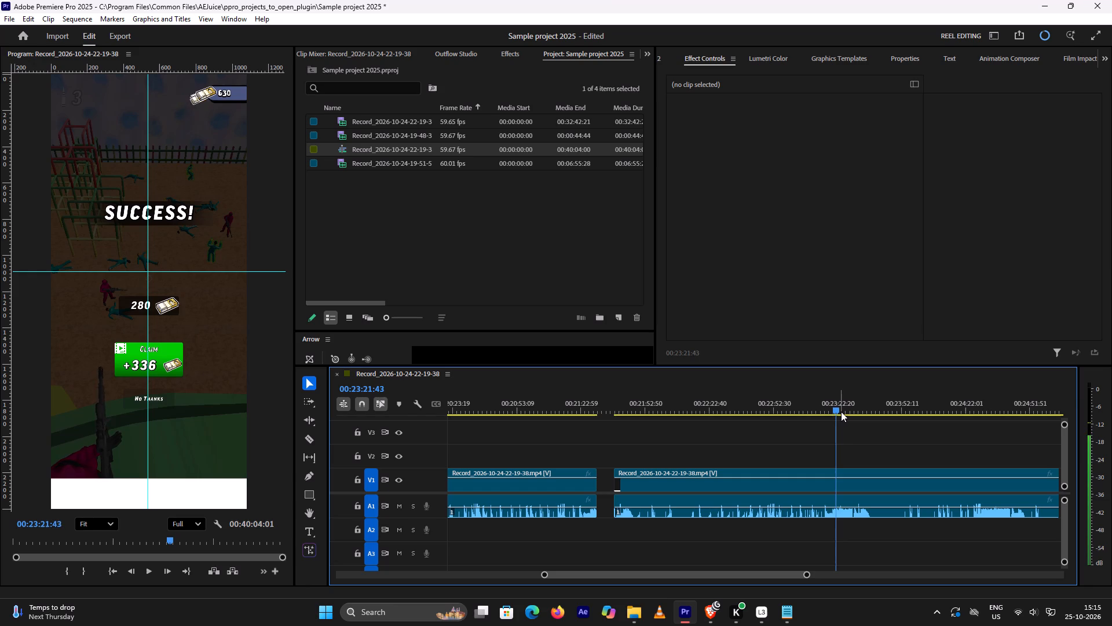
pyautogui.press('Left')
pyautogui.press('Left')
pyautogui.press('Left')
pyautogui.press('Left')
pyautogui.press('Left')
pyautogui.press('Right')
pyautogui.press('Right')
pyautogui.press('Left')
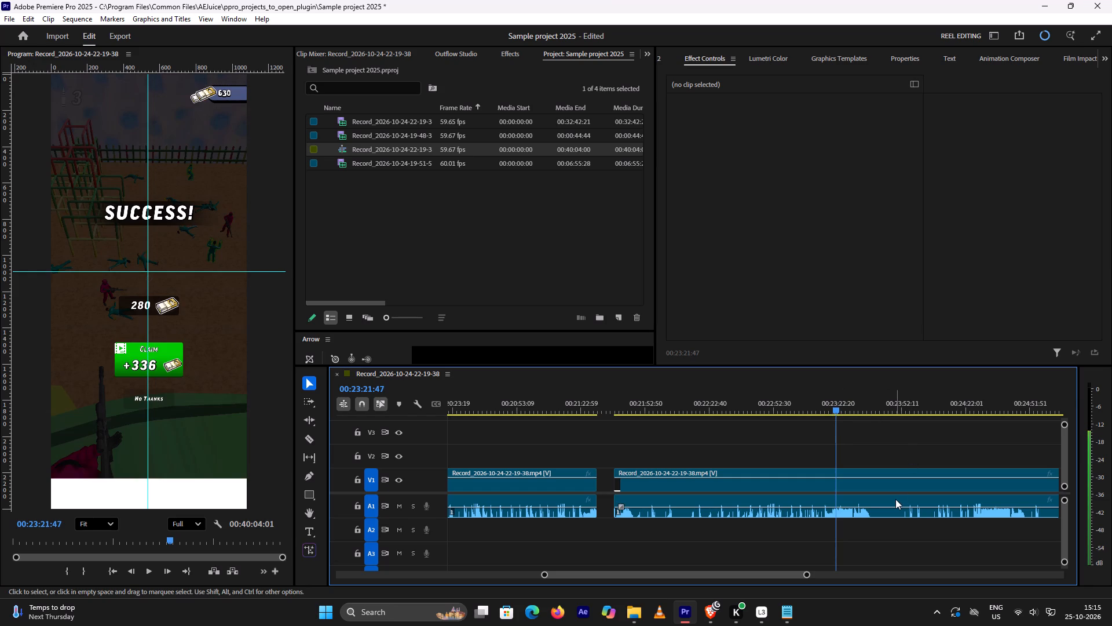
pyautogui.click(883, 487)
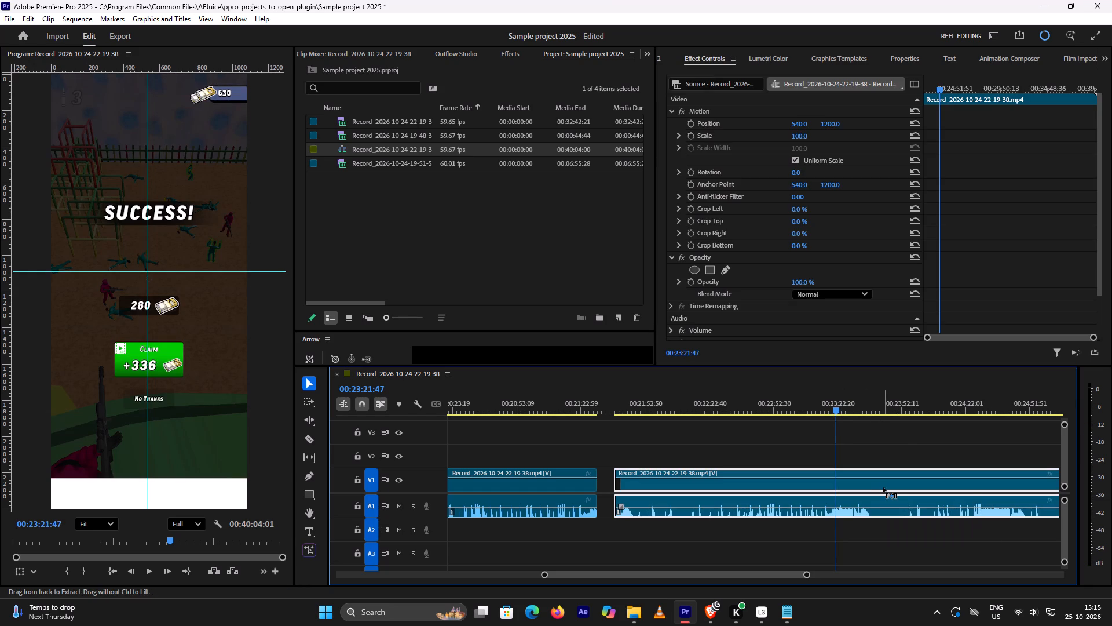
pyautogui.hotkey('ctrl', 'k')
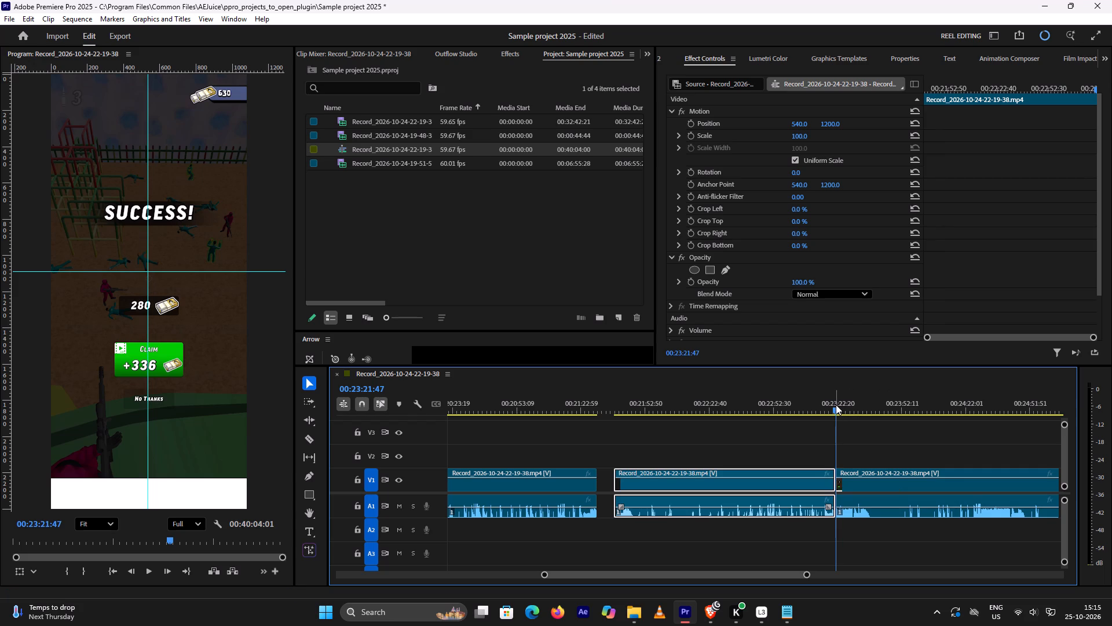
pyautogui.moveTo(836, 405); pyautogui.dragTo(851, 408)
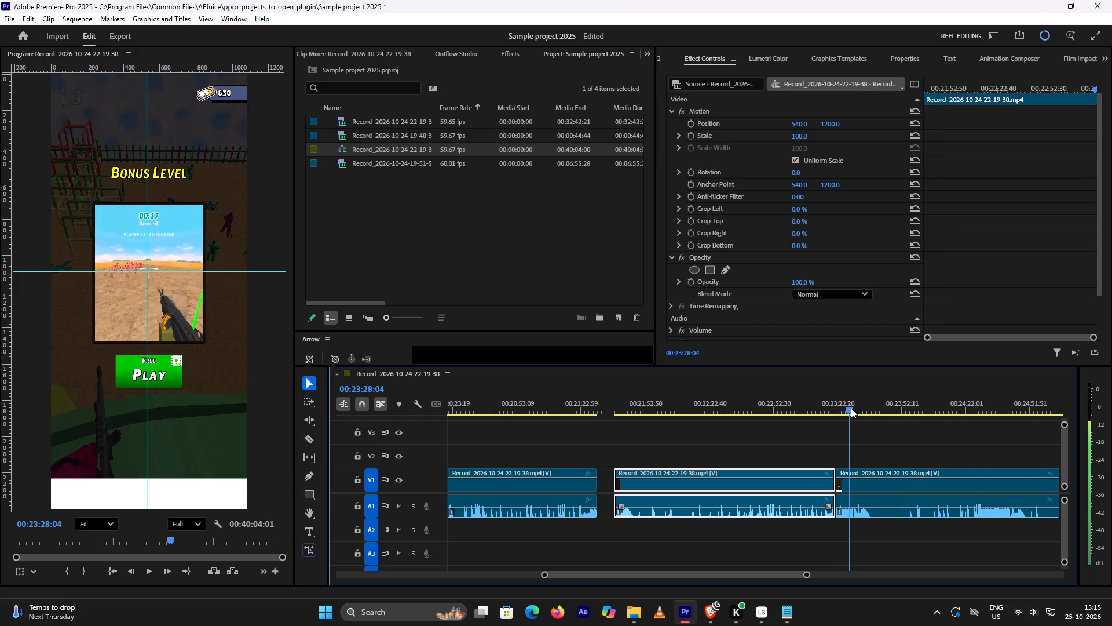
pyautogui.moveTo(851, 408); pyautogui.dragTo(854, 408)
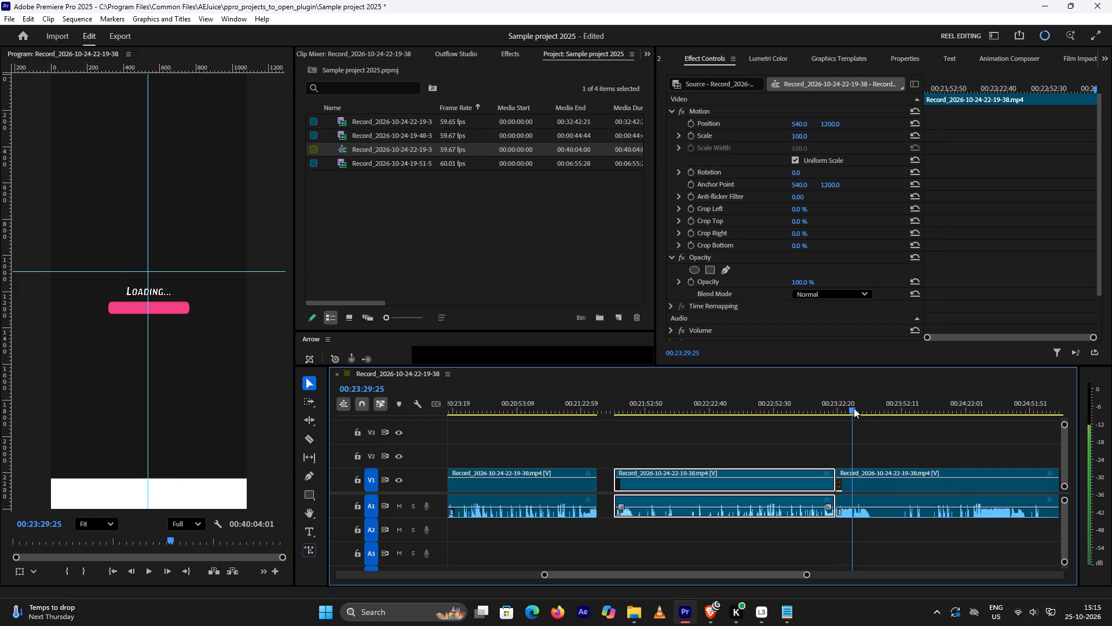
pyautogui.moveTo(854, 408); pyautogui.dragTo(853, 409)
pyautogui.press('Right')
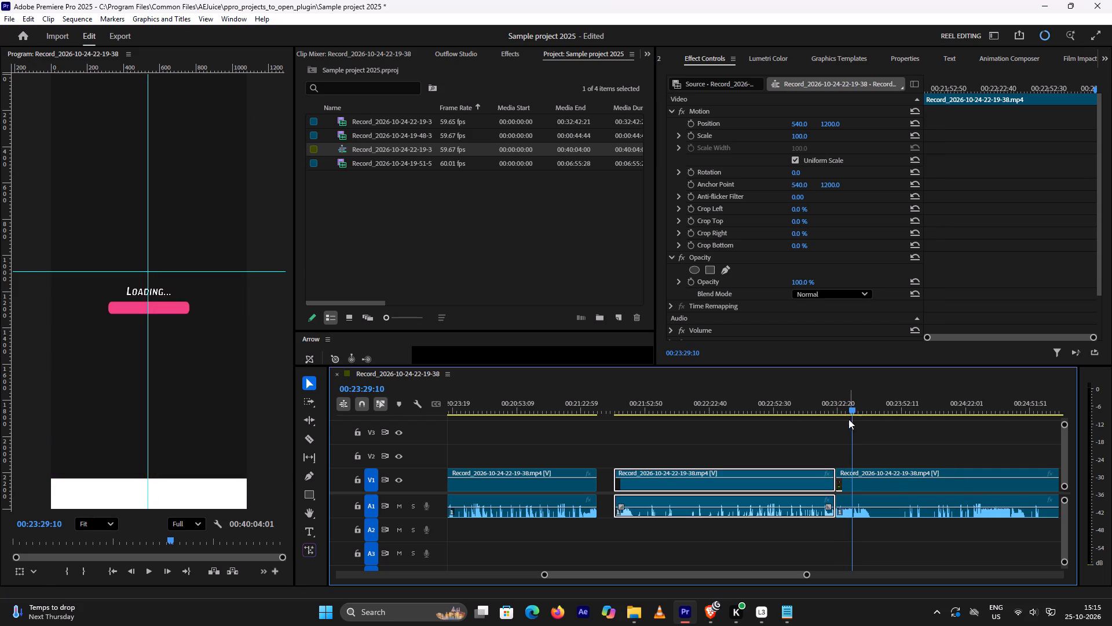
pyautogui.click(861, 482)
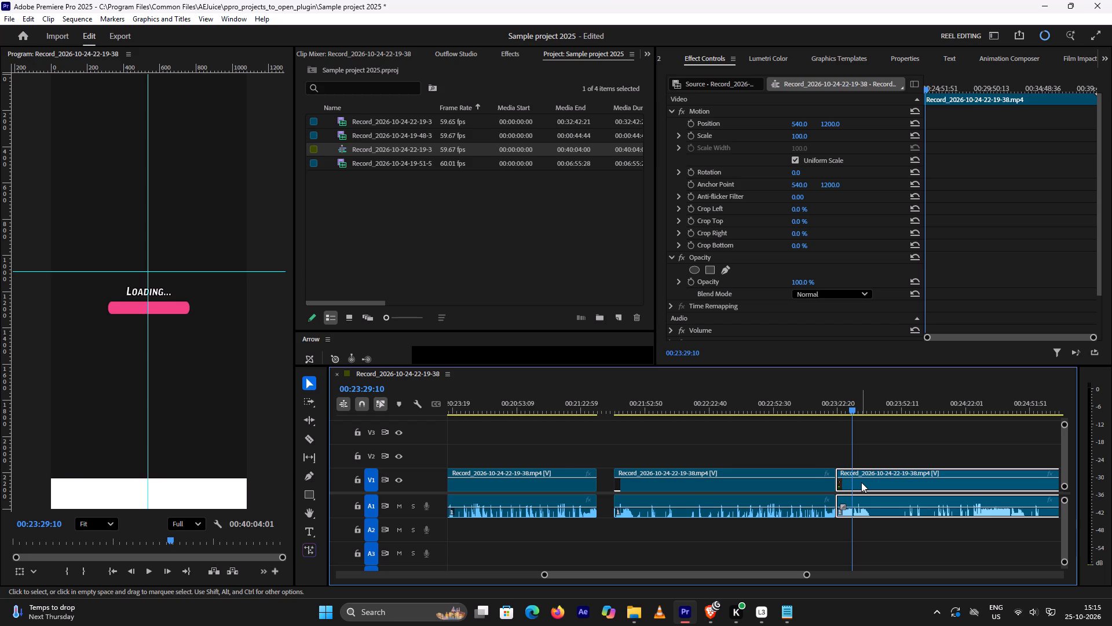
pyautogui.hotkey('ctrl', 'k')
# Delete the short reward-and-offer segment between the cuts at 00:23:21:47 and 00:23:29:10, without closing the gap.
pyautogui.click(846, 484)
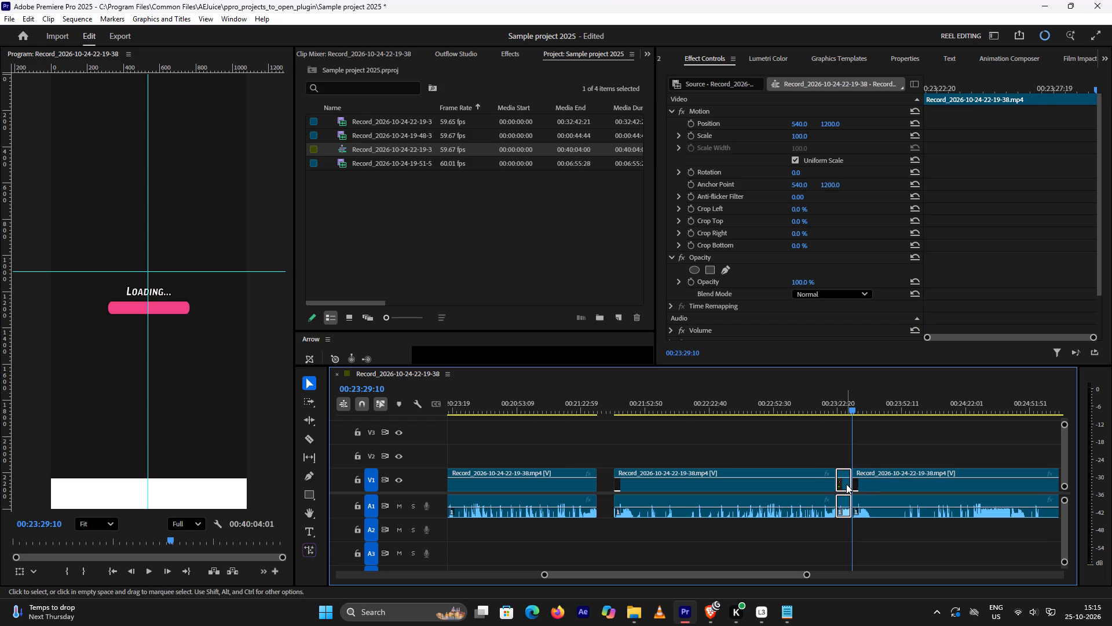
pyautogui.press('Delete')
pyautogui.moveTo(850, 409); pyautogui.dragTo(851, 407)
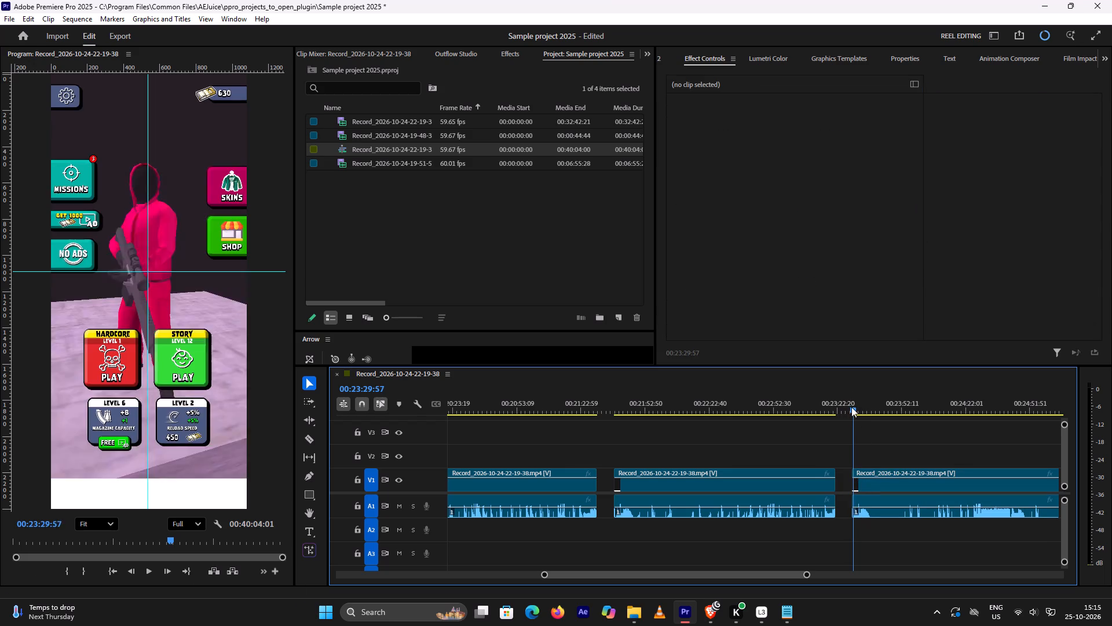
pyautogui.moveTo(851, 407); pyautogui.dragTo(912, 407)
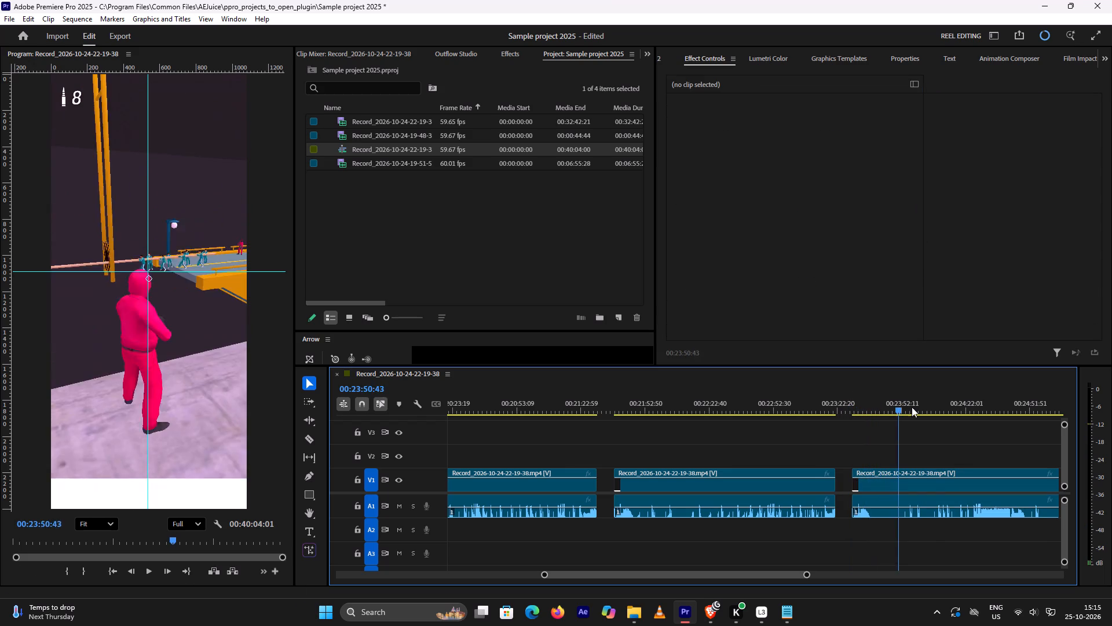
pyautogui.moveTo(912, 407); pyautogui.dragTo(986, 403)
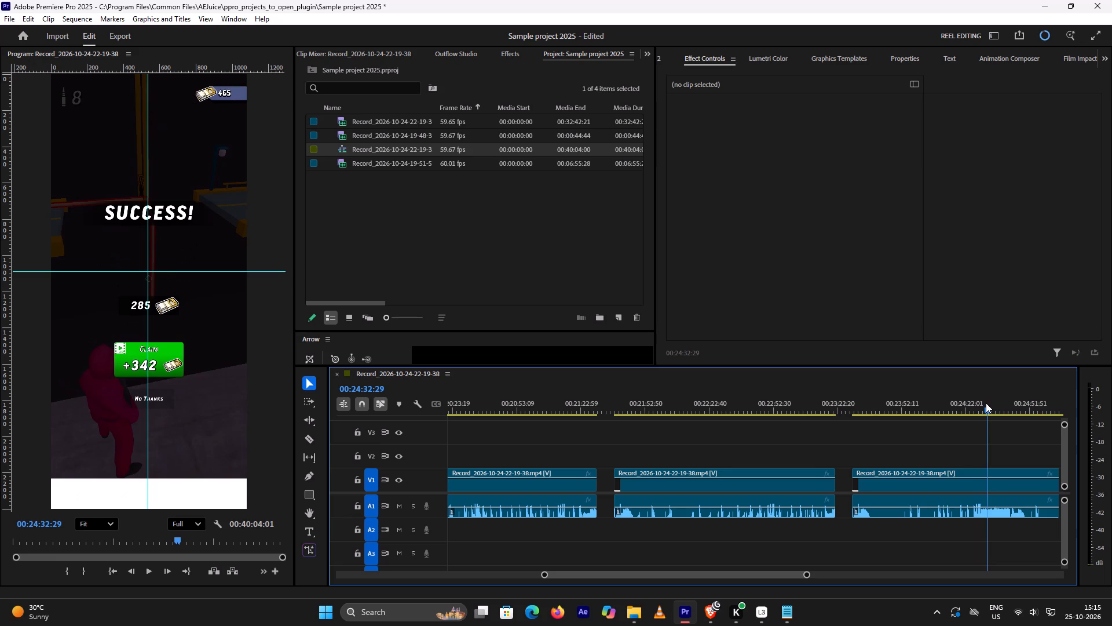
pyautogui.moveTo(986, 403); pyautogui.dragTo(989, 401)
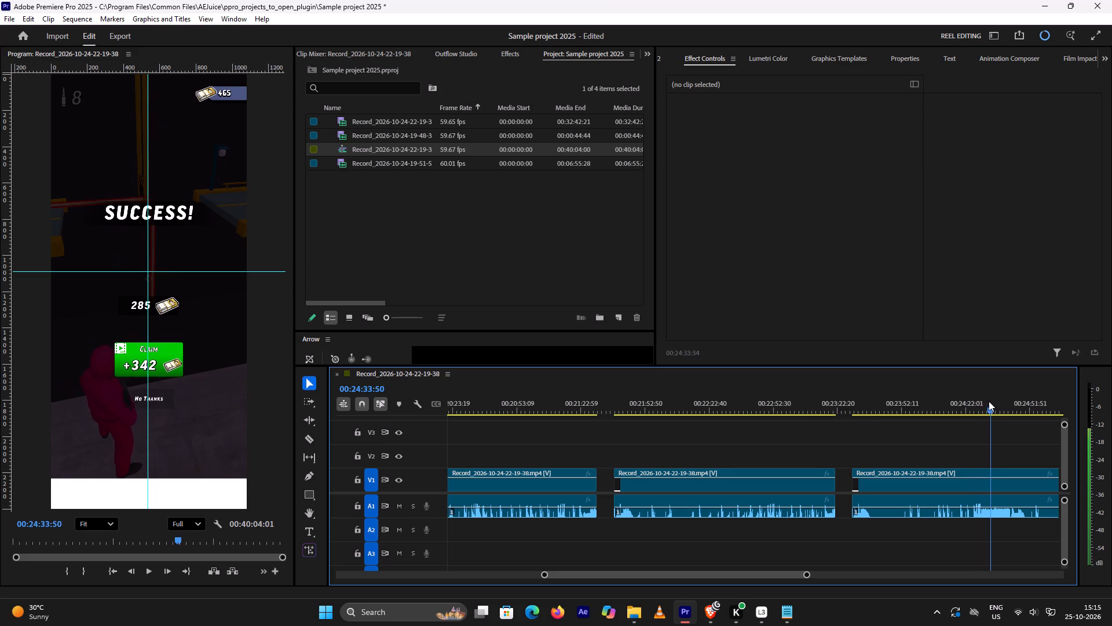
pyautogui.moveTo(989, 401); pyautogui.dragTo(989, 401)
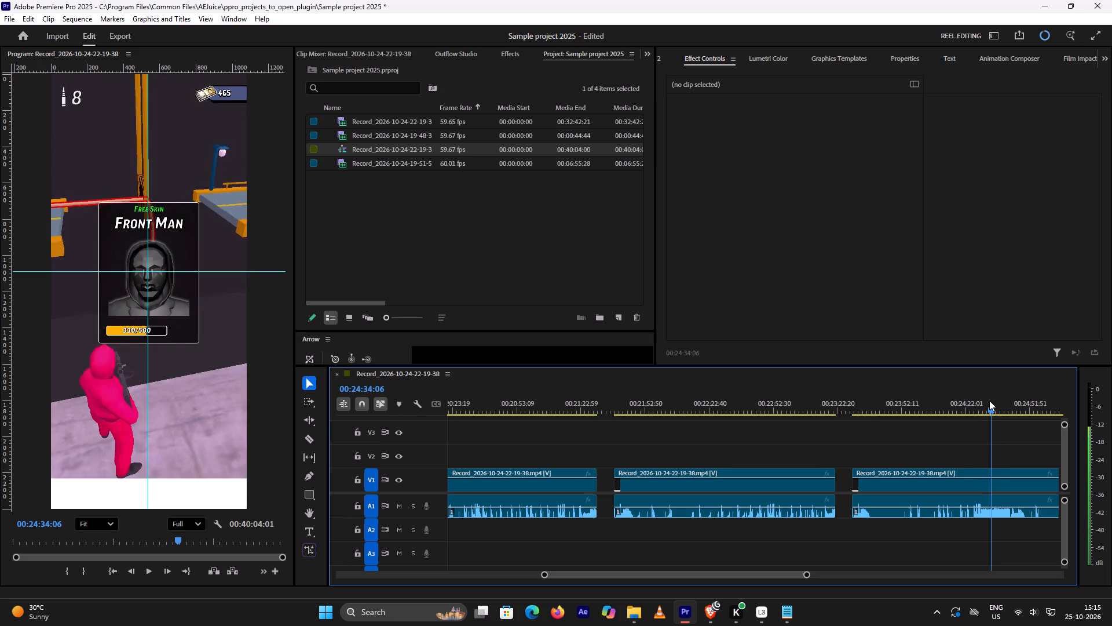
pyautogui.moveTo(989, 401); pyautogui.dragTo(988, 402)
pyautogui.press('Right')
pyautogui.press('Right')
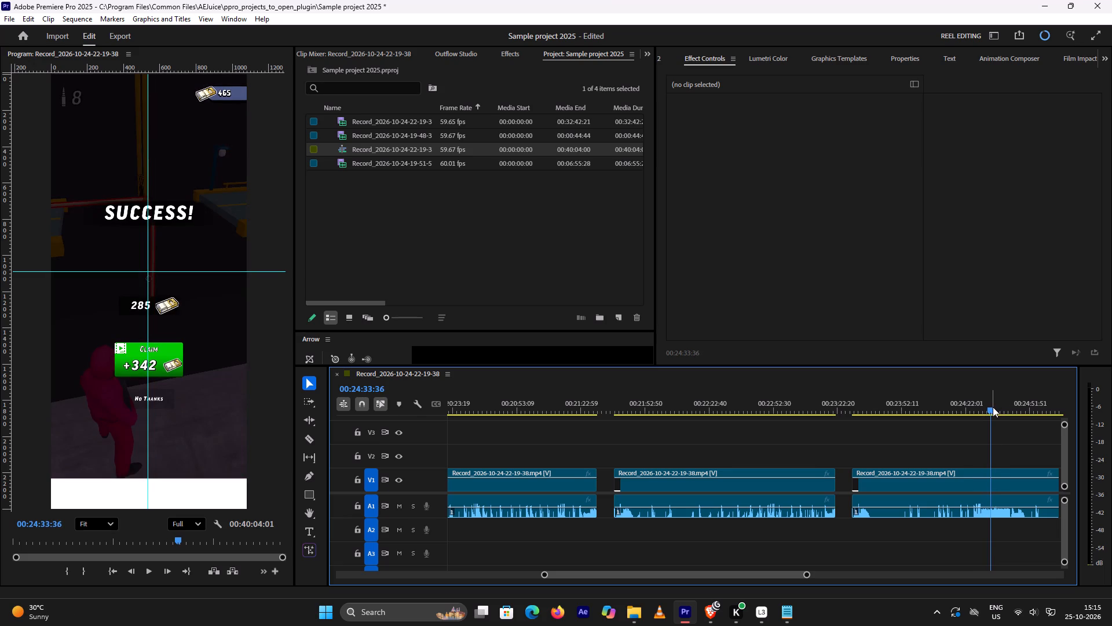
pyautogui.press('Right')
pyautogui.press('Right')
pyautogui.press('Right')
pyautogui.press('Right')
pyautogui.press('Right')
pyautogui.press('Right')
pyautogui.press('Right')
pyautogui.press('Right')
pyautogui.press('Right')
pyautogui.press('Right')
pyautogui.press('Right')
pyautogui.press('Right')
pyautogui.press('Right')
pyautogui.press('Right')
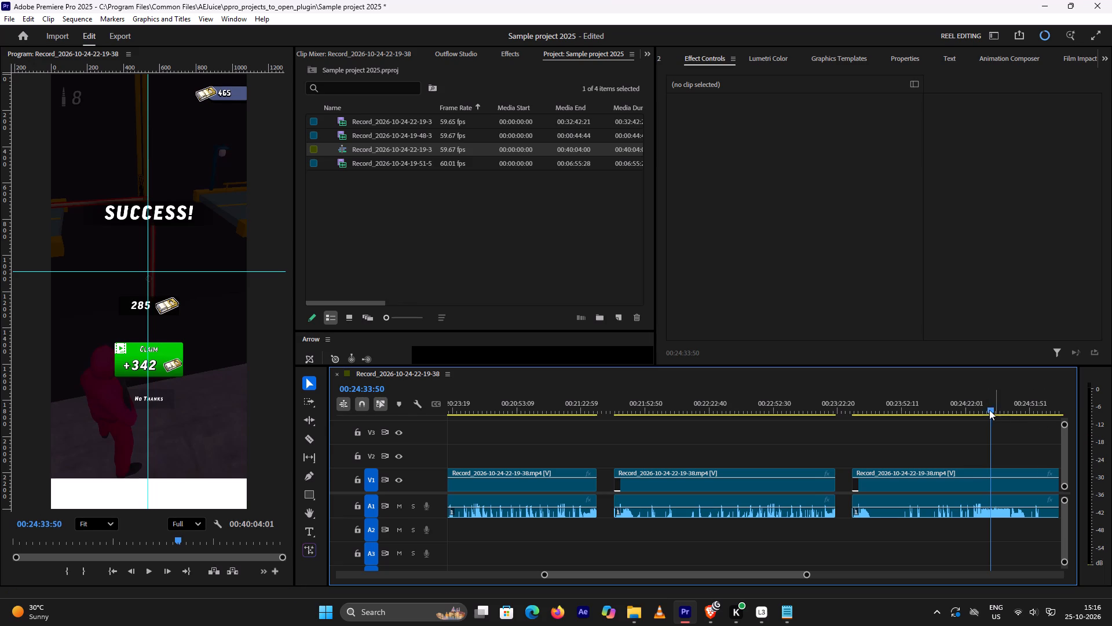
pyautogui.click(987, 409)
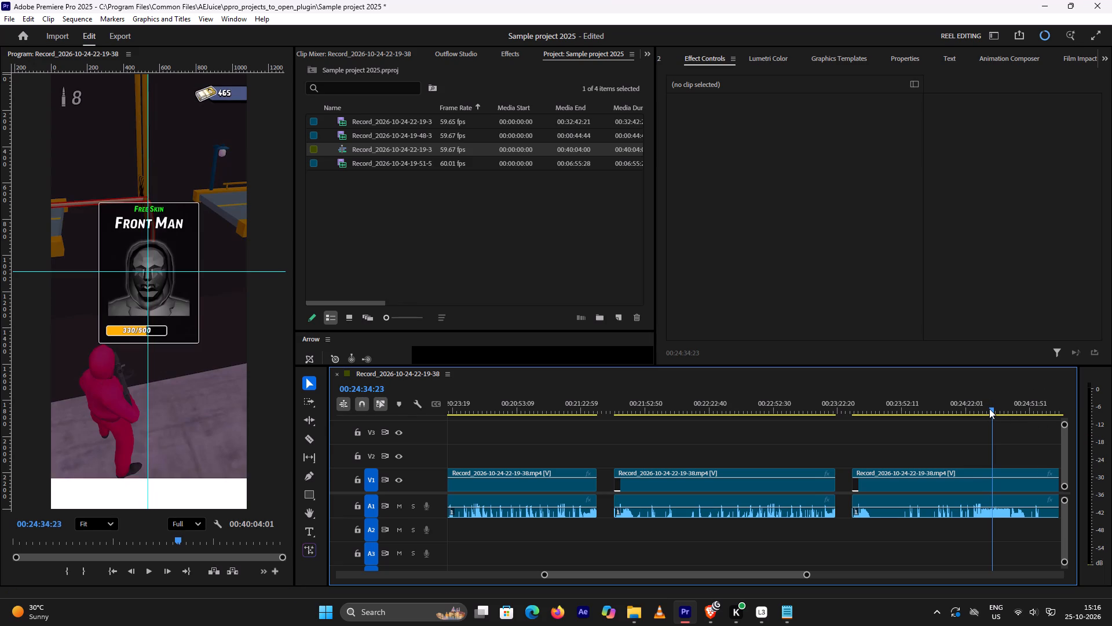
pyautogui.press('Left')
pyautogui.press('Left')
pyautogui.press('Left')
pyautogui.press('Left')
pyautogui.press('Left')
pyautogui.press('Left')
pyautogui.press('Left')
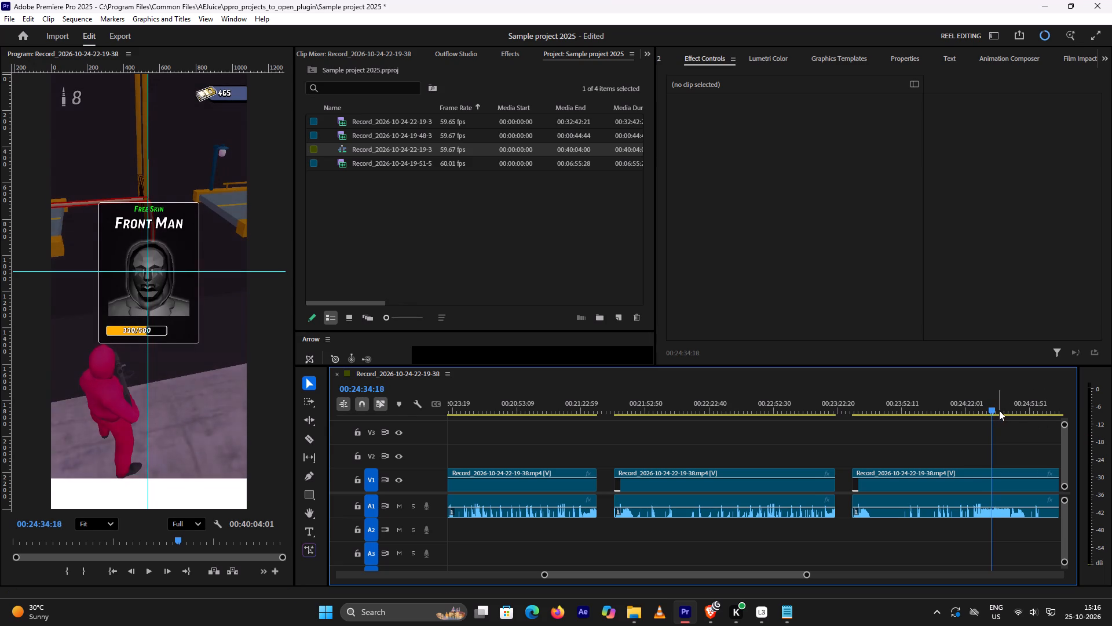
pyautogui.press('Left')
pyautogui.press('Left')
pyautogui.press('Left')
pyautogui.press('Left')
pyautogui.press('Left')
pyautogui.press('Left')
pyautogui.press('Left')
pyautogui.press('Left')
pyautogui.press('Left')
pyautogui.press('Left')
pyautogui.press('Left')
pyautogui.press('Left')
pyautogui.press('Left')
pyautogui.press('Left')
pyautogui.press('Left')
pyautogui.press('Left')
pyautogui.press('Left')
pyautogui.press('Left')
pyautogui.press('Left')
pyautogui.press('Left')
pyautogui.press('Left')
pyautogui.press('Left')
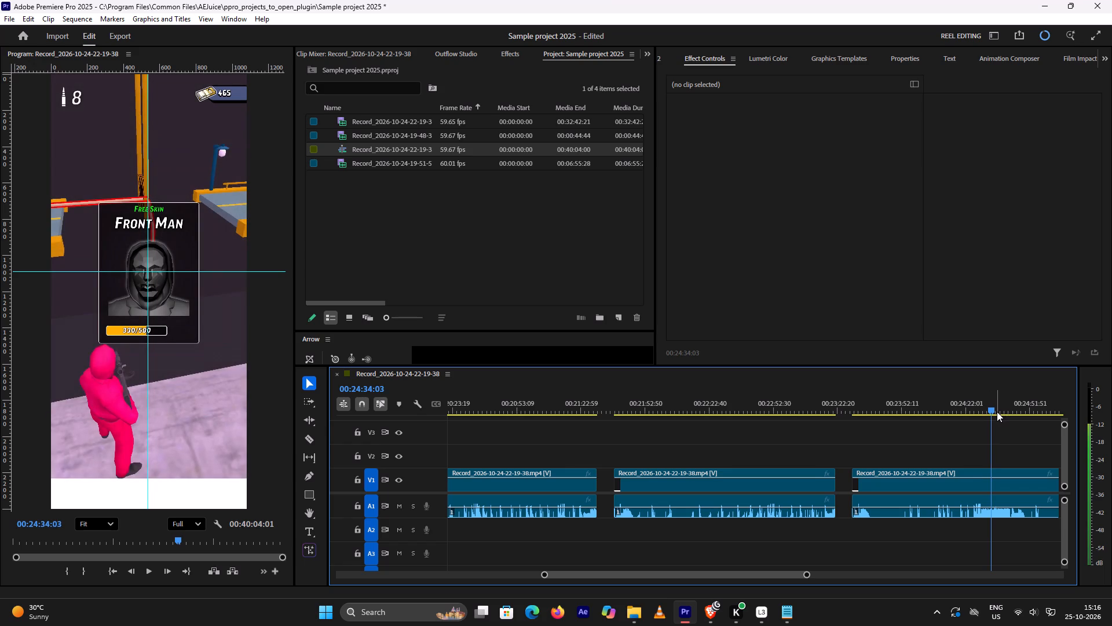
pyautogui.press('Right')
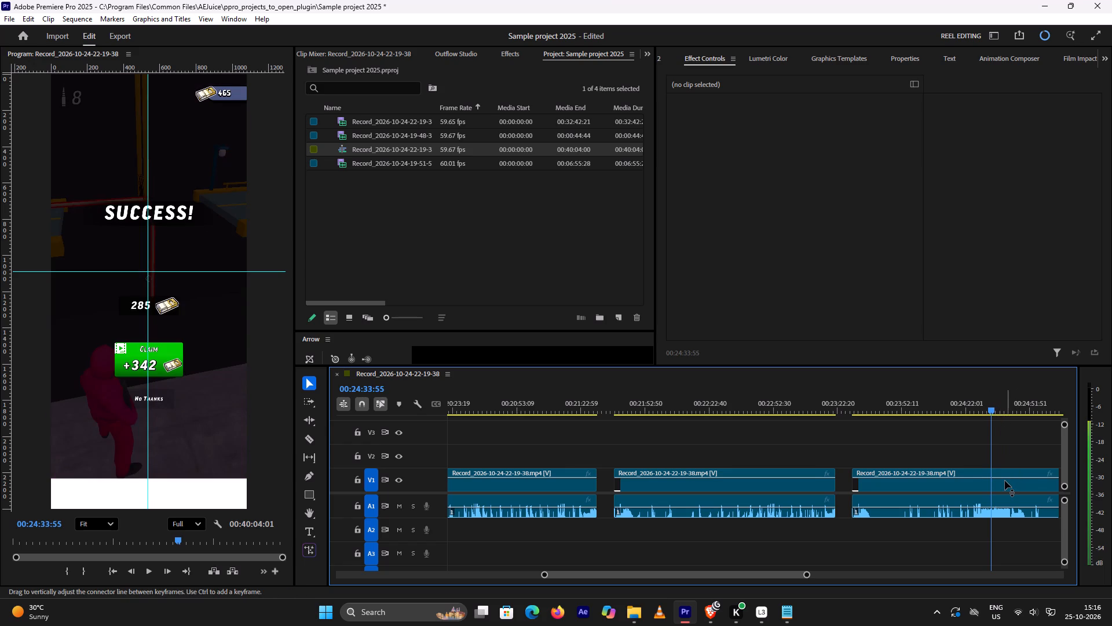
pyautogui.click(1005, 481)
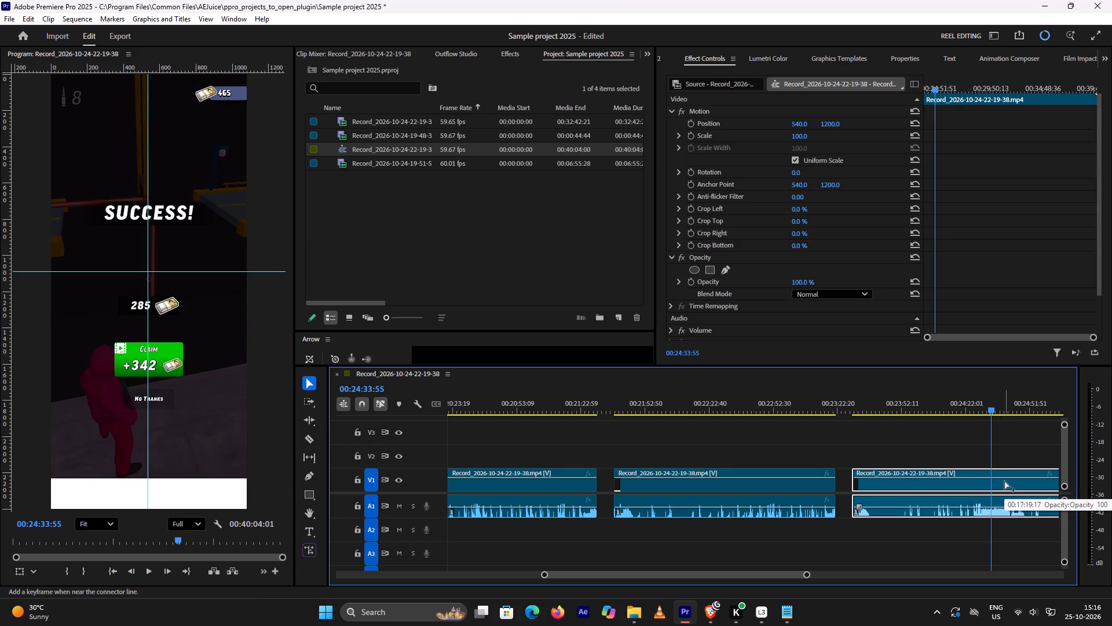
pyautogui.hotkey('ctrl', 'k')
# Find the Loading frame after the Bonus Level offer and trim the start of the clip following the 00:24:33:55 cut to 00:24:42:44, leaving a gap.
pyautogui.scroll(-5, 1014, 445)
pyautogui.scroll(-5, 940, 428)
pyautogui.moveTo(817, 408); pyautogui.dragTo(831, 409)
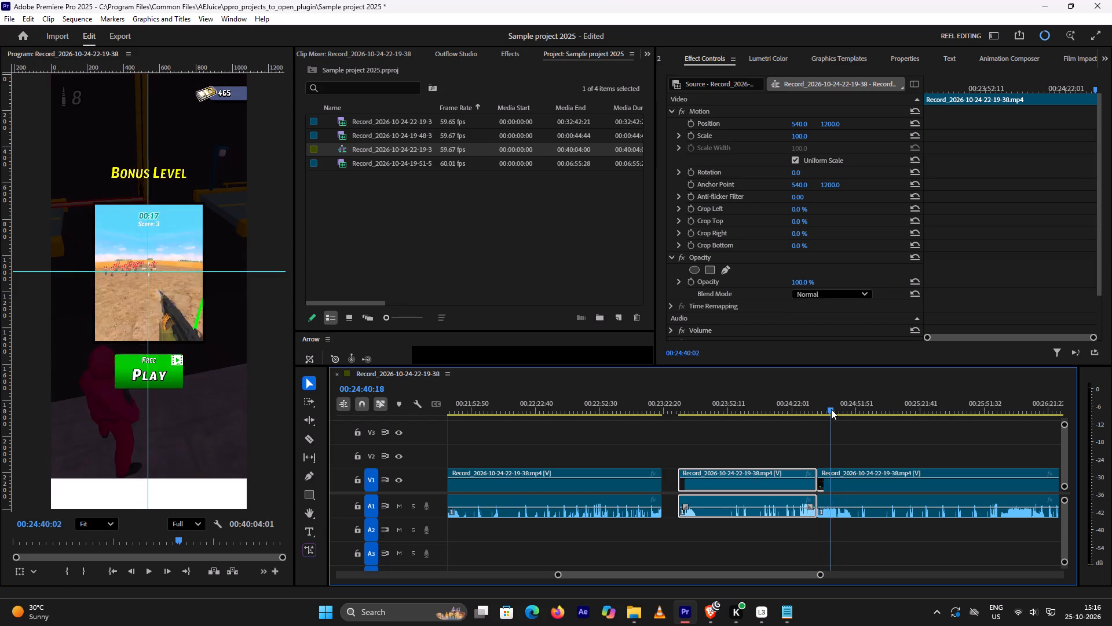
pyautogui.moveTo(831, 409); pyautogui.dragTo(834, 414)
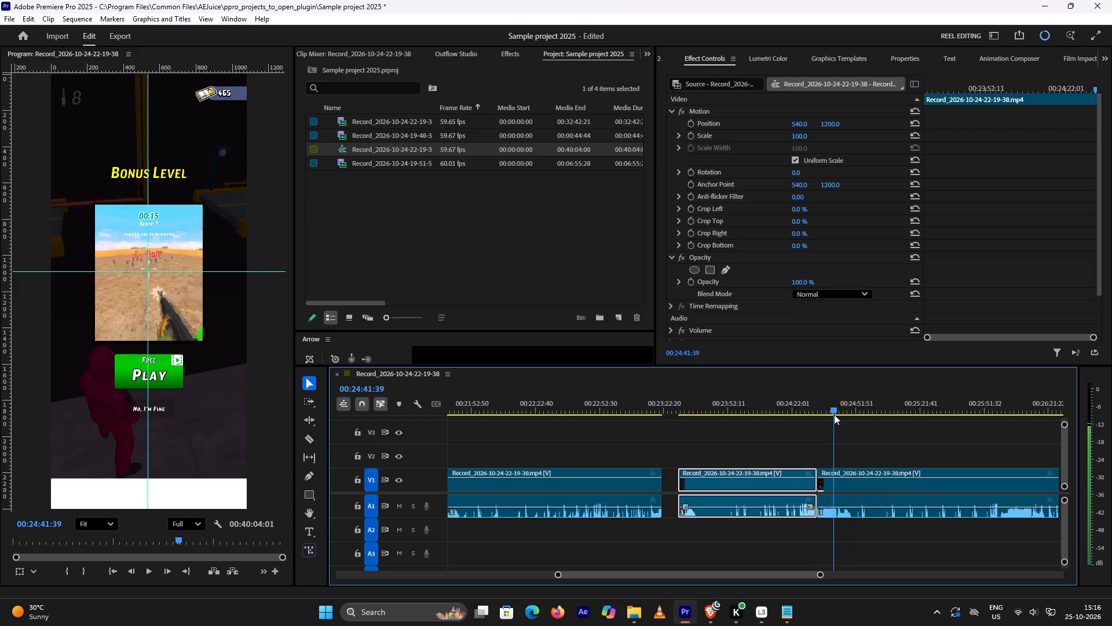
pyautogui.moveTo(834, 414); pyautogui.dragTo(837, 414)
pyautogui.press('Left')
pyautogui.press('Left')
pyautogui.press('Left')
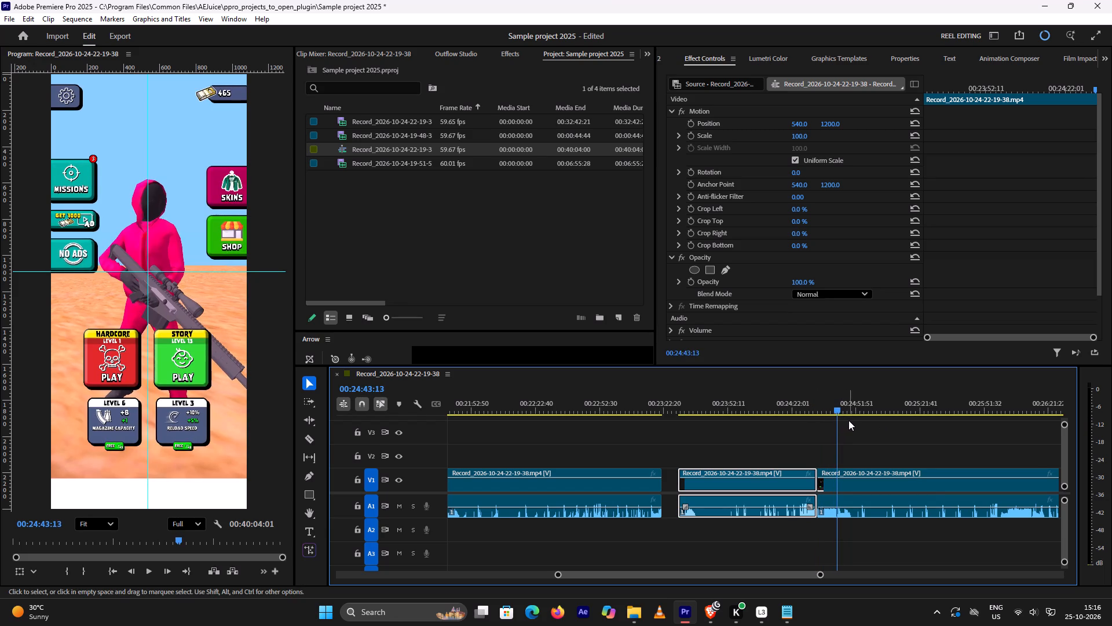
pyautogui.press('Left')
pyautogui.press('Left')
pyautogui.press('Left')
pyautogui.press('Left')
pyautogui.press('Left')
pyautogui.press('Left')
pyautogui.press('Left')
pyautogui.press('Left')
pyautogui.press('Left')
pyautogui.press('Left')
pyautogui.press('Left')
pyautogui.press('Left')
pyautogui.press('Left')
pyautogui.press('Left')
pyautogui.press('Left')
pyautogui.press('Left')
pyautogui.press('Left')
pyautogui.press('Left')
pyautogui.press('Left')
pyautogui.press('Left')
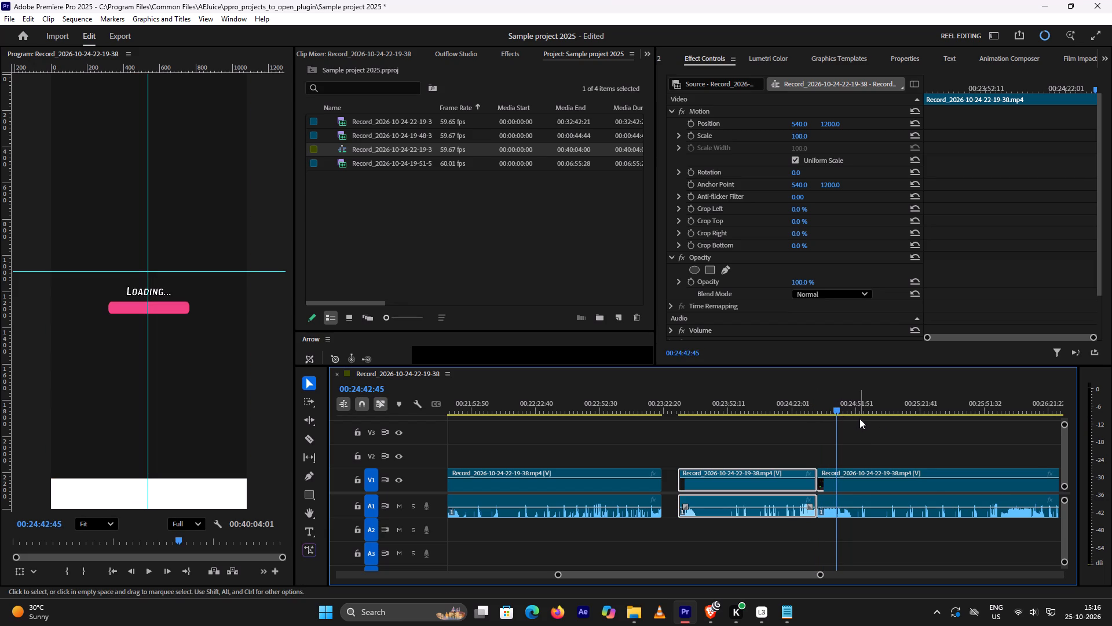
pyautogui.press('Right')
pyautogui.press('Right')
pyautogui.press('Right')
pyautogui.press('Right')
pyautogui.press('Right')
pyautogui.press('Right')
pyautogui.press('Right')
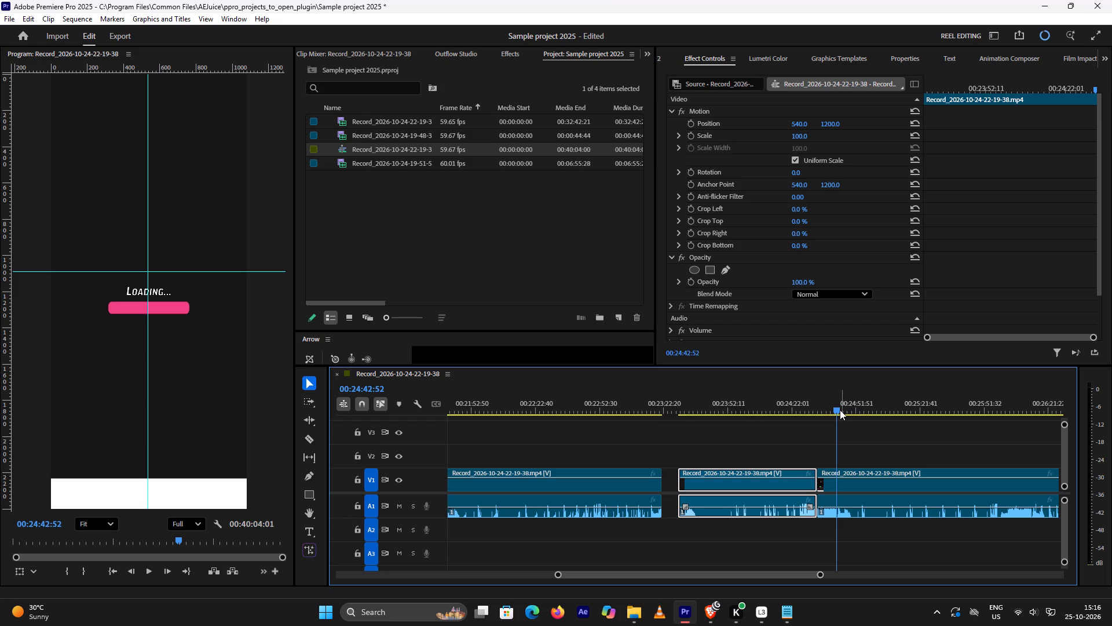
pyautogui.click(837, 410)
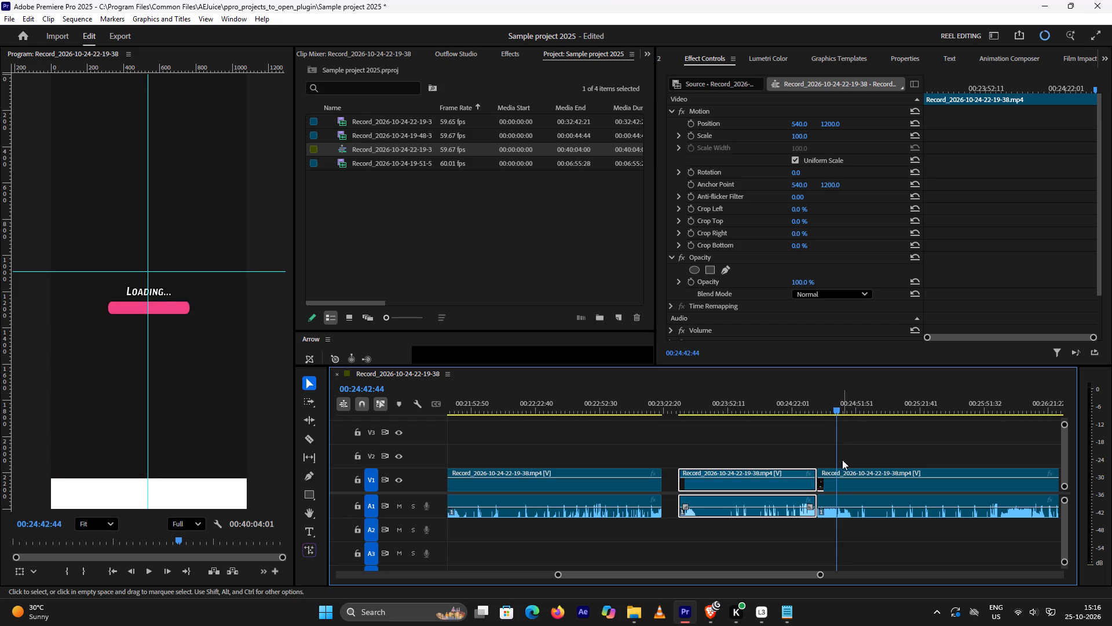
pyautogui.click(842, 488)
pyautogui.moveTo(821, 482); pyautogui.dragTo(835, 481)
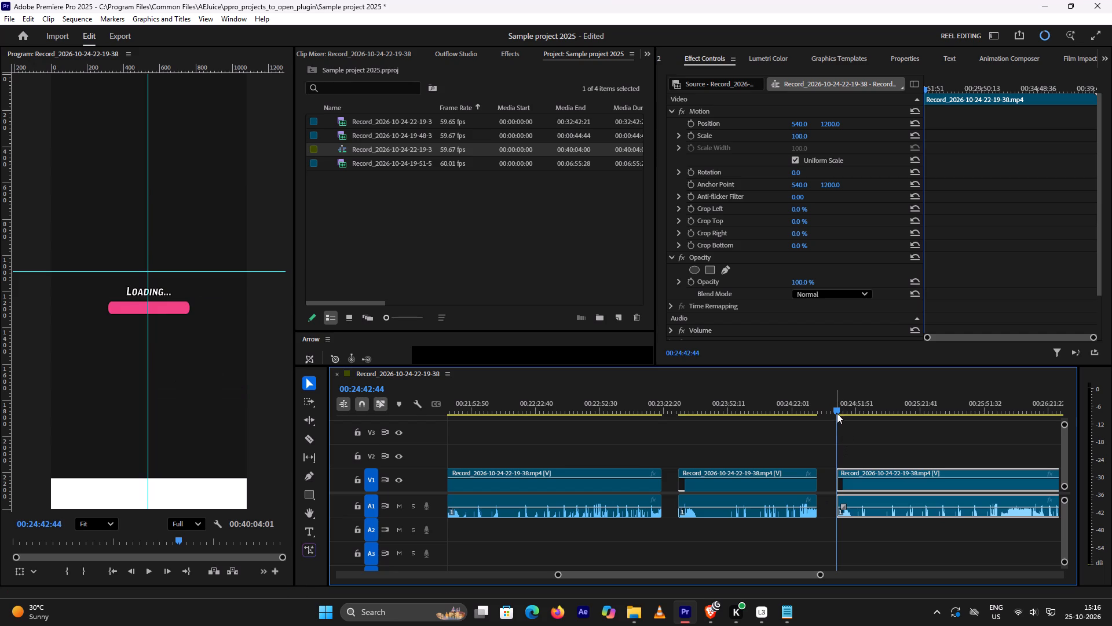
pyautogui.moveTo(837, 412); pyautogui.dragTo(869, 410)
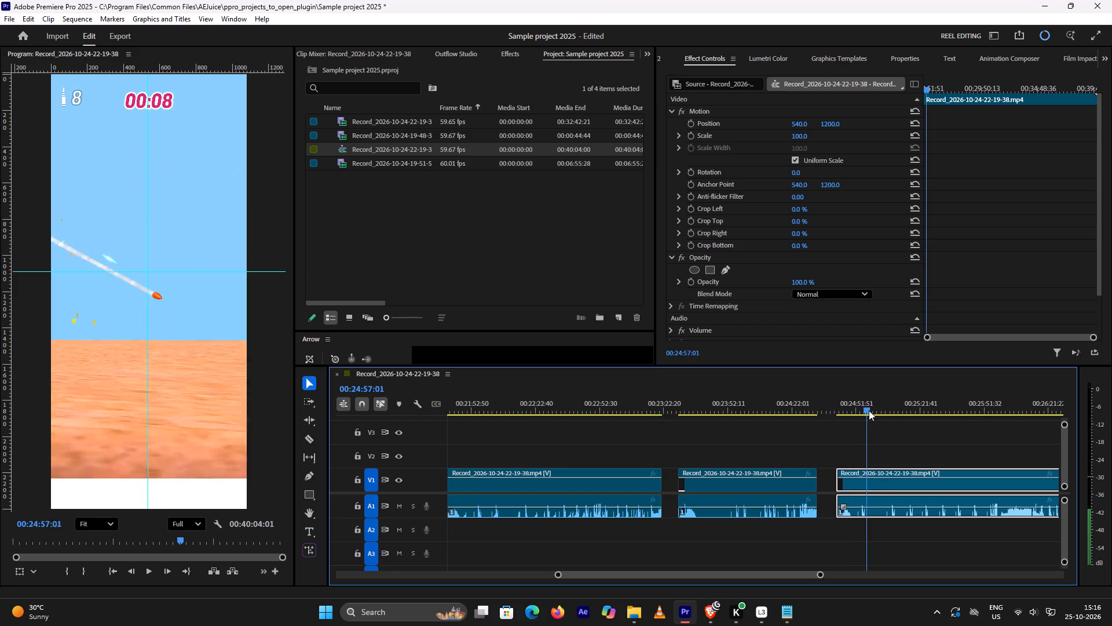
pyautogui.moveTo(869, 410); pyautogui.dragTo(938, 417)
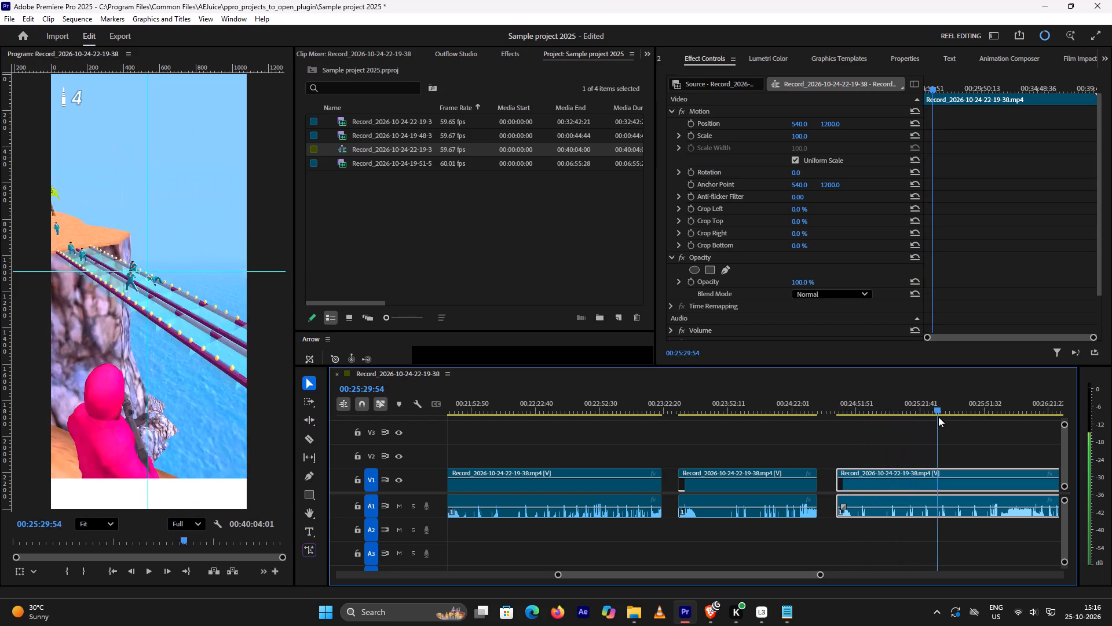
pyautogui.moveTo(938, 417); pyautogui.dragTo(996, 413)
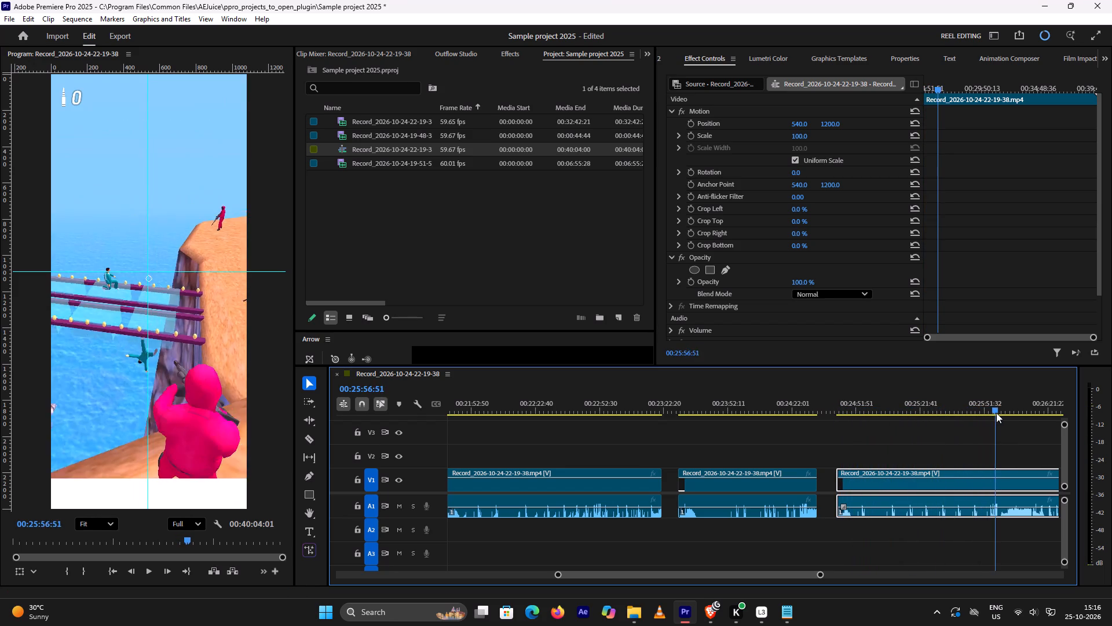
pyautogui.moveTo(996, 413); pyautogui.dragTo(1014, 409)
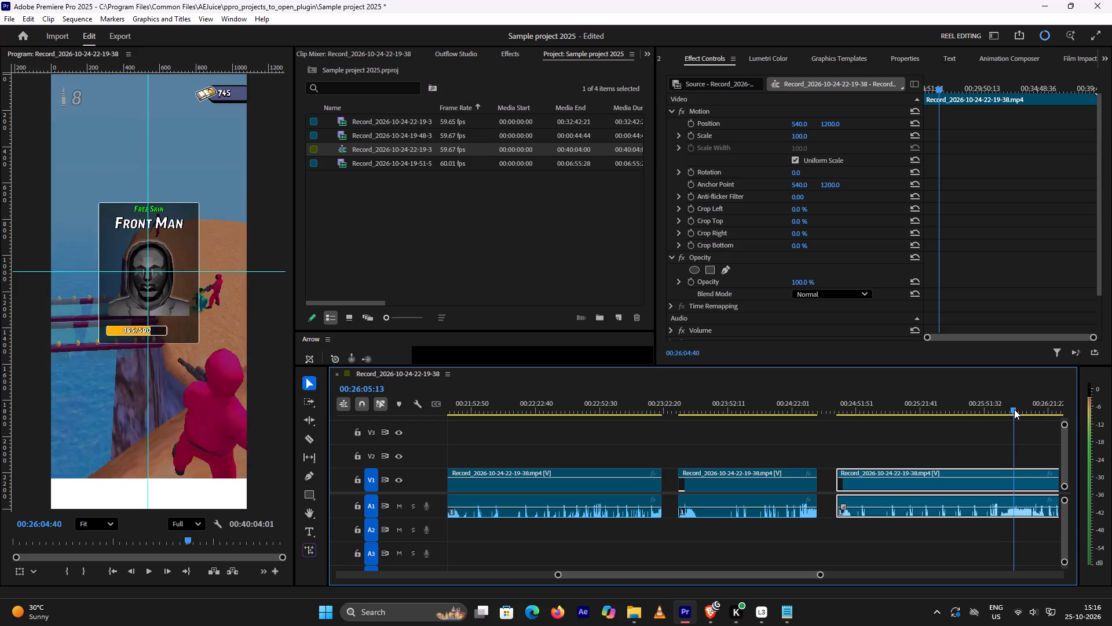
pyautogui.moveTo(1014, 409); pyautogui.dragTo(1012, 410)
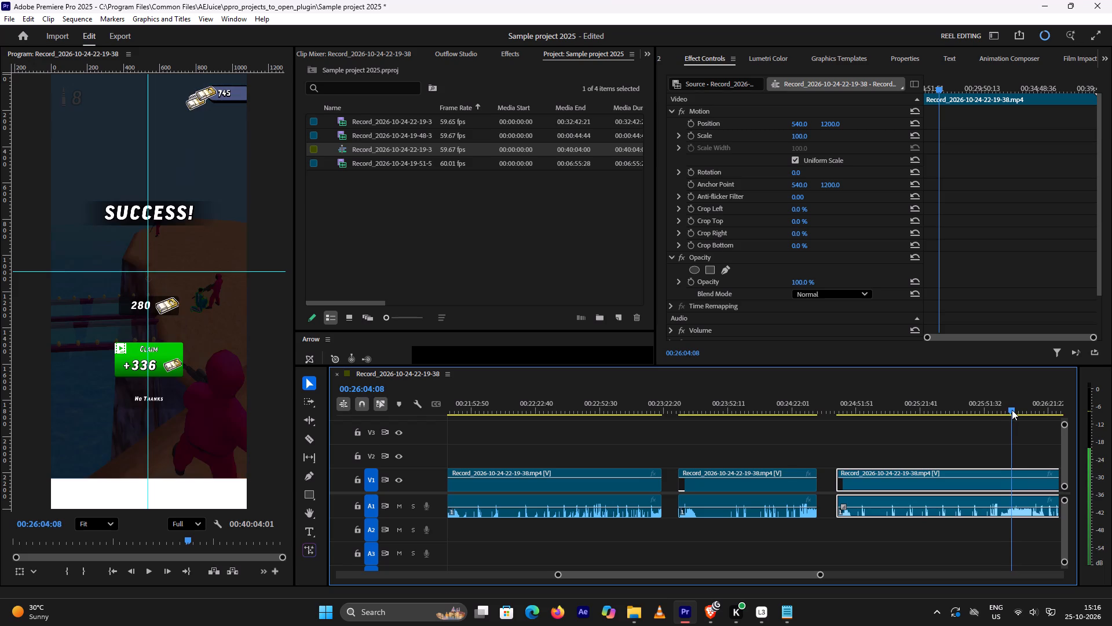
pyautogui.moveTo(1012, 410); pyautogui.dragTo(1012, 410)
pyautogui.press('Right')
pyautogui.press('Right')
pyautogui.press('Right')
pyautogui.press('Right')
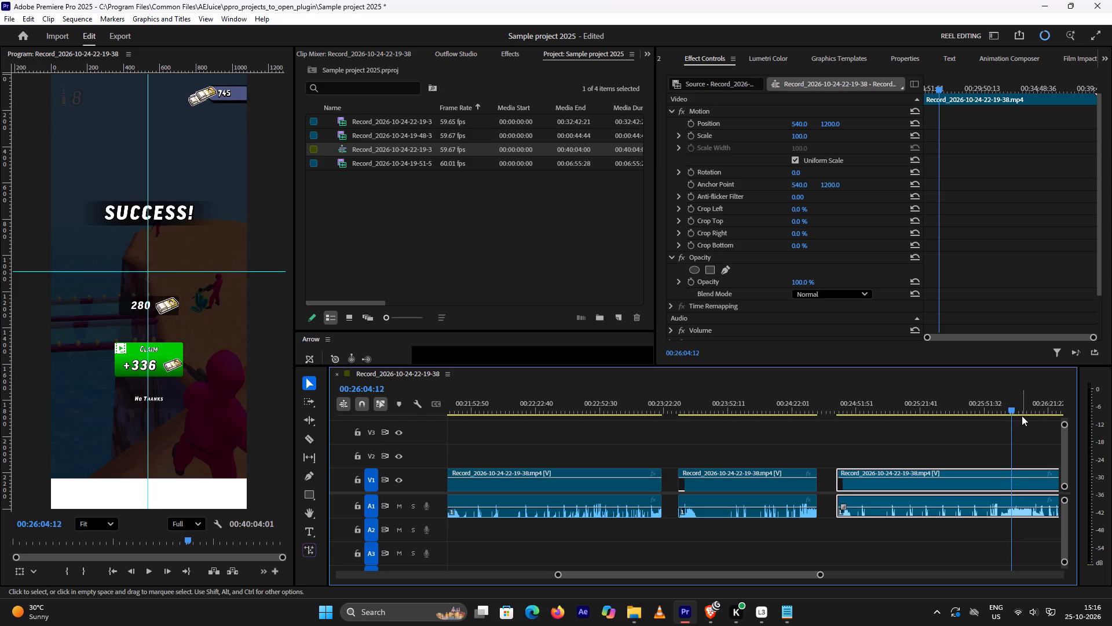
pyautogui.press('Right')
pyautogui.press('Right')
pyautogui.press('Right')
pyautogui.press('Right')
pyautogui.press('Right')
pyautogui.press('Right')
pyautogui.press('Right')
pyautogui.press('Right')
pyautogui.press('Right')
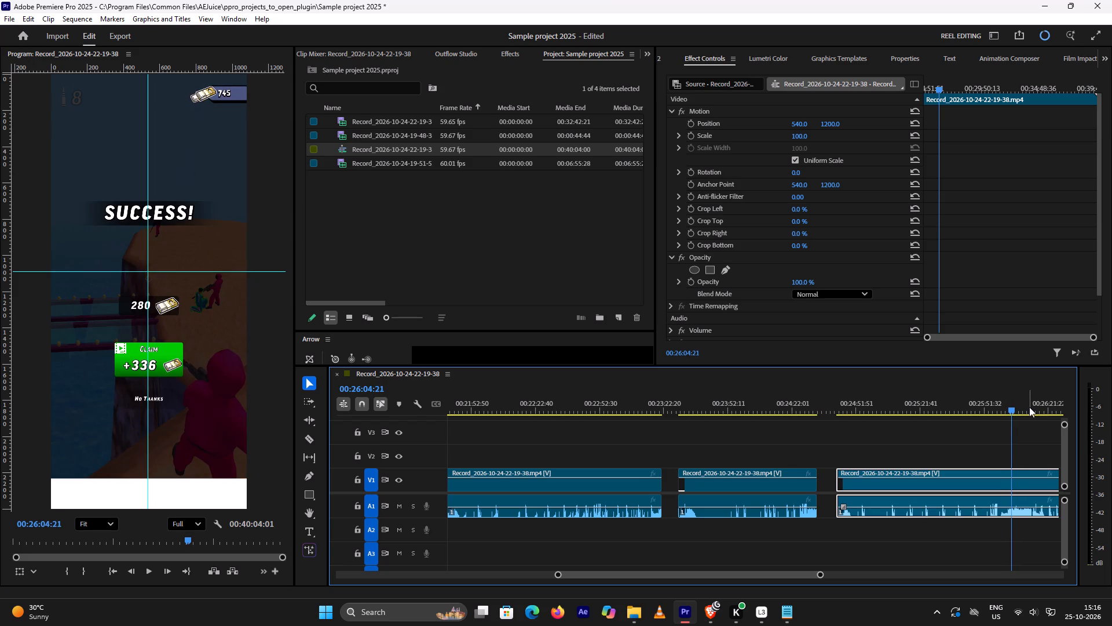
pyautogui.press('Right')
pyautogui.press('Right')
pyautogui.press('Right')
pyautogui.press('Right')
pyautogui.press('Right')
pyautogui.press('Right')
pyautogui.press('Left')
pyautogui.press('Left')
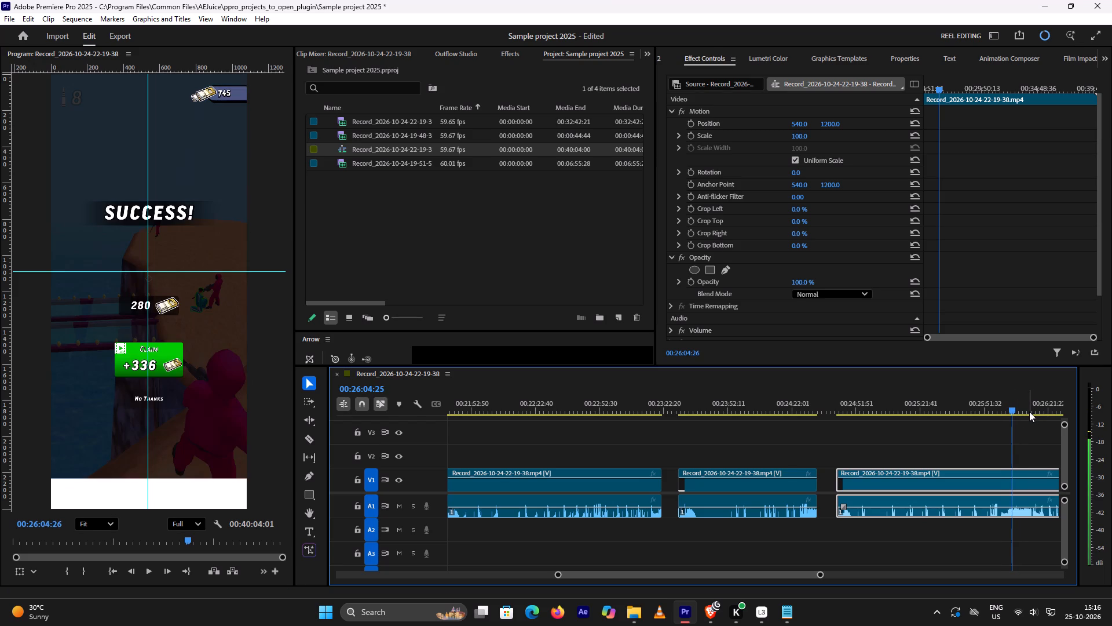
pyautogui.click(1014, 482)
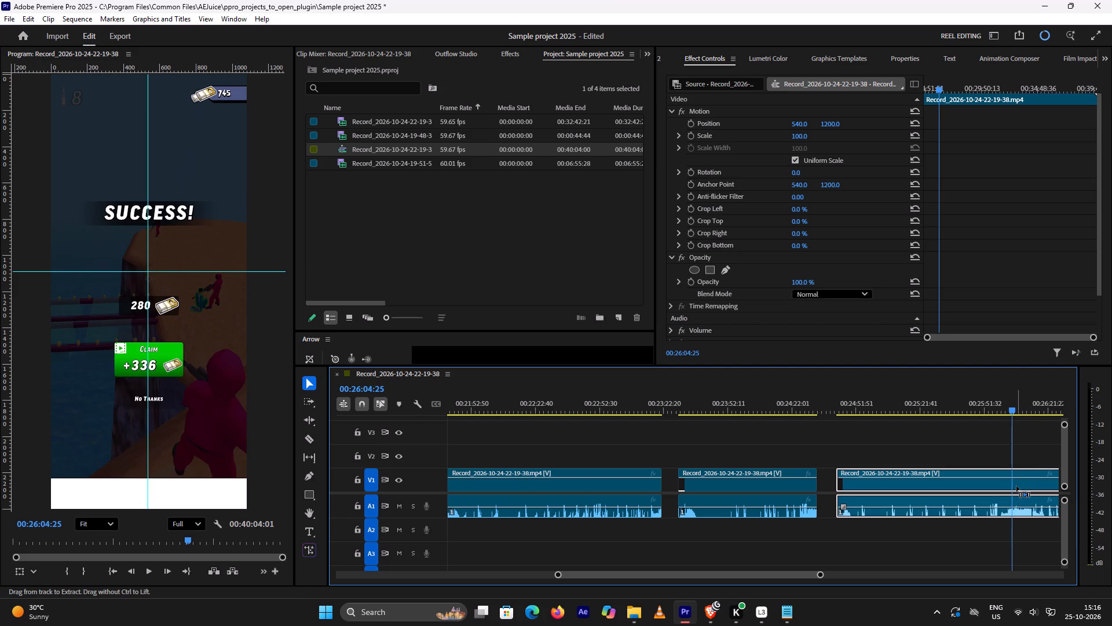
pyautogui.hotkey('ctrl', 'k')
# Find the Loading frame after the Front Man offer that follows the 00:26:04:25 cut, and split the clip at 00:26:13:11.
pyautogui.scroll(-11, 1017, 483)
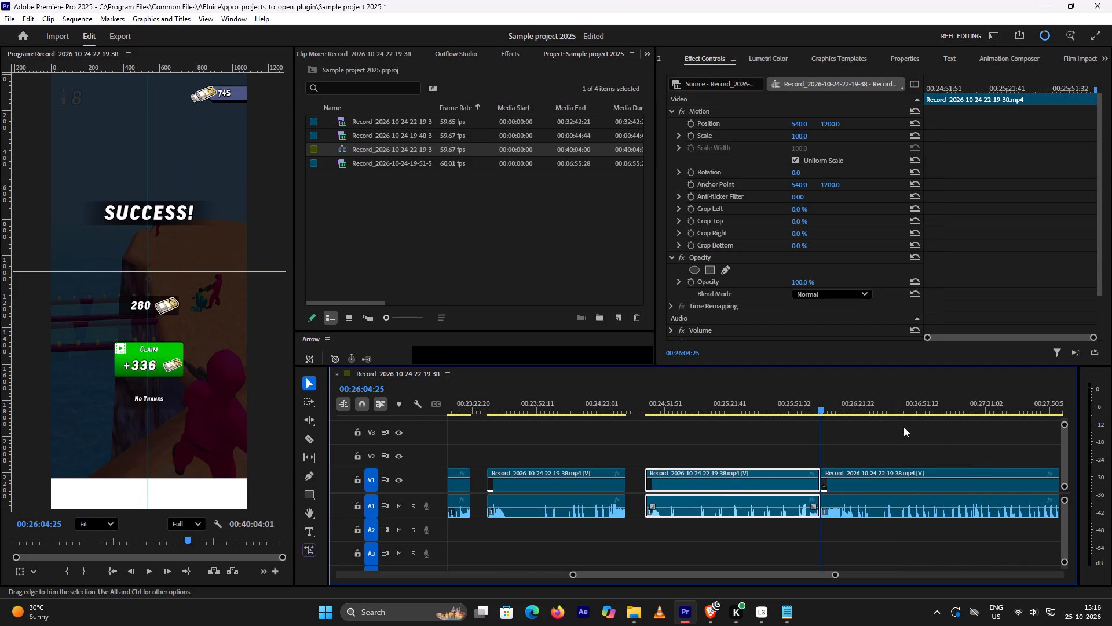
pyautogui.moveTo(823, 409); pyautogui.dragTo(834, 410)
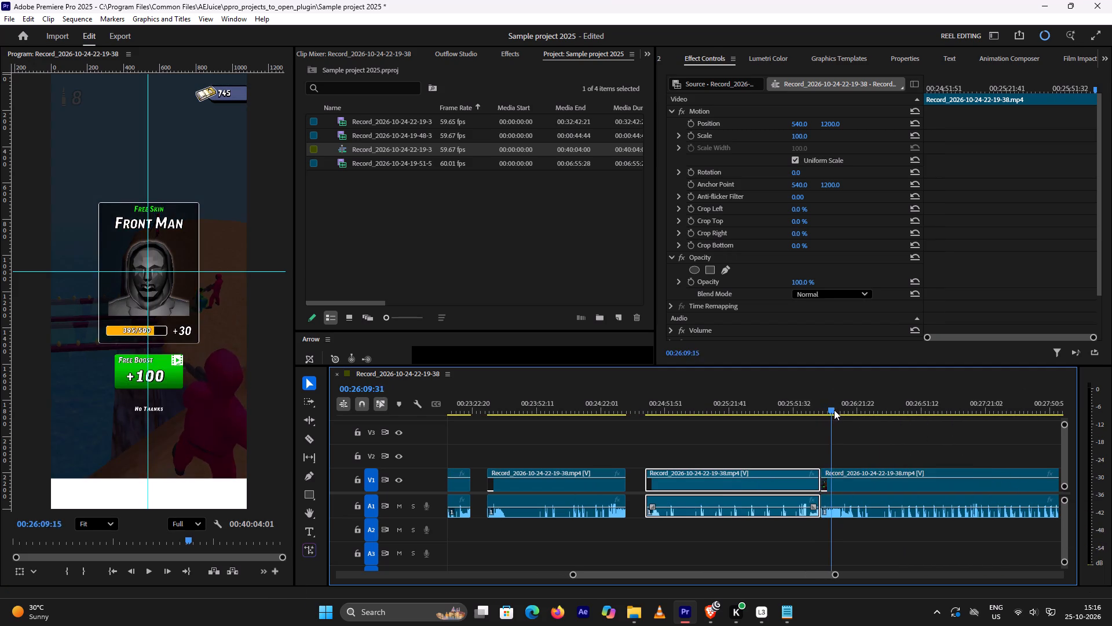
pyautogui.moveTo(834, 410); pyautogui.dragTo(844, 411)
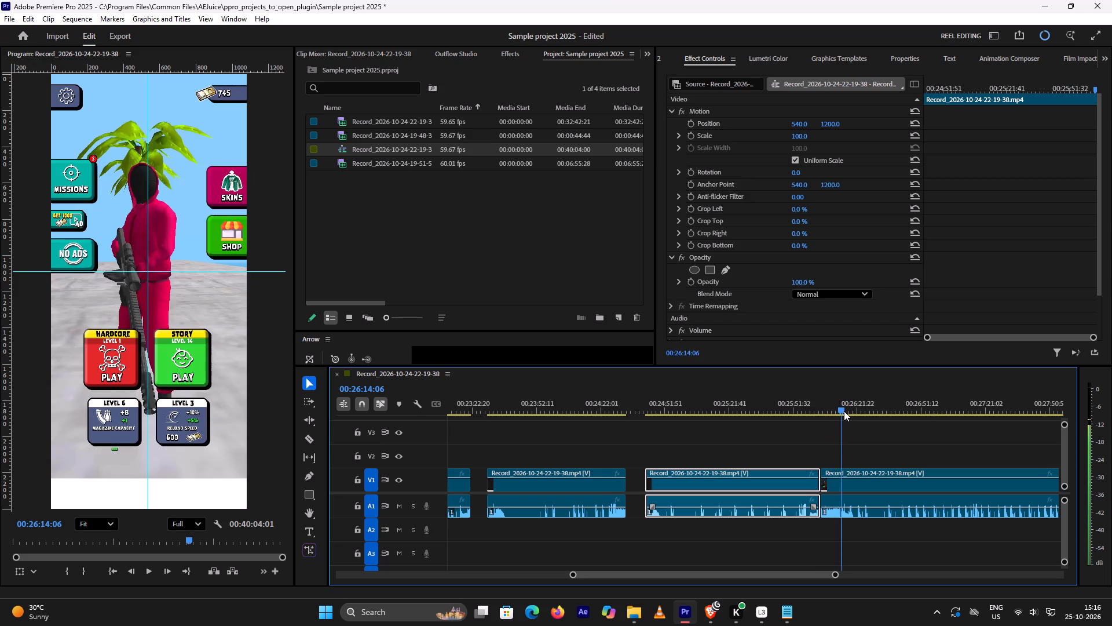
pyautogui.moveTo(844, 411); pyautogui.dragTo(842, 413)
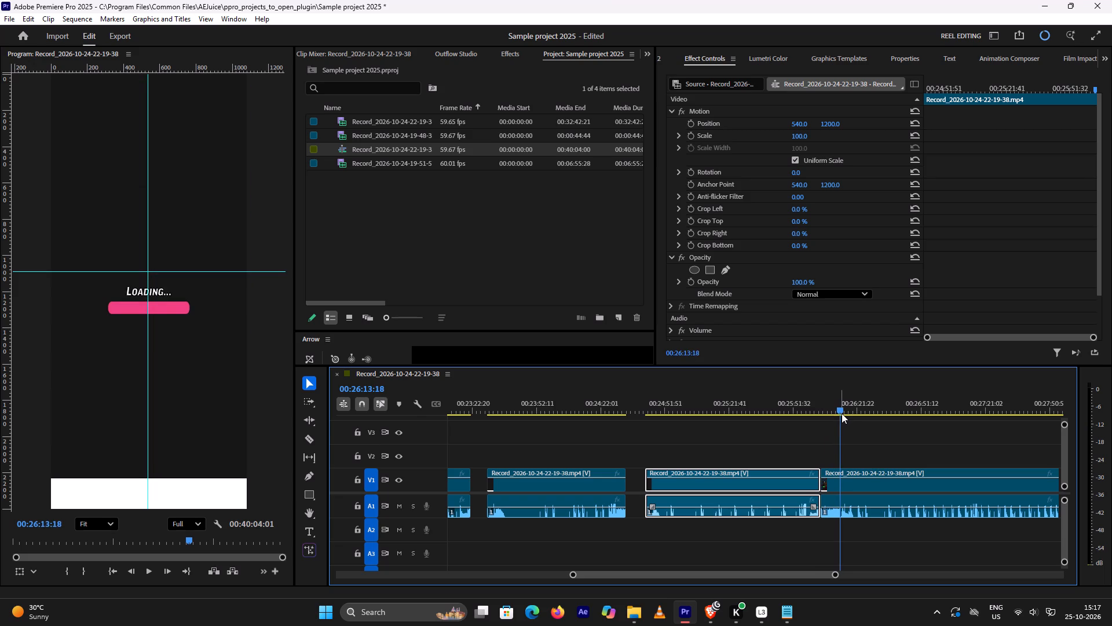
pyautogui.press('Left')
pyautogui.press('Left')
pyautogui.press('Left')
pyautogui.press('Left')
pyautogui.press('Left')
pyautogui.press('Left')
pyautogui.press('Left')
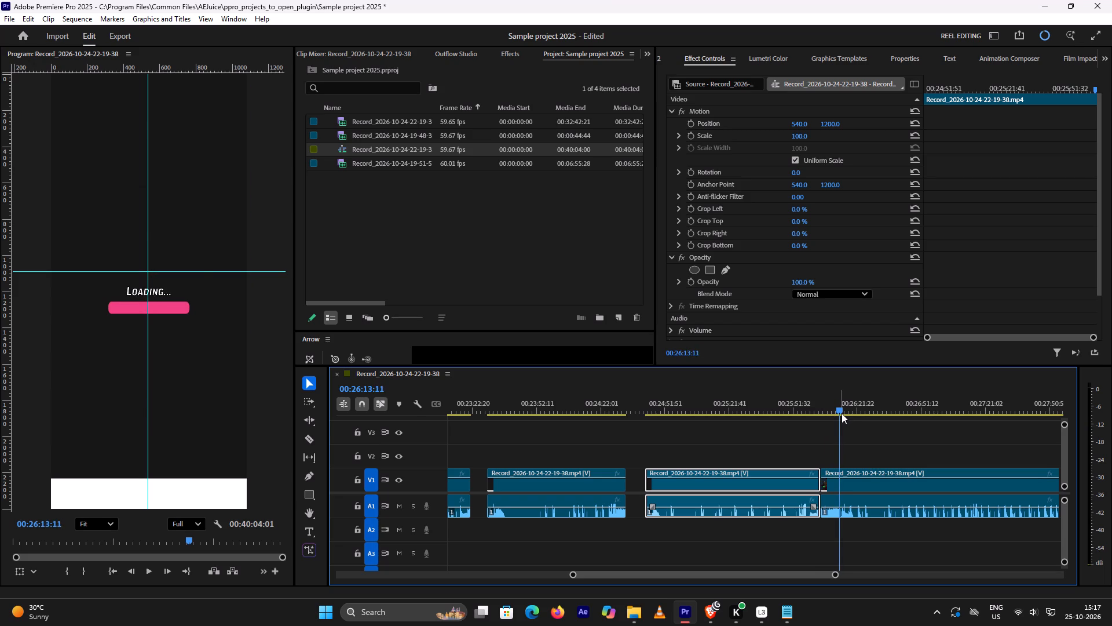
pyautogui.press('Left')
pyautogui.press('Left')
pyautogui.press('Left')
pyautogui.press('Right')
pyautogui.press('Right')
pyautogui.press('Right')
pyautogui.hotkey('ctrl', 'k')
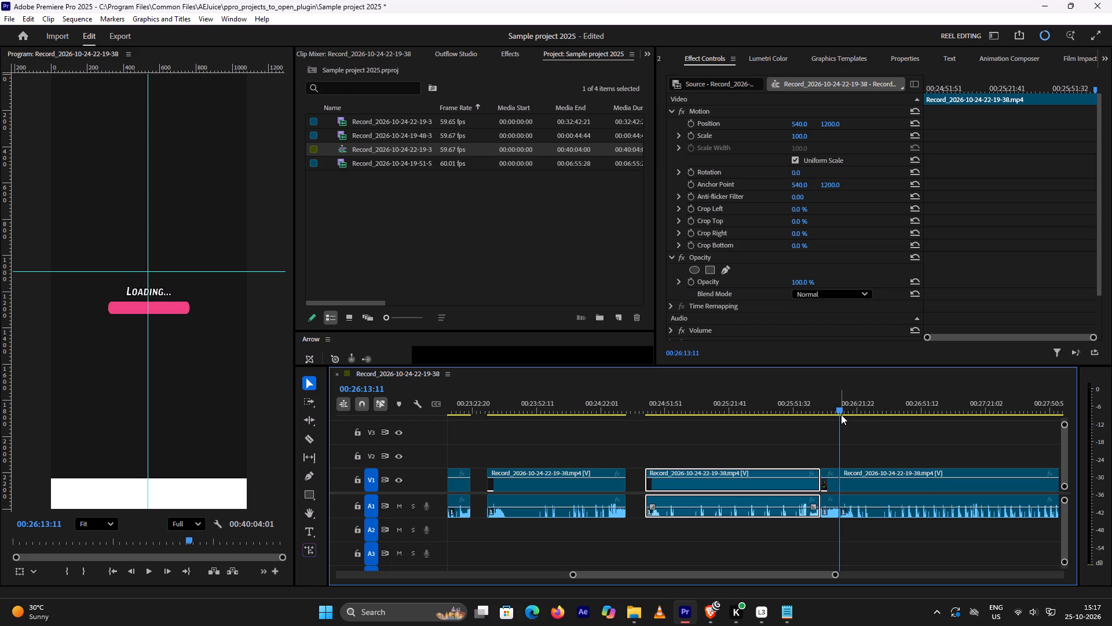
# Delete the short reward-and-offer segment between the cuts at 00:26:04:25 and 00:26:13:11, without closing the gap.
pyautogui.click(834, 483)
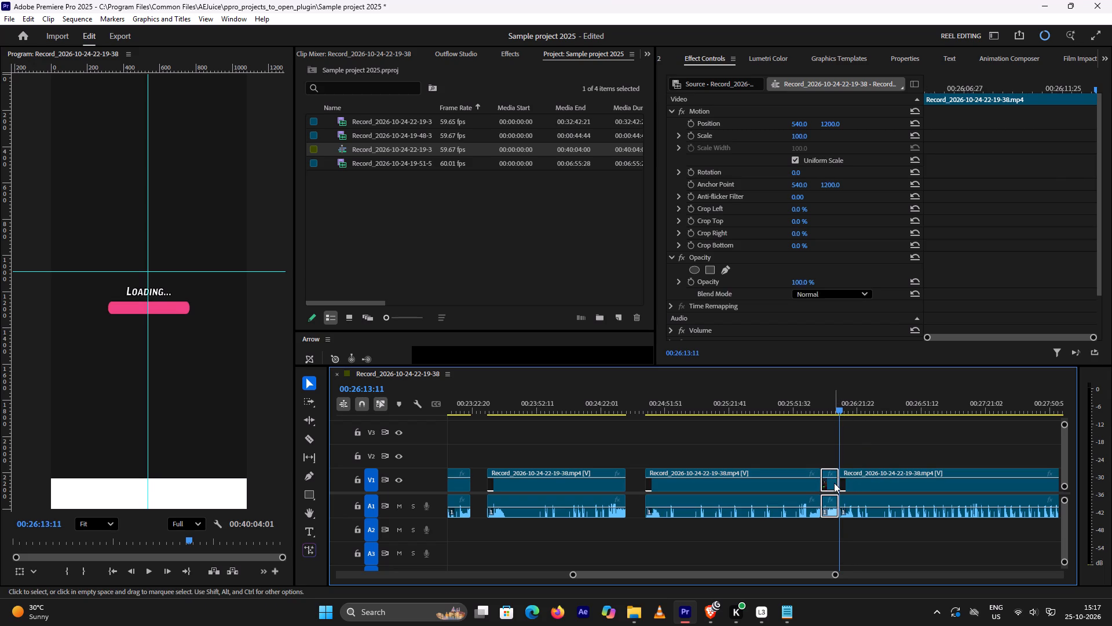
pyautogui.press('Delete')
# Find the Success frame ending the beach round before the Front Man offer, unlink the clip's audio and split its video at 00:29:27:27.
pyautogui.scroll(-7, 858, 450)
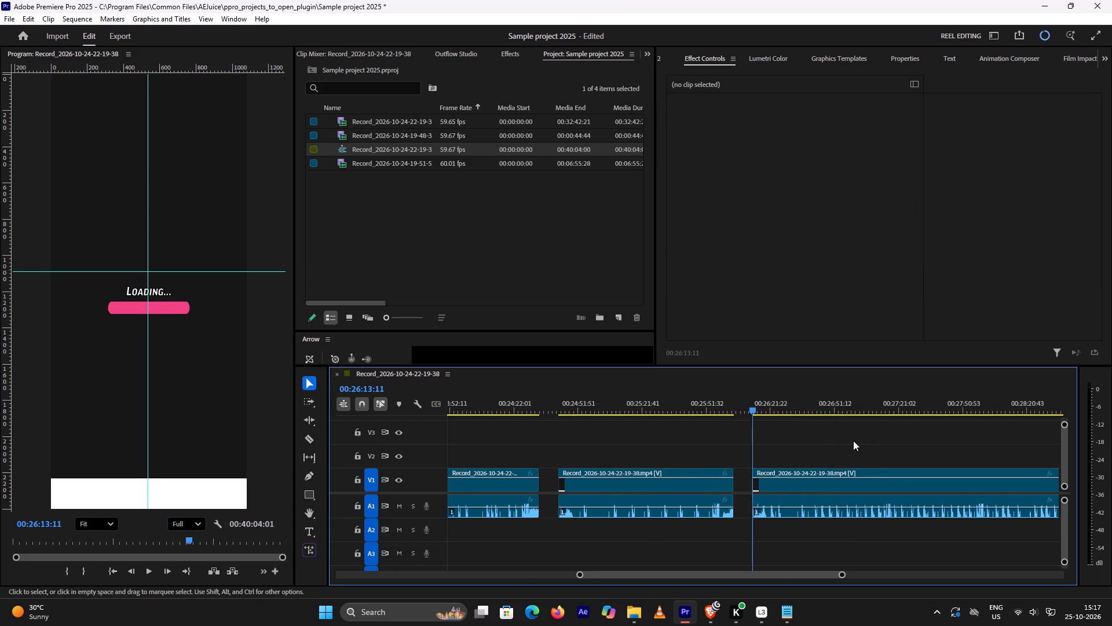
pyautogui.scroll(-4, 853, 441)
pyautogui.scroll(-3, 715, 428)
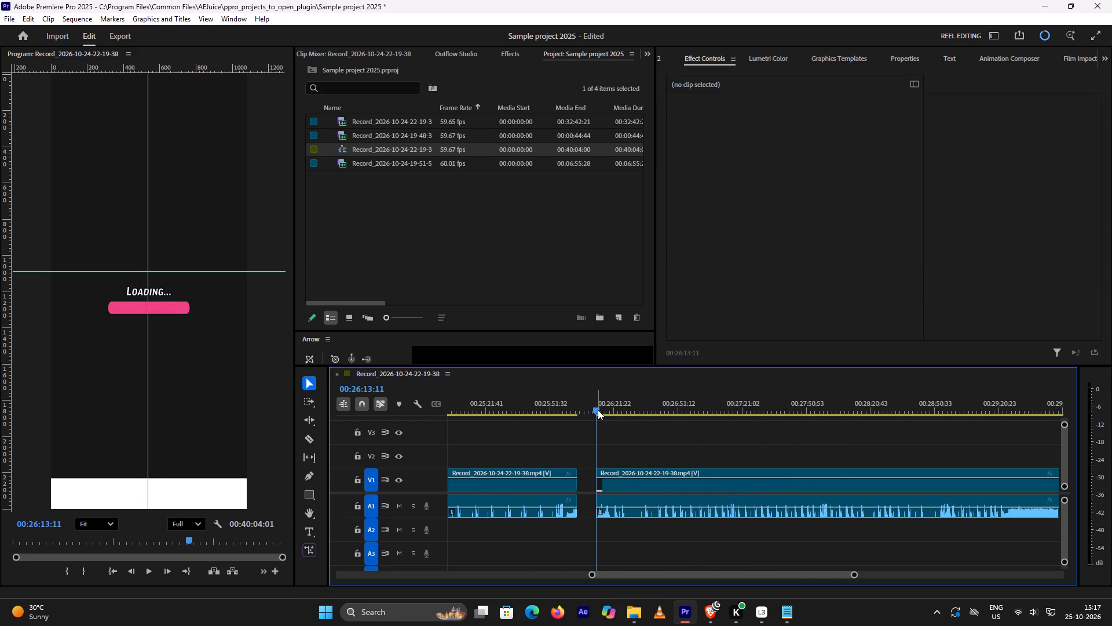
pyautogui.moveTo(598, 410); pyautogui.dragTo(630, 420)
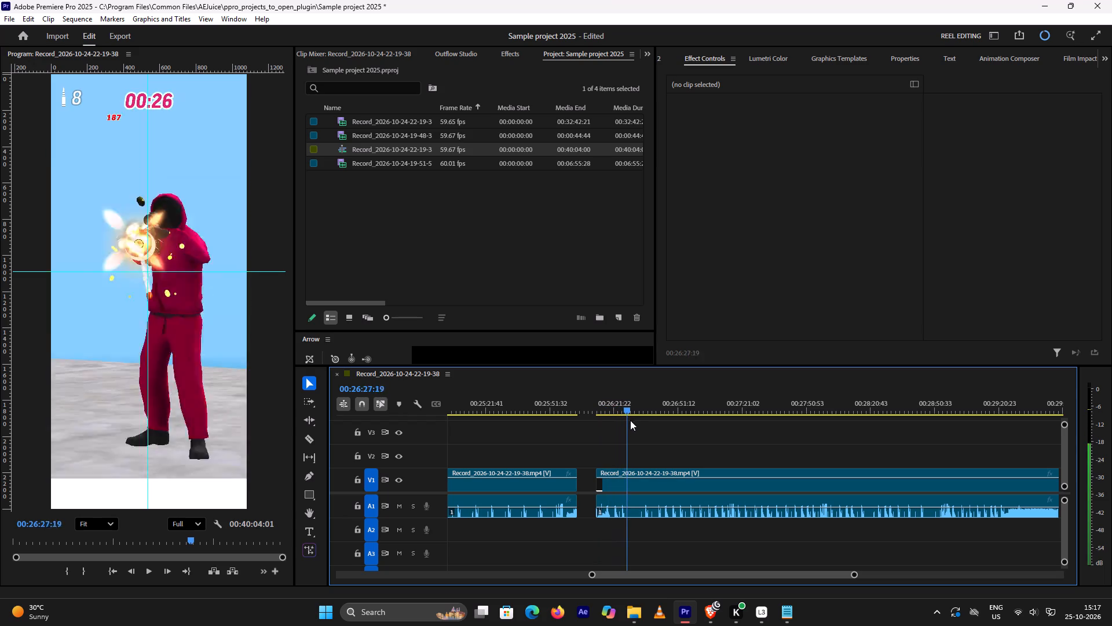
pyautogui.moveTo(630, 420); pyautogui.dragTo(664, 427)
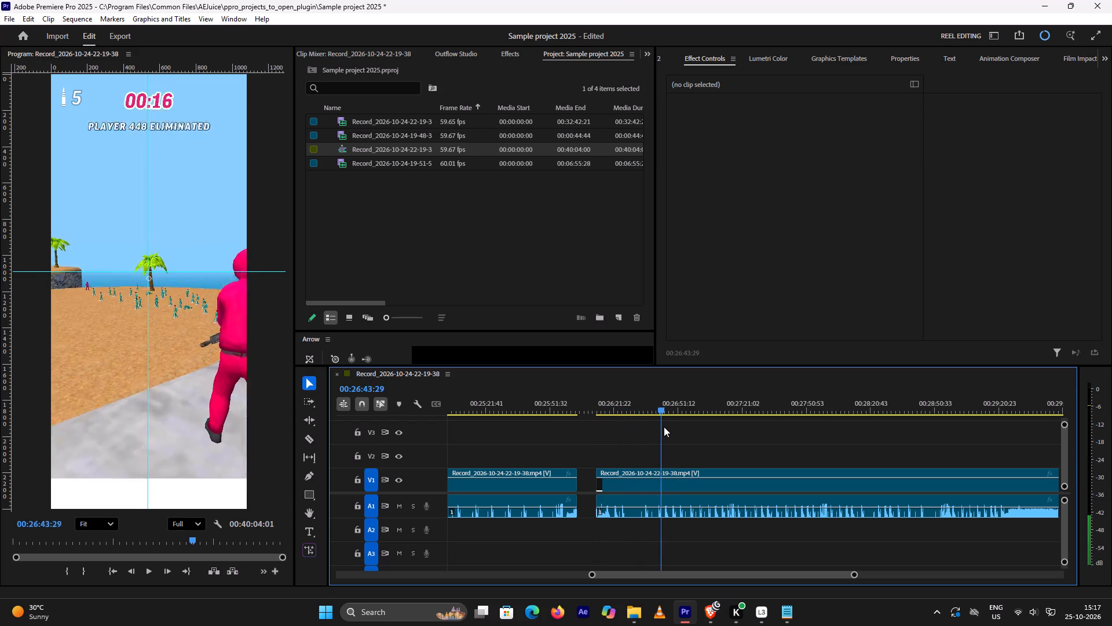
pyautogui.moveTo(664, 427); pyautogui.dragTo(703, 427)
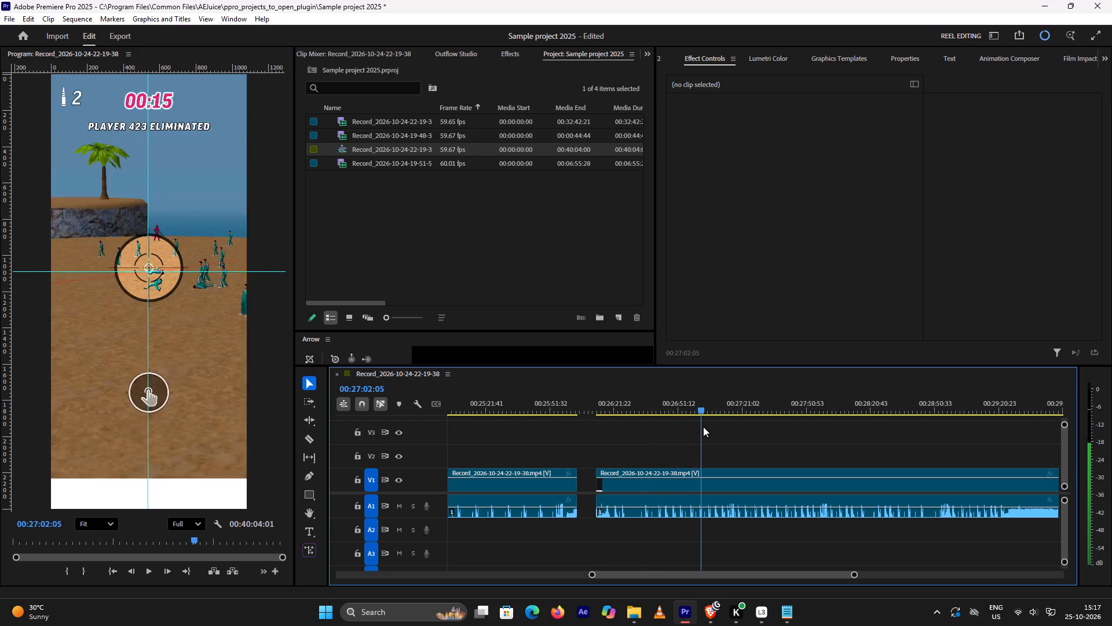
pyautogui.moveTo(703, 427); pyautogui.dragTo(778, 420)
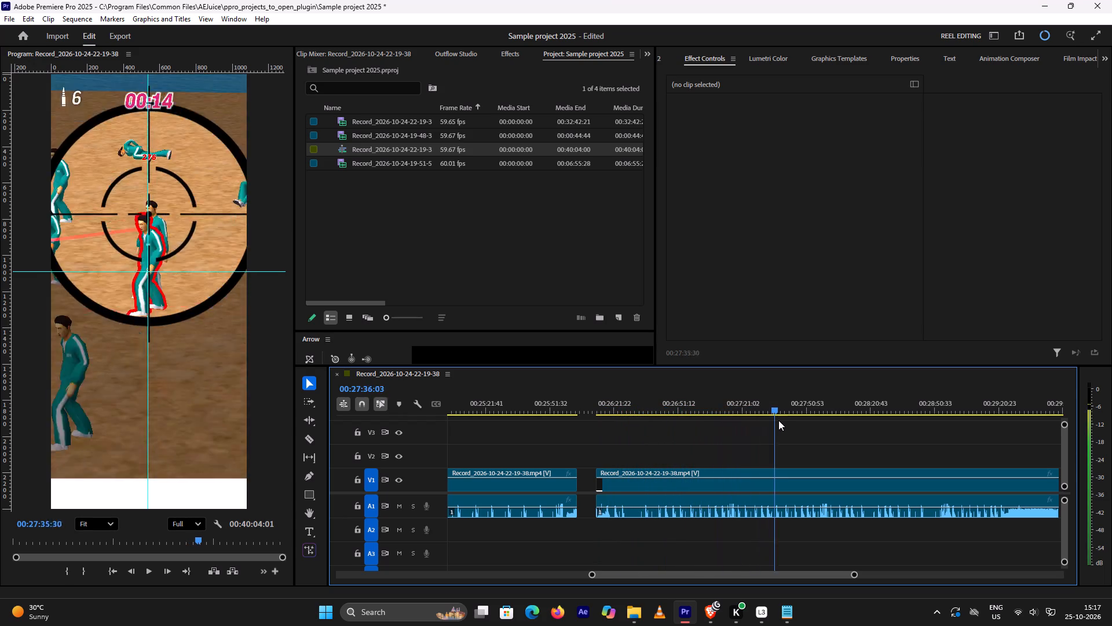
pyautogui.moveTo(778, 420); pyautogui.dragTo(863, 431)
pyautogui.scroll(-10, 862, 434)
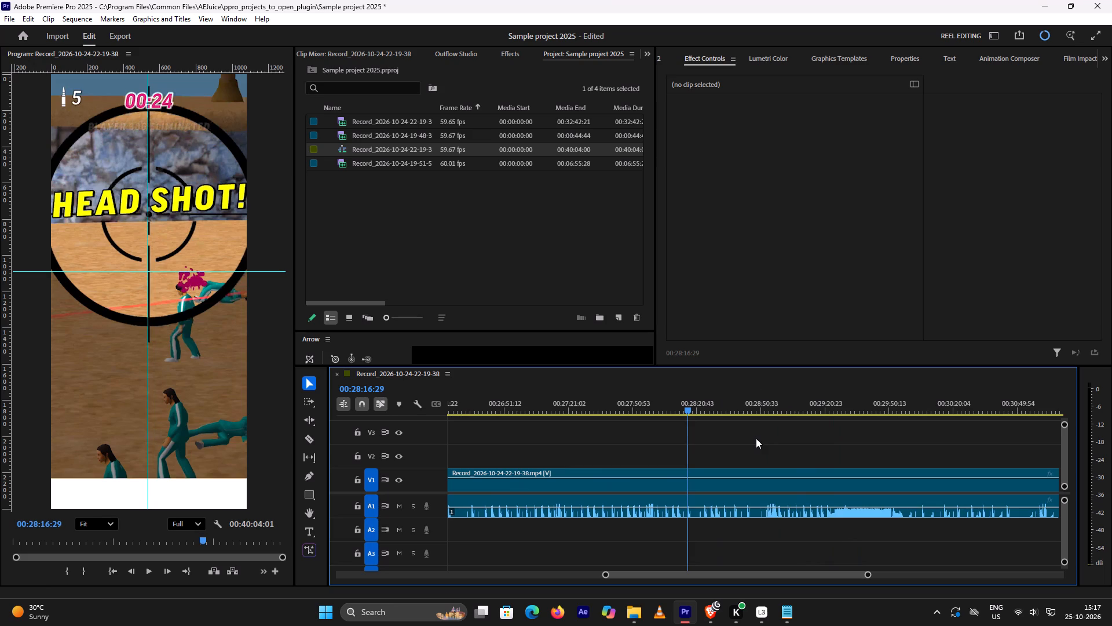
pyautogui.scroll(-4, 704, 418)
pyautogui.moveTo(617, 410); pyautogui.dragTo(626, 410)
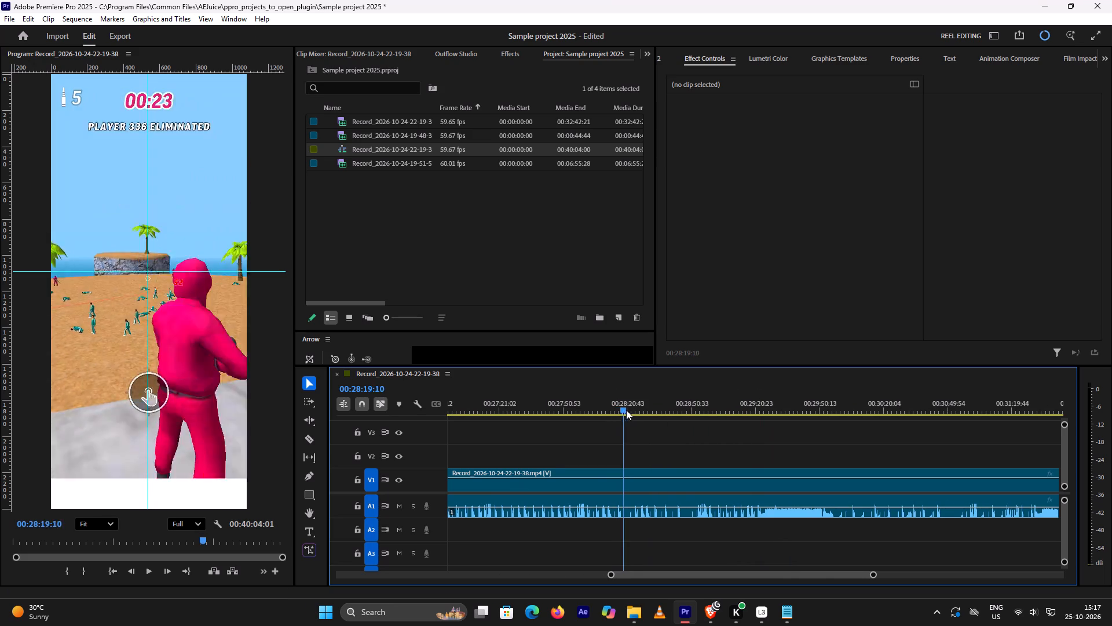
pyautogui.moveTo(626, 410); pyautogui.dragTo(757, 425)
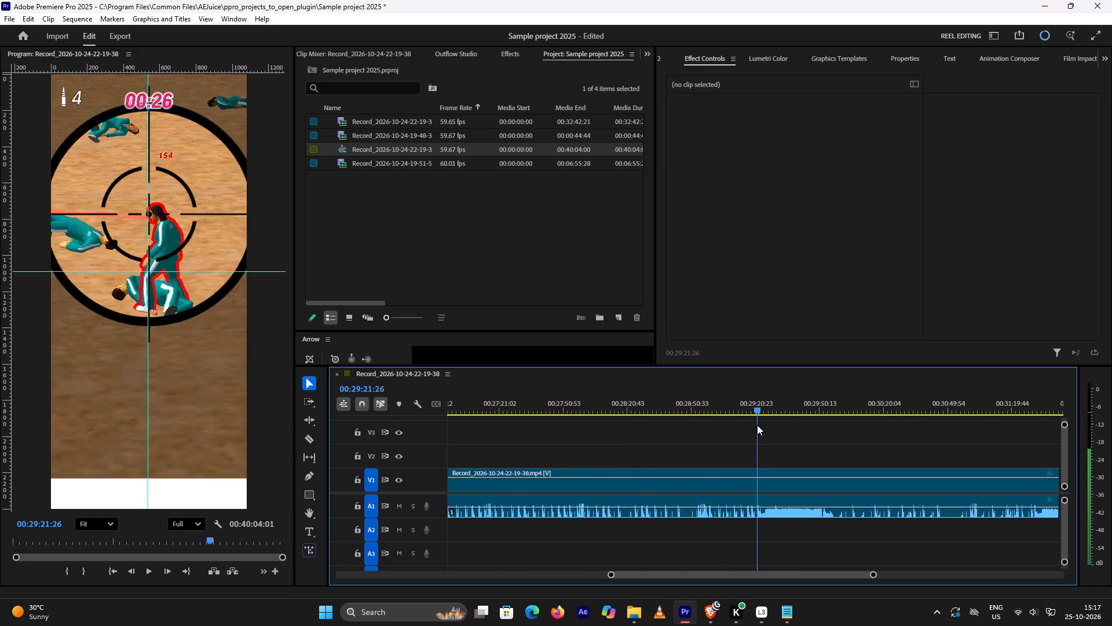
pyautogui.moveTo(757, 425); pyautogui.dragTo(773, 418)
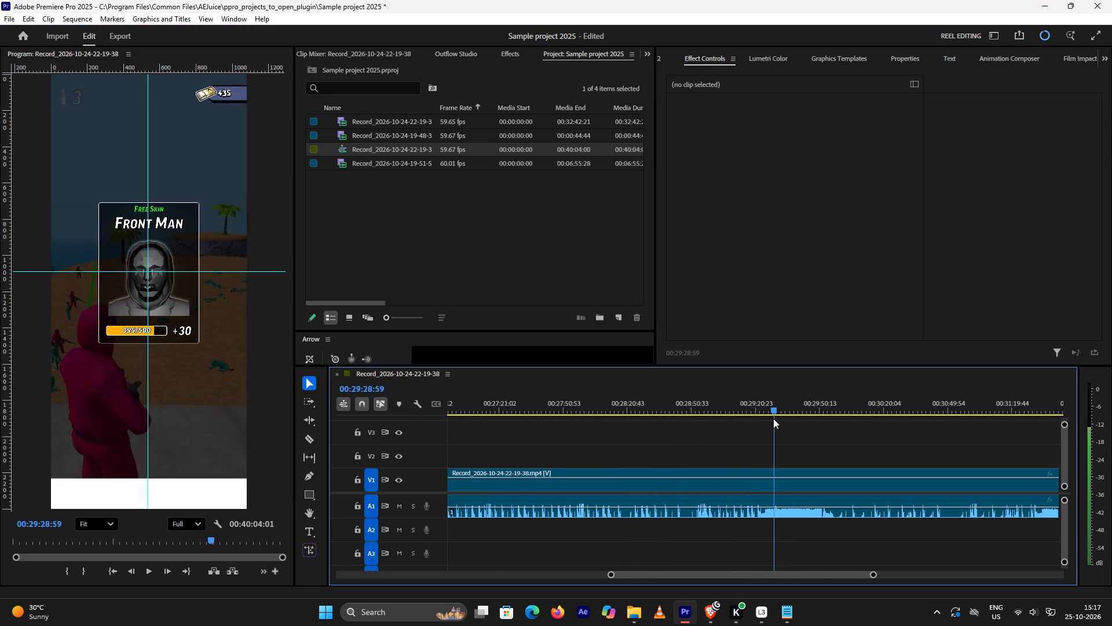
pyautogui.moveTo(773, 418); pyautogui.dragTo(770, 423)
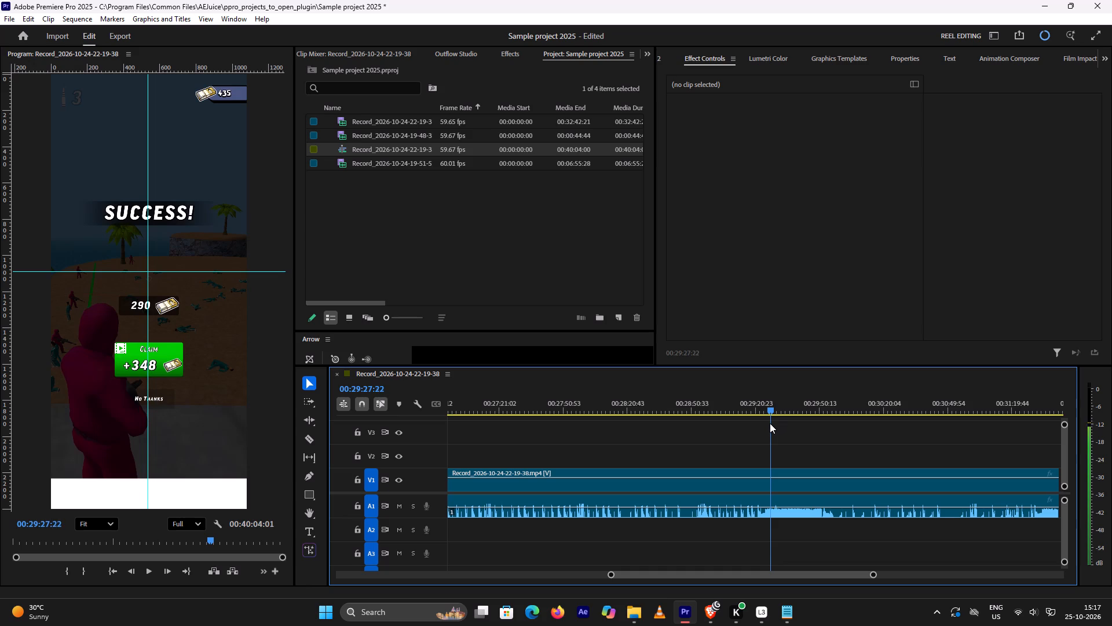
pyautogui.moveTo(770, 423); pyautogui.dragTo(770, 424)
pyautogui.press('Right')
pyautogui.press('Right')
pyautogui.press('Right')
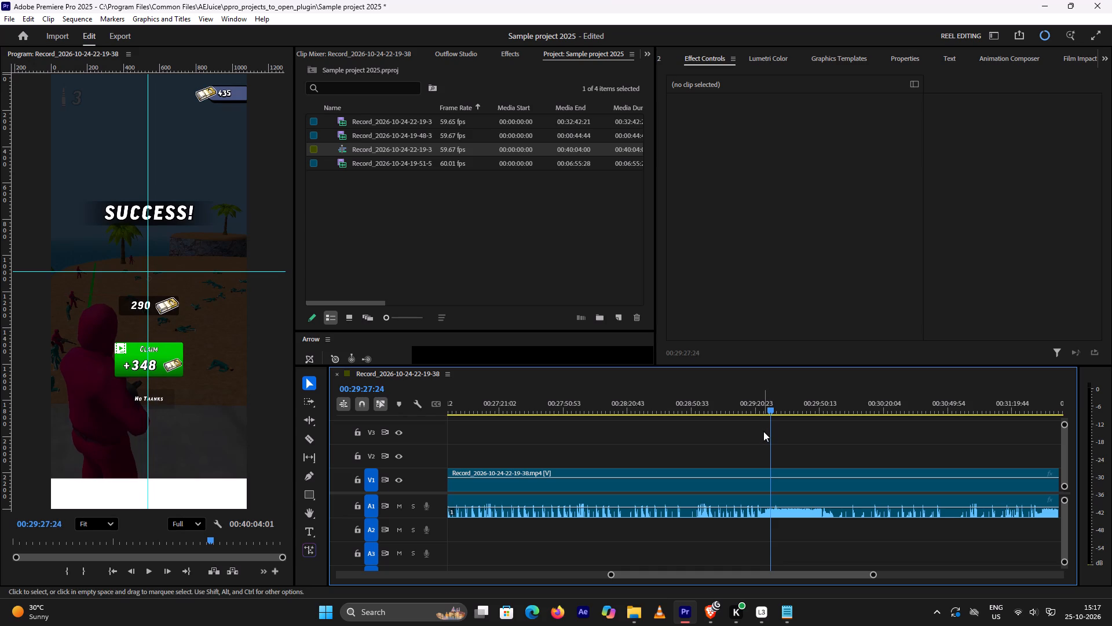
pyautogui.press('Right')
pyautogui.press('Right')
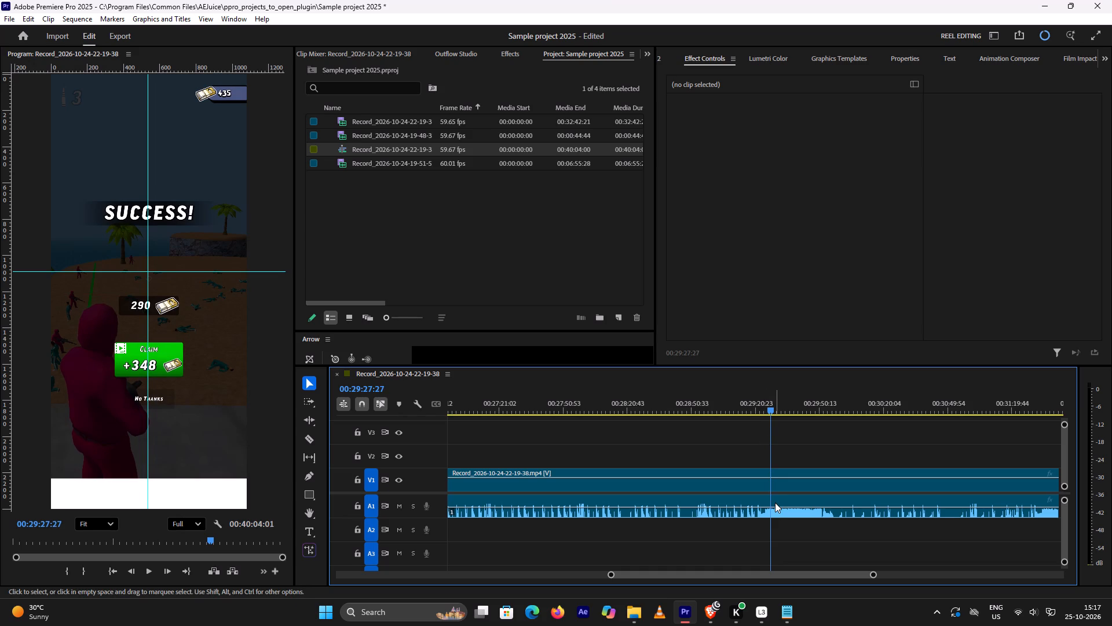
pyautogui.click(775, 503)
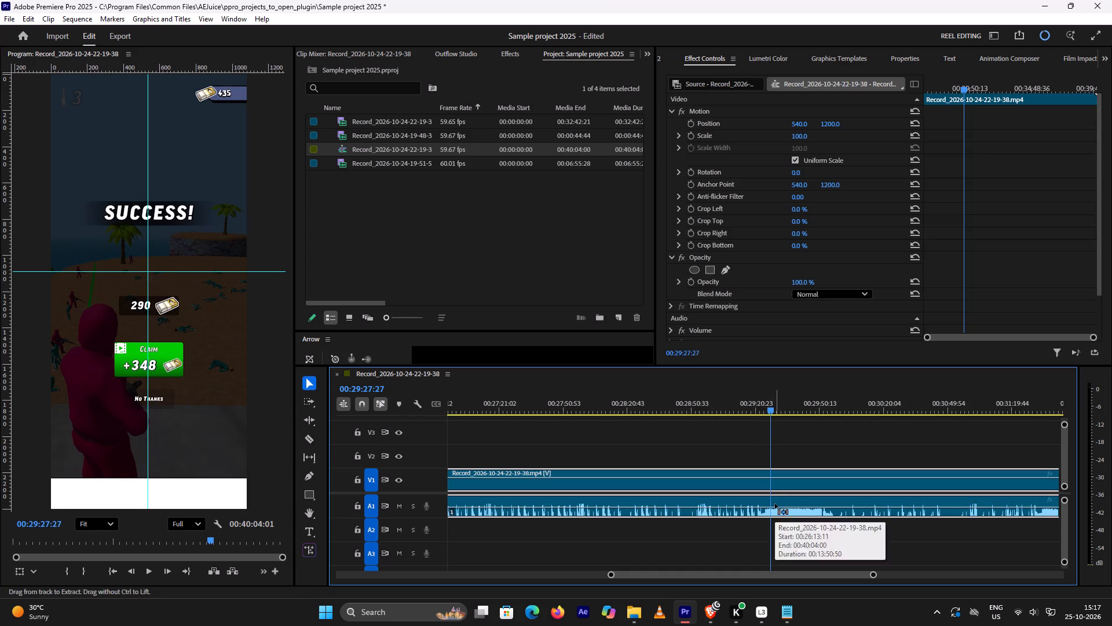
pyautogui.hotkey('ctrl', 'l')
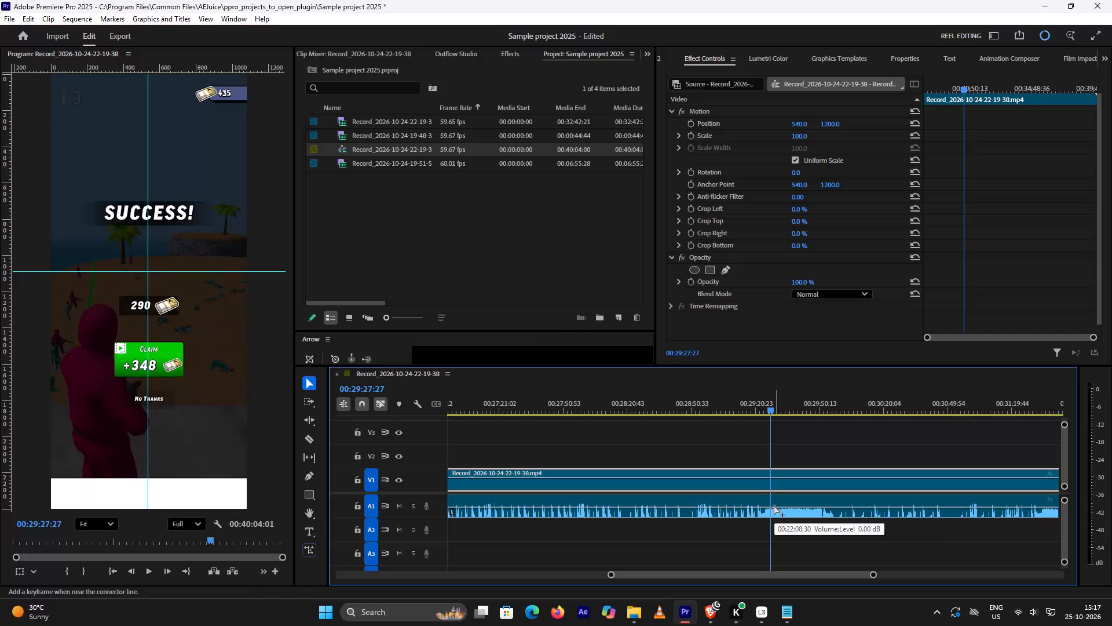
pyautogui.hotkey('ctrl', 'k')
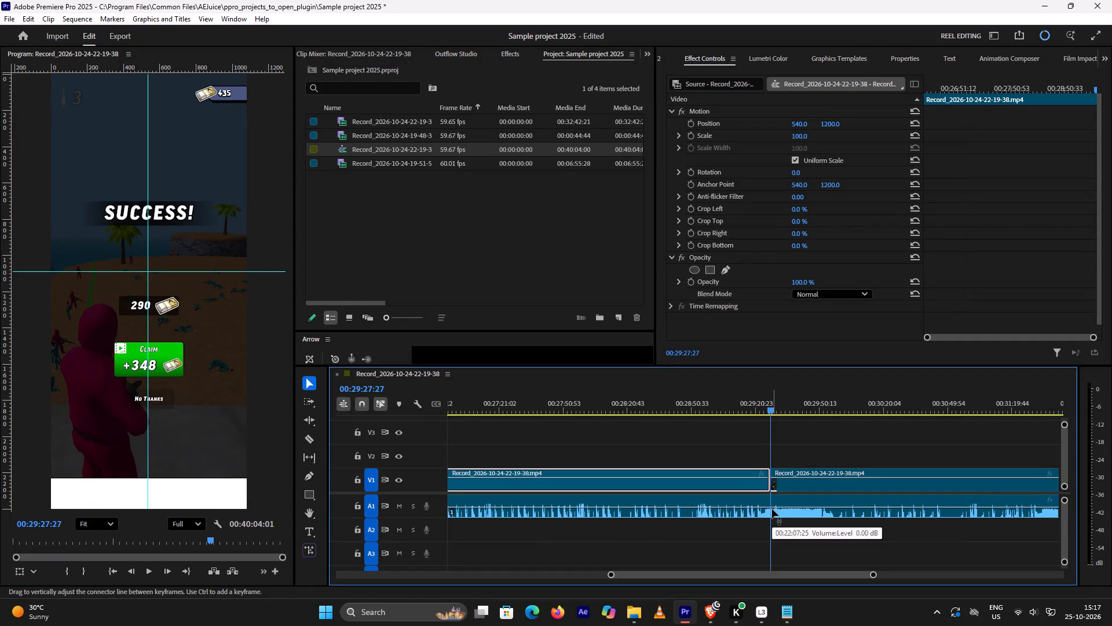
# Play back and forth around the 00:29:27:27 cut to examine the end of the beach round and the offer screens after it.
pyautogui.press('l')
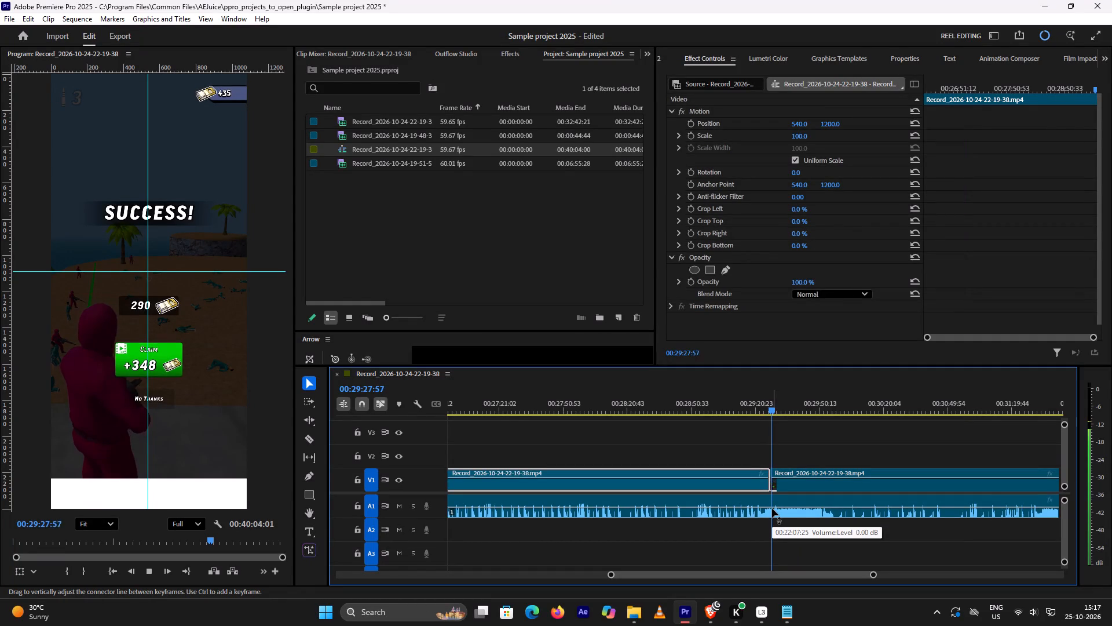
pyautogui.press('l')
pyautogui.press('k')
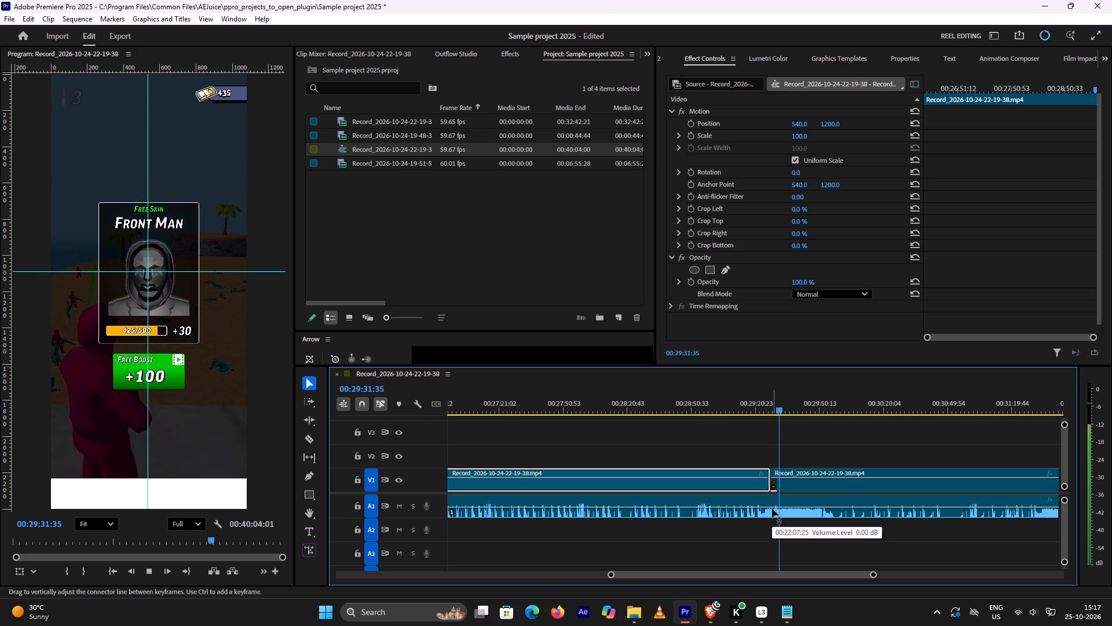
pyautogui.press('k')
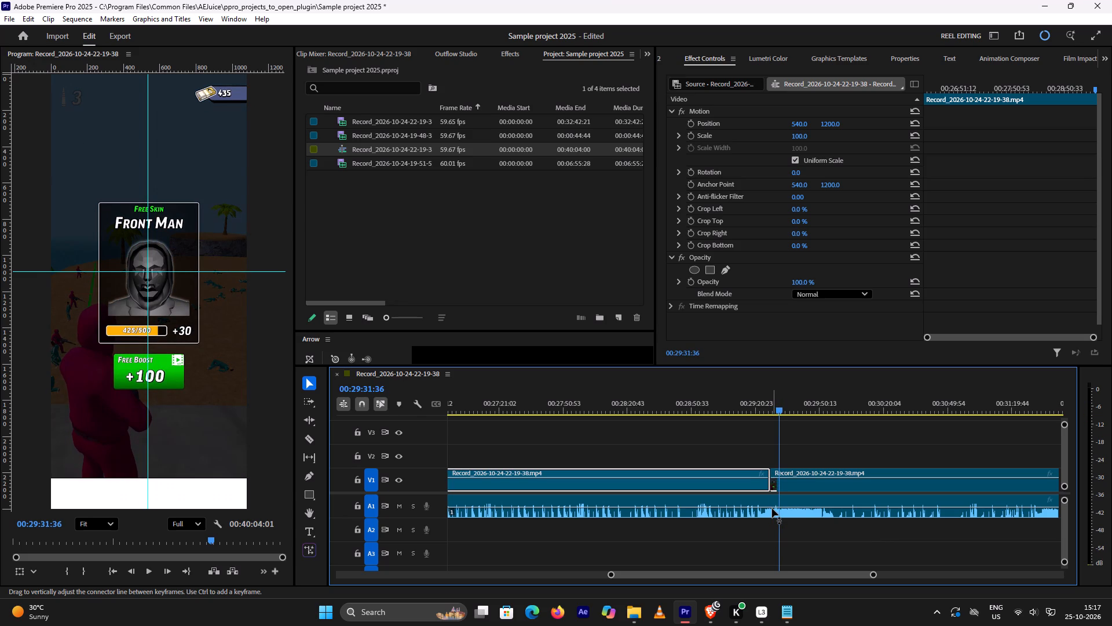
pyautogui.write('llk')
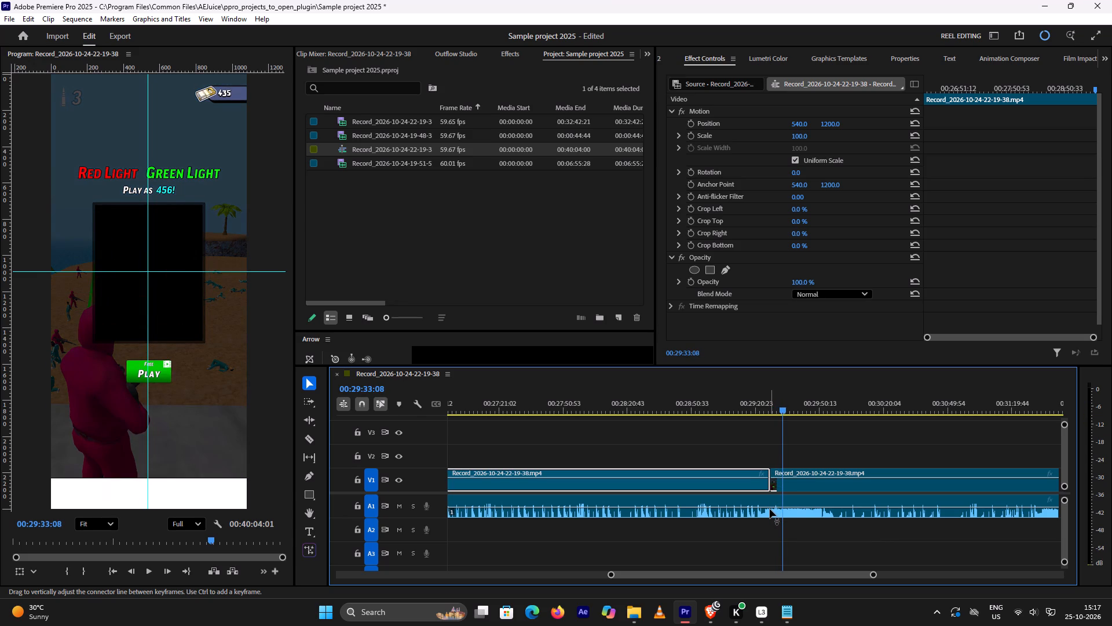
pyautogui.press('h')
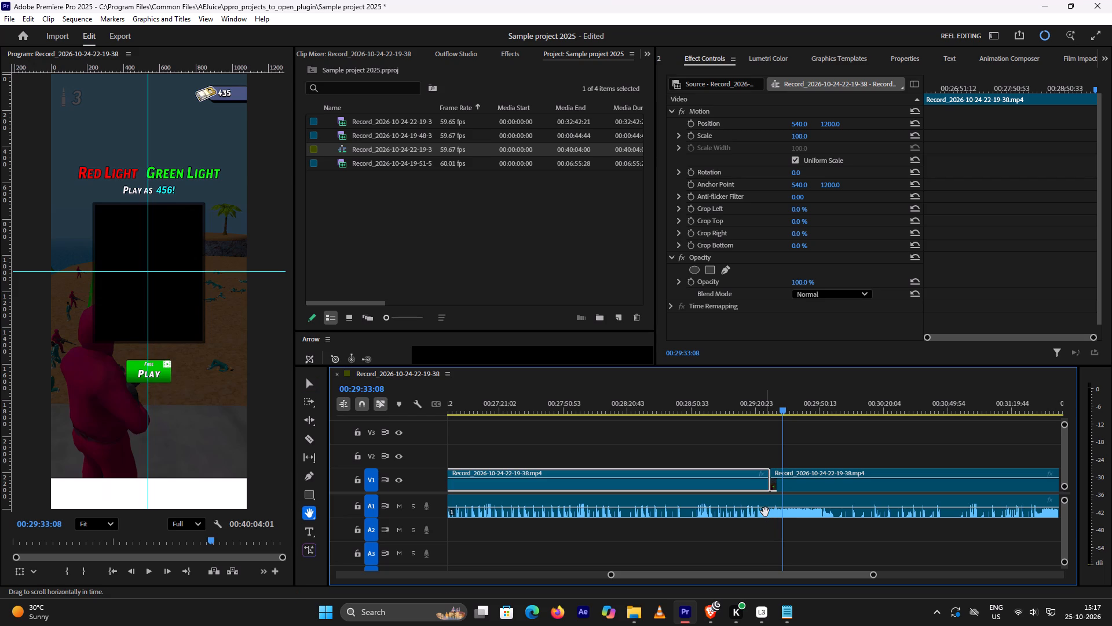
pyautogui.press('j')
pyautogui.press('h')
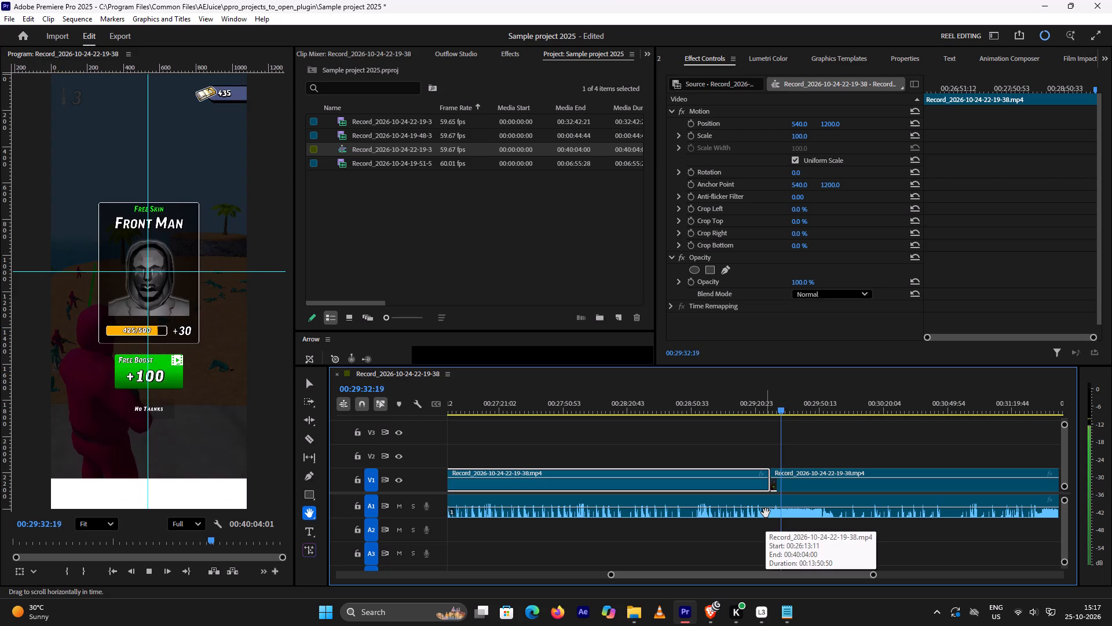
pyautogui.press('j')
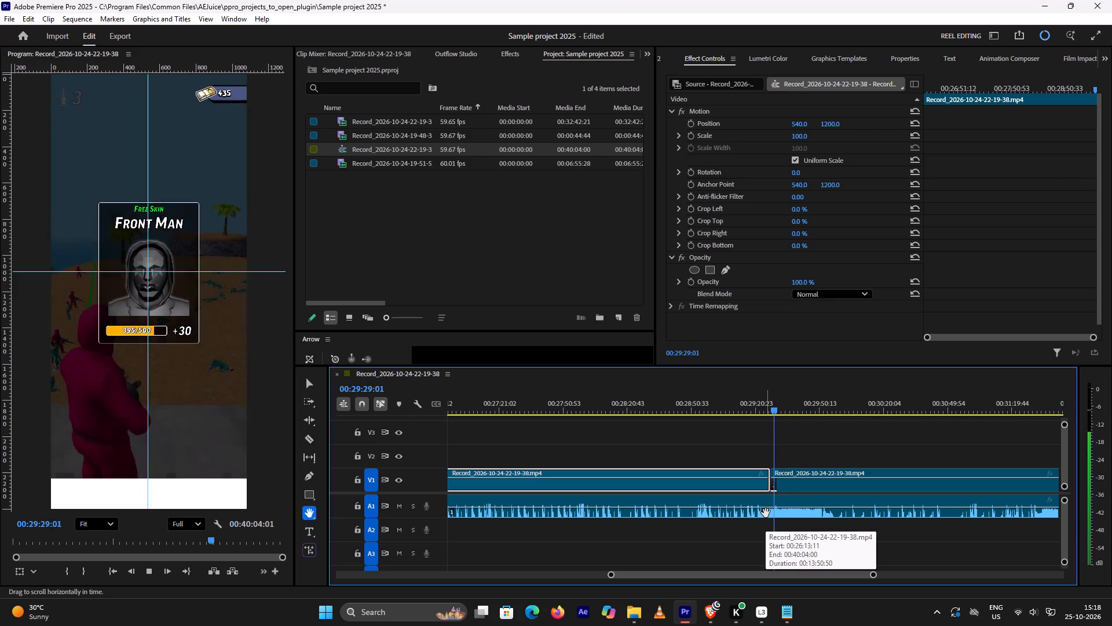
pyautogui.press('j')
pyautogui.press('h')
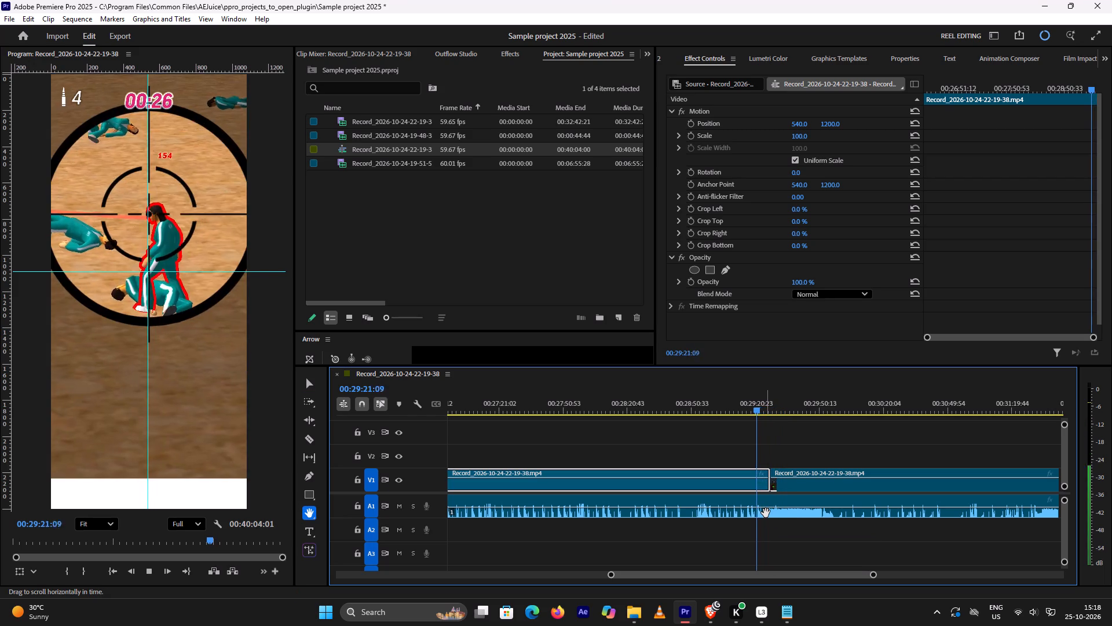
pyautogui.press('j')
pyautogui.press('k')
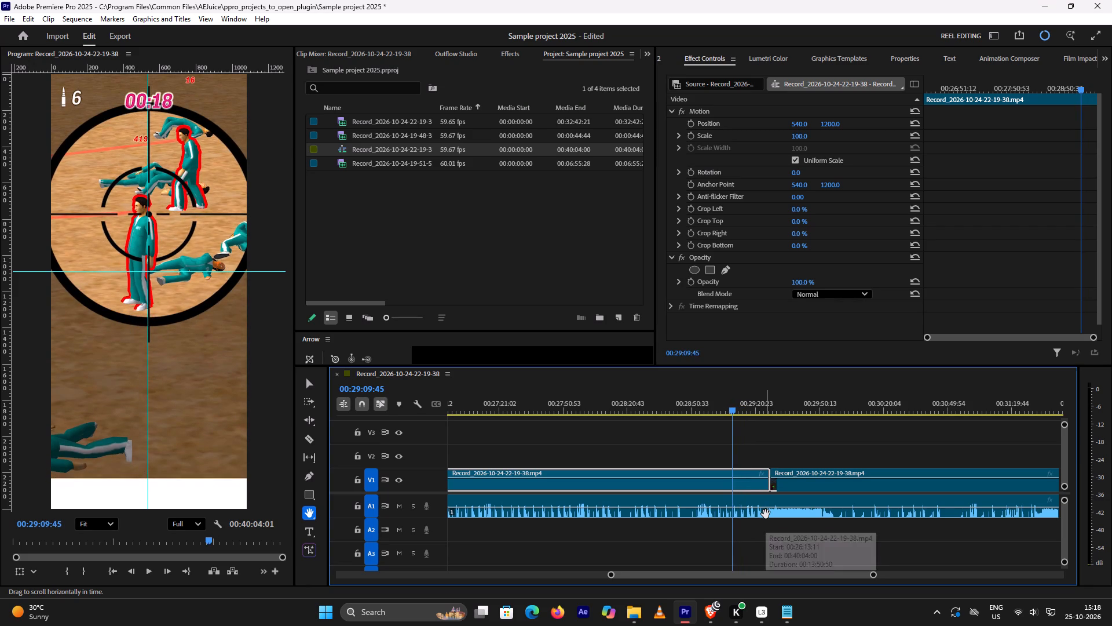
pyautogui.press('l')
pyautogui.write('kj')
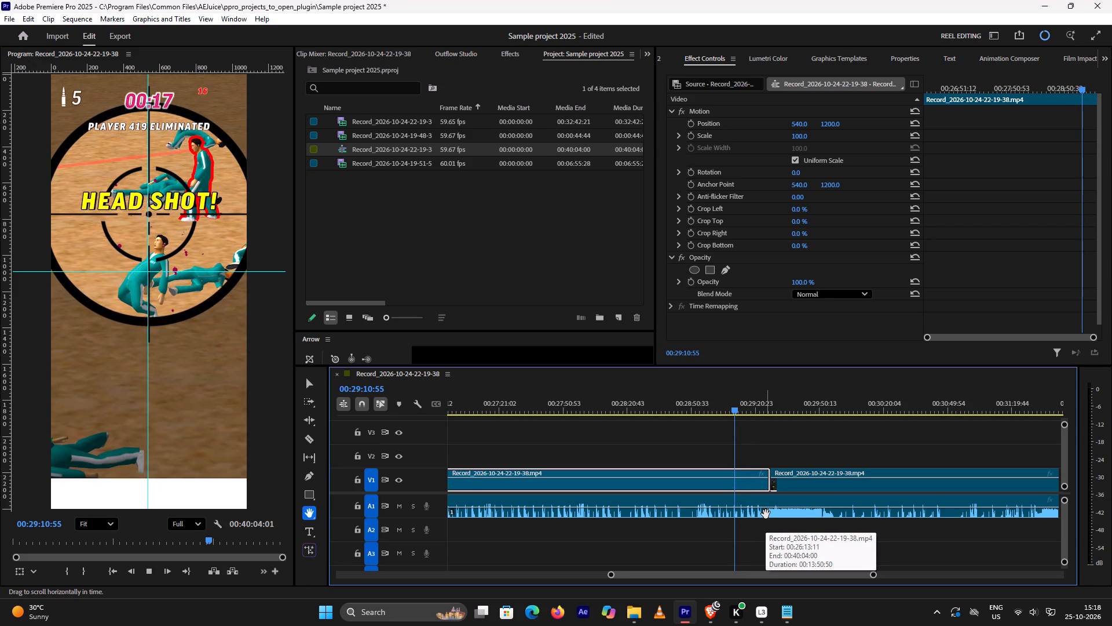
pyautogui.write('ll')
pyautogui.press('l')
pyautogui.press('l')
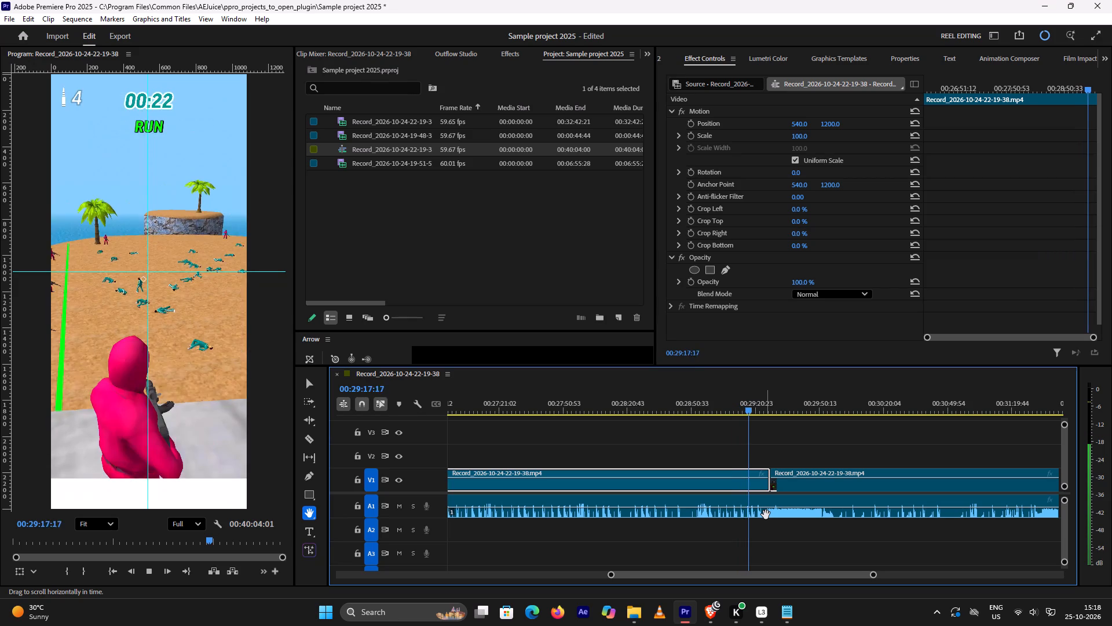
pyautogui.press('k')
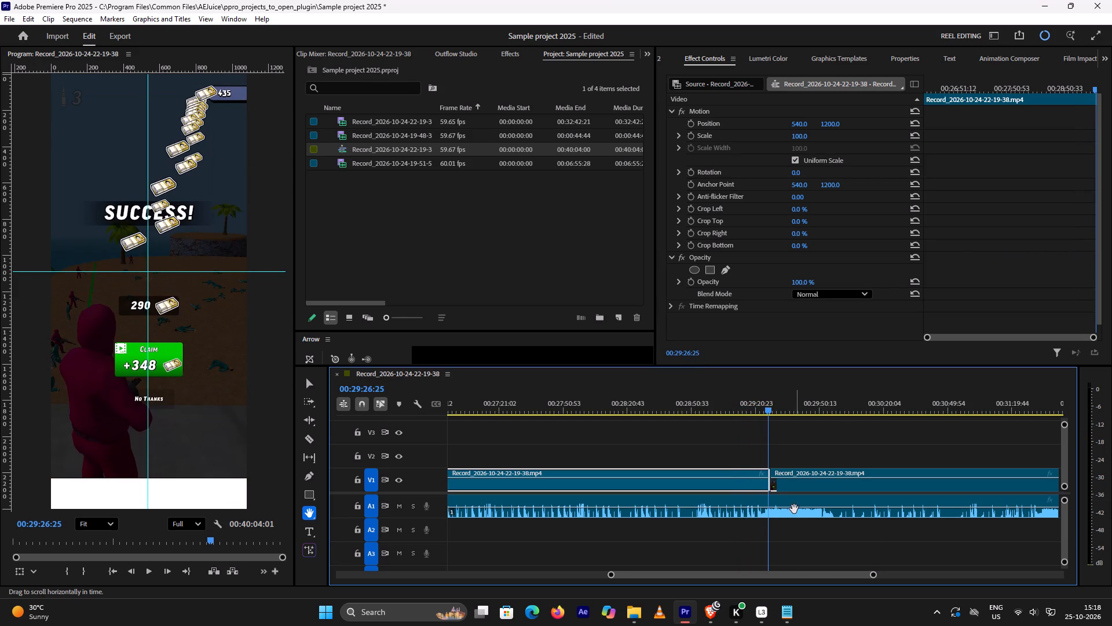
pyautogui.click(776, 445)
pyautogui.press('v')
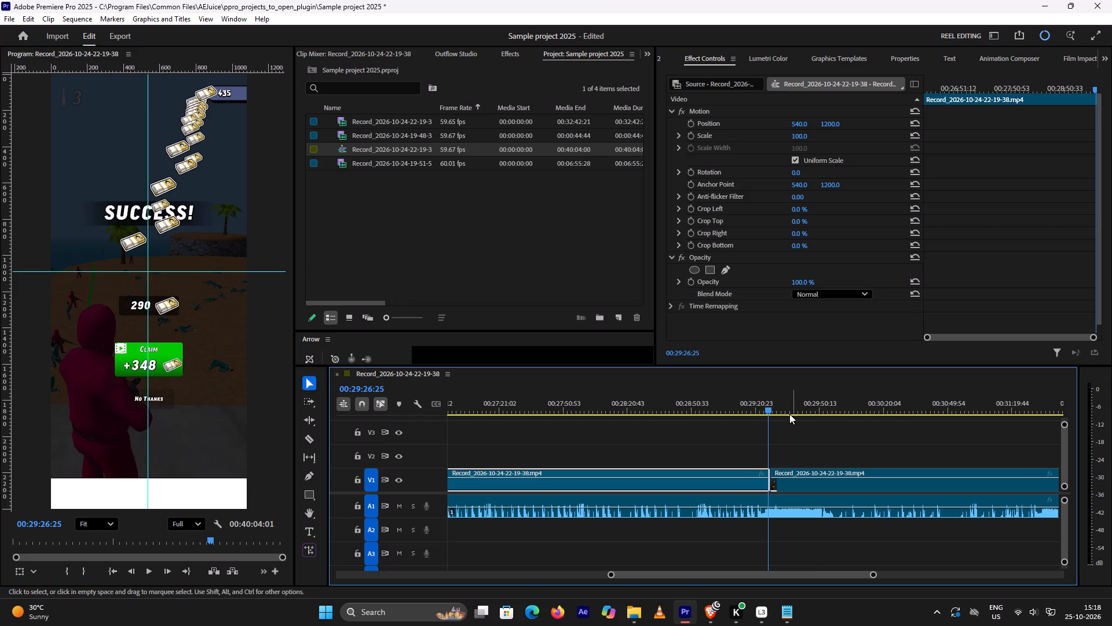
pyautogui.press('Up')
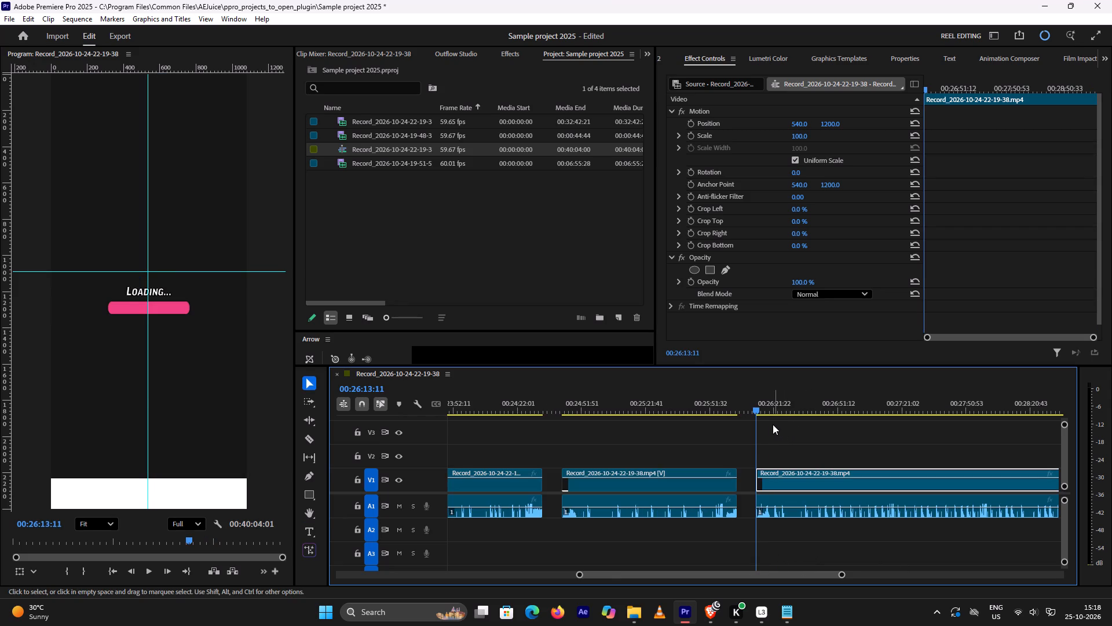
pyautogui.press('Down')
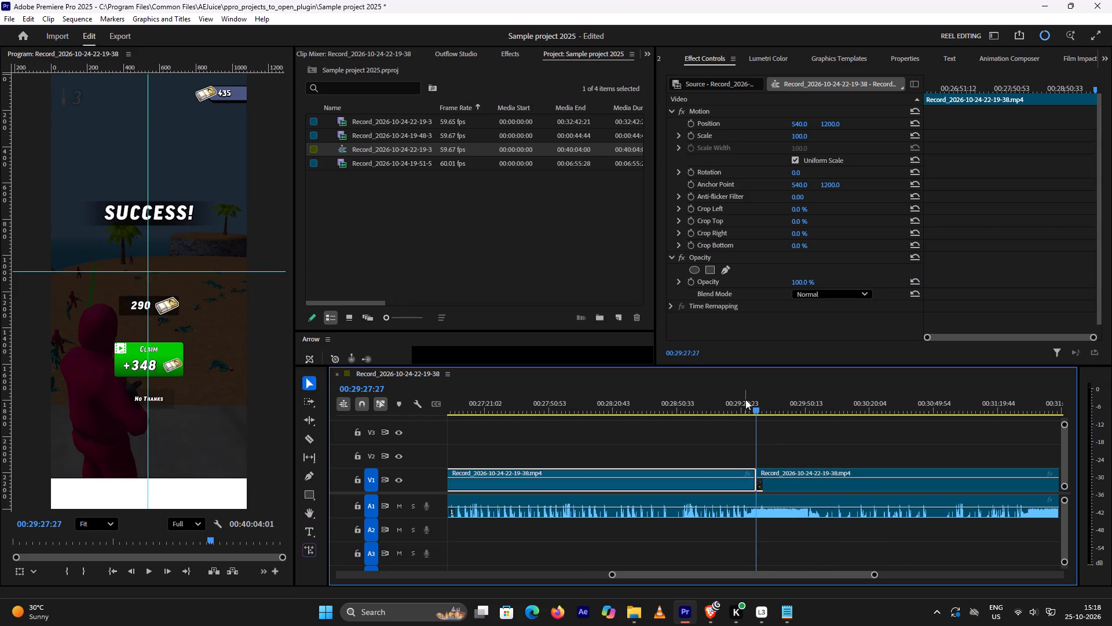
pyautogui.moveTo(754, 407); pyautogui.dragTo(759, 407)
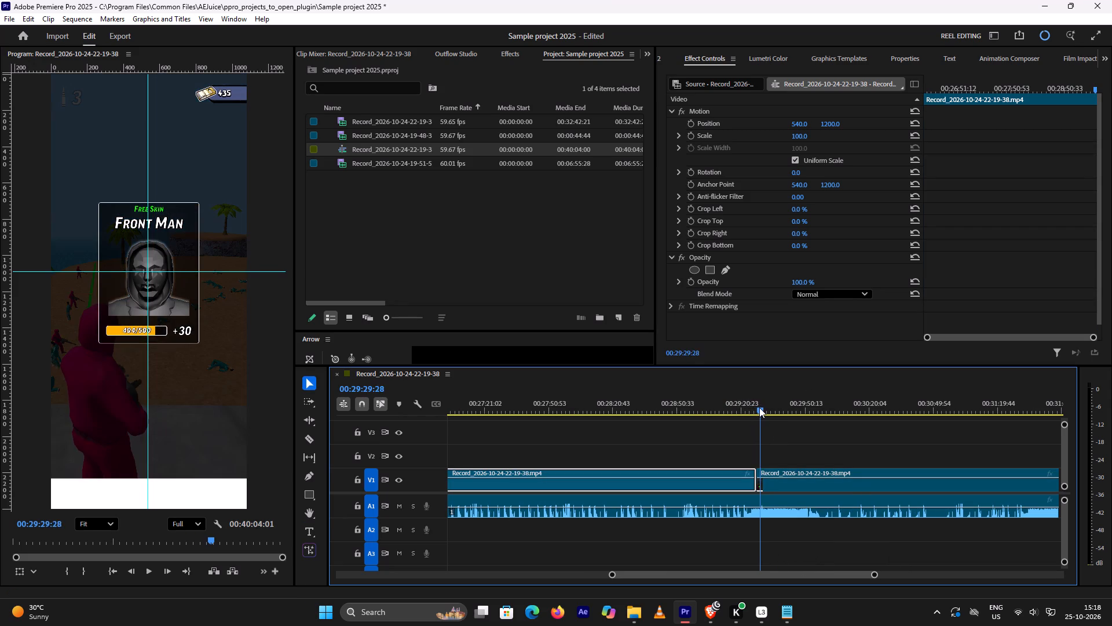
pyautogui.moveTo(759, 407); pyautogui.dragTo(770, 409)
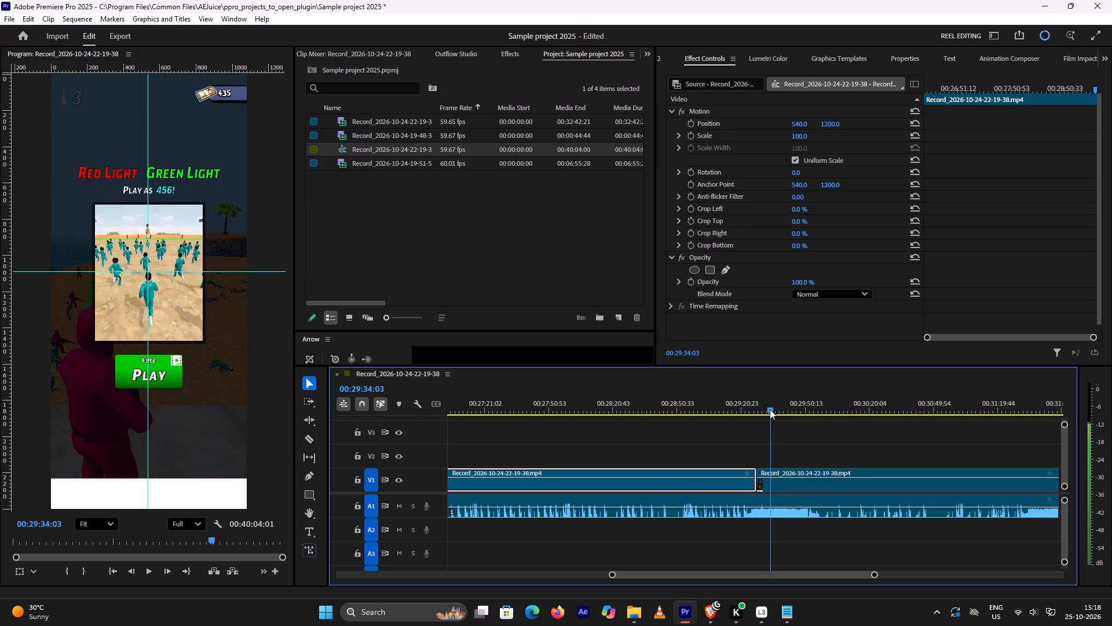
pyautogui.moveTo(770, 409); pyautogui.dragTo(775, 410)
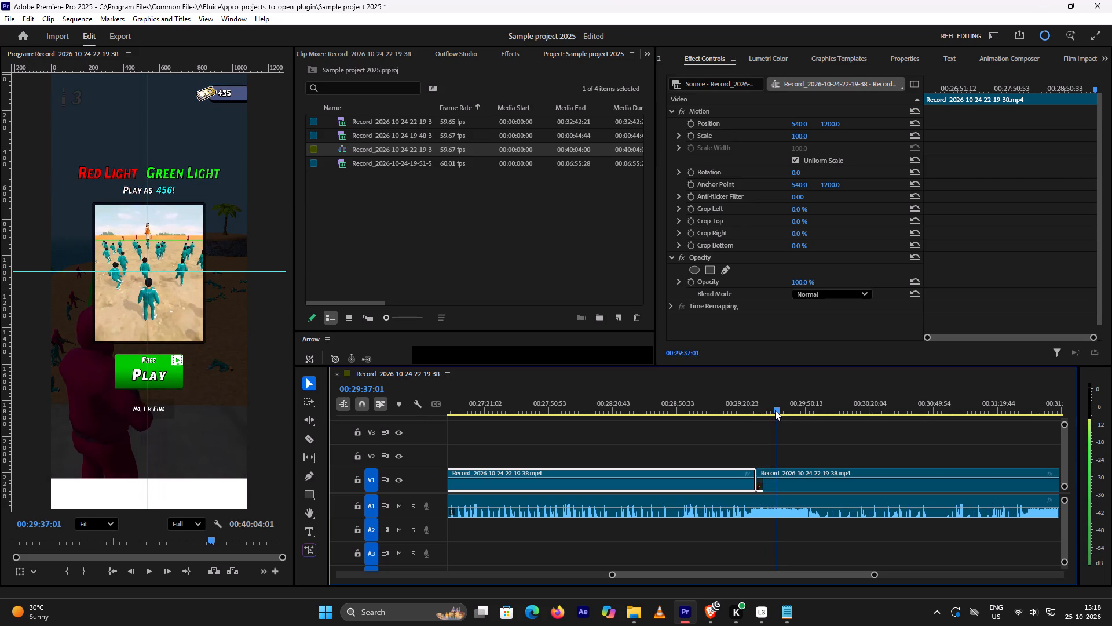
pyautogui.moveTo(775, 410); pyautogui.dragTo(781, 412)
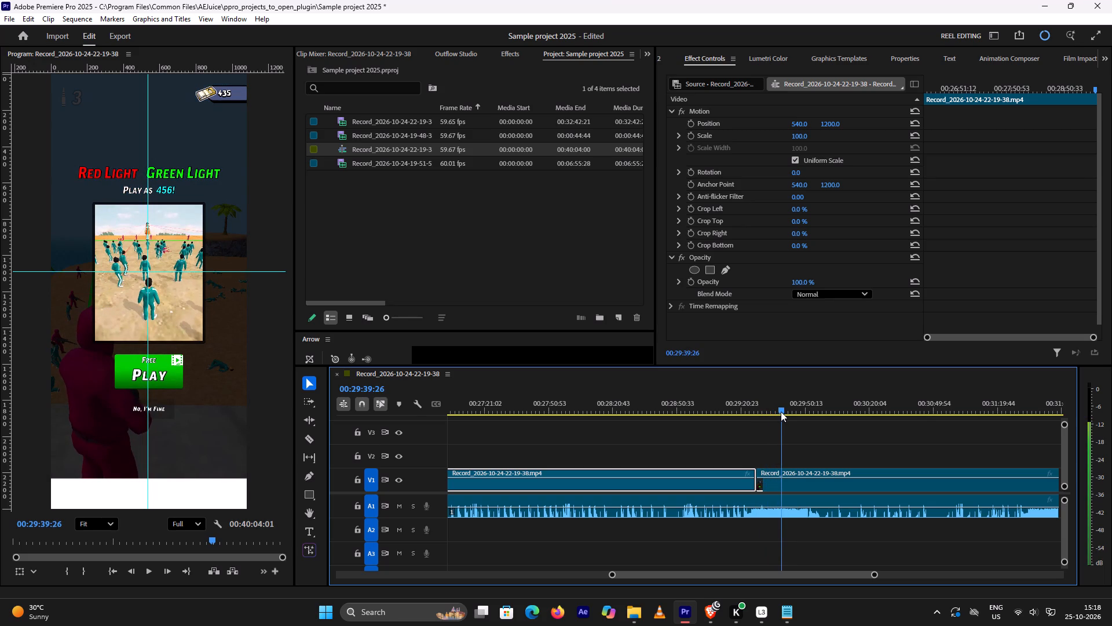
pyautogui.moveTo(781, 412); pyautogui.dragTo(789, 414)
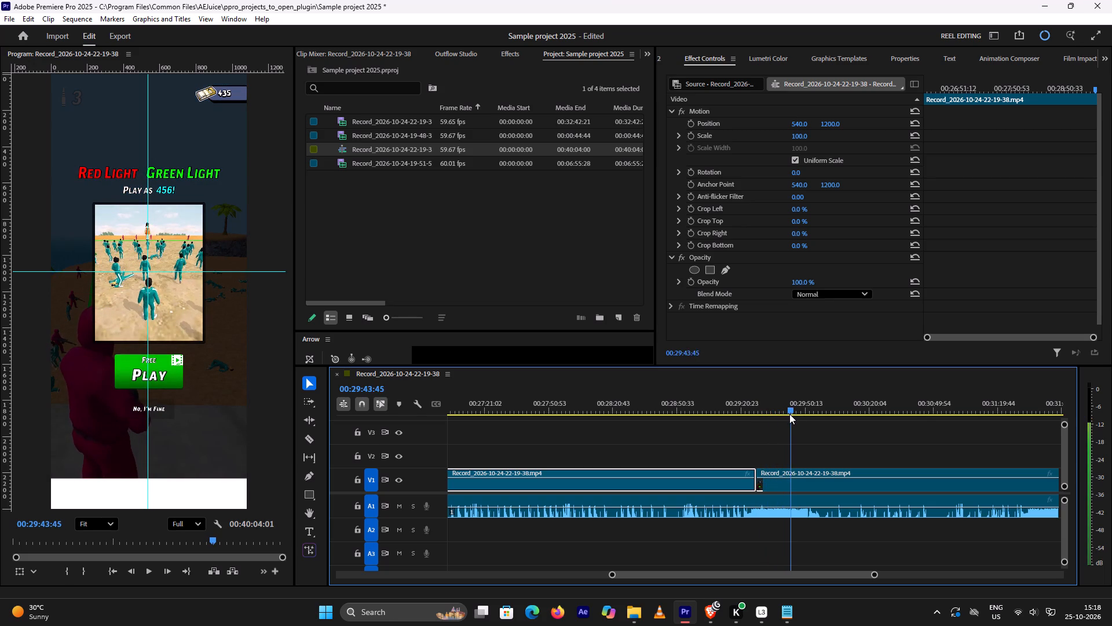
pyautogui.moveTo(789, 414); pyautogui.dragTo(803, 416)
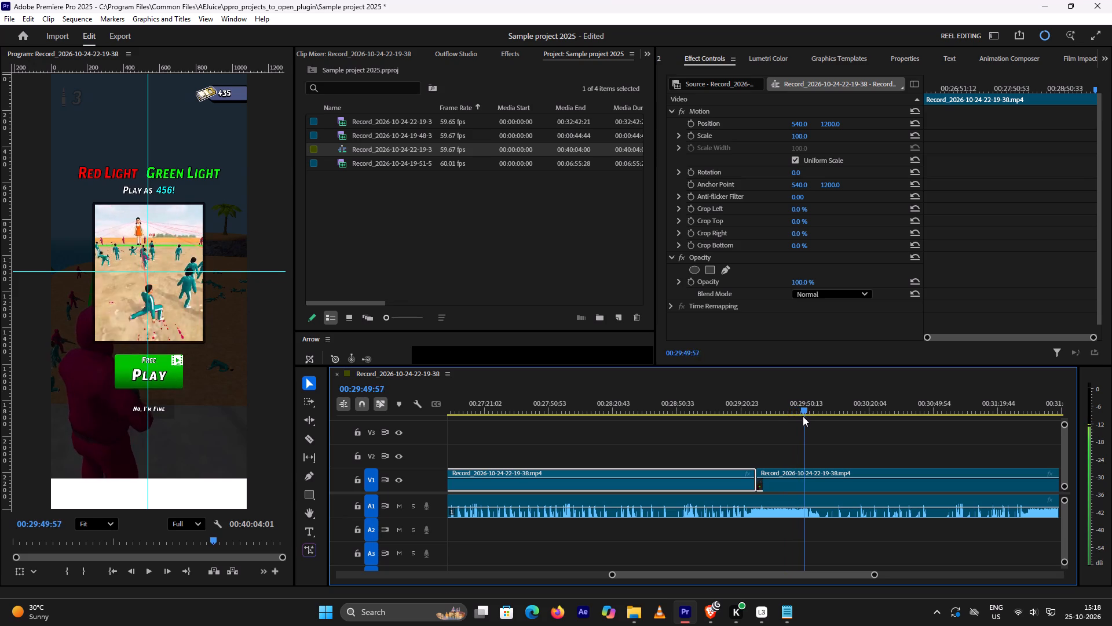
pyautogui.moveTo(803, 416); pyautogui.dragTo(806, 420)
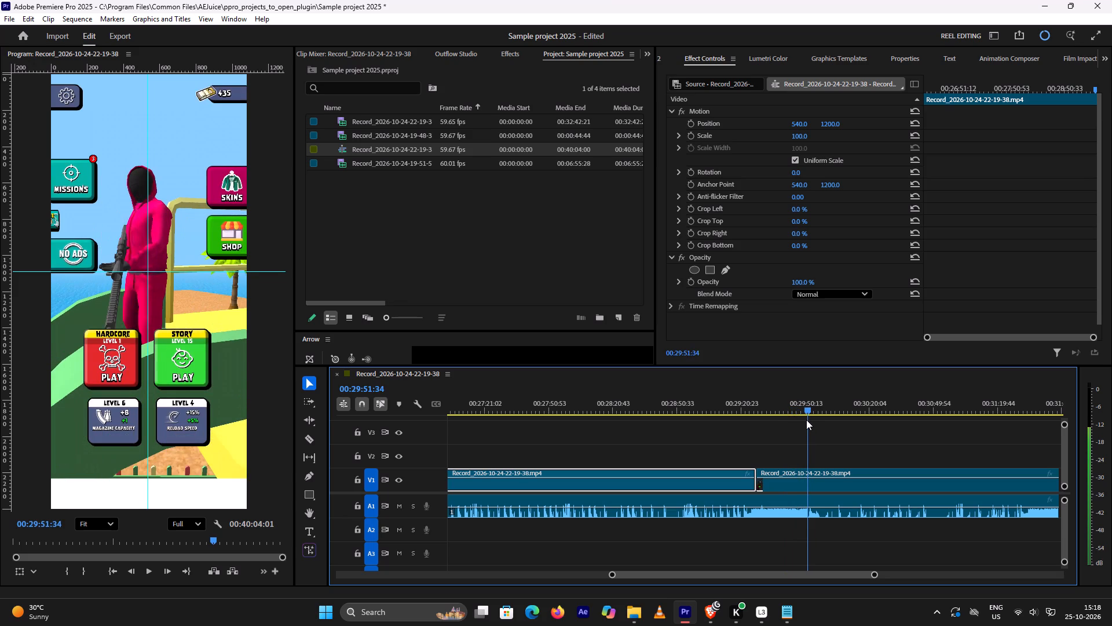
pyautogui.moveTo(806, 420); pyautogui.dragTo(804, 421)
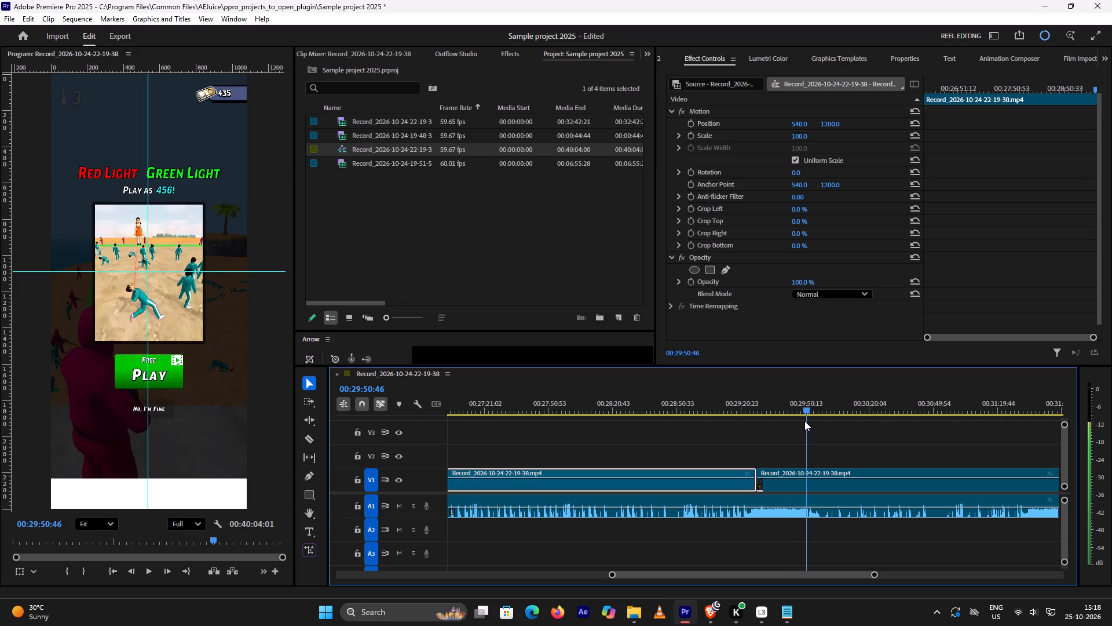
pyautogui.moveTo(804, 421); pyautogui.dragTo(804, 421)
pyautogui.press('Right')
pyautogui.press('Right')
pyautogui.press('Right')
pyautogui.press('Right')
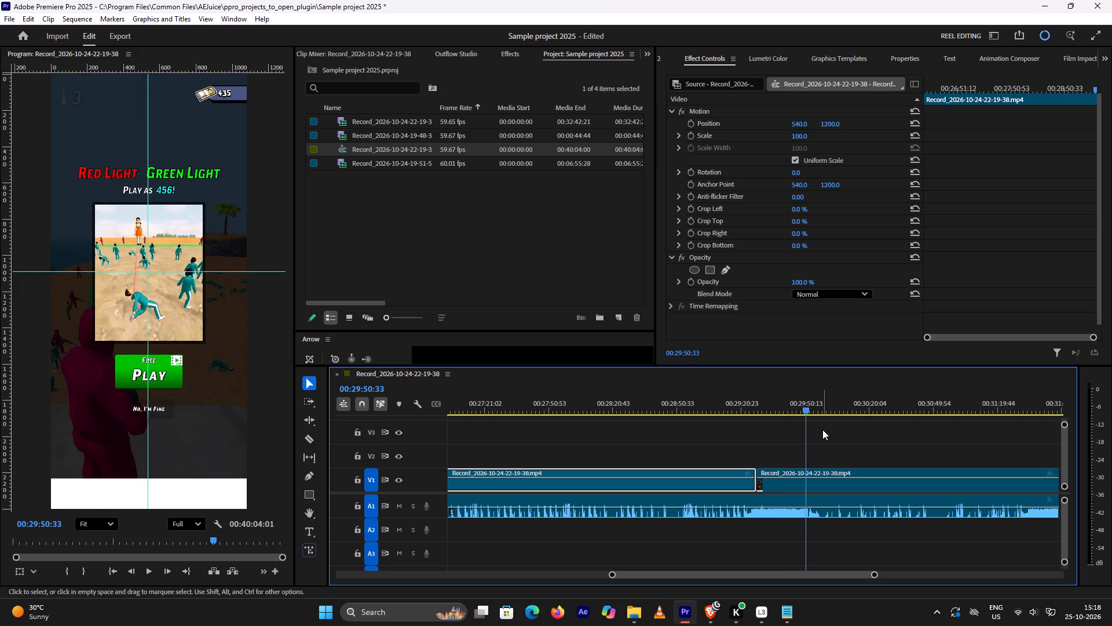
pyautogui.press('Right')
pyautogui.press('Right')
pyautogui.press('Right')
pyautogui.press('Right')
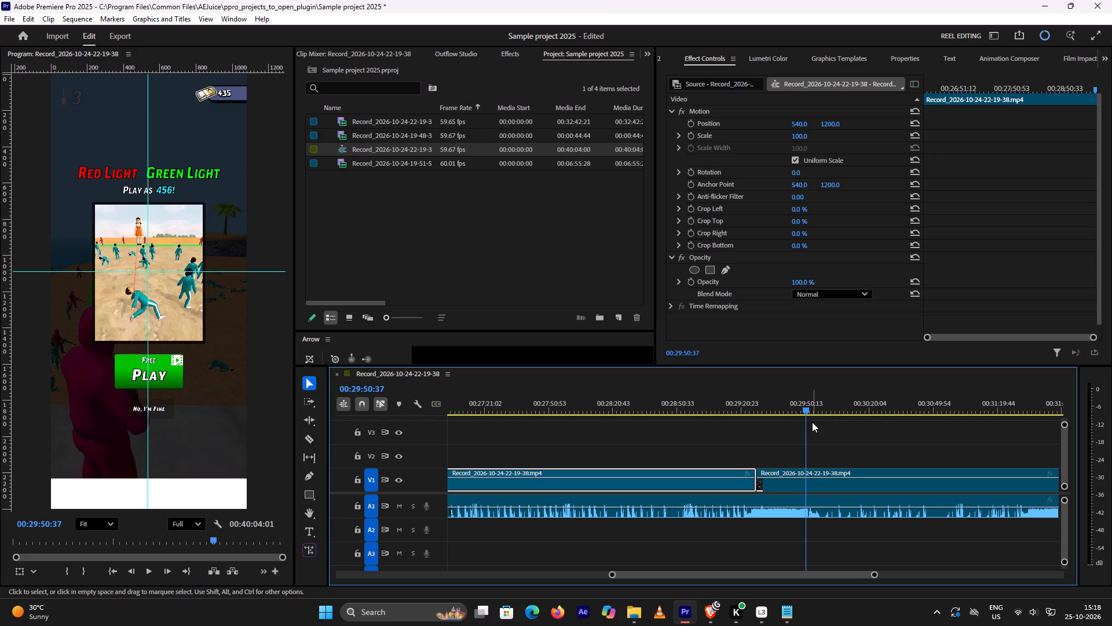
pyautogui.press('Right')
pyautogui.press('Right')
pyautogui.press('Right')
pyautogui.press('Right')
pyautogui.press('Right')
pyautogui.press('Right')
pyautogui.press('Right')
pyautogui.press('Right')
pyautogui.press('Right')
pyautogui.press('Right')
pyautogui.press('Right')
pyautogui.press('Right')
pyautogui.press('Right')
pyautogui.press('Right')
pyautogui.press('Right')
pyautogui.press('Right')
pyautogui.press('Right')
pyautogui.press('Right')
pyautogui.press('Right')
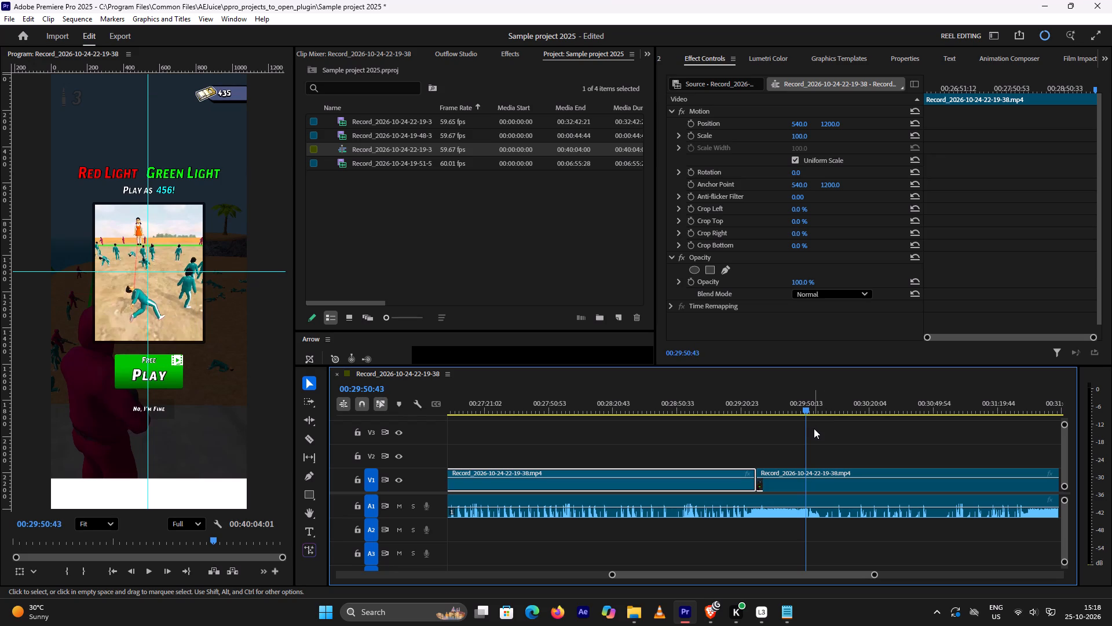
pyautogui.press('Right')
pyautogui.press('Left')
pyautogui.press('Left')
pyautogui.press('Left')
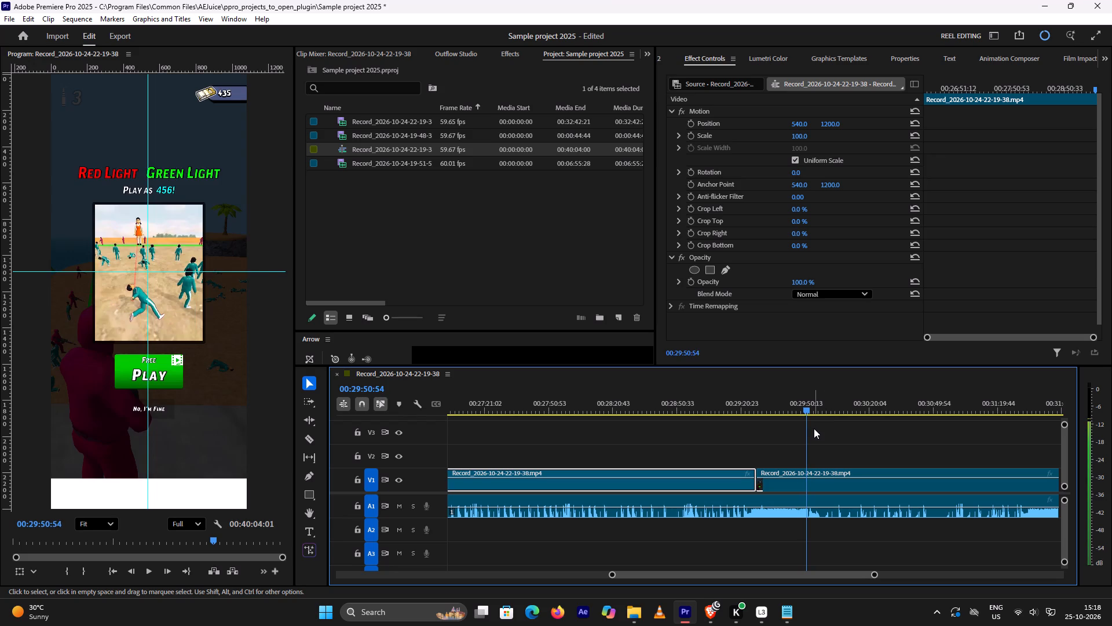
pyautogui.press('Right')
pyautogui.press('Right')
pyautogui.click(803, 486)
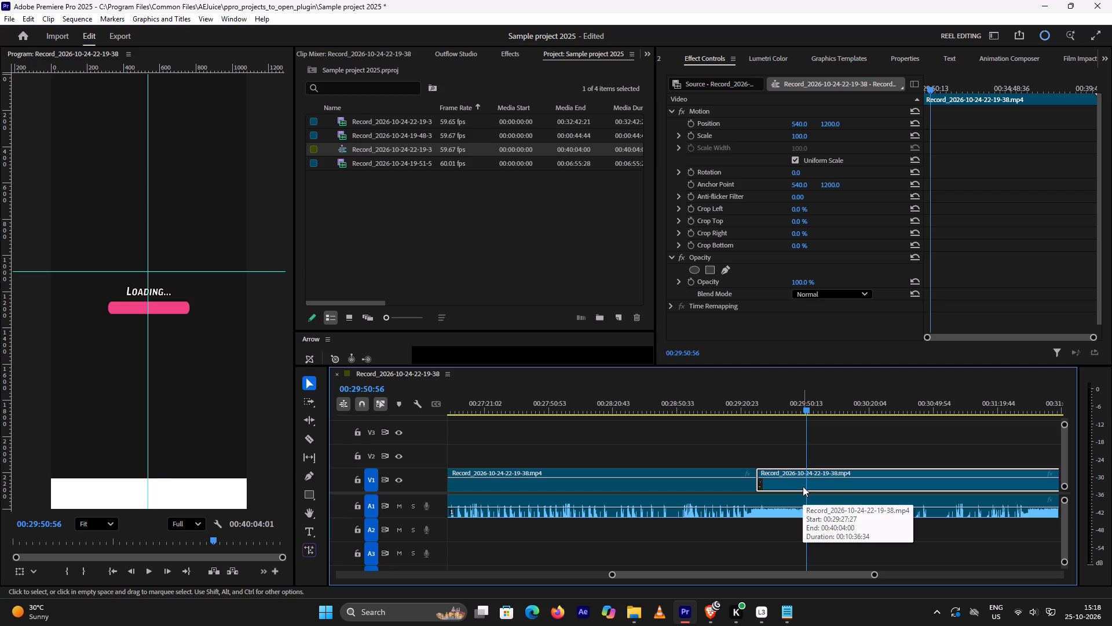
pyautogui.hotkey('ctrl', 'k')
# Delete the short video segment between the cuts at 00:29:27:27 and 00:29:50:56, without closing the gap.
pyautogui.click(794, 485)
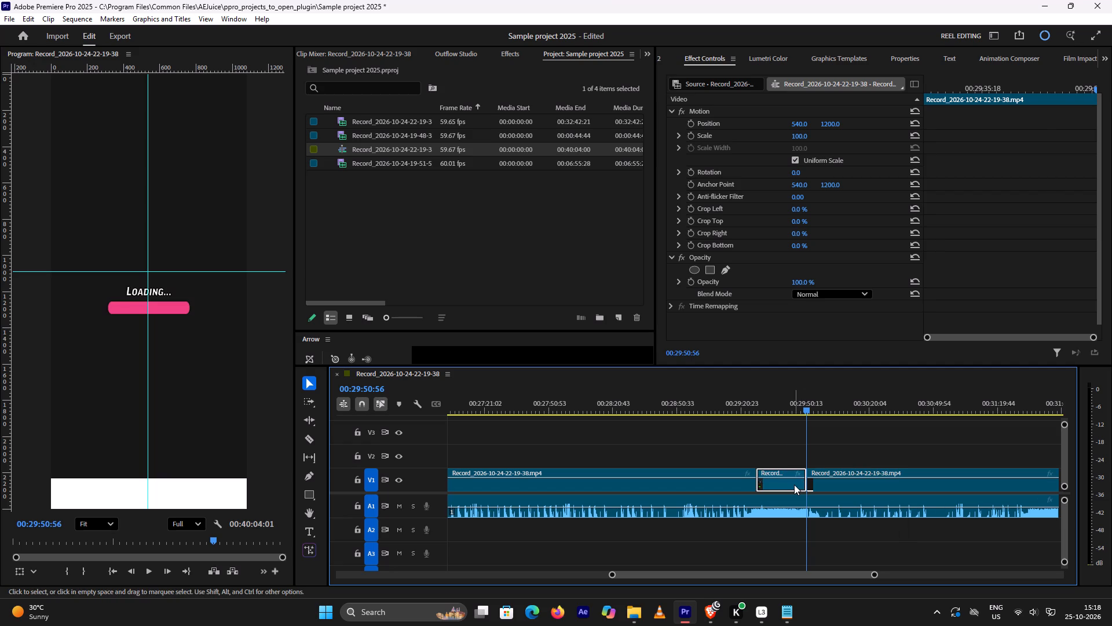
pyautogui.press('Delete')
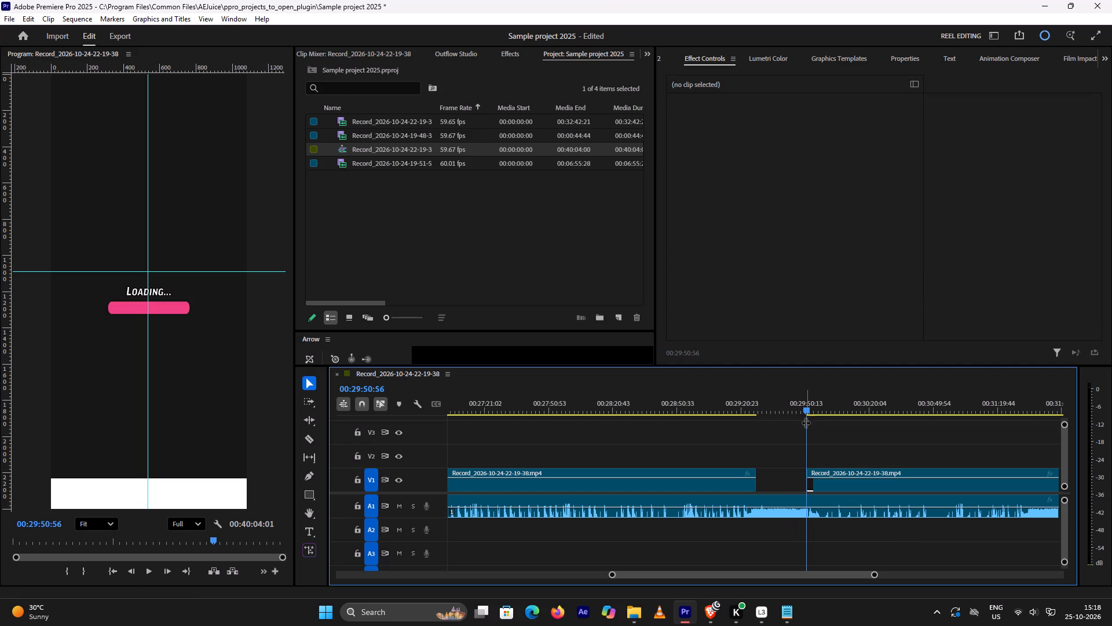
# Split the unlinked audio clip on A1 at 00:29:50:56, in line with the video cut at the Loading frame.
pyautogui.click(792, 497)
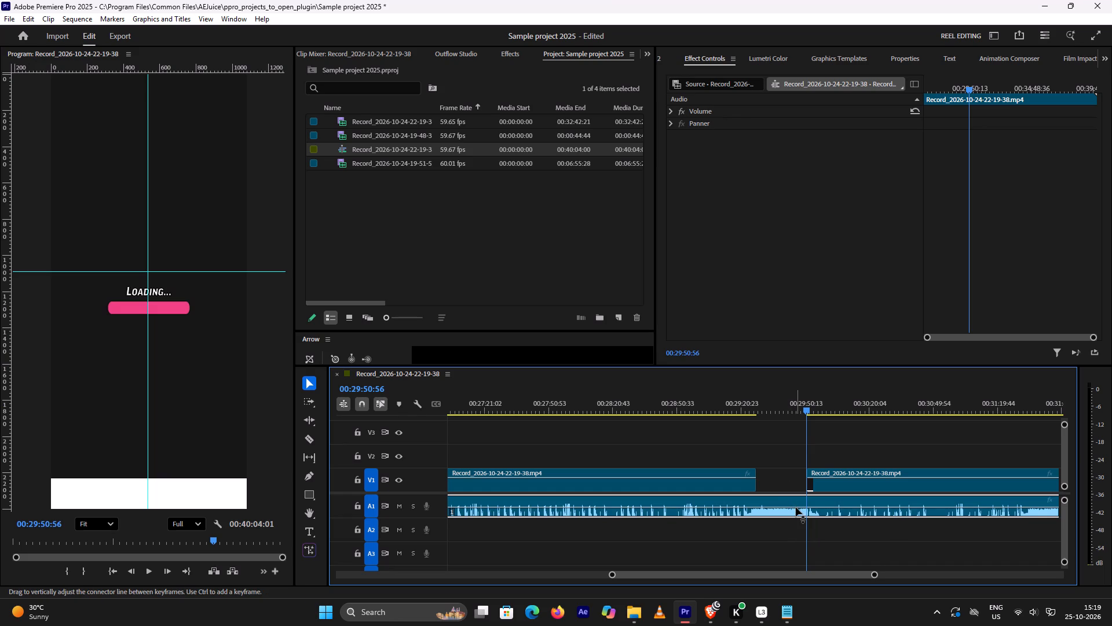
pyautogui.hotkey('ctrl', 'k')
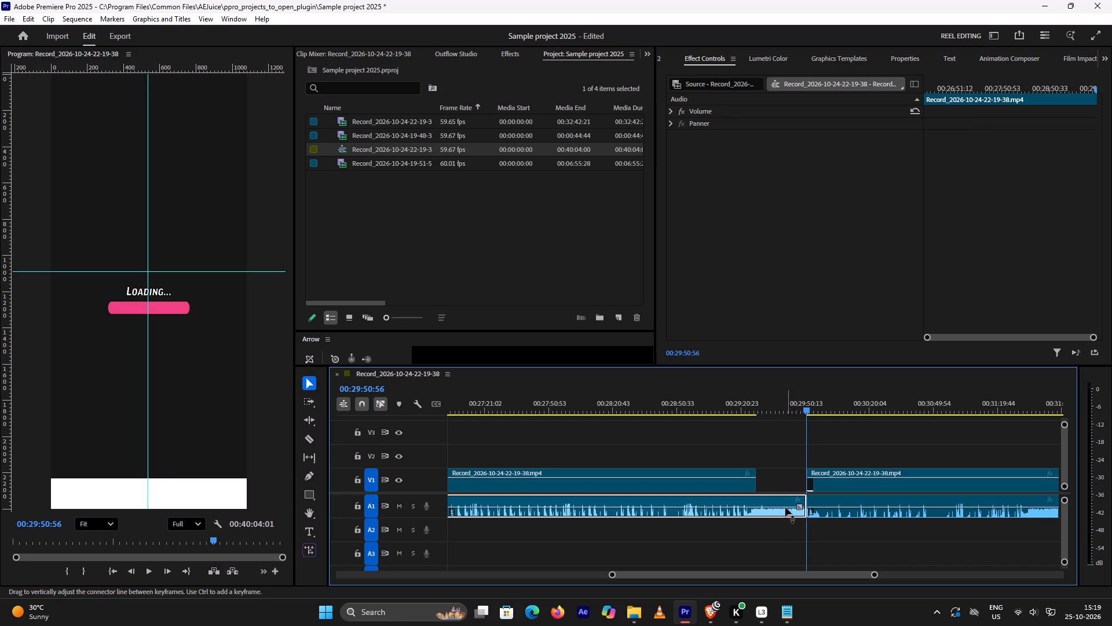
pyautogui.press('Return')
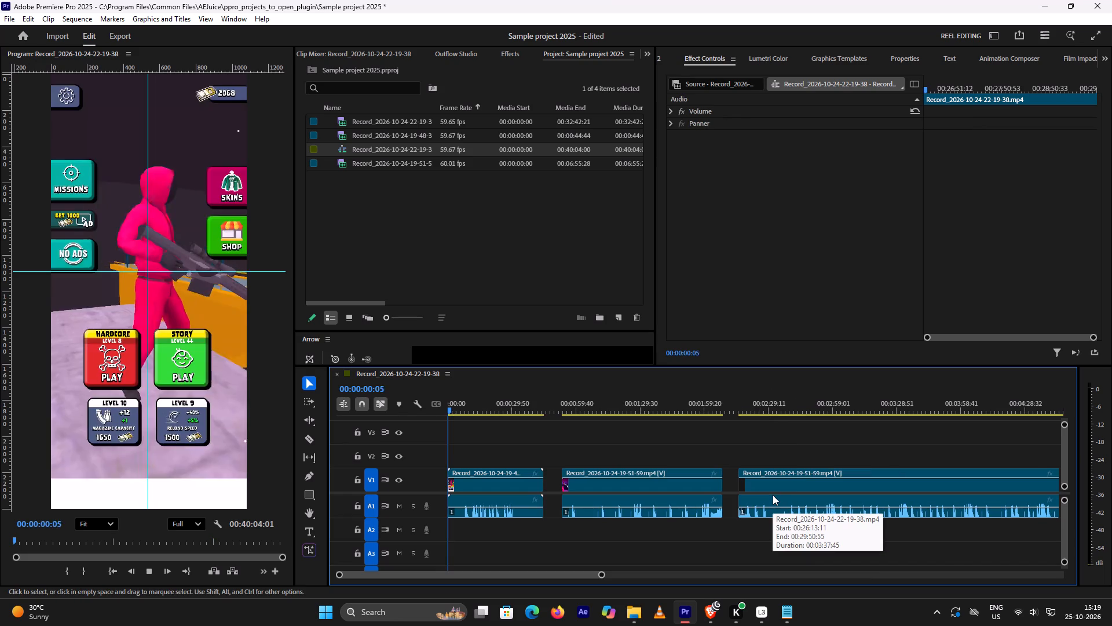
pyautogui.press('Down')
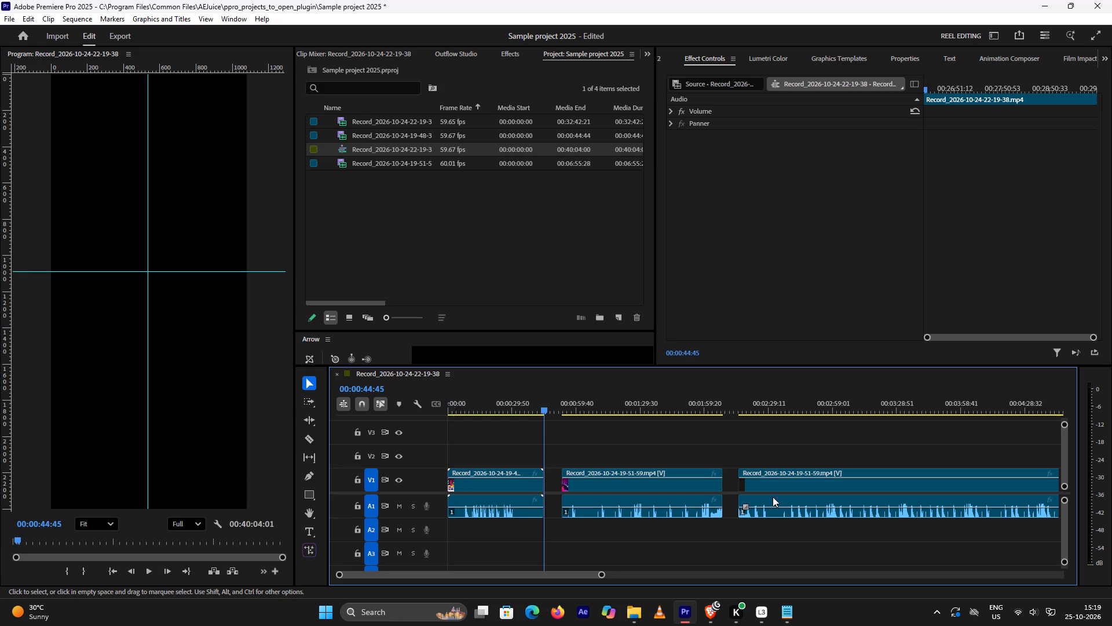
pyautogui.press('Right')
pyautogui.press('Right')
pyautogui.press('Up')
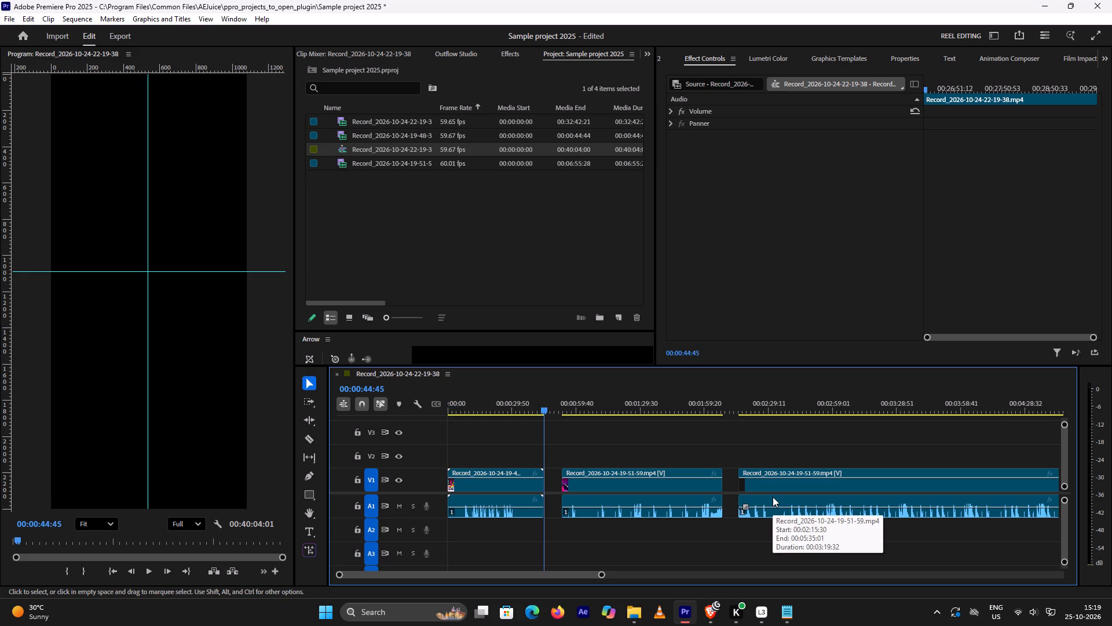
pyautogui.scroll(-20, 831, 491)
pyautogui.scroll(-4, 831, 491)
pyautogui.scroll(-7, 752, 478)
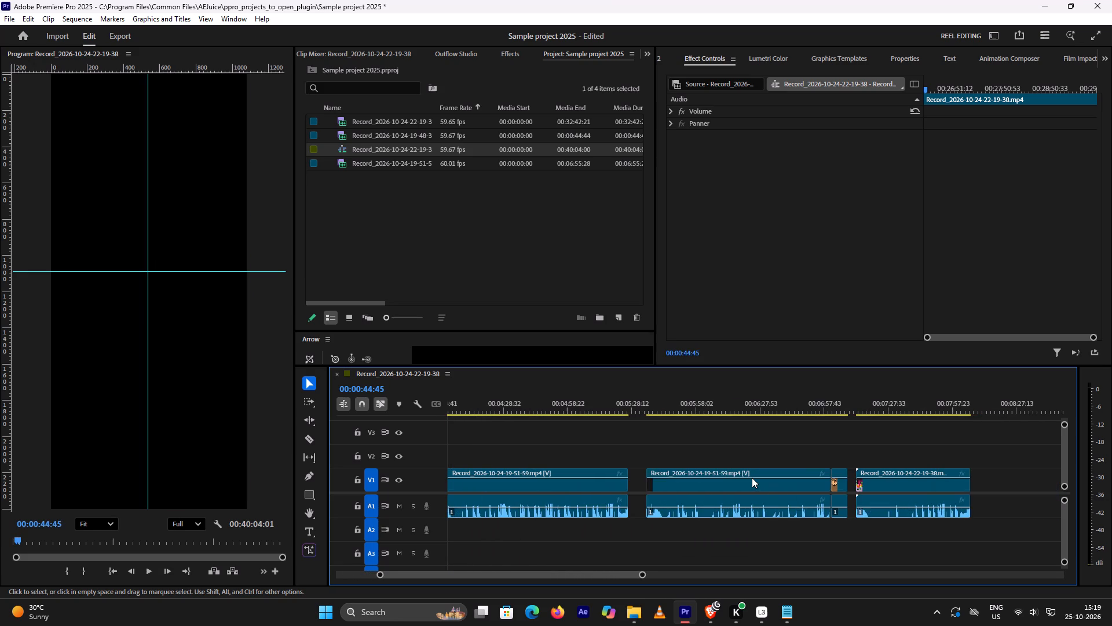
pyautogui.scroll(-12, 752, 478)
pyautogui.scroll(-13, 752, 478)
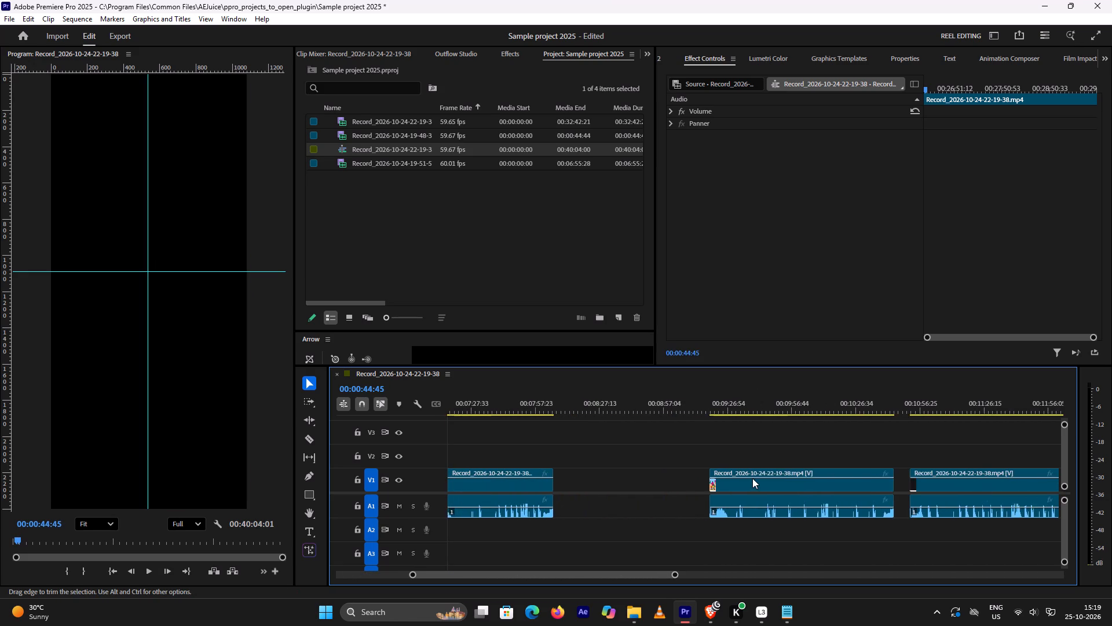
pyautogui.scroll(-18, 752, 479)
pyautogui.scroll(-19, 753, 479)
pyautogui.scroll(-14, 753, 479)
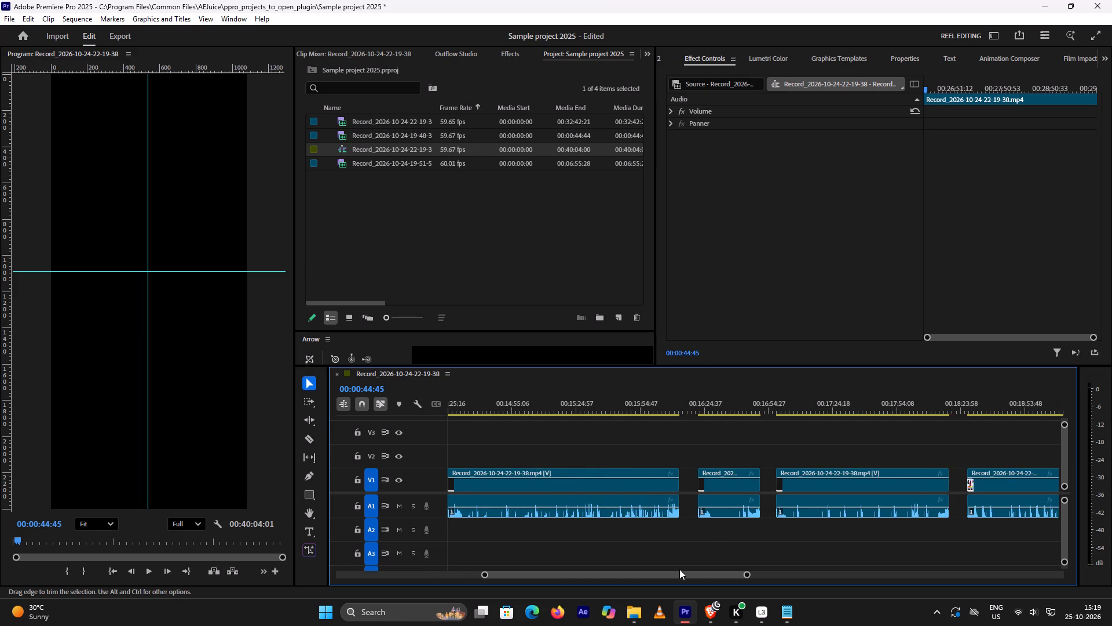
pyautogui.moveTo(683, 575); pyautogui.dragTo(750, 563)
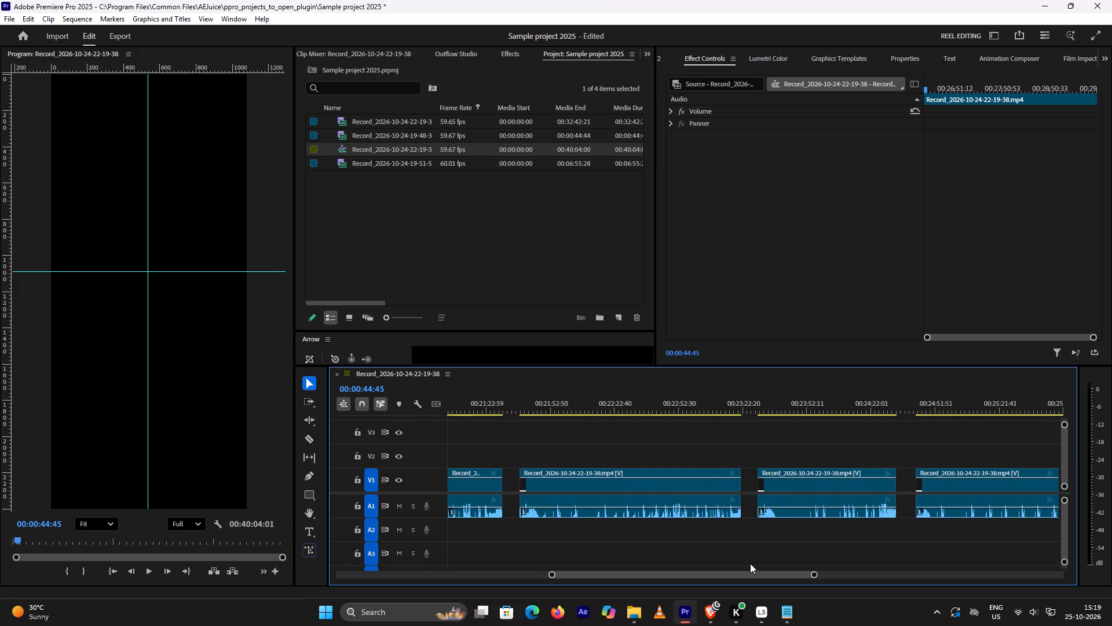
pyautogui.moveTo(750, 563); pyautogui.dragTo(786, 558)
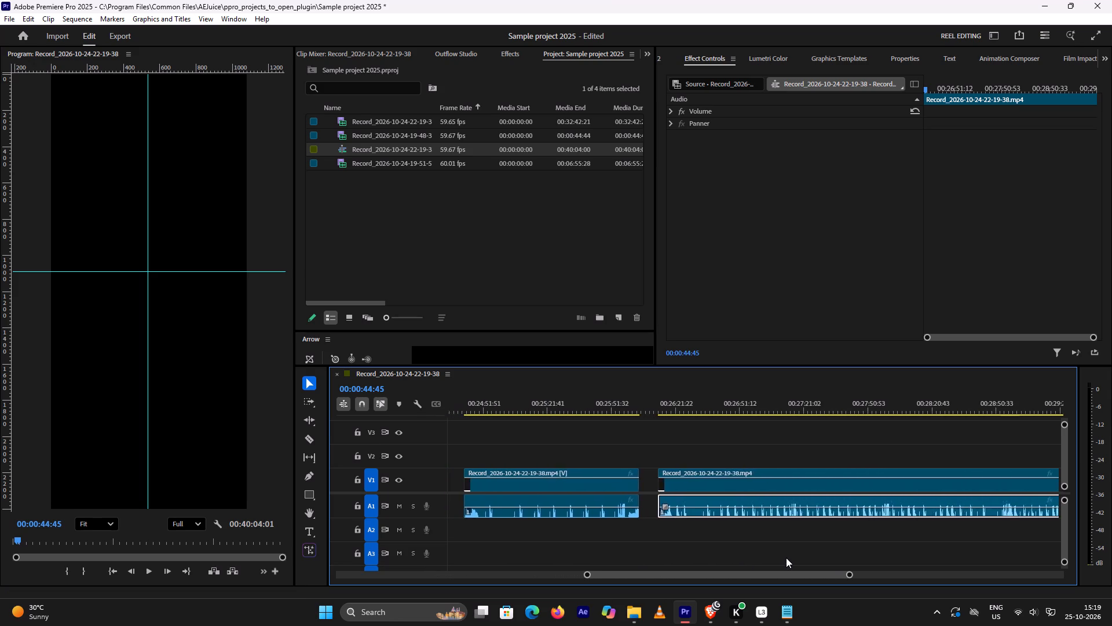
pyautogui.moveTo(786, 558); pyautogui.dragTo(813, 552)
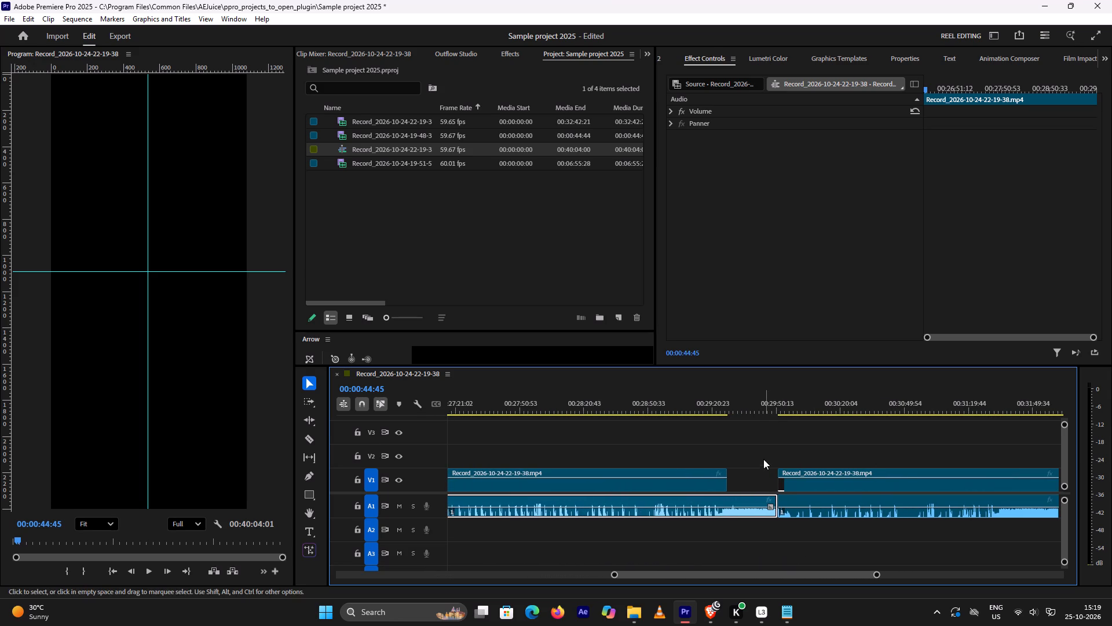
pyautogui.click(748, 406)
pyautogui.press('Up')
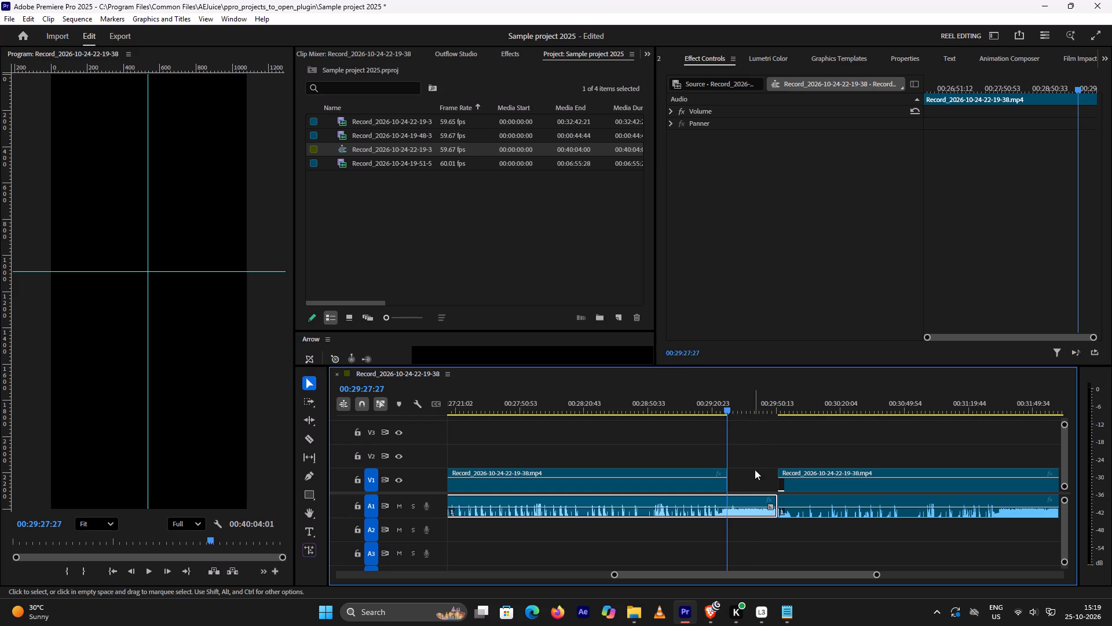
pyautogui.click(752, 503)
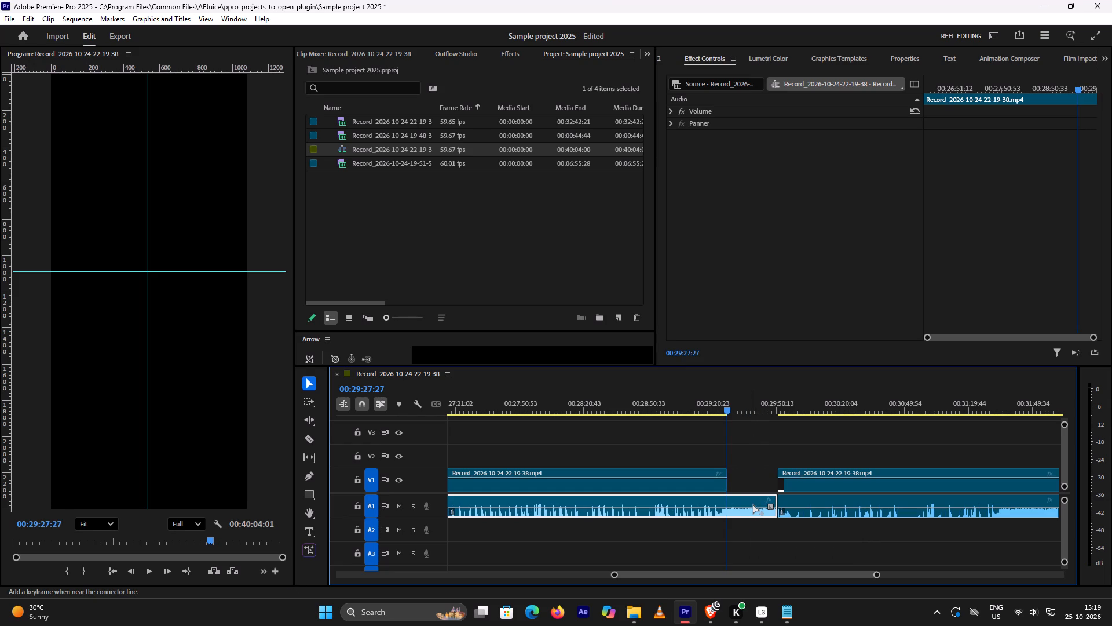
pyautogui.hotkey('ctrl', 'k')
# Delete the short A1 audio segment between 00:29:27:27 and 00:29:50:56, leaving the gap open.
pyautogui.click(753, 506)
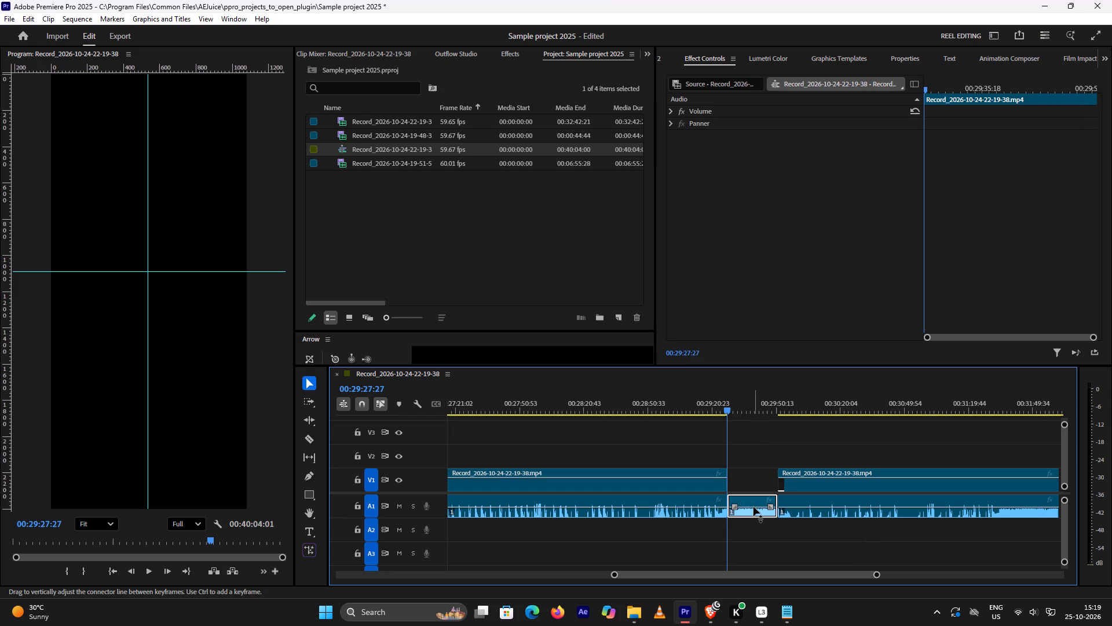
pyautogui.press('Delete')
# Check the clip edges around the empty gap after 00:29:27:27, and close that gap so the Loading clip joins the preceding one.
pyautogui.press('Left')
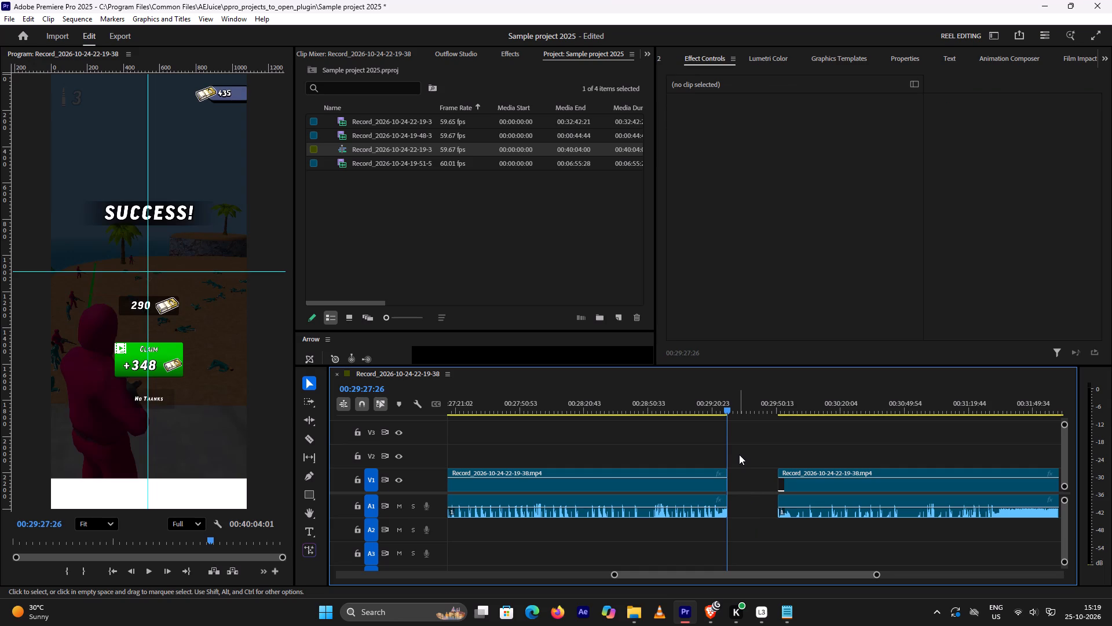
pyautogui.press('Up')
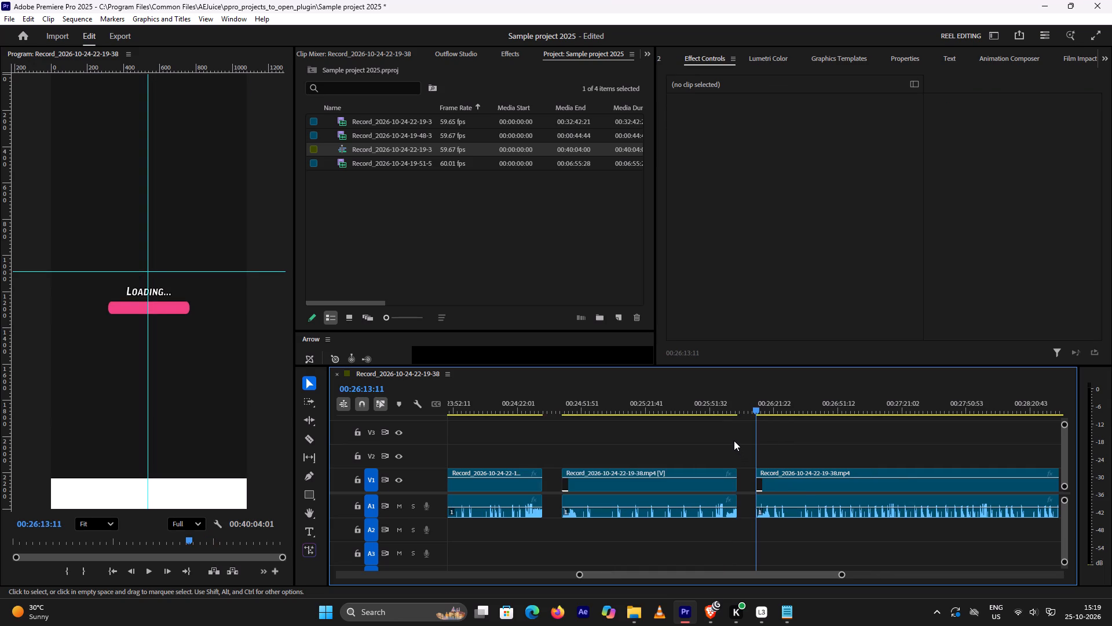
pyautogui.press('Down')
pyautogui.press('Right')
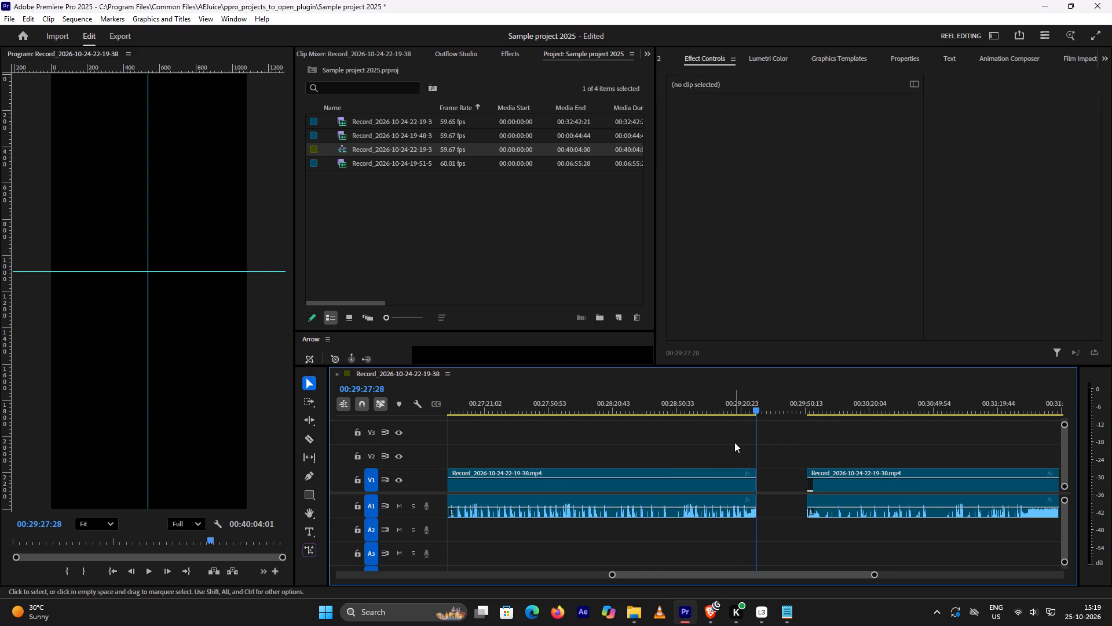
pyautogui.press('Right')
pyautogui.press('Up')
pyautogui.click(807, 410)
pyautogui.moveTo(807, 409); pyautogui.dragTo(815, 408)
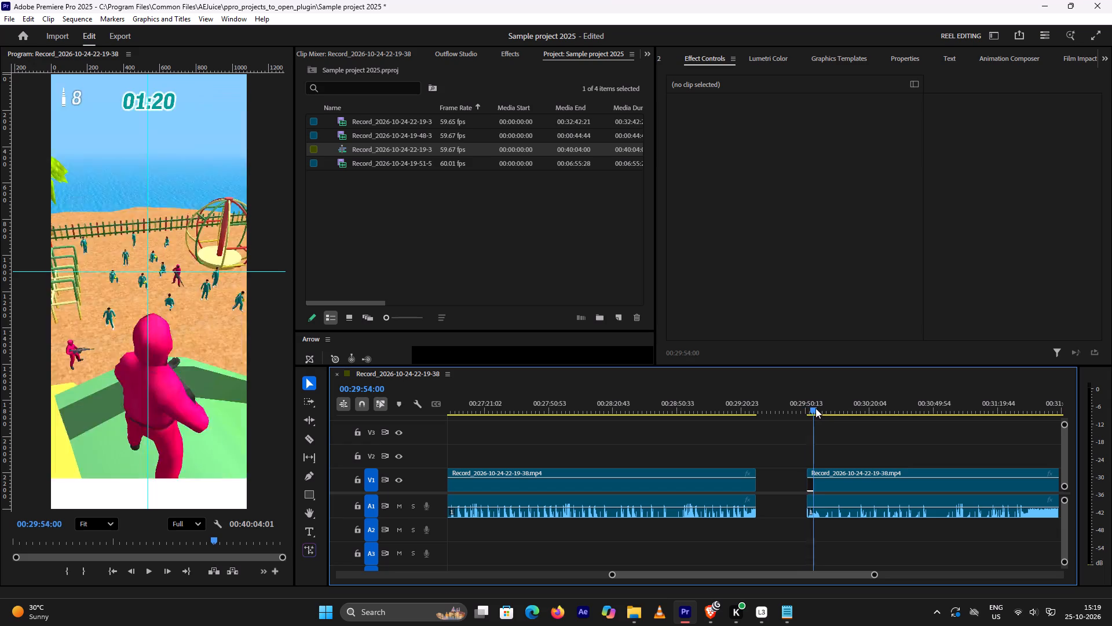
pyautogui.moveTo(815, 408); pyautogui.dragTo(778, 421)
pyautogui.click(783, 486)
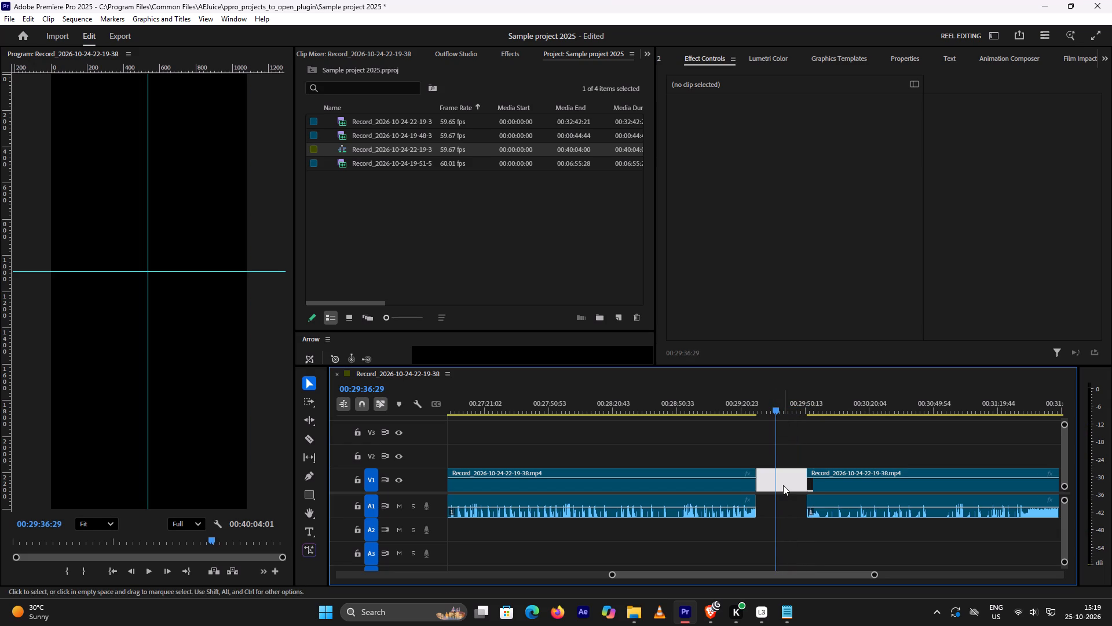
pyautogui.press('Delete')
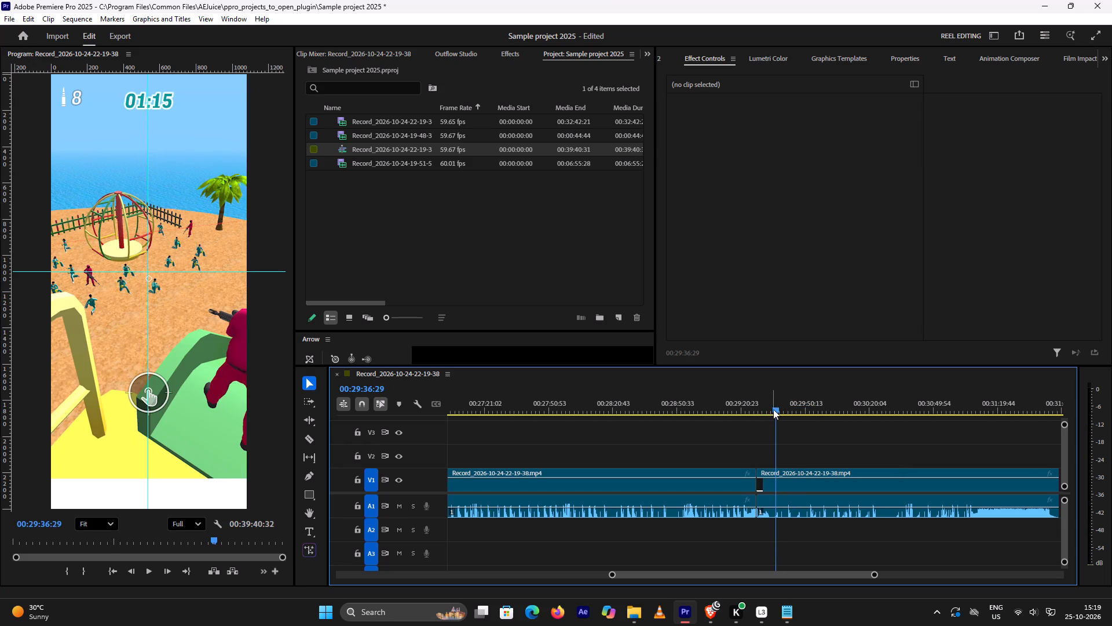
# Step frame by frame past the join at 00:29:27:27 to examine the Loading and menu frames that open the next round.
pyautogui.press('Up')
pyautogui.press('Right')
pyautogui.press('Right')
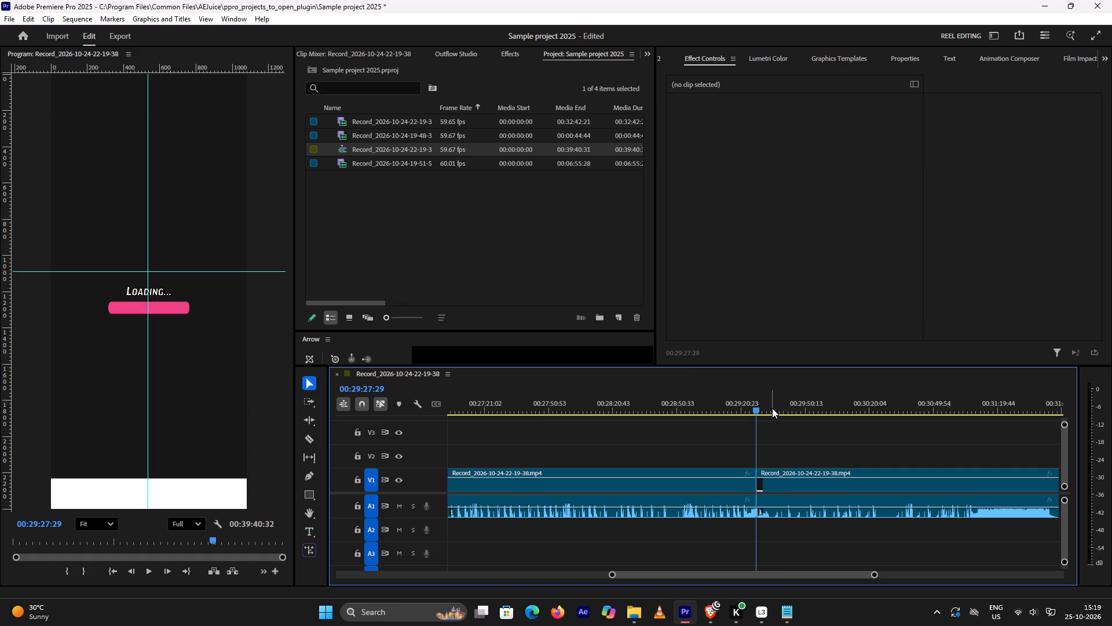
pyautogui.press('Right')
pyautogui.press('Right')
pyautogui.press('Right')
pyautogui.press('Right')
pyautogui.press('Right')
pyautogui.press('Right')
pyautogui.press('Right')
pyautogui.press('Right')
pyautogui.press('Right')
pyautogui.press('Right')
pyautogui.press('Right')
pyautogui.press('Right')
pyautogui.press('Right')
pyautogui.press('Right')
pyautogui.press('Right')
pyautogui.press('Right')
pyautogui.press('Right')
pyautogui.press('Right')
pyautogui.press('Right')
pyautogui.press('Right')
pyautogui.press('Right')
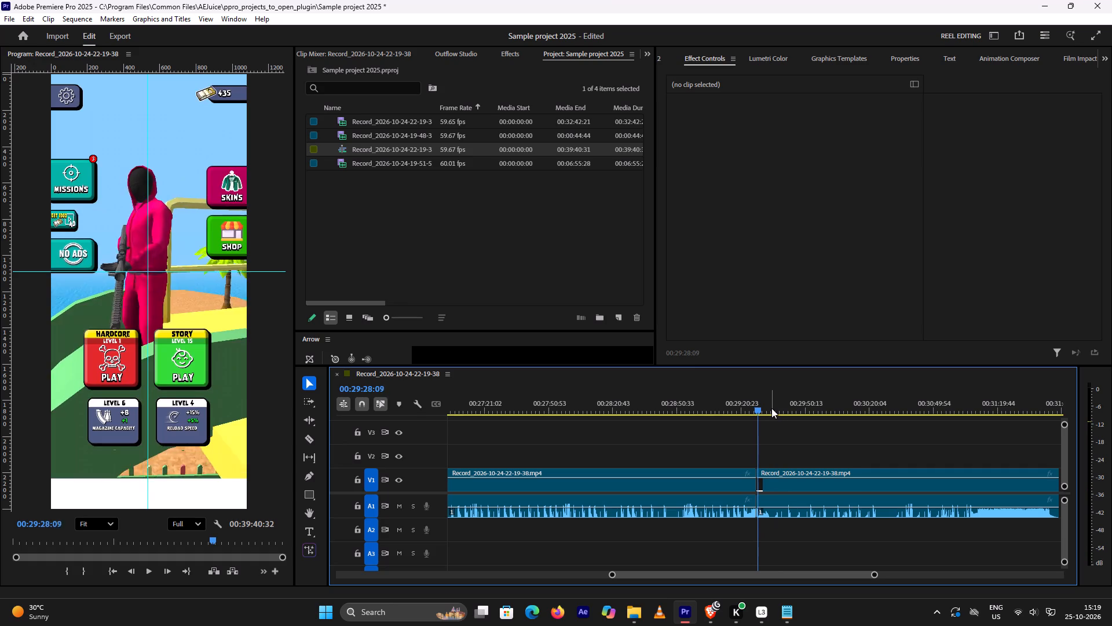
# Scan the sequence from 00:29:29:02 to about 00:33:46 to examine where the round, the SUCCESS reward screen and the following round fall.
pyautogui.scroll(-11, 799, 471)
pyautogui.scroll(-17, 798, 471)
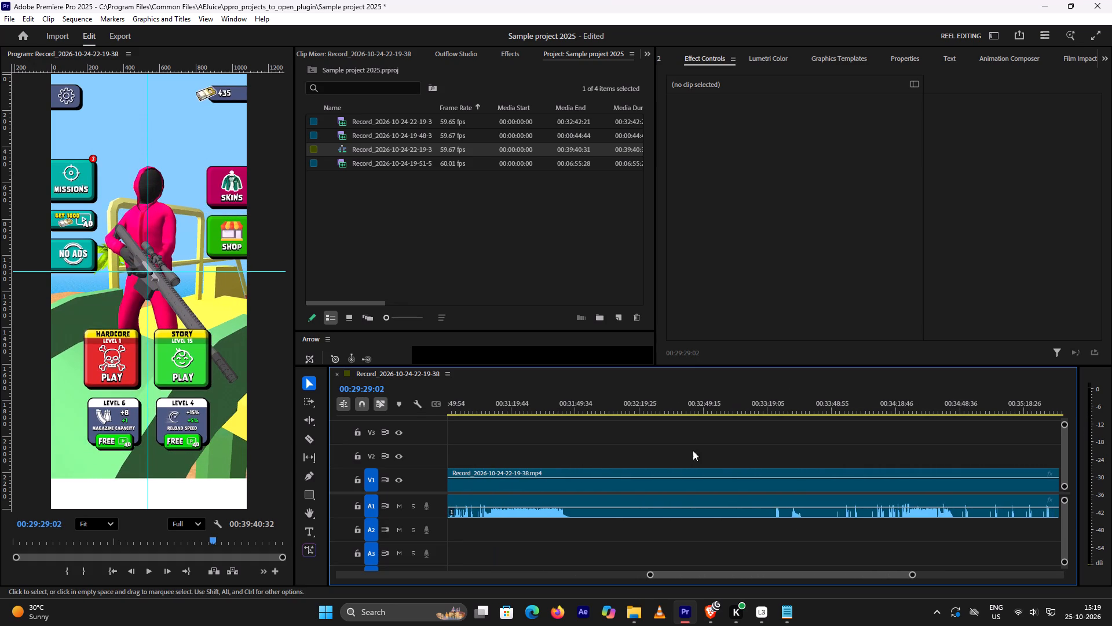
pyautogui.scroll(11, 665, 448)
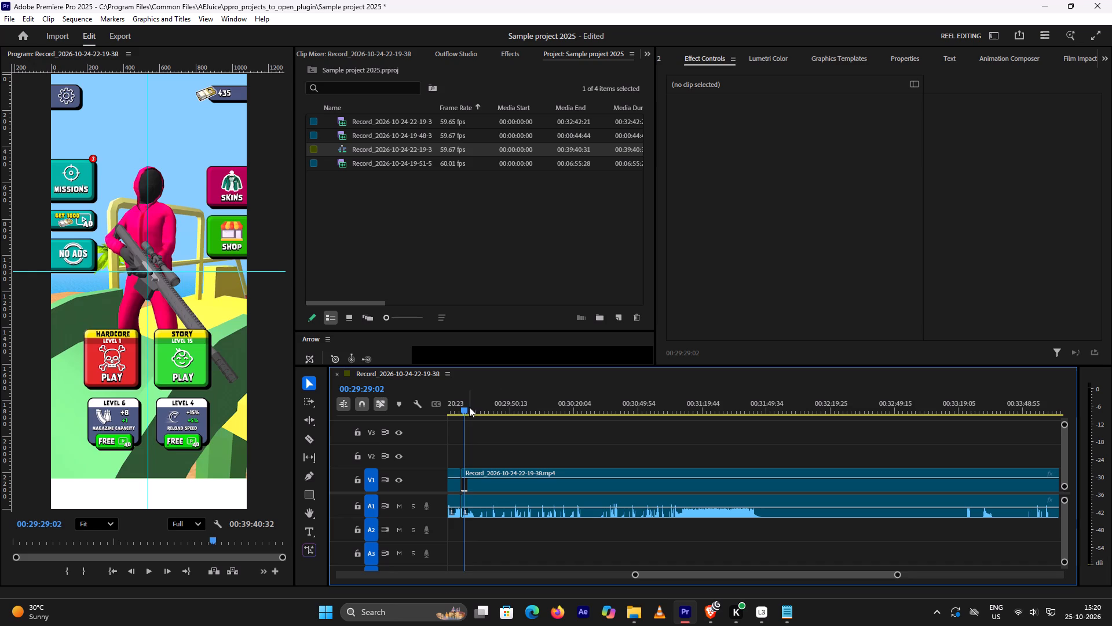
pyautogui.moveTo(466, 410); pyautogui.dragTo(657, 418)
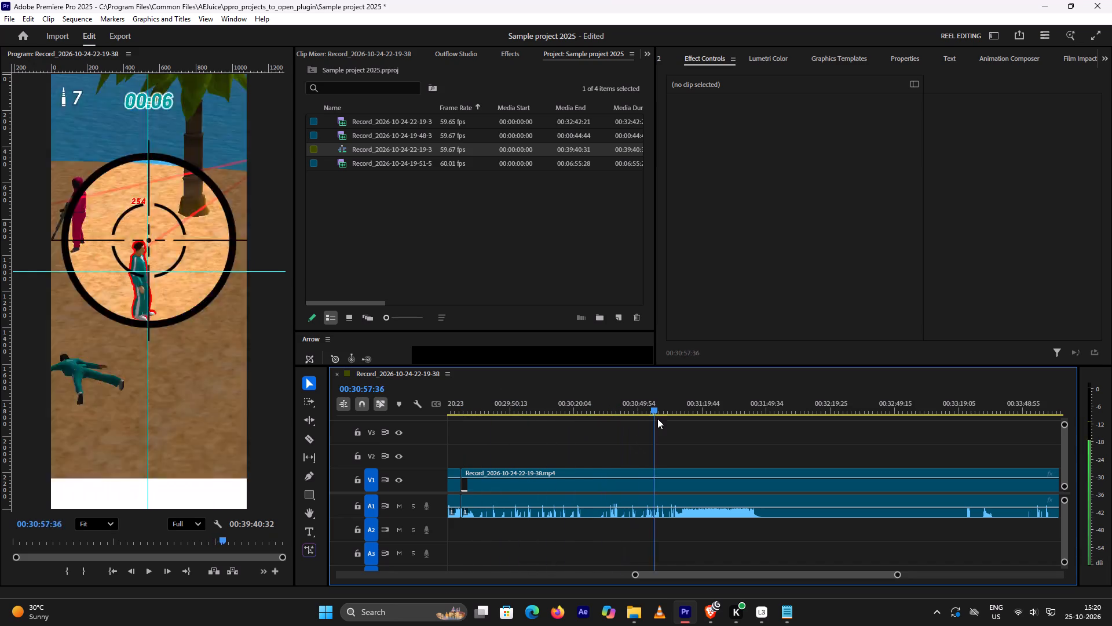
pyautogui.moveTo(657, 418); pyautogui.dragTo(694, 423)
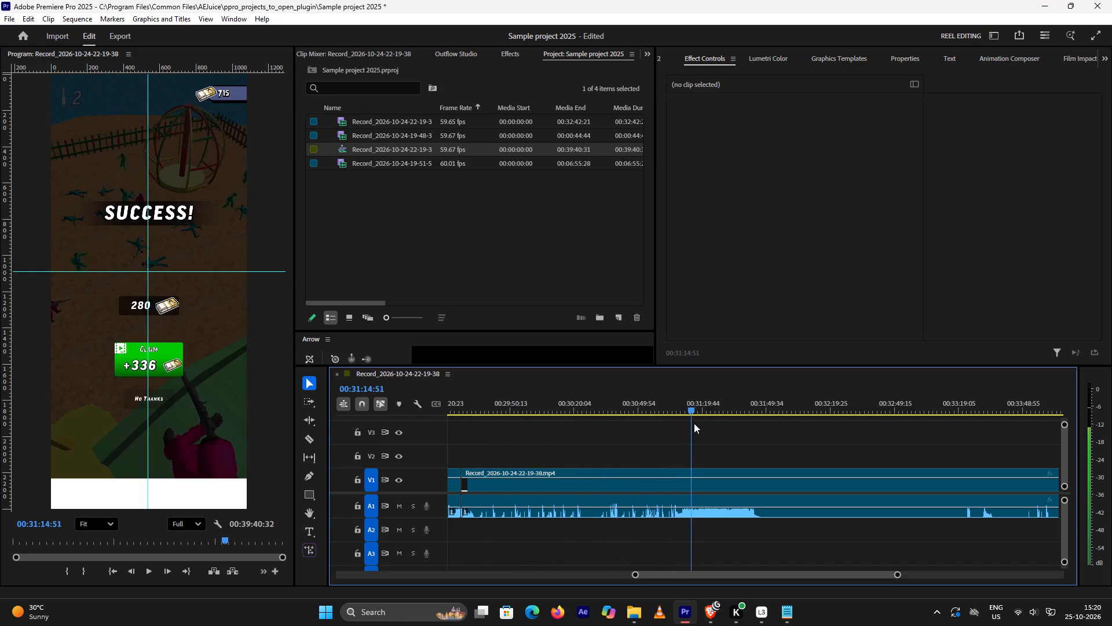
pyautogui.moveTo(694, 423); pyautogui.dragTo(715, 428)
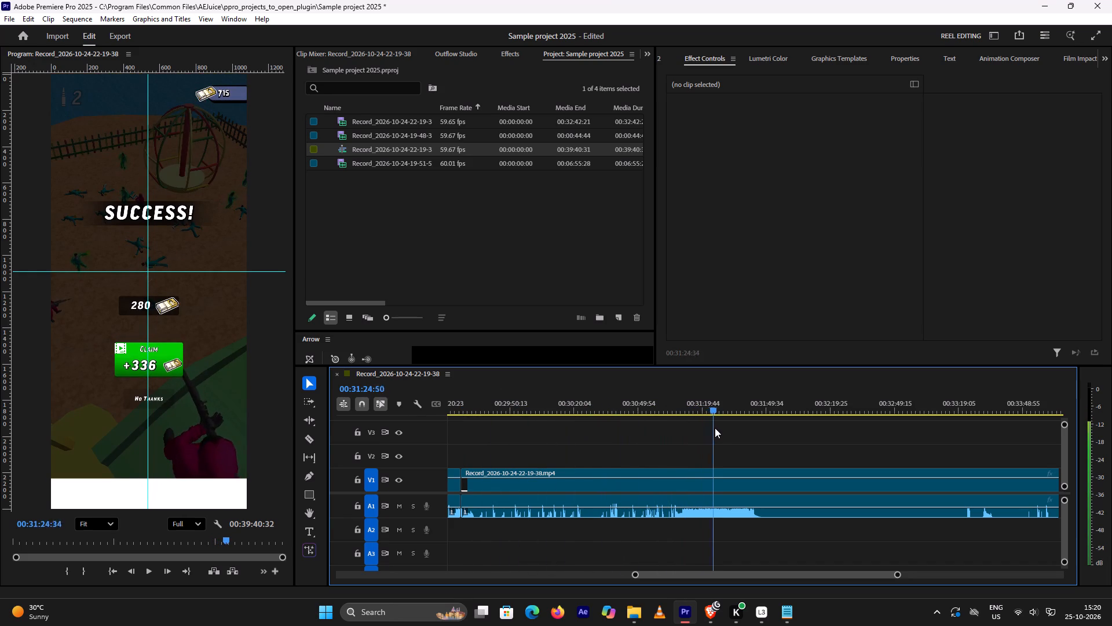
pyautogui.moveTo(715, 428); pyautogui.dragTo(737, 435)
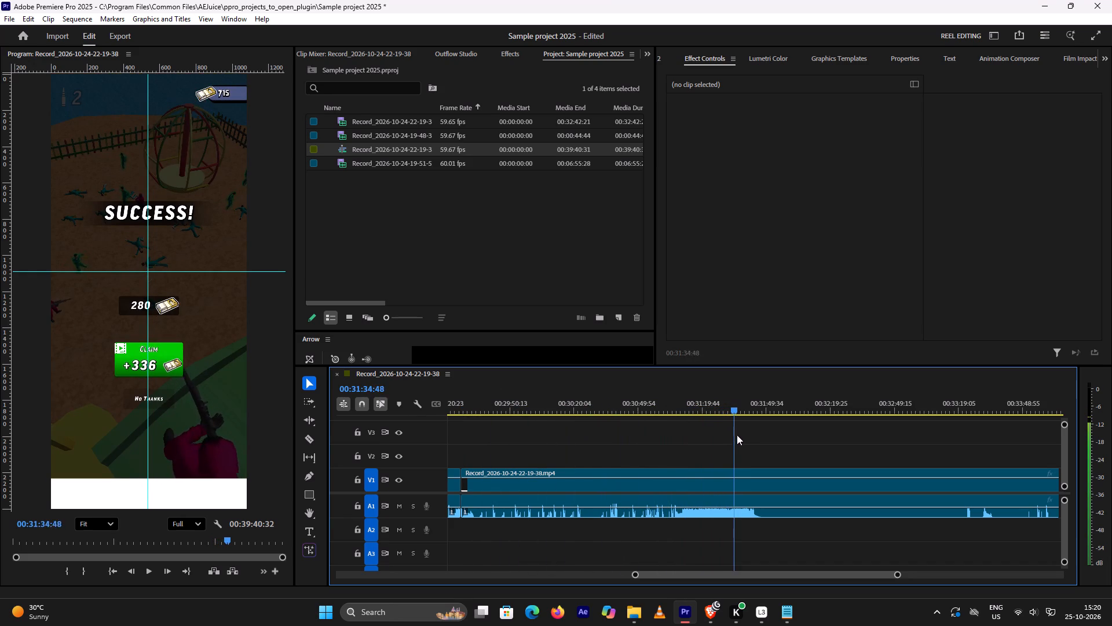
pyautogui.moveTo(737, 435); pyautogui.dragTo(763, 442)
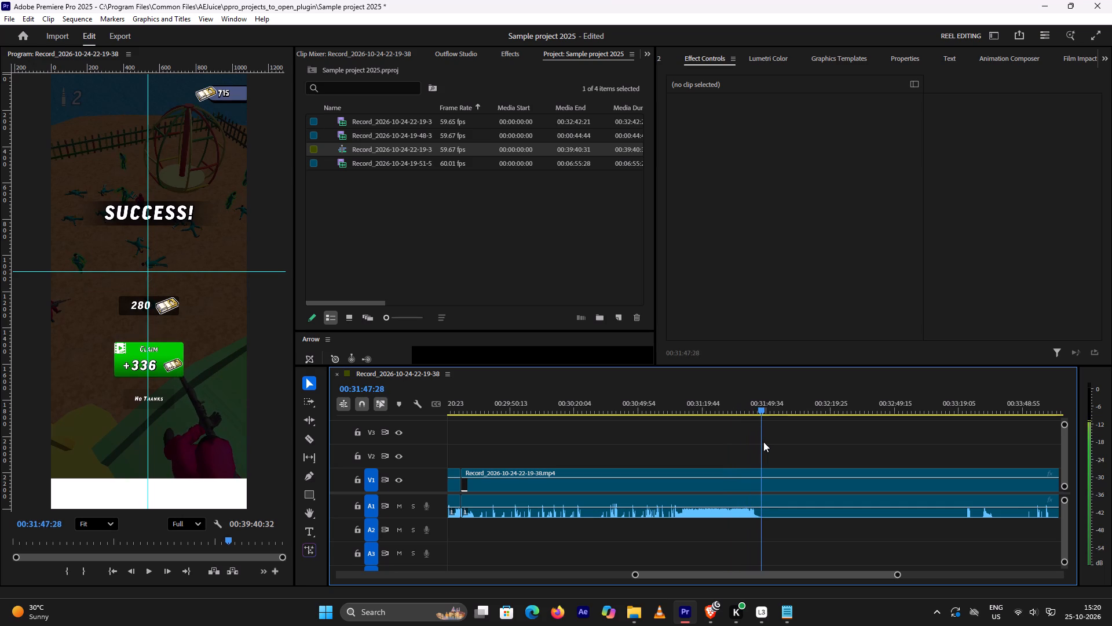
pyautogui.moveTo(763, 442); pyautogui.dragTo(777, 439)
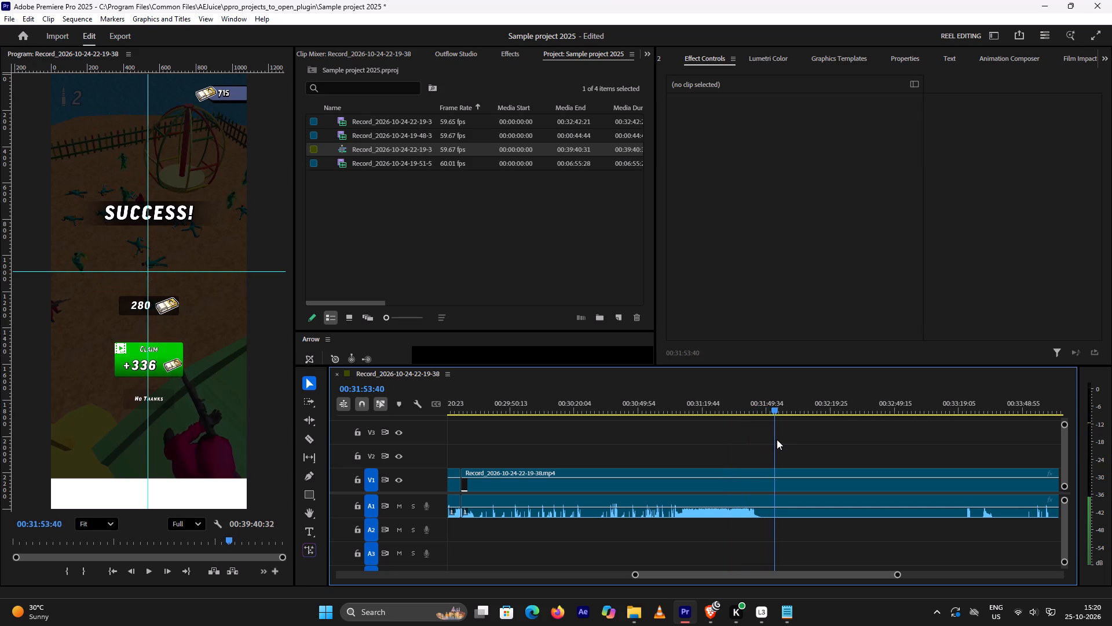
pyautogui.moveTo(777, 439); pyautogui.dragTo(874, 432)
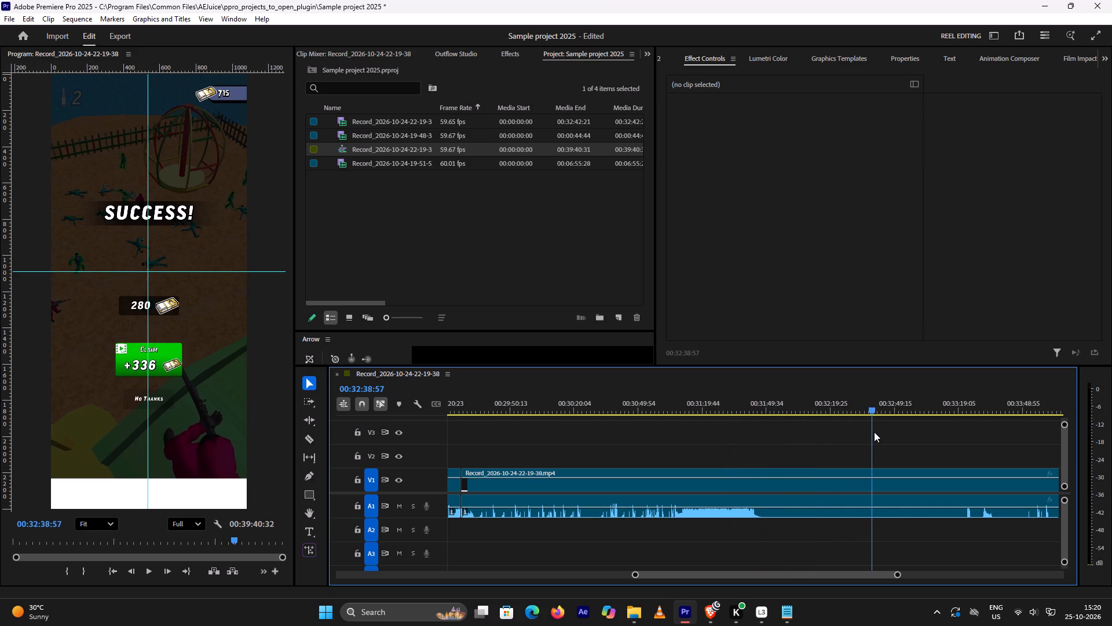
pyautogui.moveTo(874, 432); pyautogui.dragTo(1018, 439)
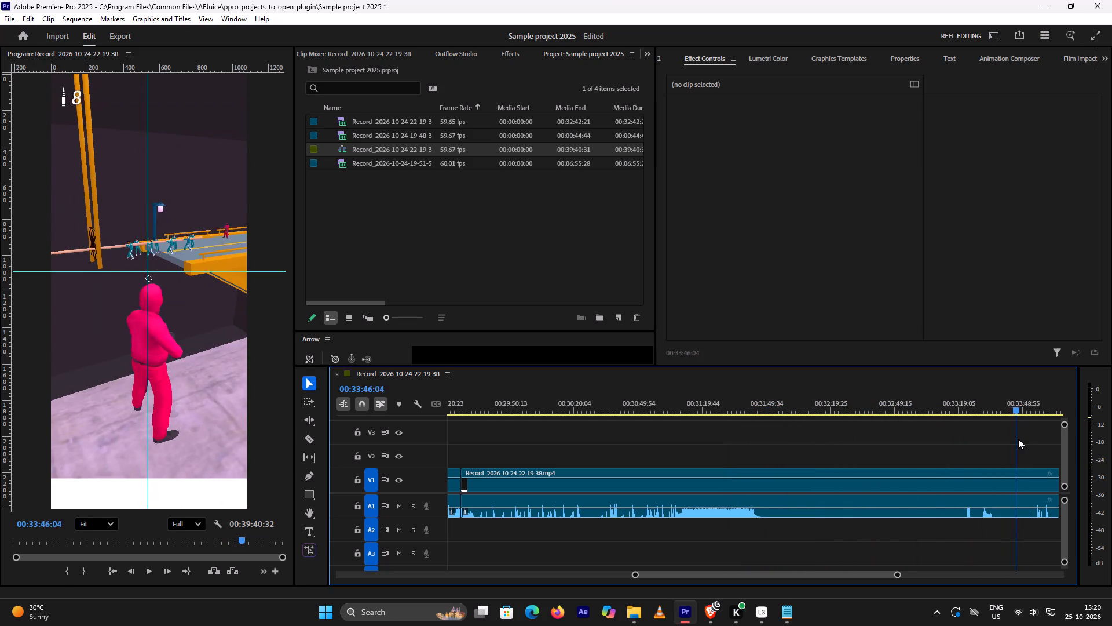
pyautogui.moveTo(1018, 439); pyautogui.dragTo(840, 457)
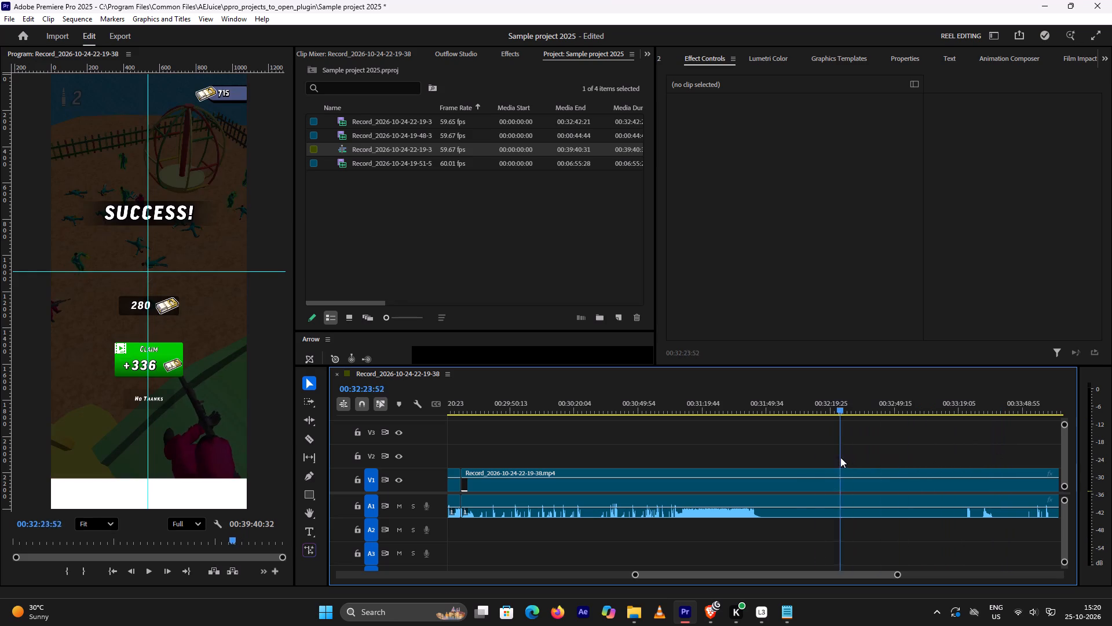
# Find the SUCCESS screen that ends the round and split the V1 video and A1 audio there, at 00:31:14:12.
pyautogui.moveTo(840, 457); pyautogui.dragTo(763, 456)
pyautogui.keyDown('ctrl'); pyautogui.scroll(-3, 774, 477); pyautogui.keyUp('ctrl')
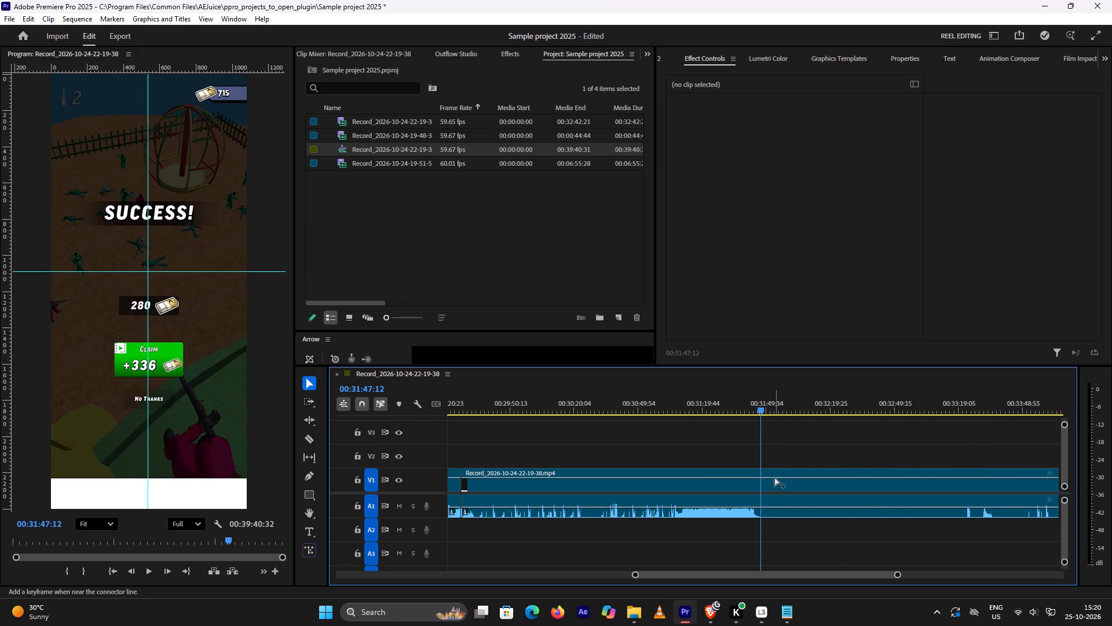
pyautogui.keyDown('ctrl'); pyautogui.scroll(-1, 774, 477); pyautogui.keyUp('ctrl')
pyautogui.keyDown('alt'); pyautogui.scroll(-4, 780, 487); pyautogui.keyUp('alt')
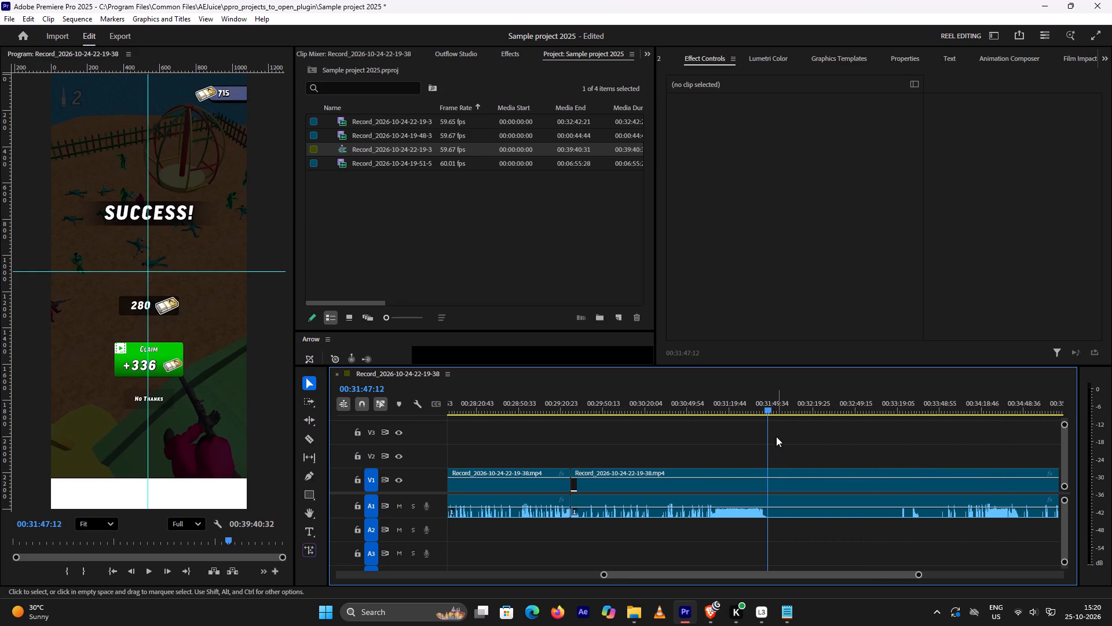
pyautogui.moveTo(767, 409); pyautogui.dragTo(707, 415)
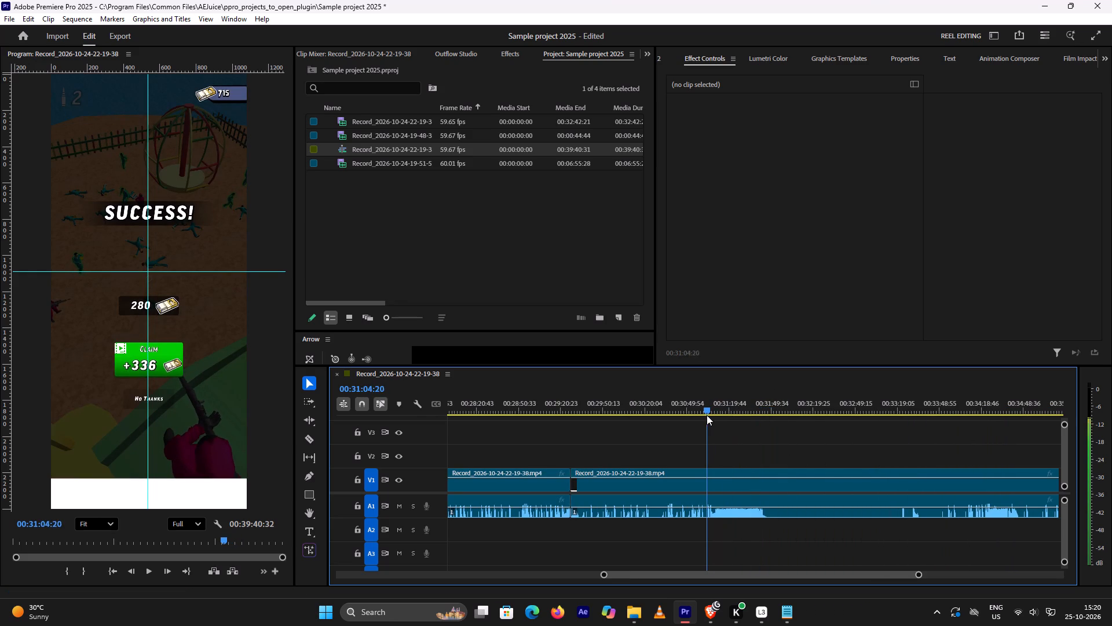
pyautogui.moveTo(707, 415); pyautogui.dragTo(753, 429)
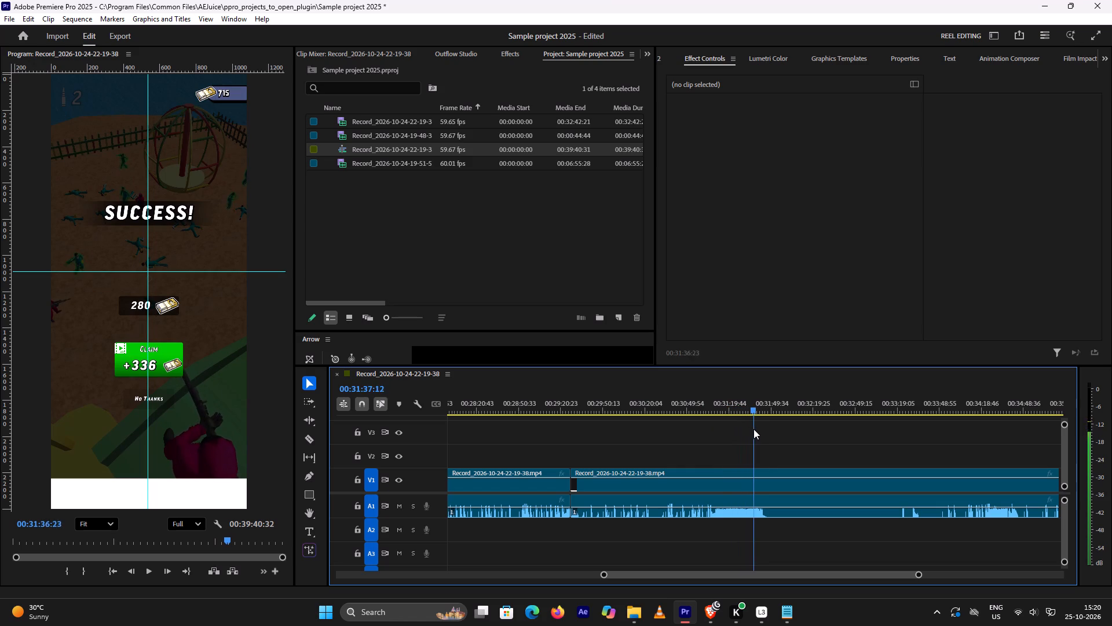
pyautogui.moveTo(753, 429); pyautogui.dragTo(700, 443)
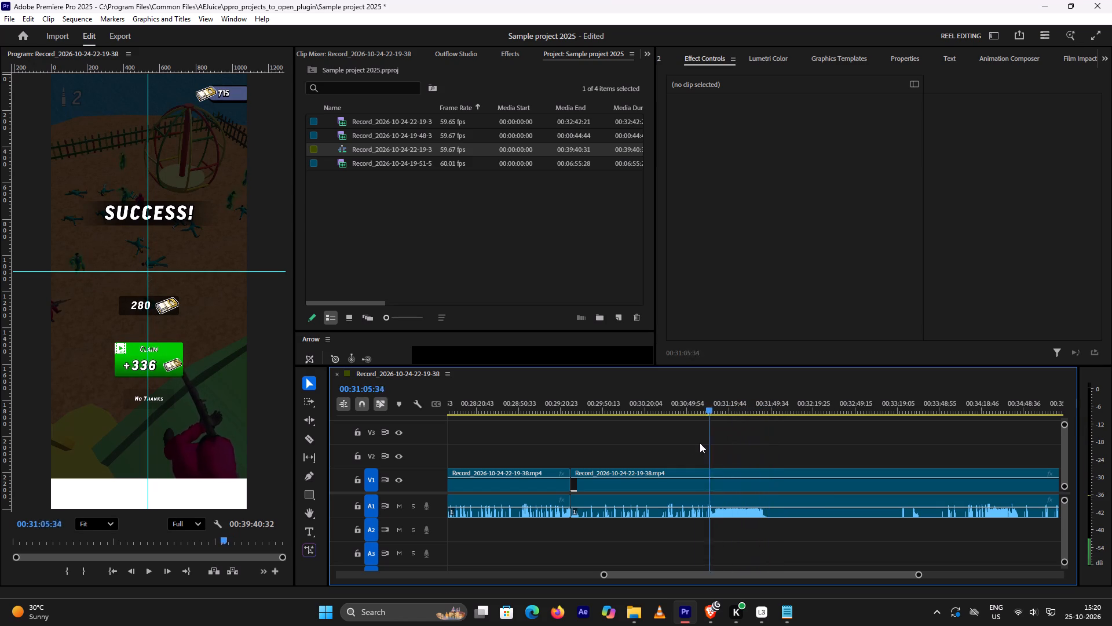
pyautogui.moveTo(700, 443); pyautogui.dragTo(686, 452)
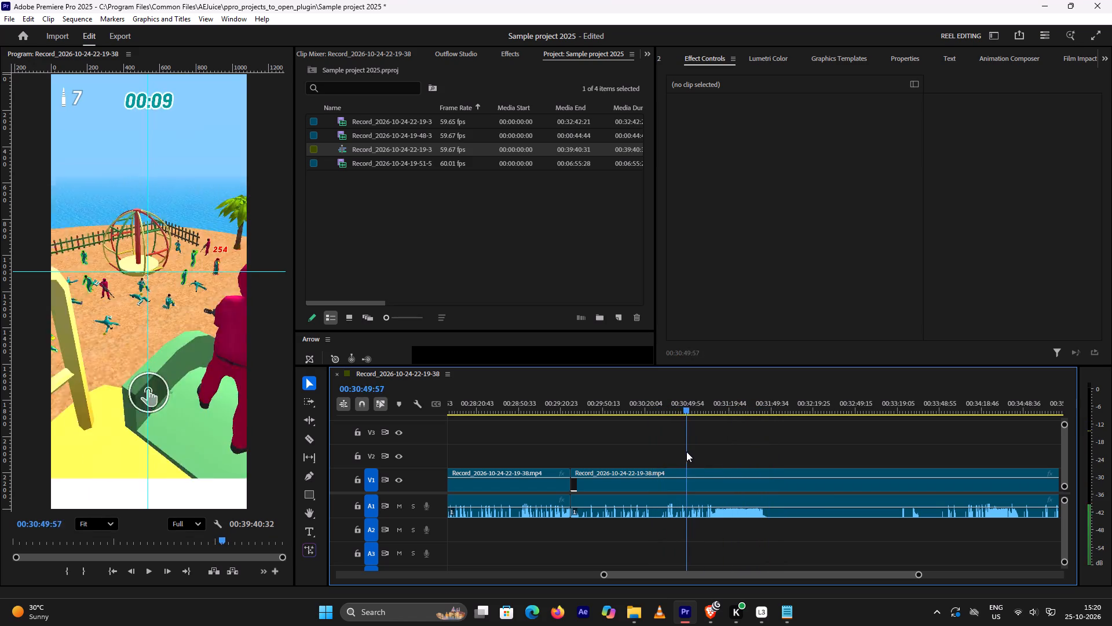
pyautogui.moveTo(686, 452); pyautogui.dragTo(711, 446)
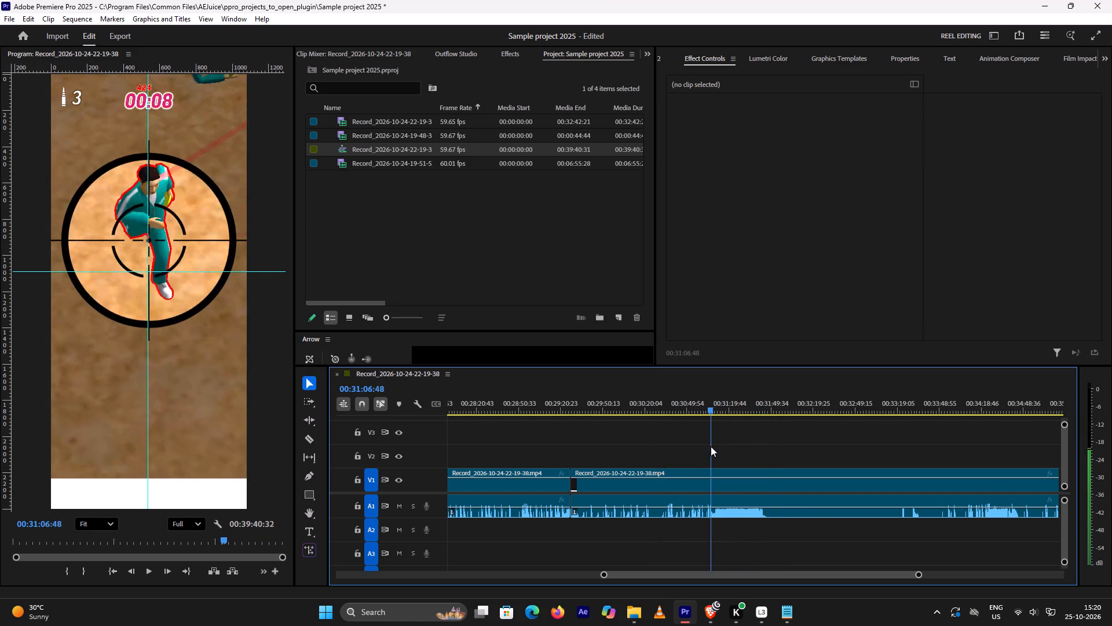
pyautogui.moveTo(711, 446); pyautogui.dragTo(720, 442)
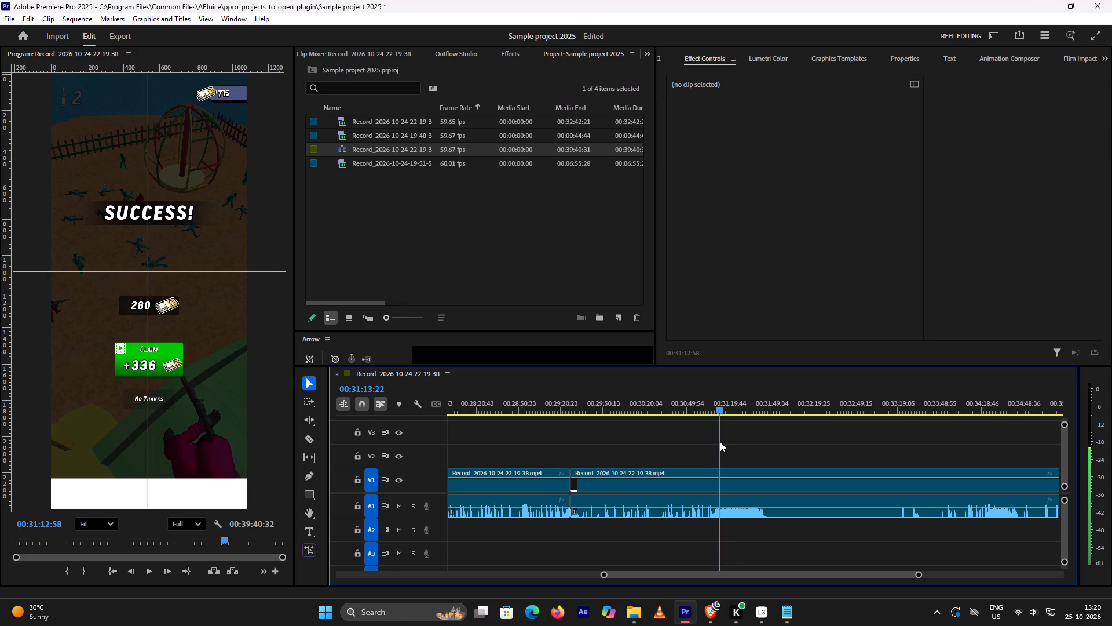
pyautogui.moveTo(720, 442); pyautogui.dragTo(720, 441)
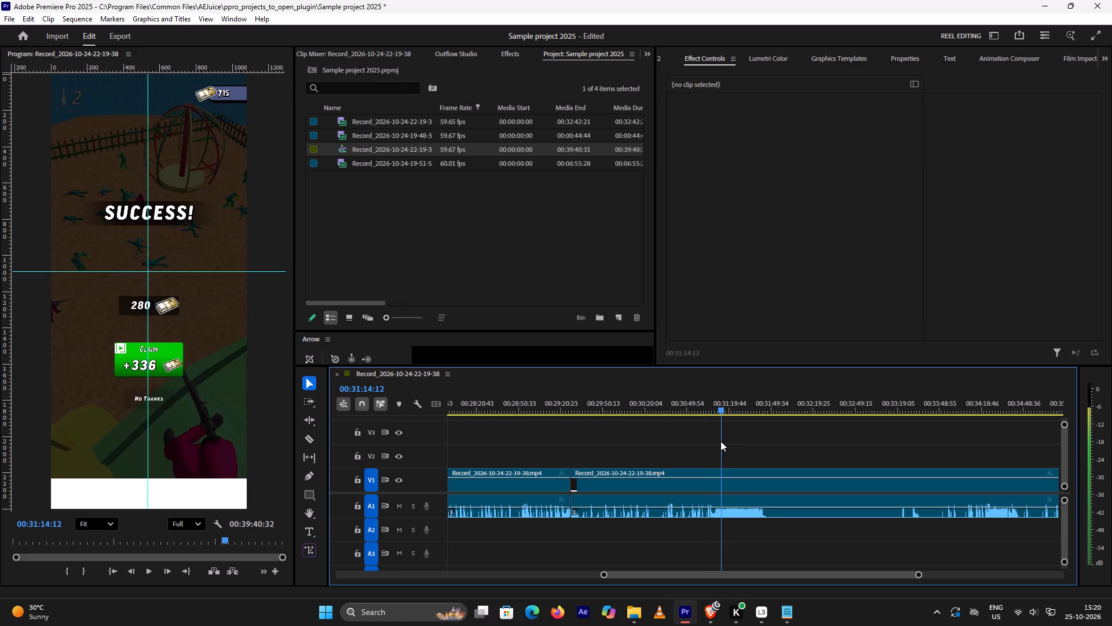
pyautogui.click(741, 491)
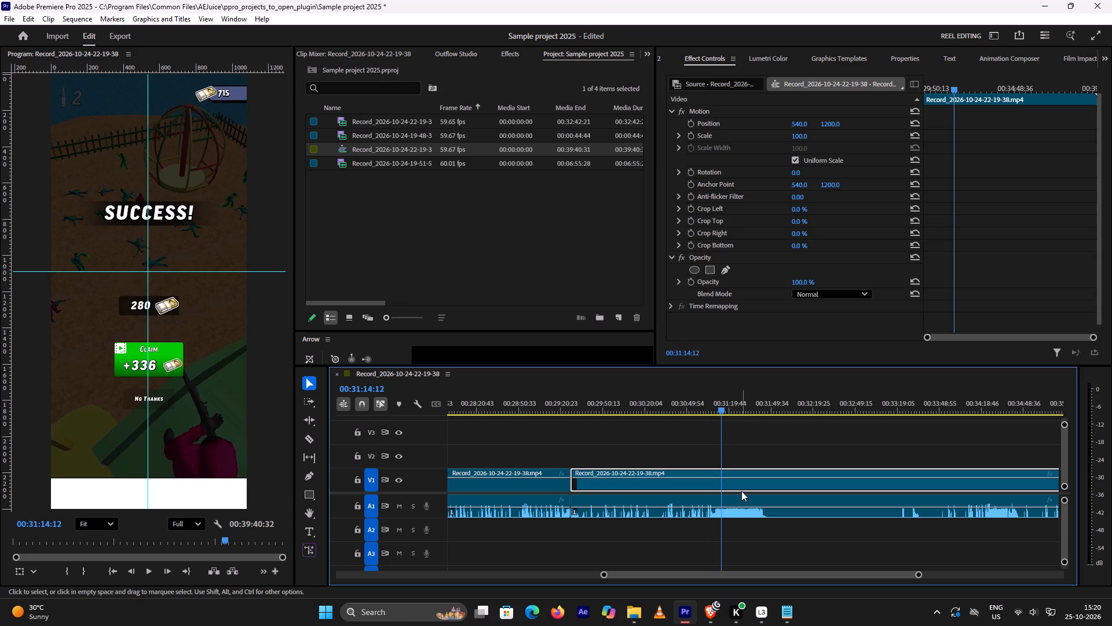
pyautogui.click(744, 507)
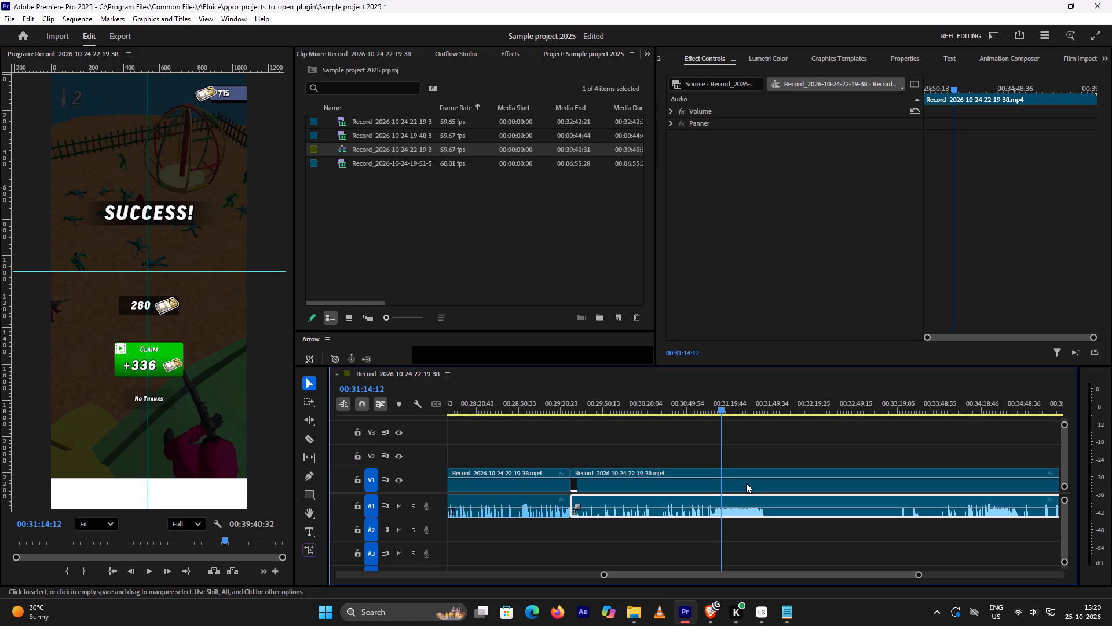
pyautogui.click(746, 483)
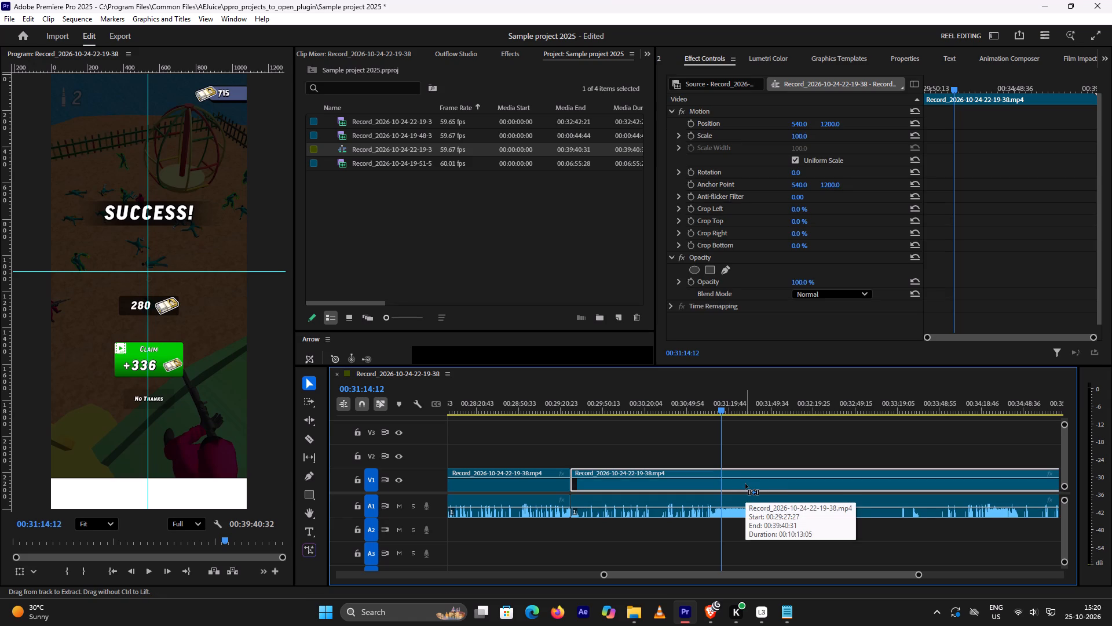
pyautogui.hotkey('ctrl', 'shift', 'k')
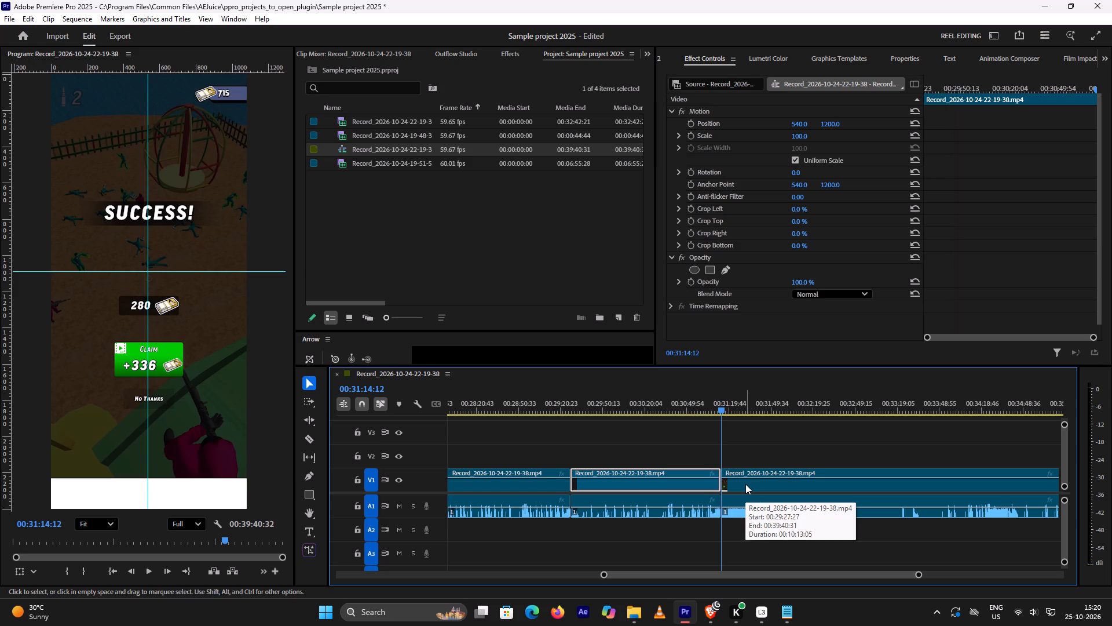
# Link the V1 video and A1 audio segments that start at 00:31:14:12.
pyautogui.click(745, 484)
pyautogui.click(746, 494)
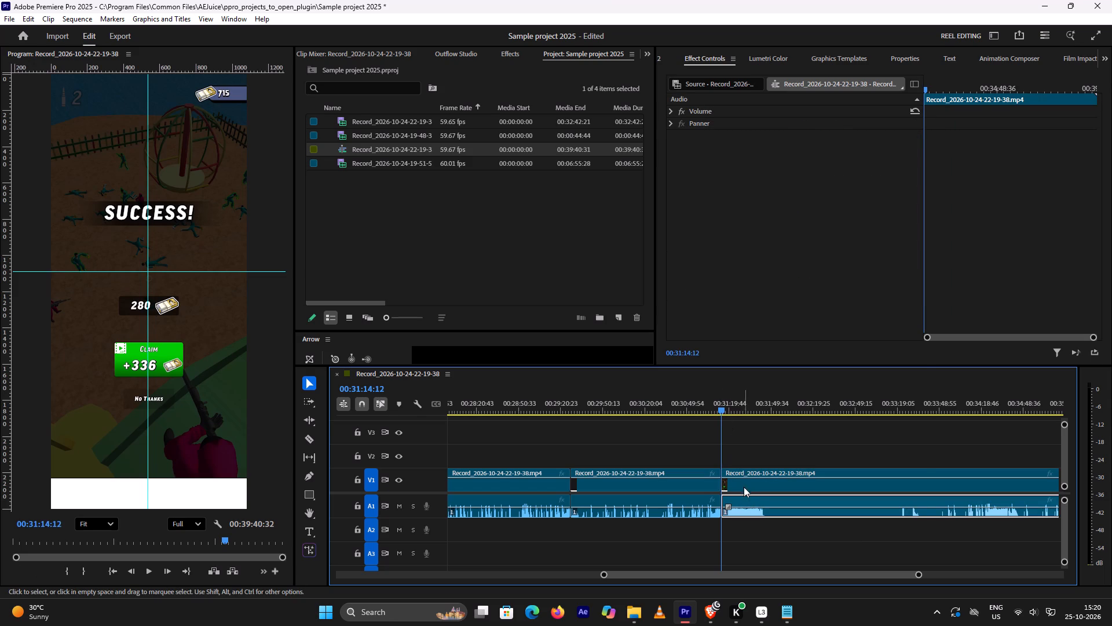
pyautogui.rightClick(749, 487)
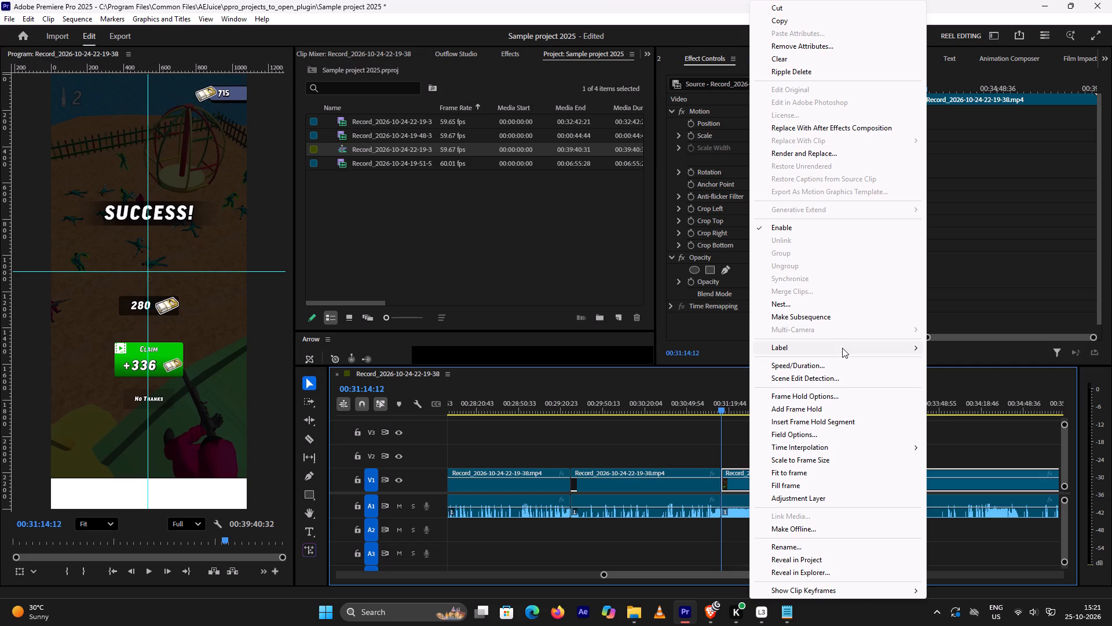
pyautogui.click(974, 435)
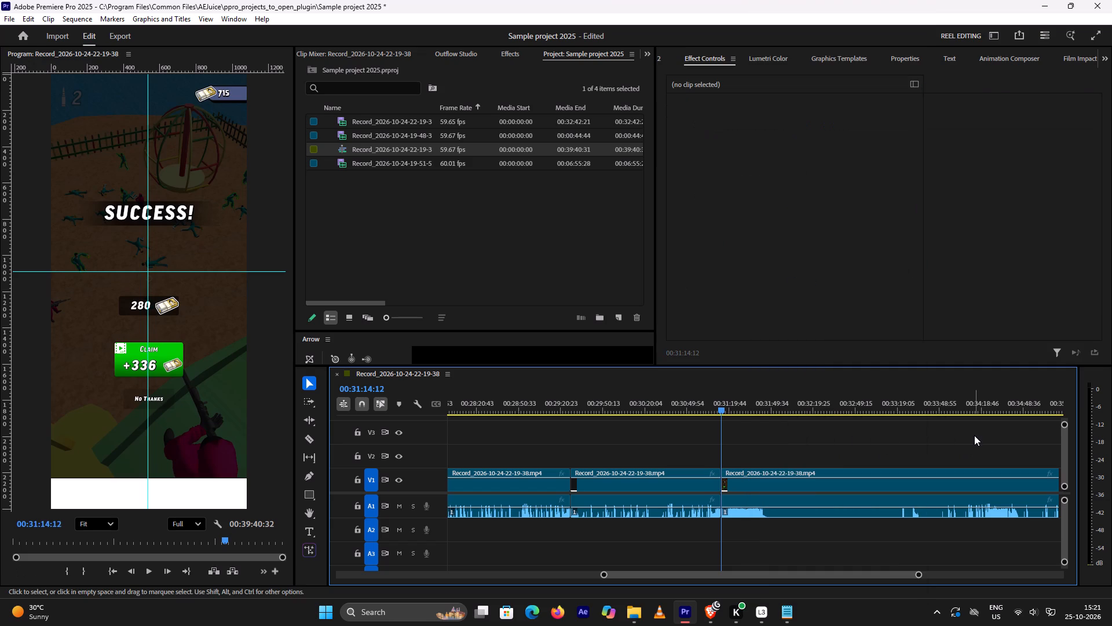
pyautogui.moveTo(839, 455); pyautogui.dragTo(854, 509)
pyautogui.rightClick(845, 482)
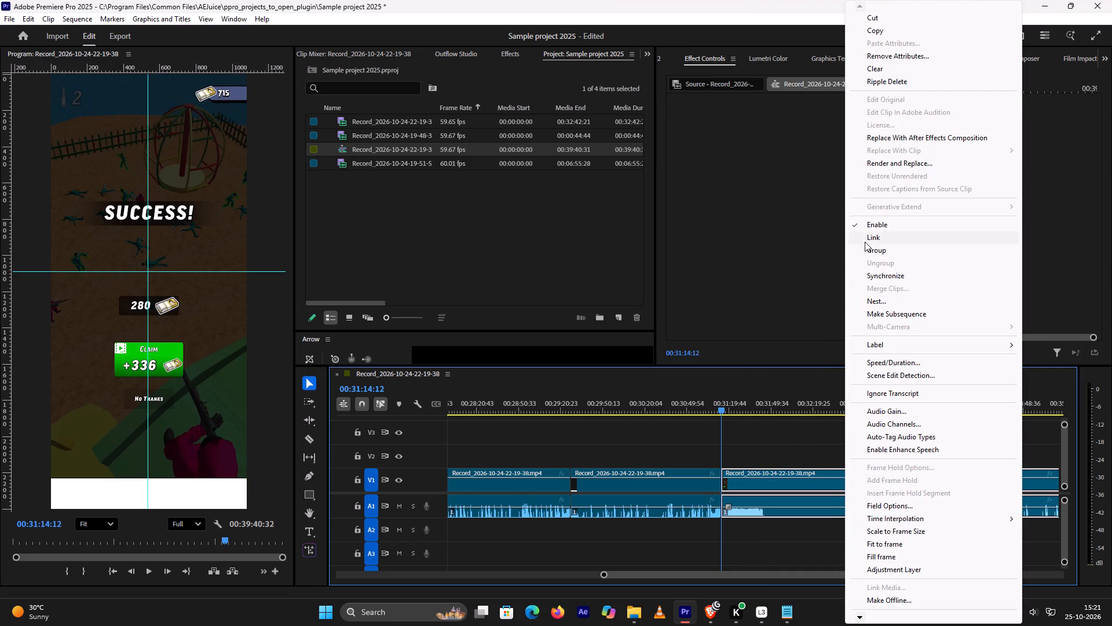
pyautogui.click(865, 242)
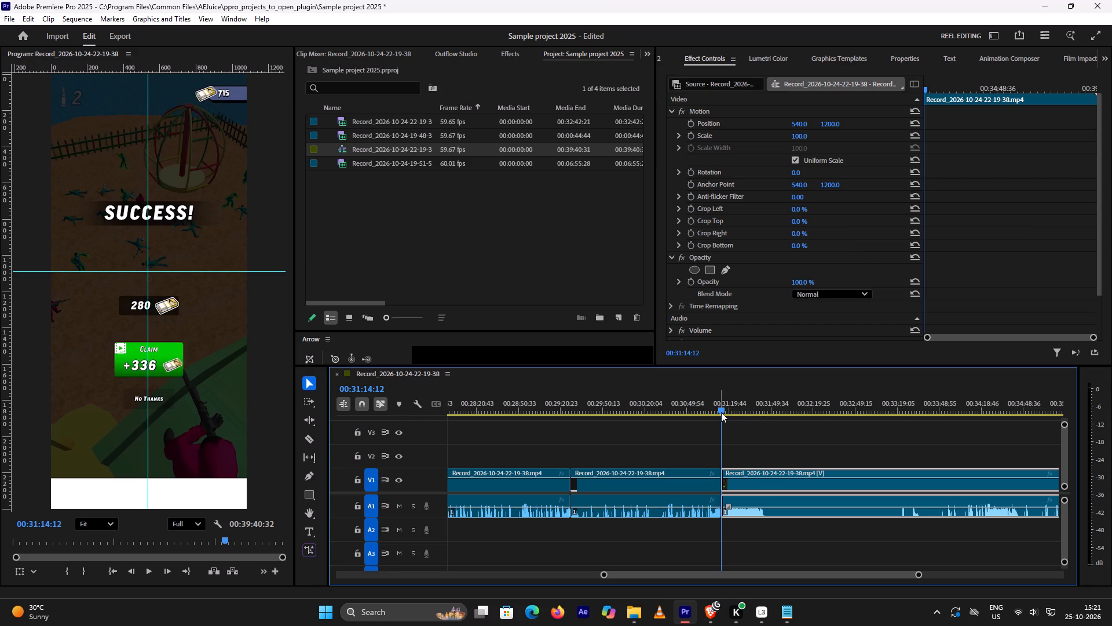
# Find the Loading screen after the Bonus Level offer and split the V1 video and A1 audio there, at 00:33:29:46.
pyautogui.moveTo(721, 412); pyautogui.dragTo(730, 415)
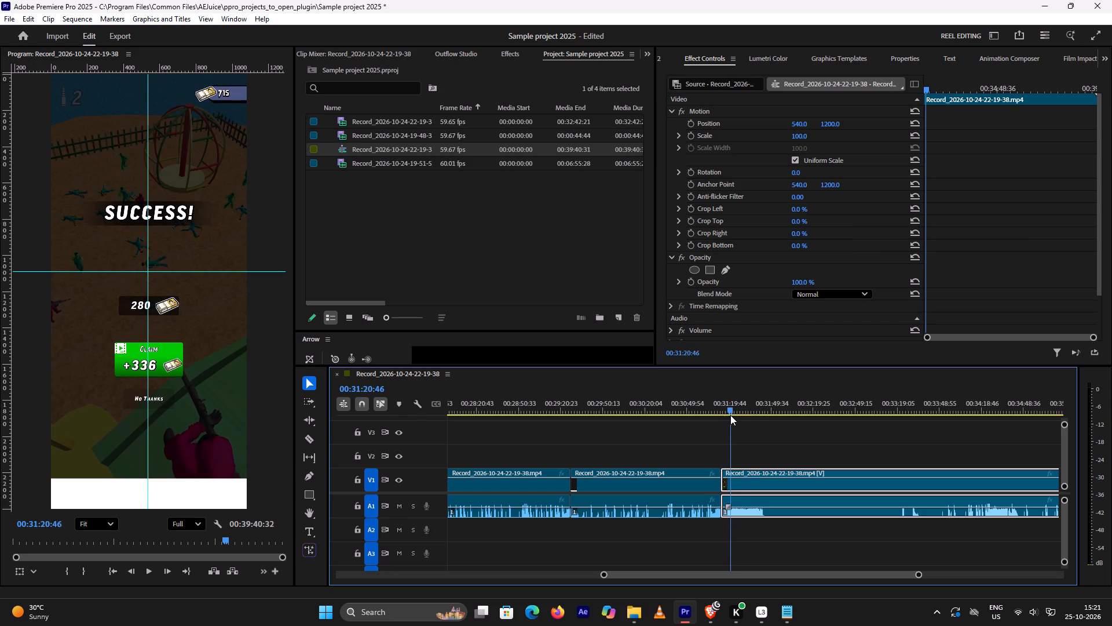
pyautogui.moveTo(730, 415); pyautogui.dragTo(867, 413)
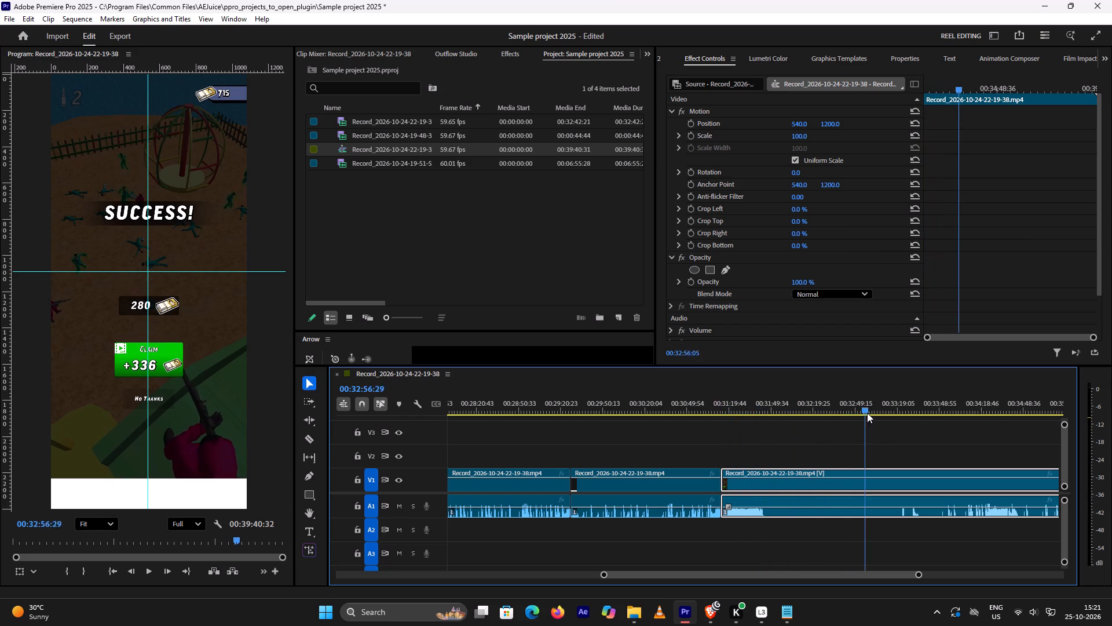
pyautogui.moveTo(867, 413); pyautogui.dragTo(920, 410)
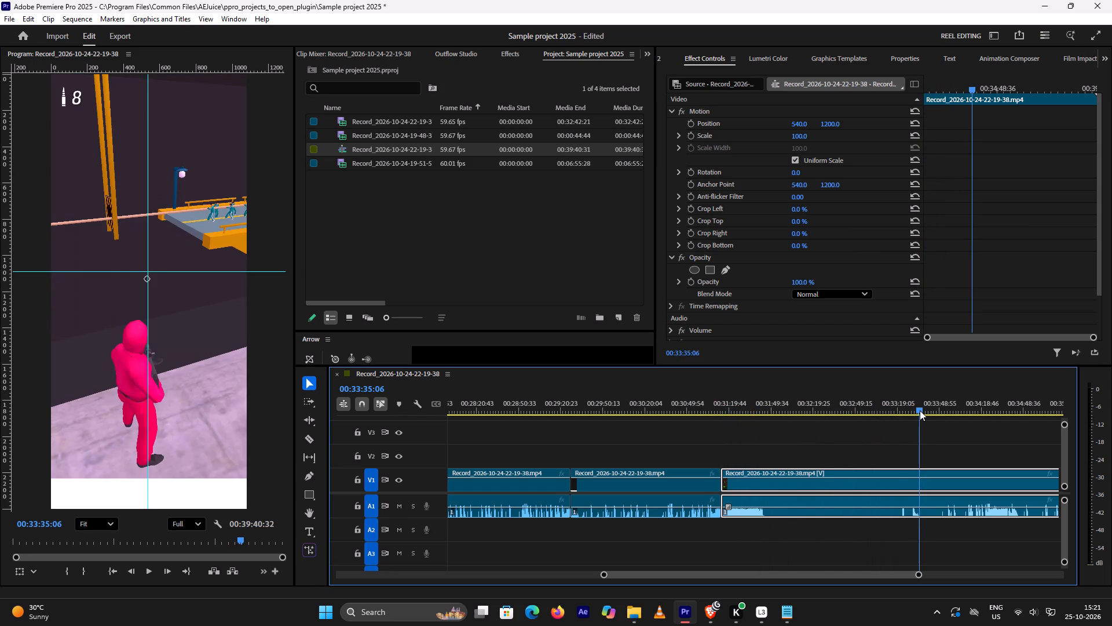
pyautogui.moveTo(920, 410); pyautogui.dragTo(912, 416)
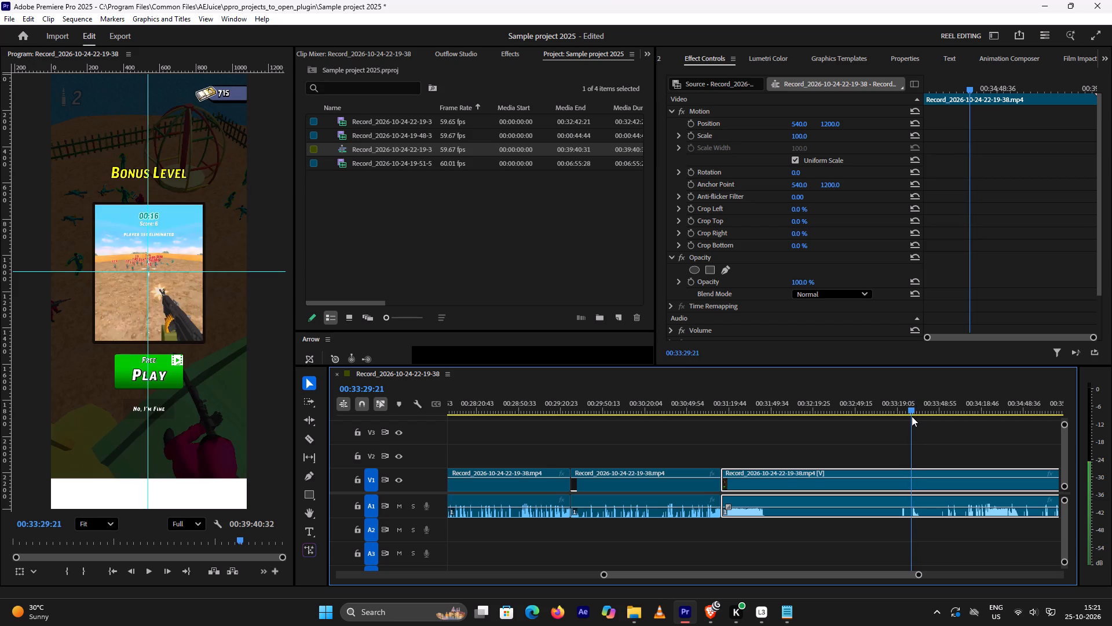
pyautogui.moveTo(912, 416); pyautogui.dragTo(912, 416)
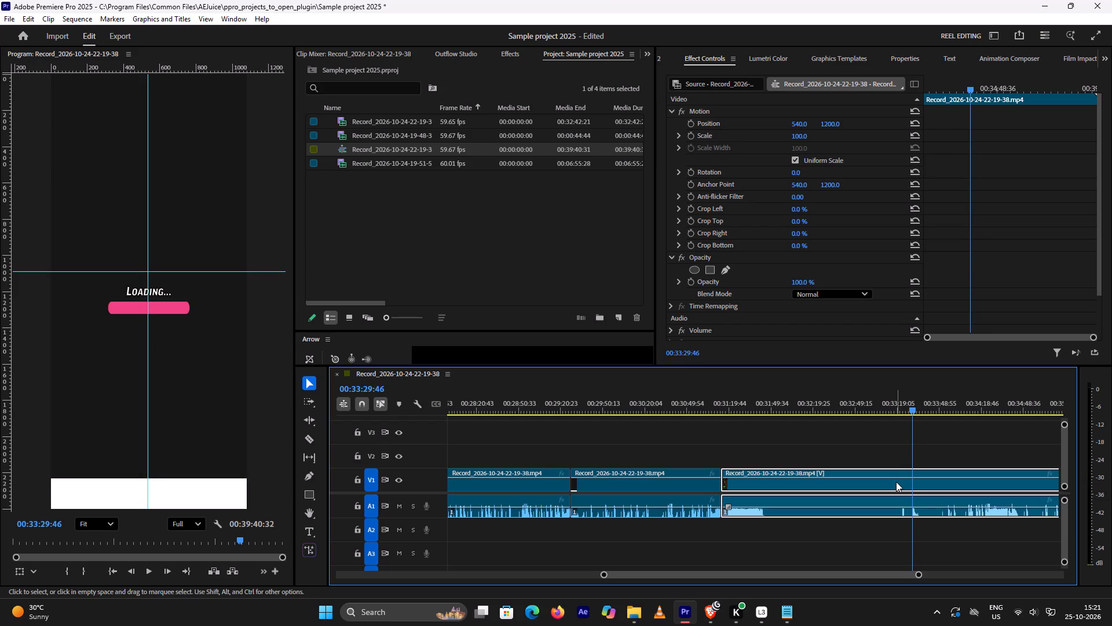
pyautogui.click(896, 482)
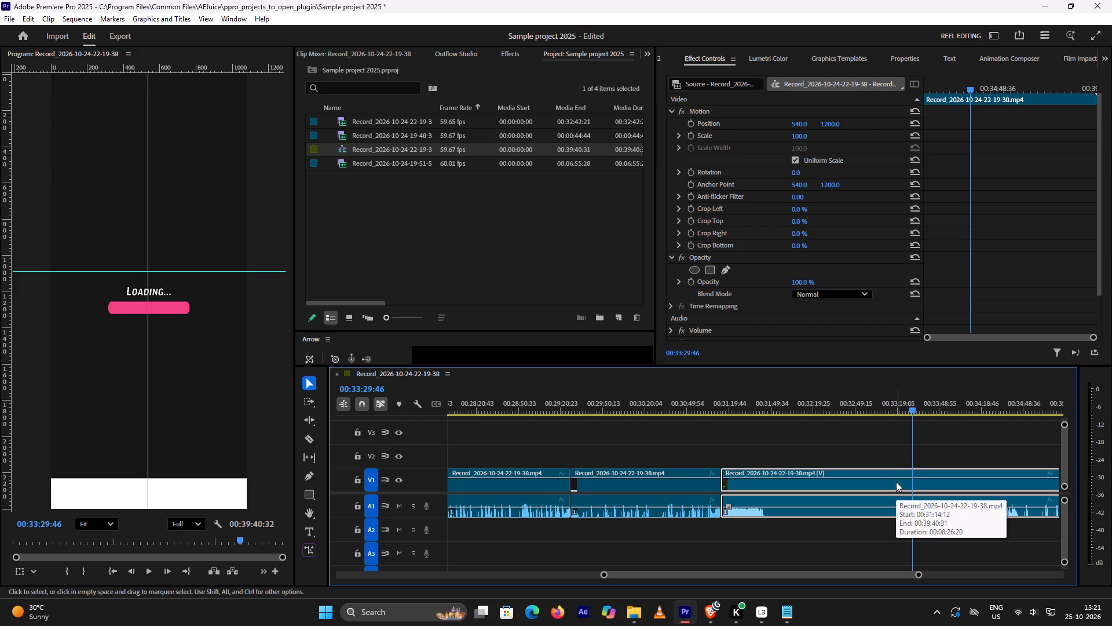
pyautogui.hotkey('ctrl', 'k')
# Delete the V1 and A1 segment between 00:31:14:12 and 00:33:29:46, leaving the gap open.
pyautogui.click(890, 483)
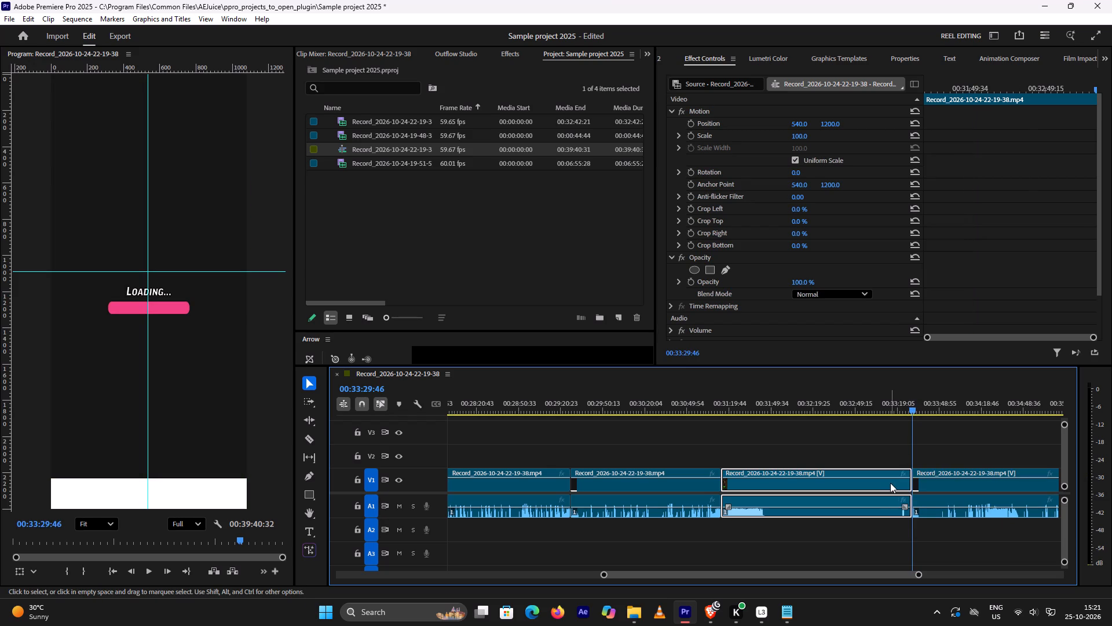
pyautogui.press('Delete')
# Scan the remaining footage from 00:33:29:46 to about 00:35:06 to examine where the round, its reward screens and the following round fall.
pyautogui.scroll(-7, 865, 497)
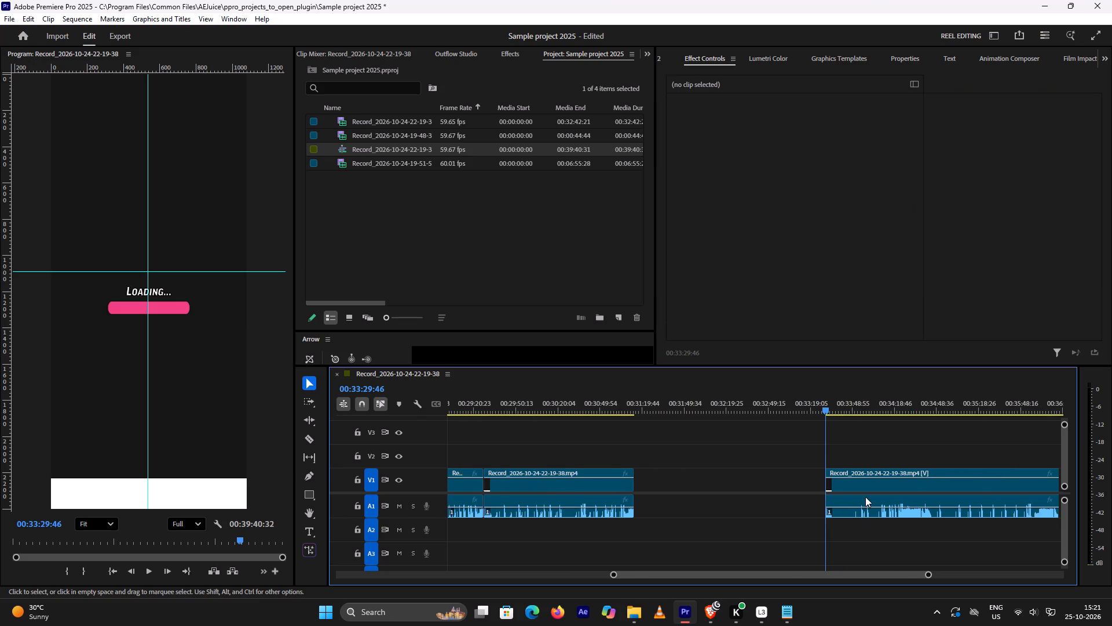
pyautogui.scroll(-10, 865, 497)
pyautogui.moveTo(616, 410); pyautogui.dragTo(619, 410)
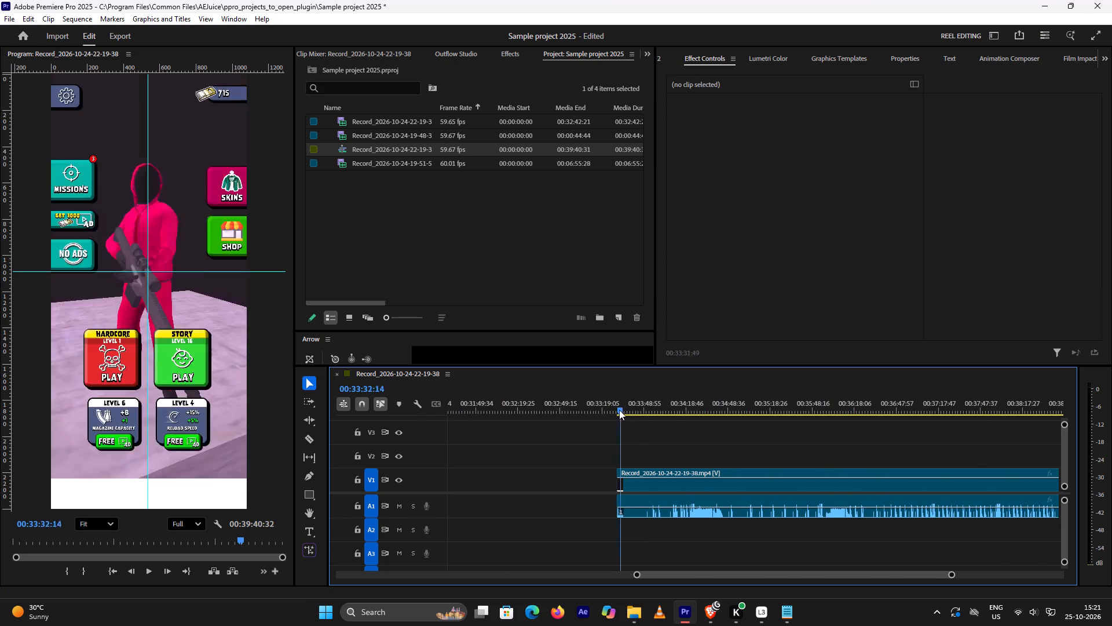
pyautogui.moveTo(619, 410); pyautogui.dragTo(752, 423)
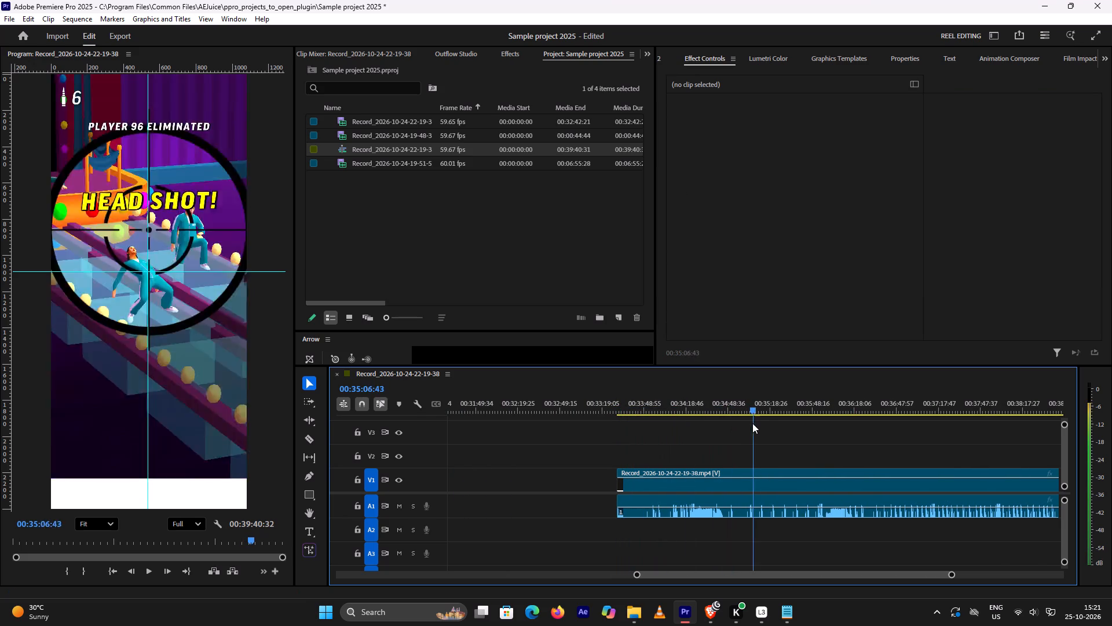
pyautogui.moveTo(752, 423); pyautogui.dragTo(727, 436)
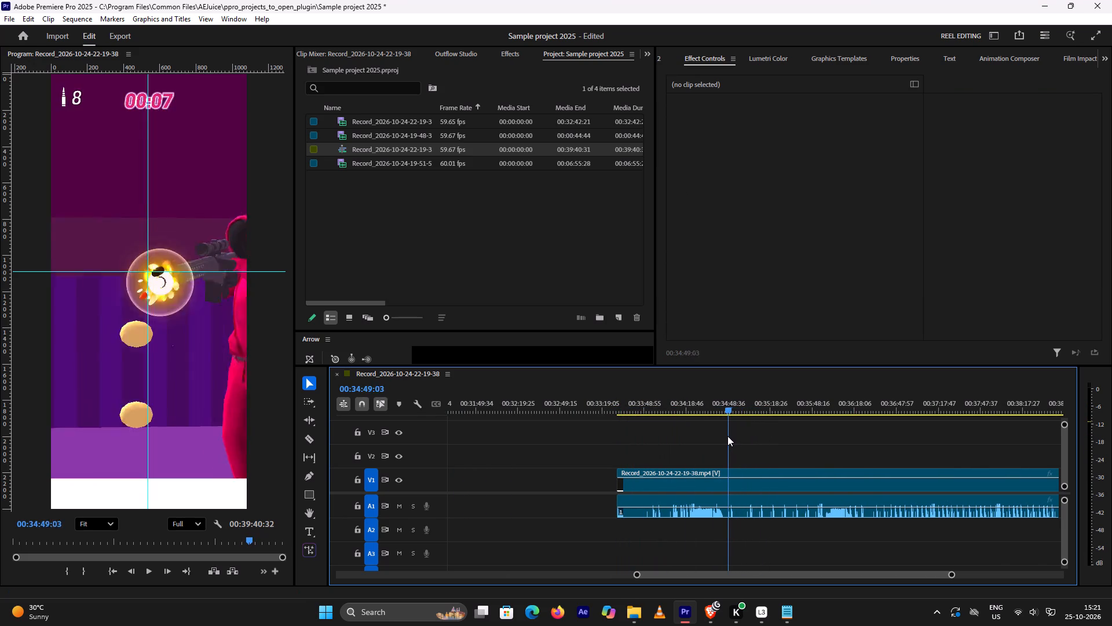
pyautogui.moveTo(727, 436); pyautogui.dragTo(685, 453)
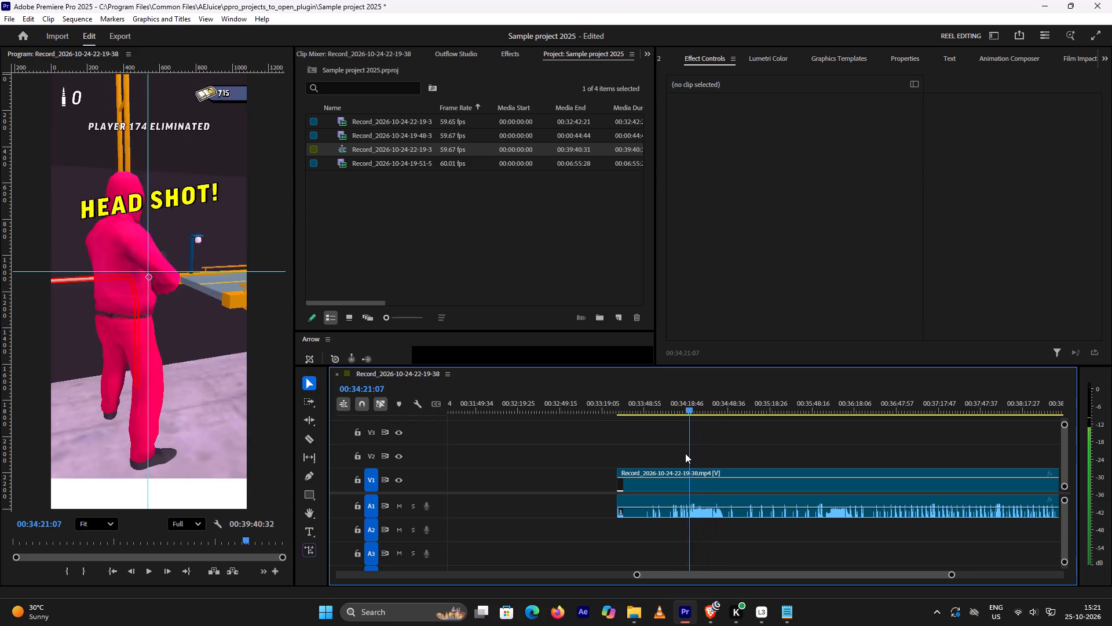
pyautogui.moveTo(685, 453); pyautogui.dragTo(686, 453)
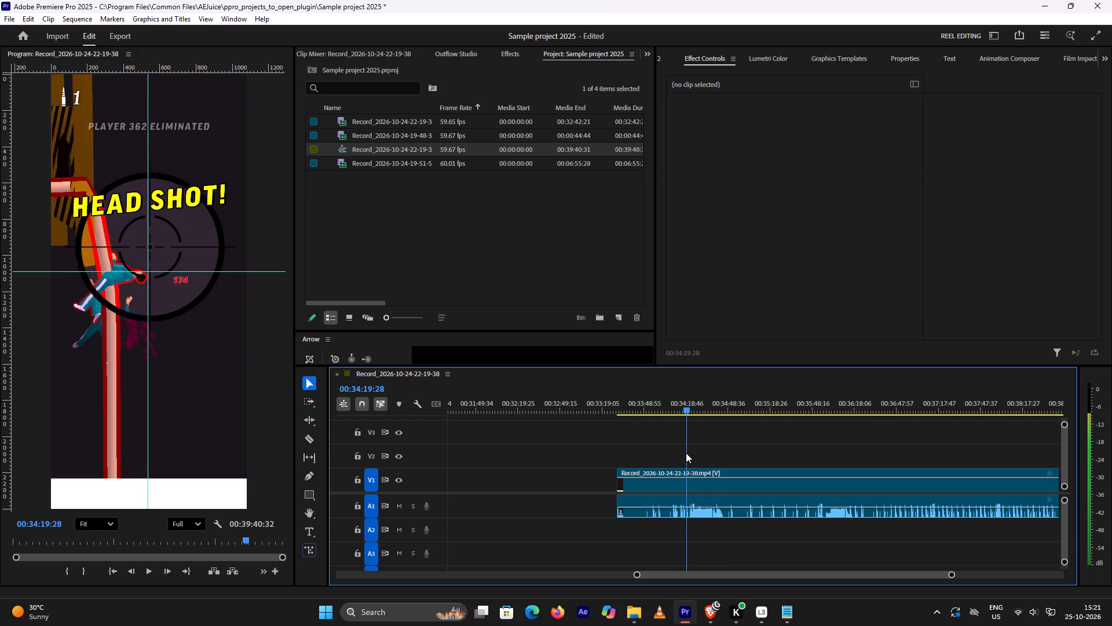
pyautogui.moveTo(686, 453); pyautogui.dragTo(690, 450)
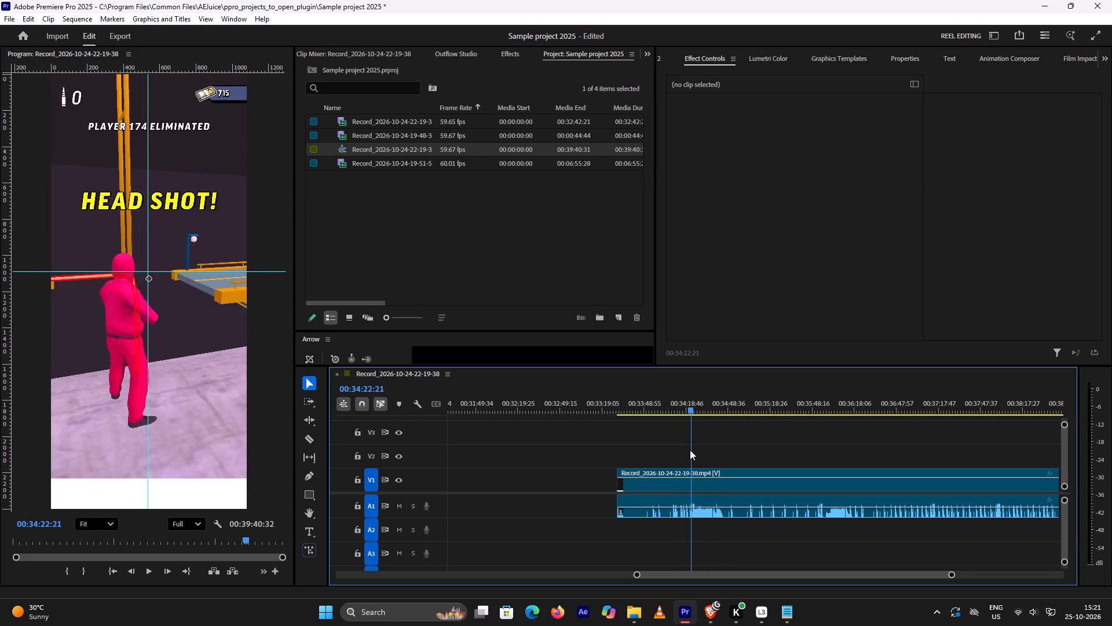
pyautogui.moveTo(690, 450); pyautogui.dragTo(698, 445)
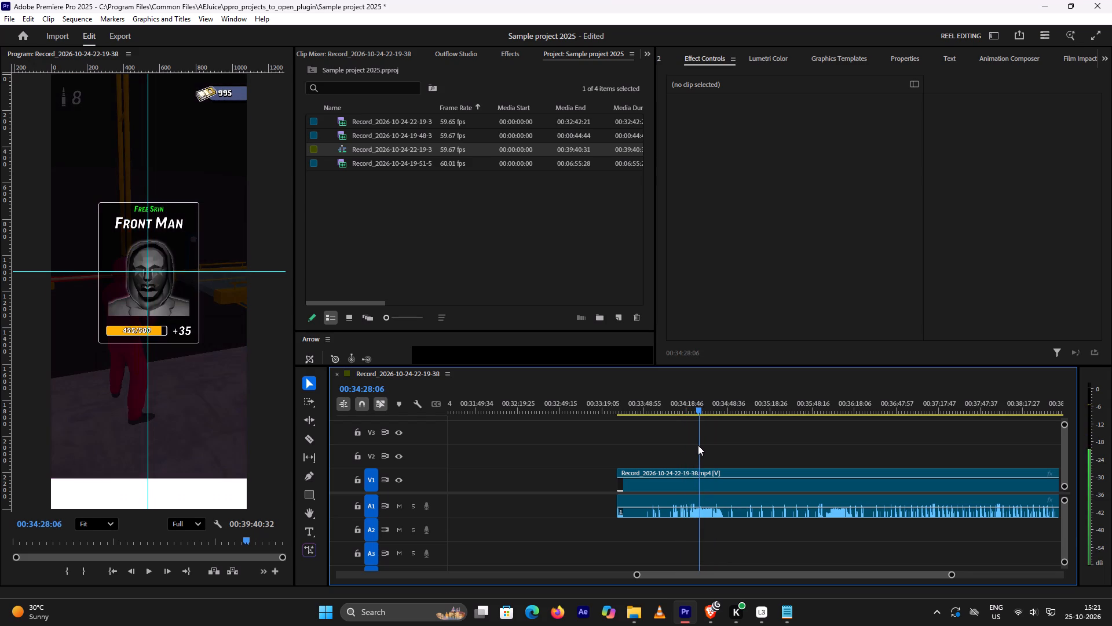
pyautogui.moveTo(698, 445); pyautogui.dragTo(700, 444)
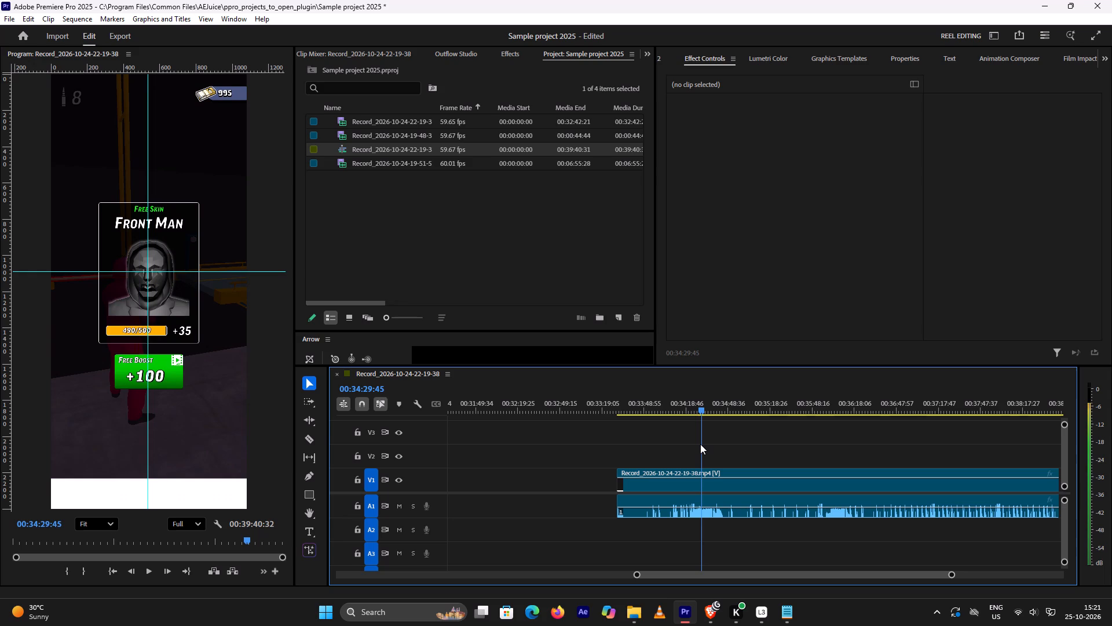
pyautogui.moveTo(700, 444); pyautogui.dragTo(699, 444)
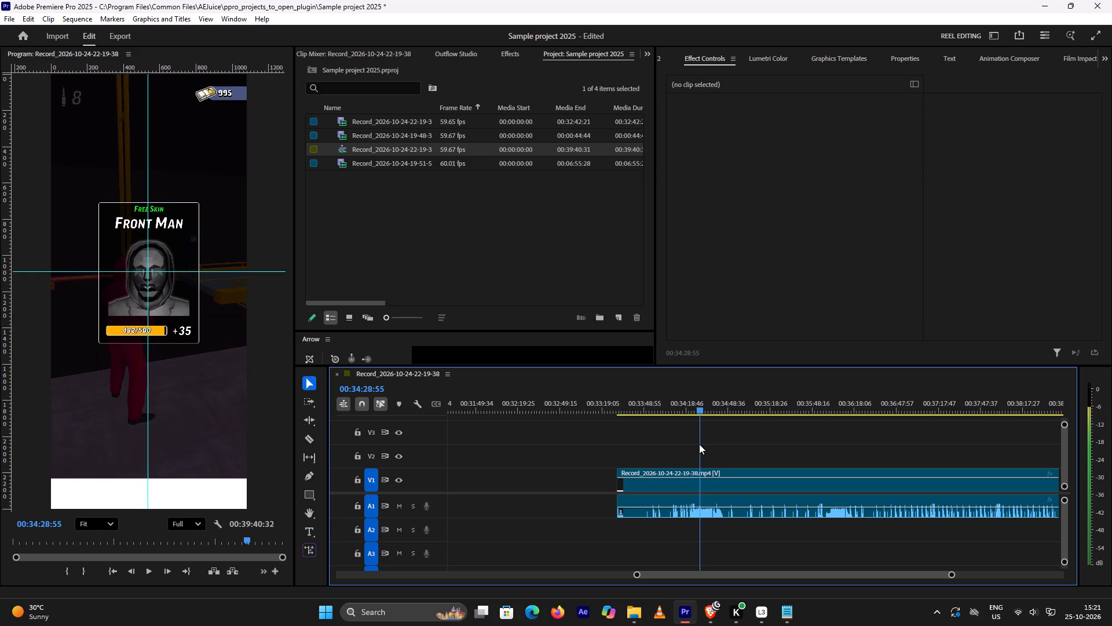
# Find the end of the SUCCESS screen, just before the Front Man skin offer, and split V1 and A1 there, at 00:34:27:12.
pyautogui.moveTo(699, 444); pyautogui.dragTo(694, 448)
pyautogui.press('Right')
pyautogui.press('Right')
pyautogui.press('Right')
pyautogui.press('Right')
pyautogui.press('Right')
pyautogui.press('Right')
pyautogui.press('Right')
pyautogui.press('Right')
pyautogui.press('Right')
pyautogui.press('Right')
pyautogui.press('Right')
pyautogui.press('Right')
pyautogui.press('Right')
pyautogui.press('Right')
pyautogui.press('Right')
pyautogui.press('Right')
pyautogui.press('Right')
pyautogui.press('Right')
pyautogui.press('Right')
pyautogui.press('Right')
pyautogui.press('Right')
pyautogui.press('Right')
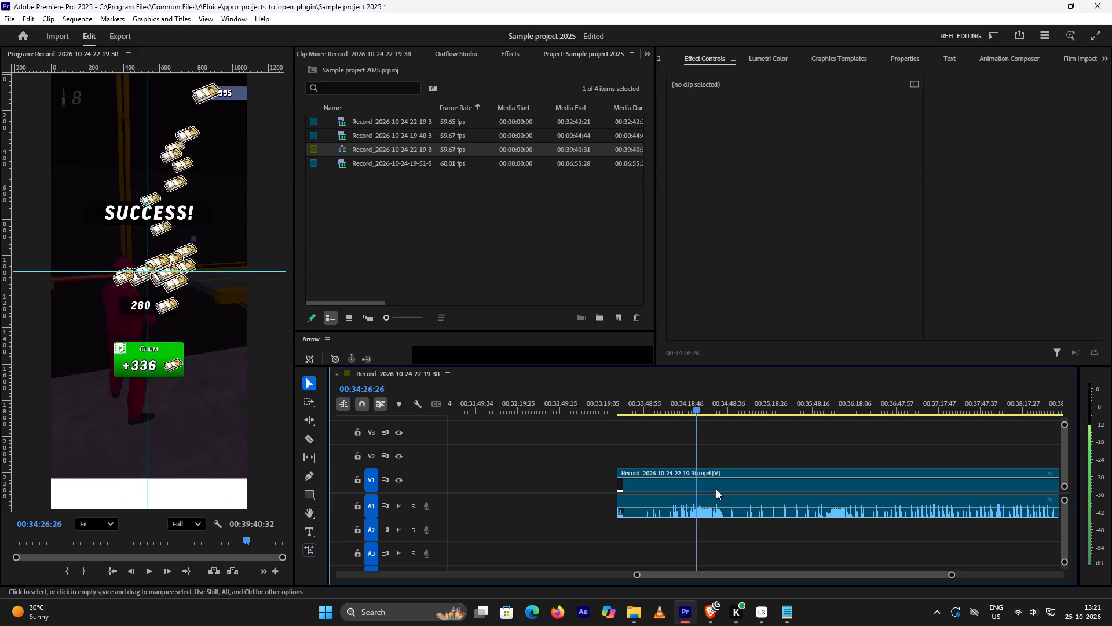
pyautogui.press('Right')
pyautogui.press('Right')
pyautogui.press('Right')
pyautogui.press('Right')
pyautogui.press('Right')
pyautogui.press('Right')
pyautogui.press('Right')
pyautogui.press('Right')
pyautogui.press('Right')
pyautogui.press('Right')
pyautogui.press('Right')
pyautogui.press('Right')
pyautogui.press('Right')
pyautogui.press('Right')
pyautogui.press('Right')
pyautogui.press('Right')
pyautogui.press('Right')
pyautogui.press('Right')
pyautogui.press('Right')
pyautogui.press('Right')
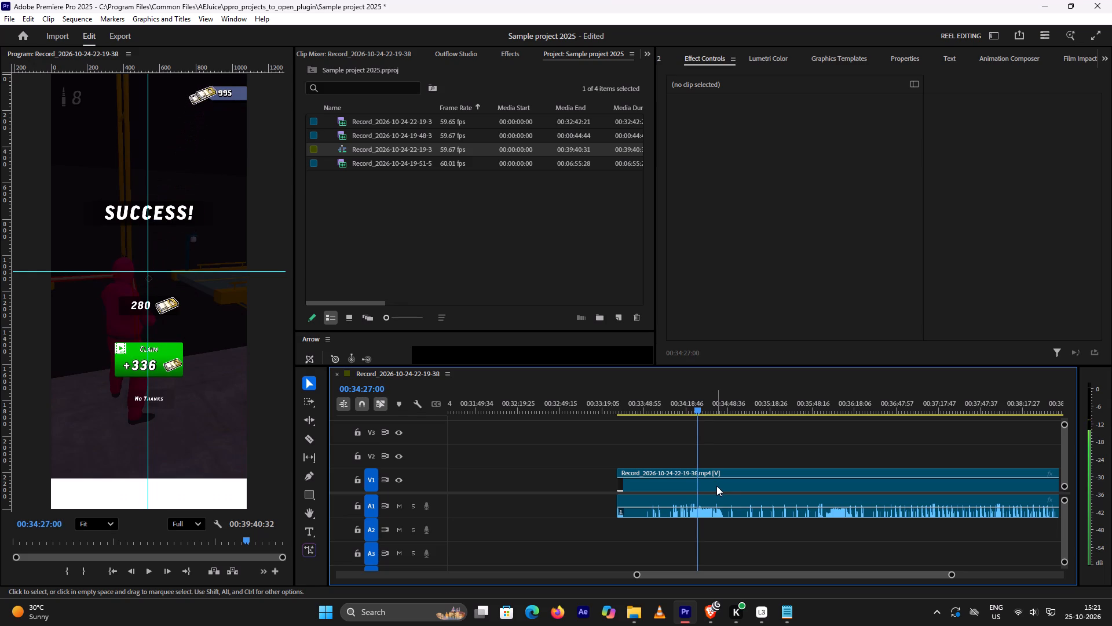
pyautogui.press('Left')
pyautogui.press('Left')
pyautogui.press('Left')
pyautogui.press('Left')
pyautogui.press('Left')
pyautogui.press('Left')
pyautogui.press('Left')
pyautogui.press('Left')
pyautogui.press('Left')
pyautogui.press('Left')
pyautogui.press('Left')
pyautogui.press('Left')
pyautogui.press('Left')
pyautogui.press('Left')
pyautogui.press('Left')
pyautogui.press('Left')
pyautogui.press('Left')
pyautogui.press('Left')
pyautogui.press('Left')
pyautogui.press('Left')
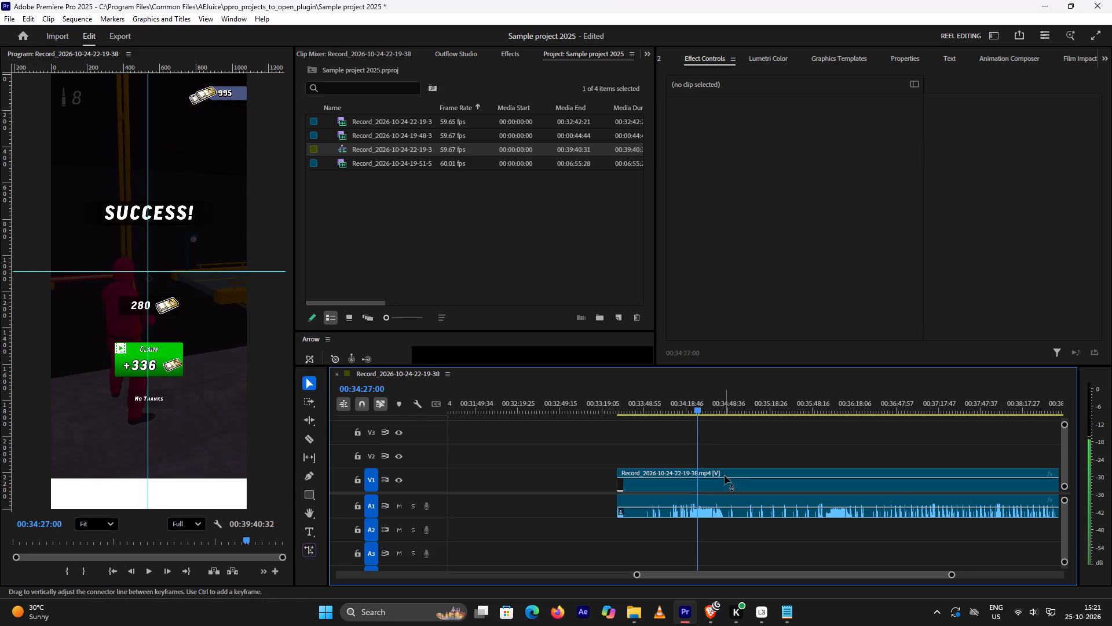
pyautogui.press('Right')
pyautogui.press('Right')
pyautogui.press('Right')
pyautogui.press('Right')
pyautogui.press('Right')
pyautogui.press('Right')
pyautogui.press('Right')
pyautogui.press('Right')
pyautogui.press('Right')
pyautogui.press('Right')
pyautogui.press('Right')
pyautogui.press('Right')
pyautogui.press('Right')
pyautogui.press('Right')
pyautogui.press('Right')
pyautogui.press('Right')
pyautogui.press('Right')
pyautogui.press('Right')
pyautogui.press('Right')
pyautogui.press('Right')
pyautogui.press('Left')
pyautogui.press('Left')
pyautogui.press('Left')
pyautogui.press('Left')
pyautogui.press('Left')
pyautogui.press('Left')
pyautogui.press('Left')
pyautogui.press('Left')
pyautogui.press('Left')
pyautogui.press('Left')
pyautogui.press('Left')
pyautogui.press('Left')
pyautogui.press('Left')
pyautogui.press('Right')
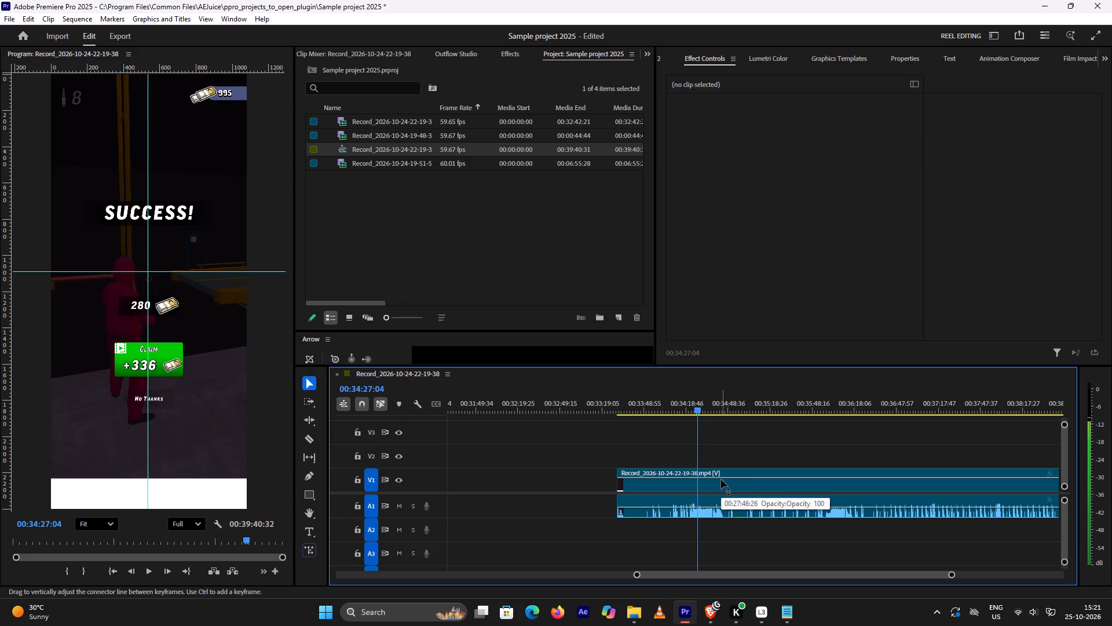
pyautogui.press('Right')
pyautogui.press('Right')
pyautogui.press('Right')
pyautogui.press('Right')
pyautogui.press('Right')
pyautogui.press('Right')
pyautogui.press('Right')
pyautogui.press('Right')
pyautogui.press('Right')
pyautogui.press('Left')
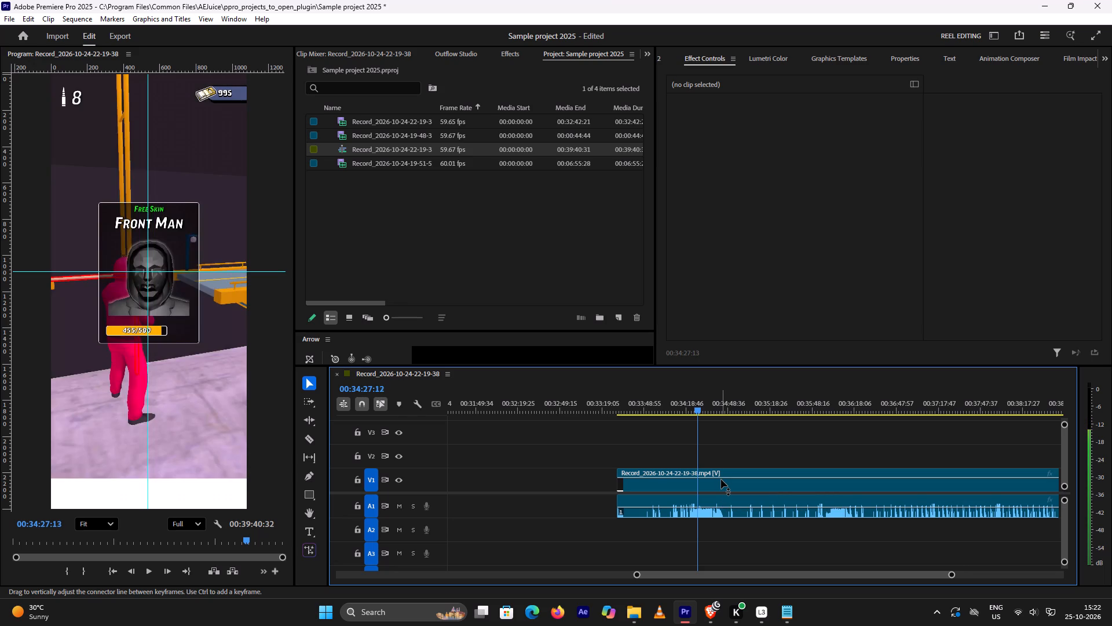
pyautogui.click(720, 491)
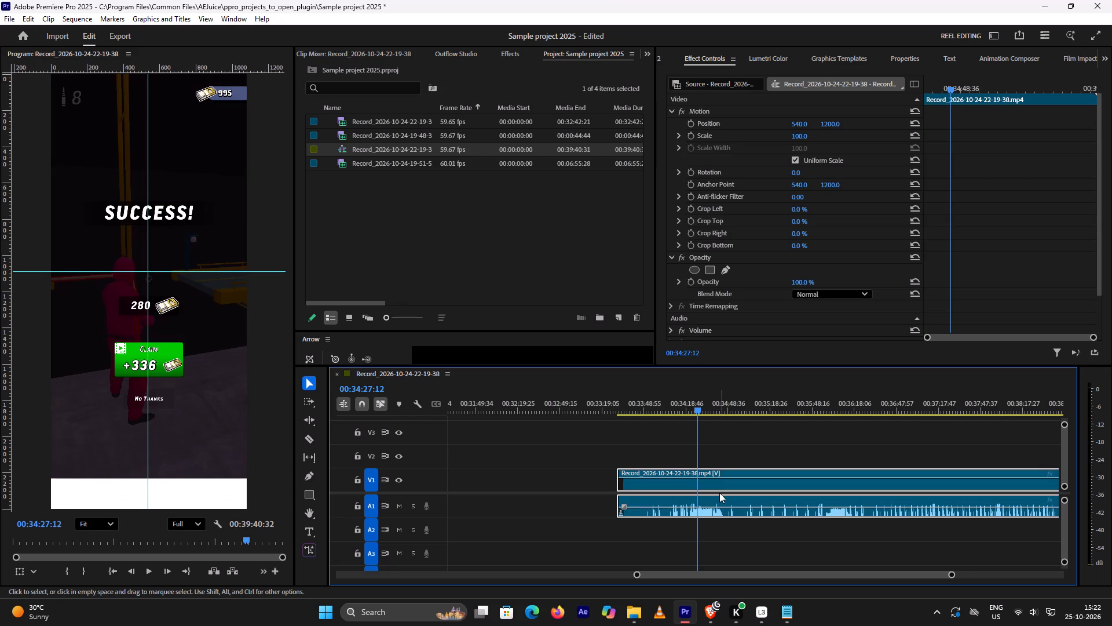
pyautogui.hotkey('ctrl', 'k')
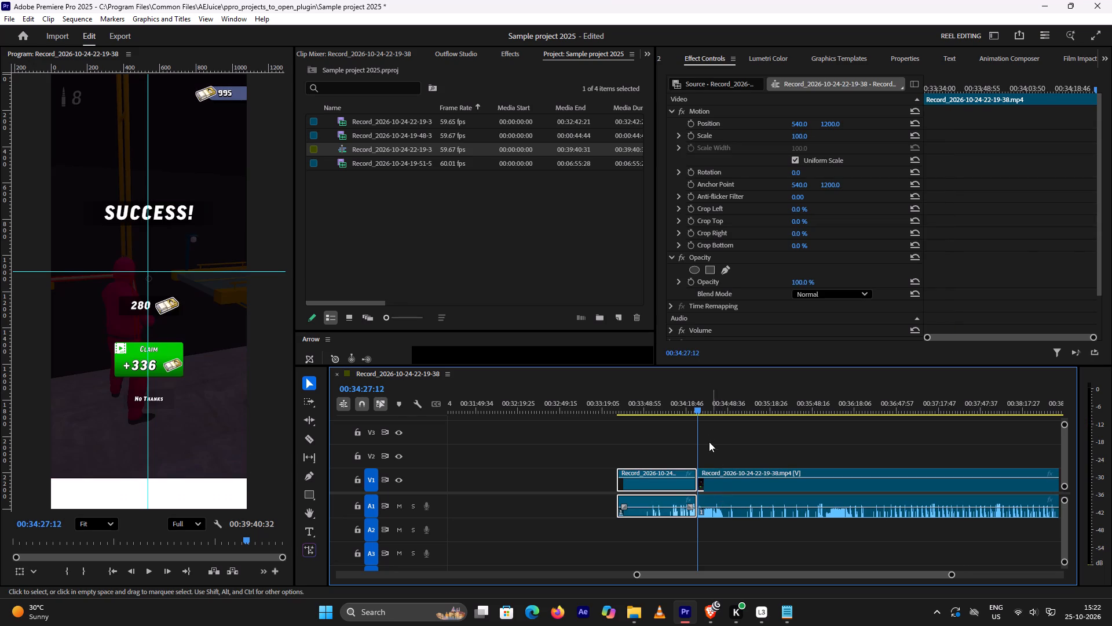
# Find the first Loading frame after the Bonus Level offer and split the V1 video and A1 audio there, at 00:34:37:25.
pyautogui.moveTo(698, 410); pyautogui.dragTo(704, 410)
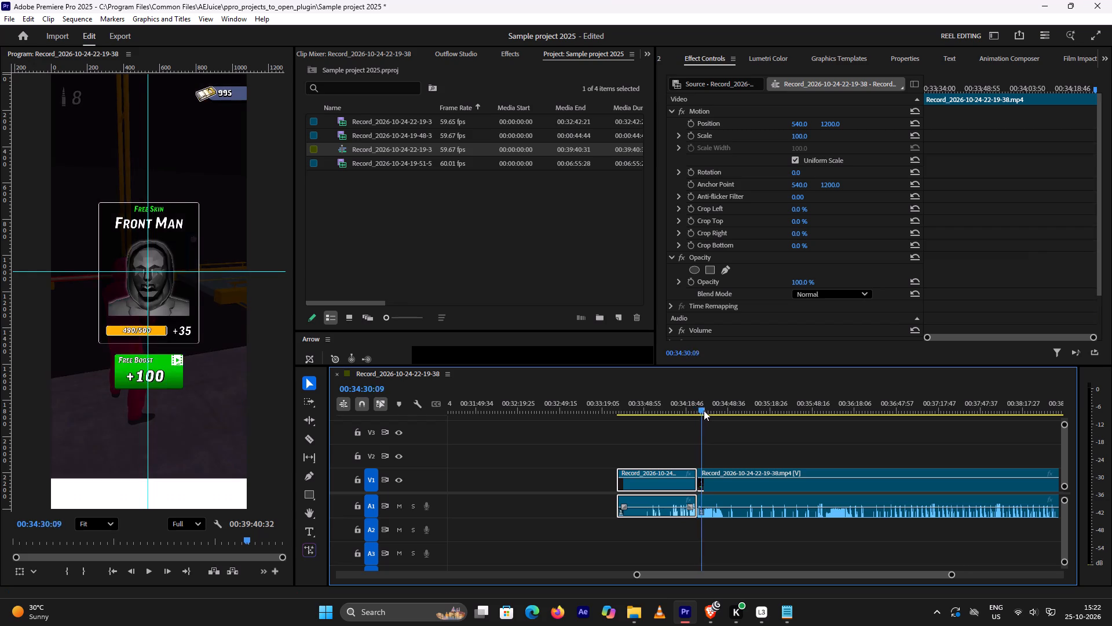
pyautogui.moveTo(704, 410); pyautogui.dragTo(714, 409)
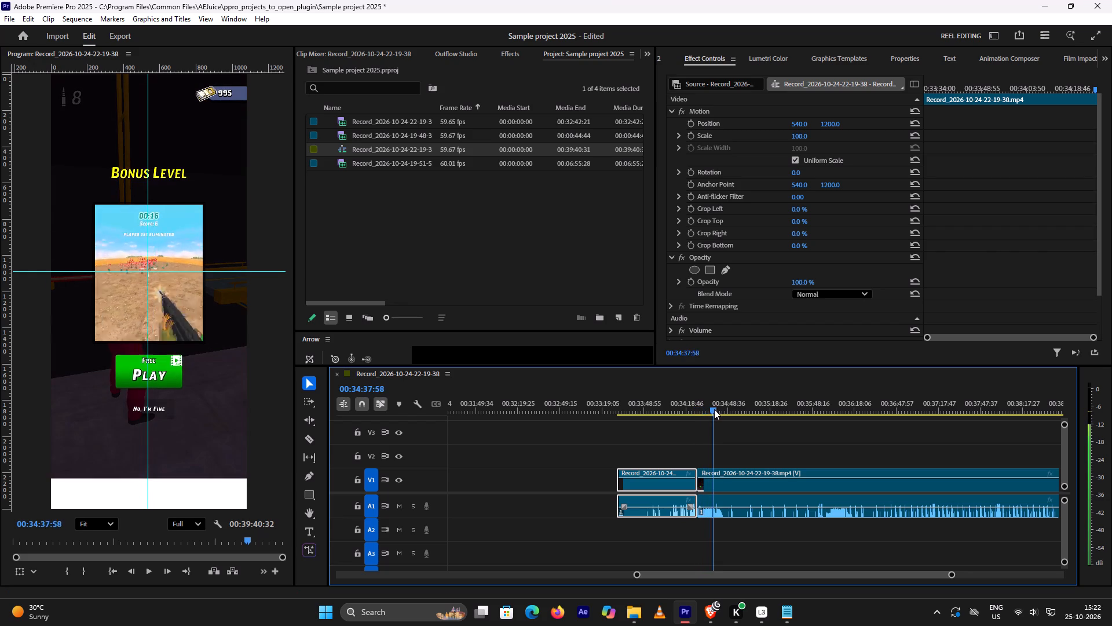
pyautogui.moveTo(714, 409); pyautogui.dragTo(716, 409)
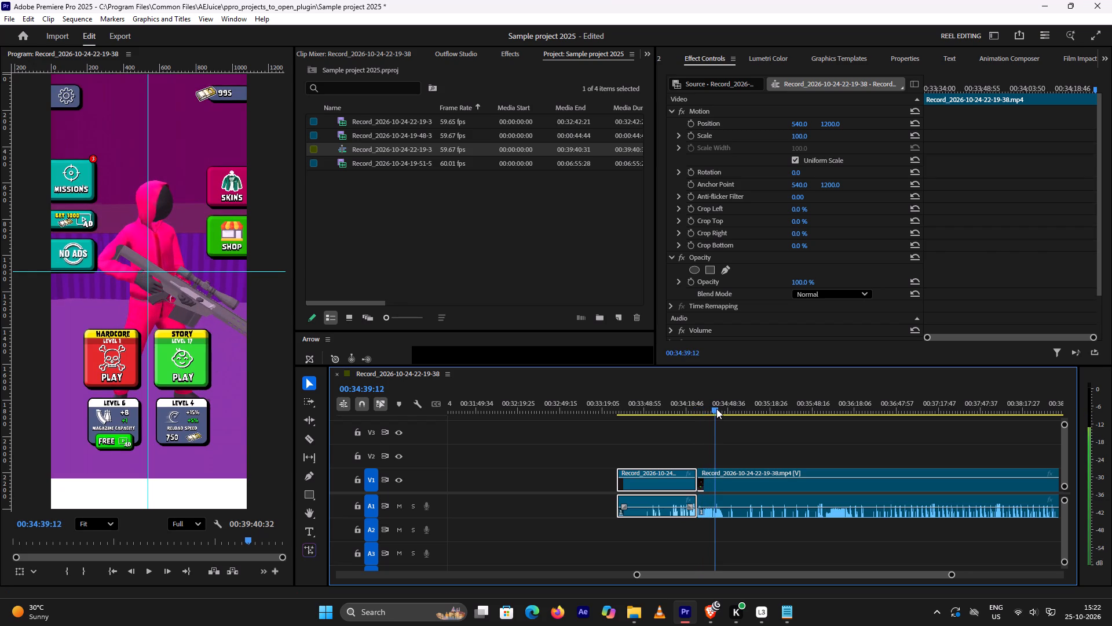
pyautogui.moveTo(716, 409); pyautogui.dragTo(713, 413)
pyautogui.press('Right')
pyautogui.press('Right')
pyautogui.press('Right')
pyautogui.press('Right')
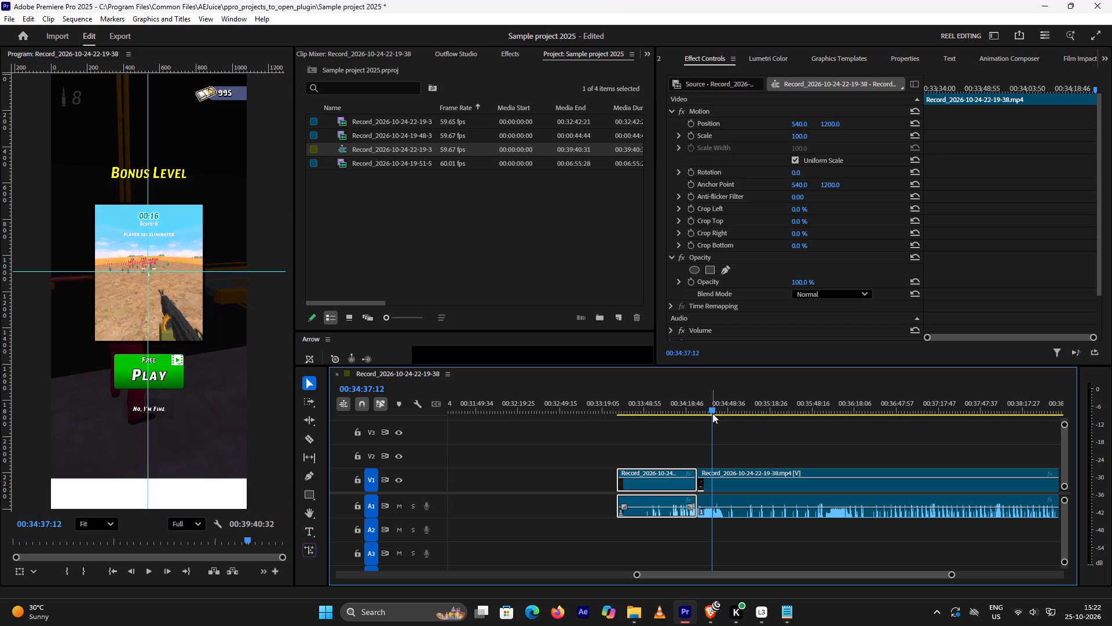
pyautogui.press('Right')
pyautogui.press('Right')
pyautogui.press('Right')
pyautogui.press('Right')
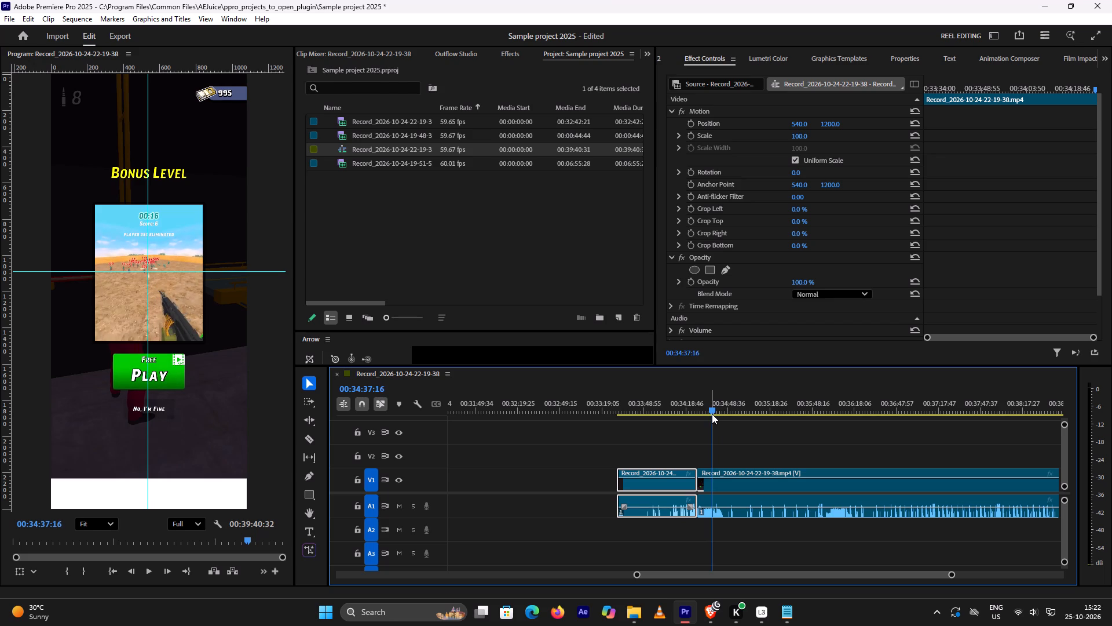
pyautogui.press('Right')
pyautogui.press('Right')
pyautogui.press('Right')
pyautogui.press('Right')
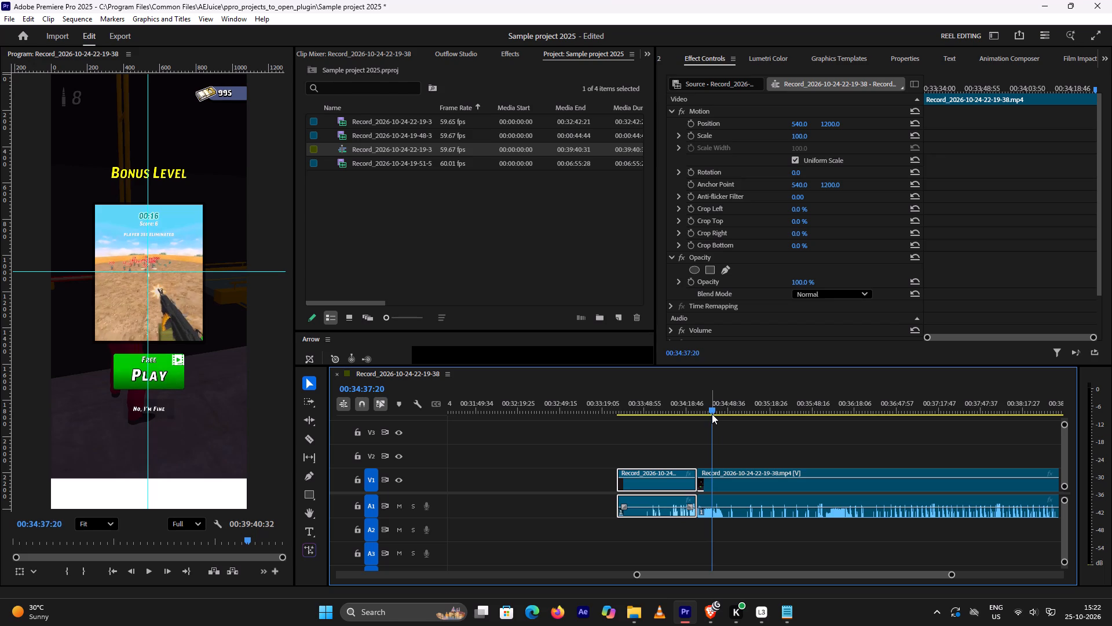
pyautogui.press('Right')
pyautogui.press('Right')
pyautogui.press('Right')
pyautogui.press('Right')
pyautogui.press('Right')
pyautogui.press('Right')
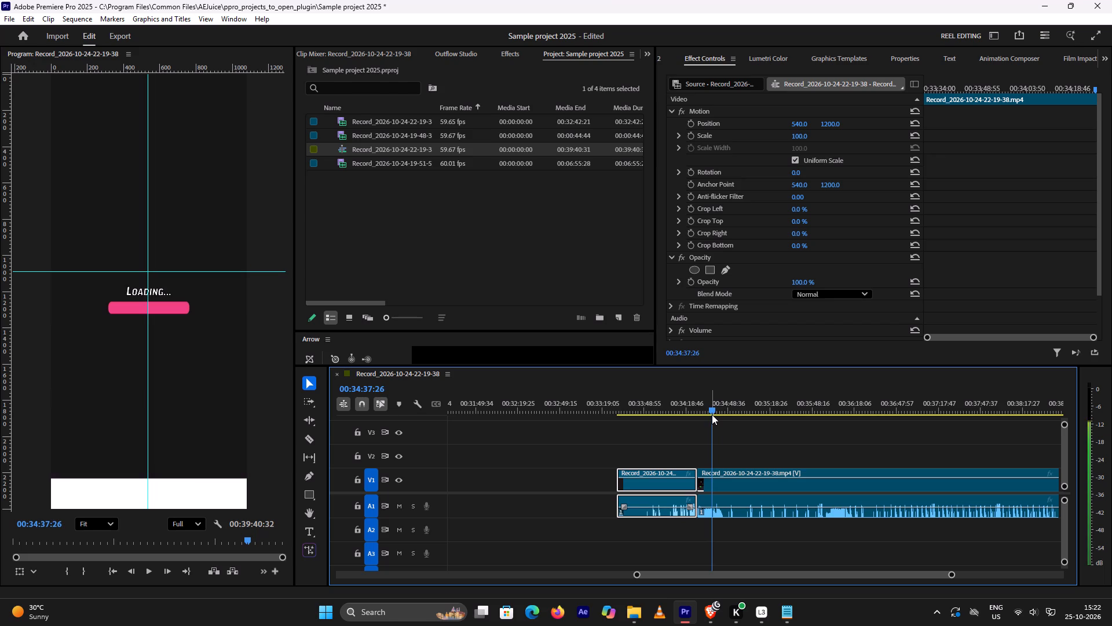
pyautogui.press('Left')
pyautogui.press('Left')
pyautogui.press('Right')
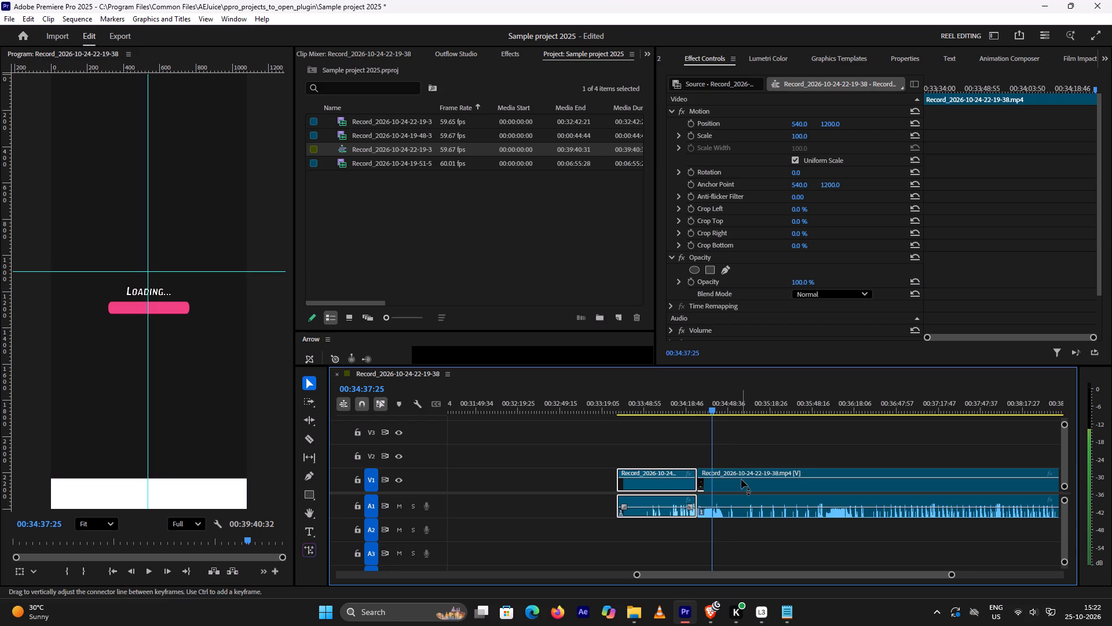
pyautogui.click(741, 479)
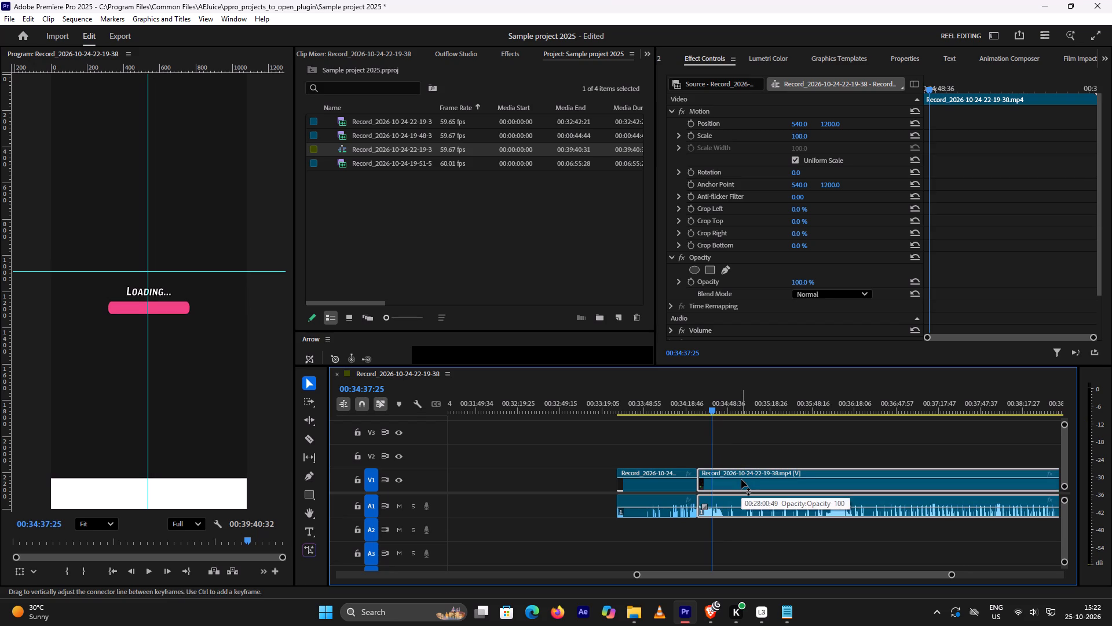
pyautogui.hotkey('ctrl', 'k')
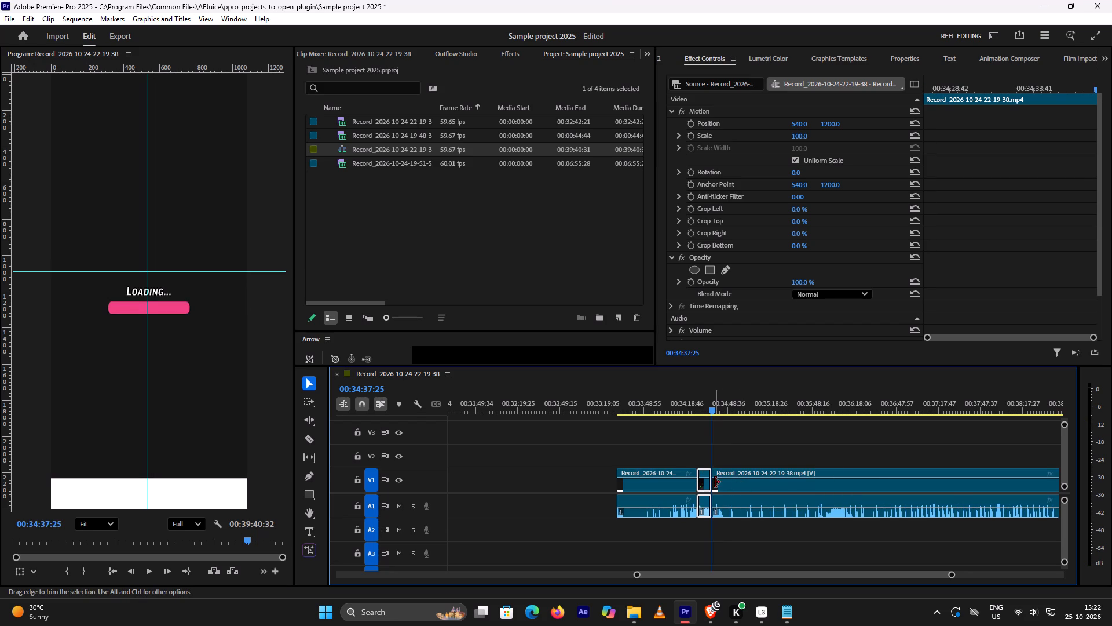
# Delete the V1 and A1 segment between 00:34:27:12 and 00:34:37:25, leaving the gap open.
pyautogui.click(705, 485)
pyautogui.press('Delete')
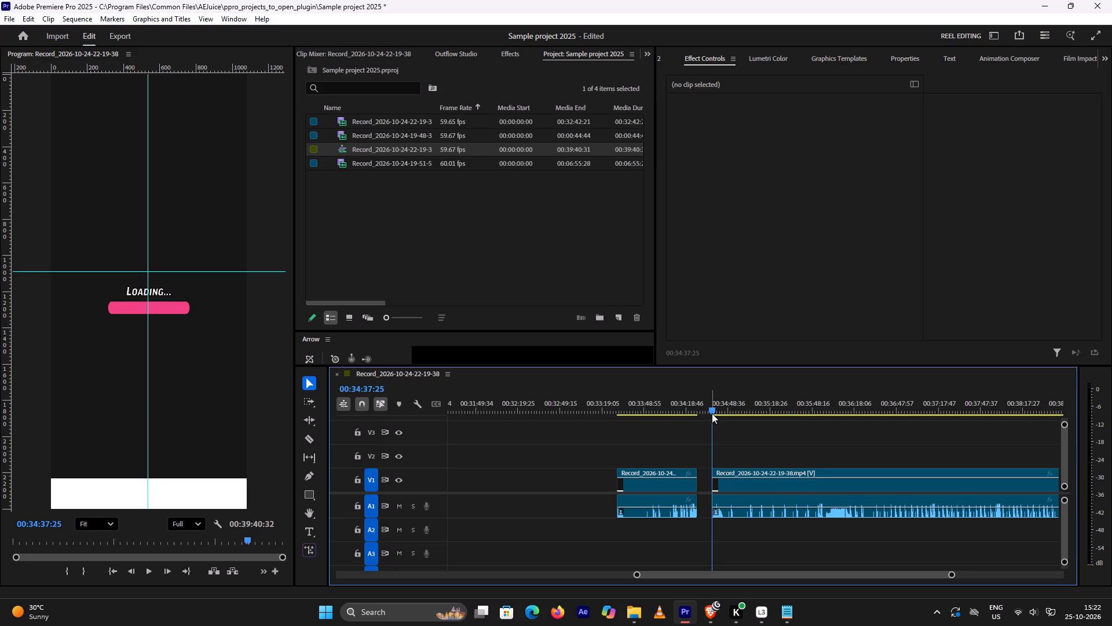
# Find the end of the next round's SUCCESS screen, just before the Front Man skin offer, and split V1 and A1 at 00:36:03:29.
pyautogui.moveTo(711, 408); pyautogui.dragTo(726, 410)
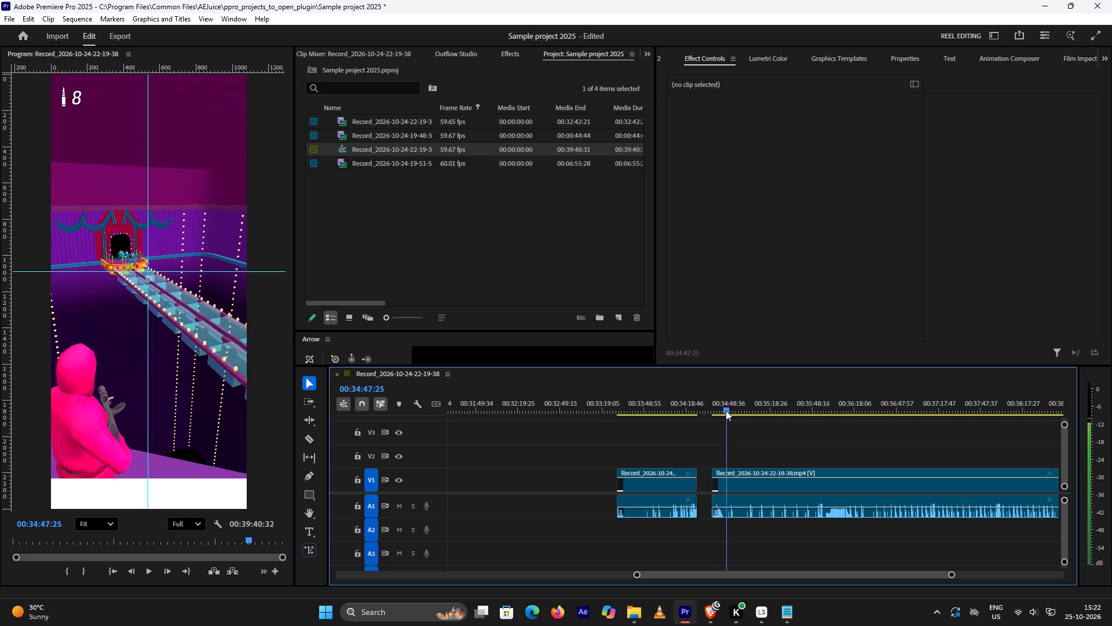
pyautogui.moveTo(726, 410); pyautogui.dragTo(802, 412)
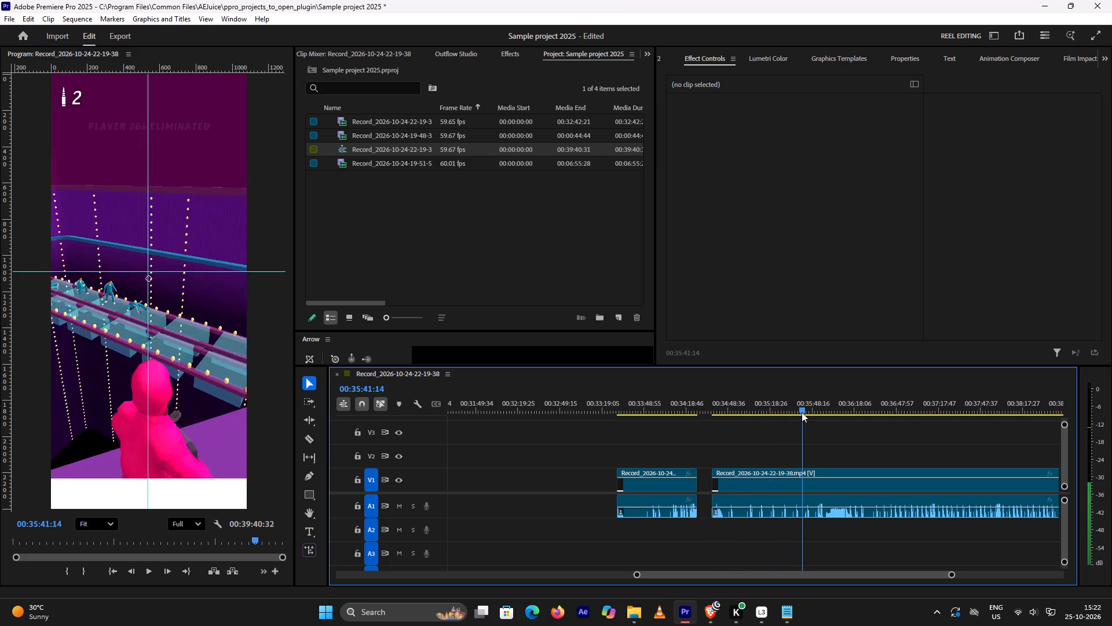
pyautogui.moveTo(802, 412); pyautogui.dragTo(831, 410)
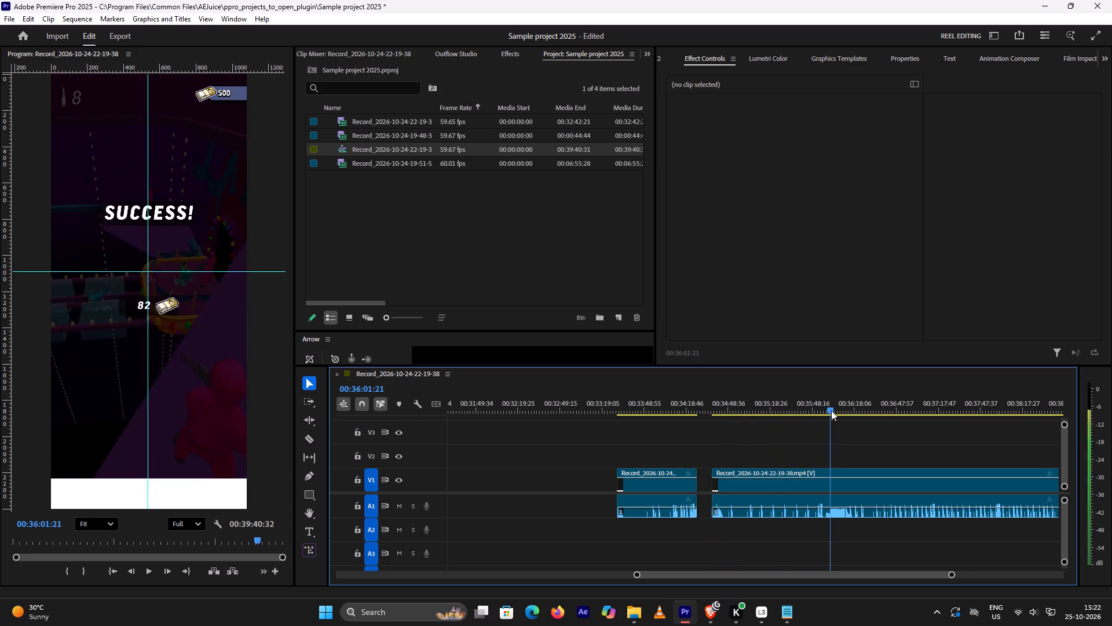
pyautogui.moveTo(831, 410); pyautogui.dragTo(834, 412)
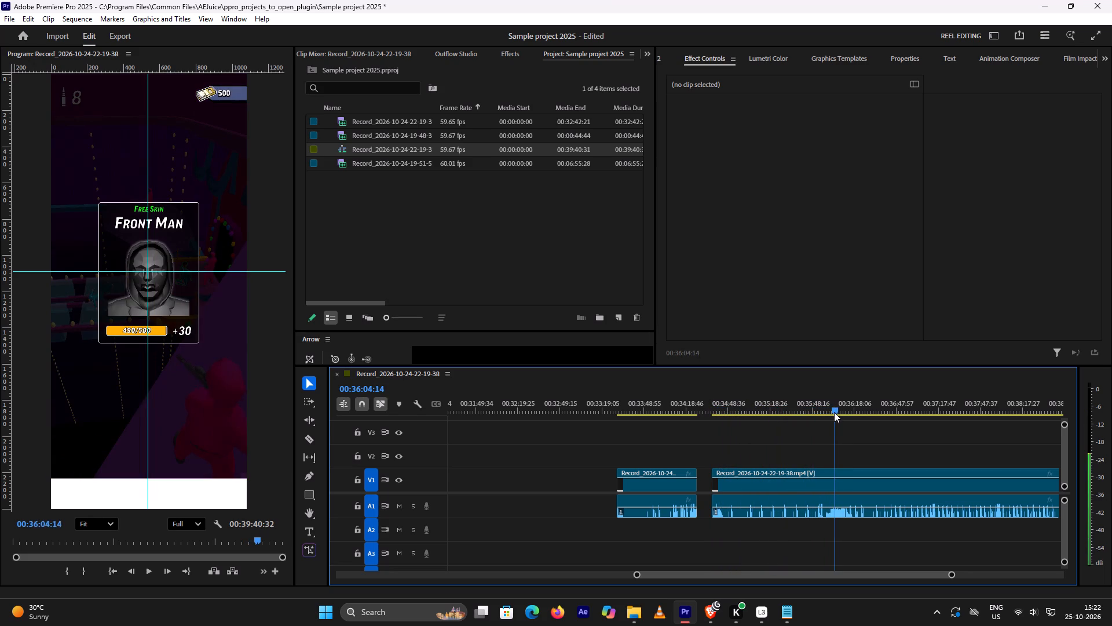
pyautogui.moveTo(834, 412); pyautogui.dragTo(833, 413)
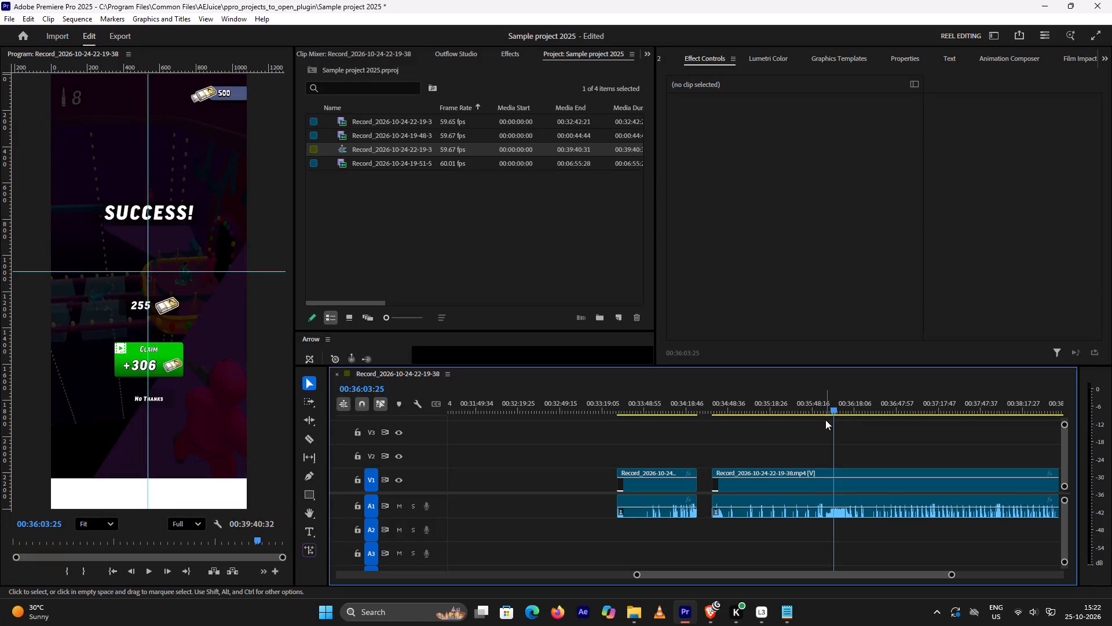
pyautogui.press('Right')
pyautogui.press('Right')
pyautogui.press('Right')
pyautogui.press('Right')
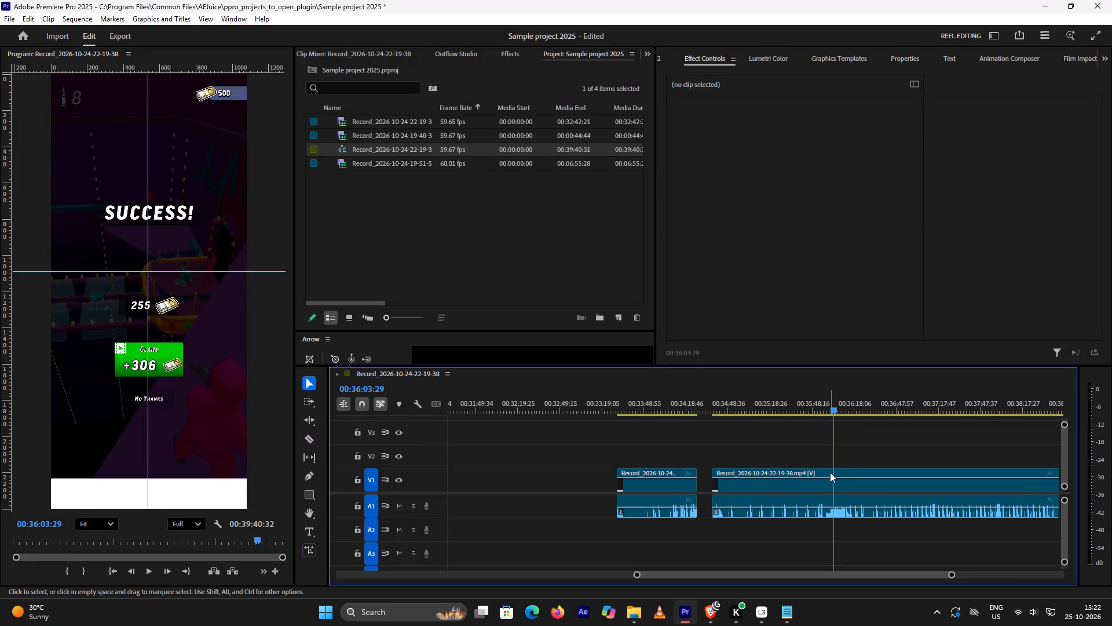
pyautogui.click(831, 482)
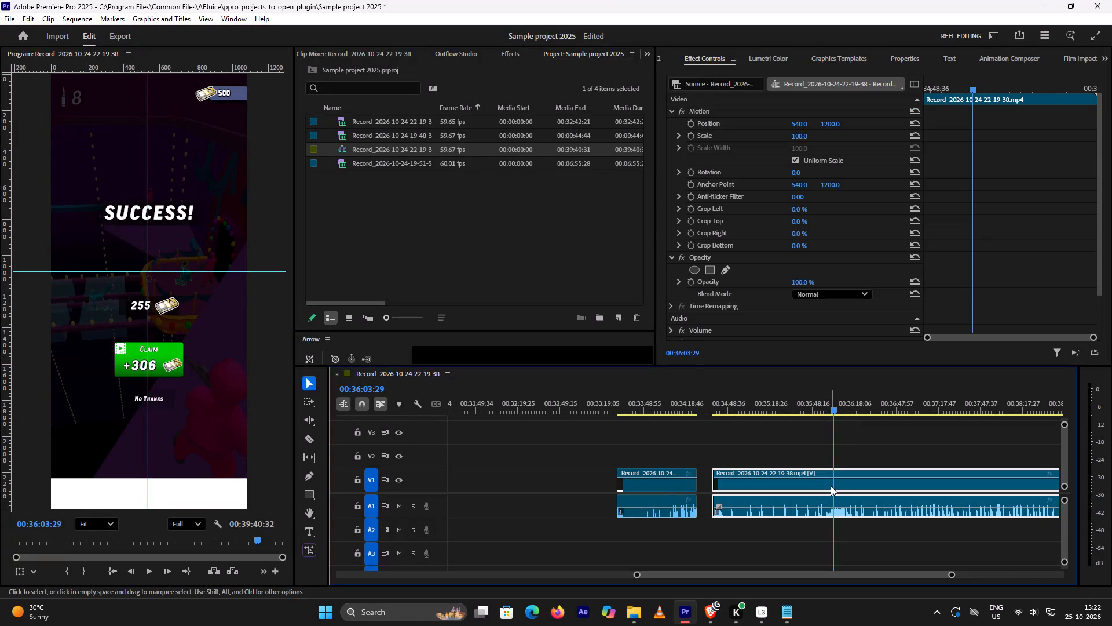
pyautogui.hotkey('ctrl', 'k')
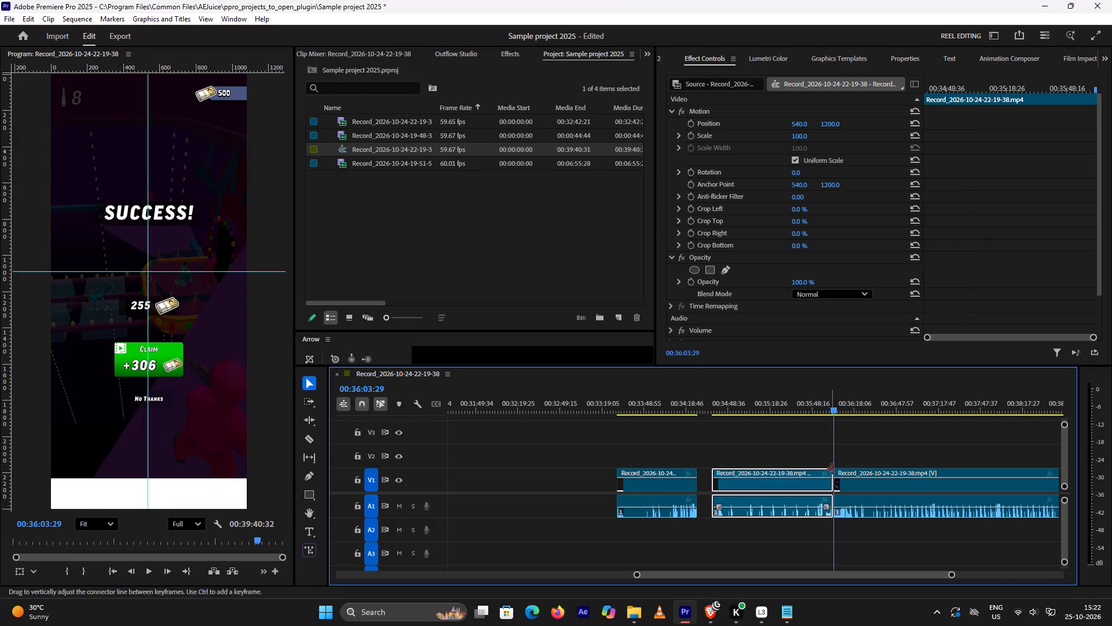
# Find the first Loading frame after the Red Light Green Light offer and split V1 and A1 there, at 00:36:11:24.
pyautogui.moveTo(832, 412); pyautogui.dragTo(844, 408)
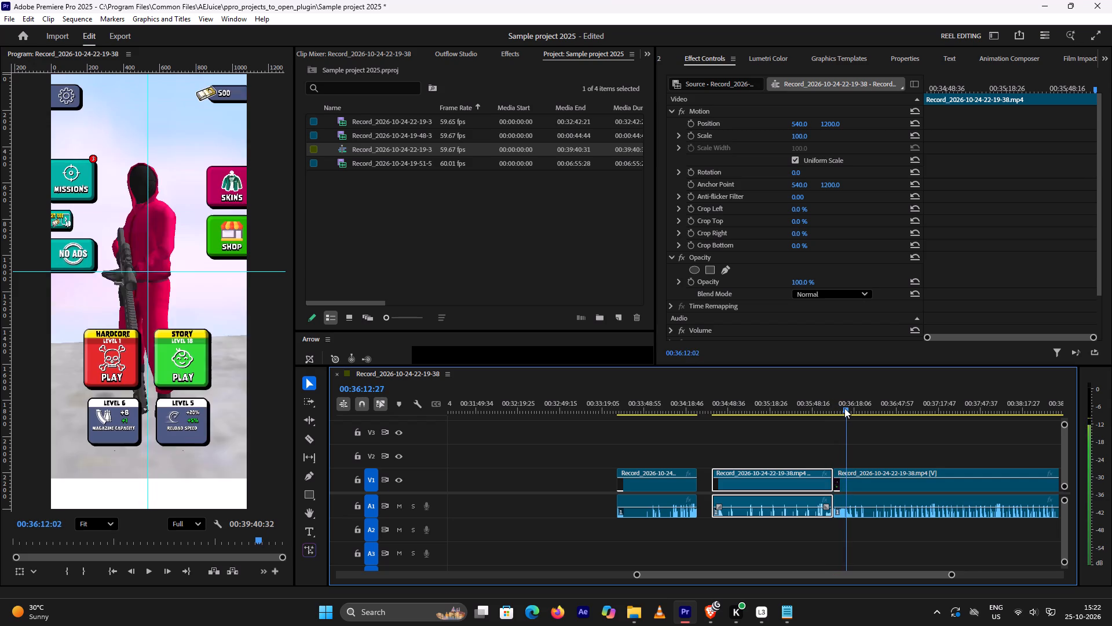
pyautogui.moveTo(844, 408); pyautogui.dragTo(843, 409)
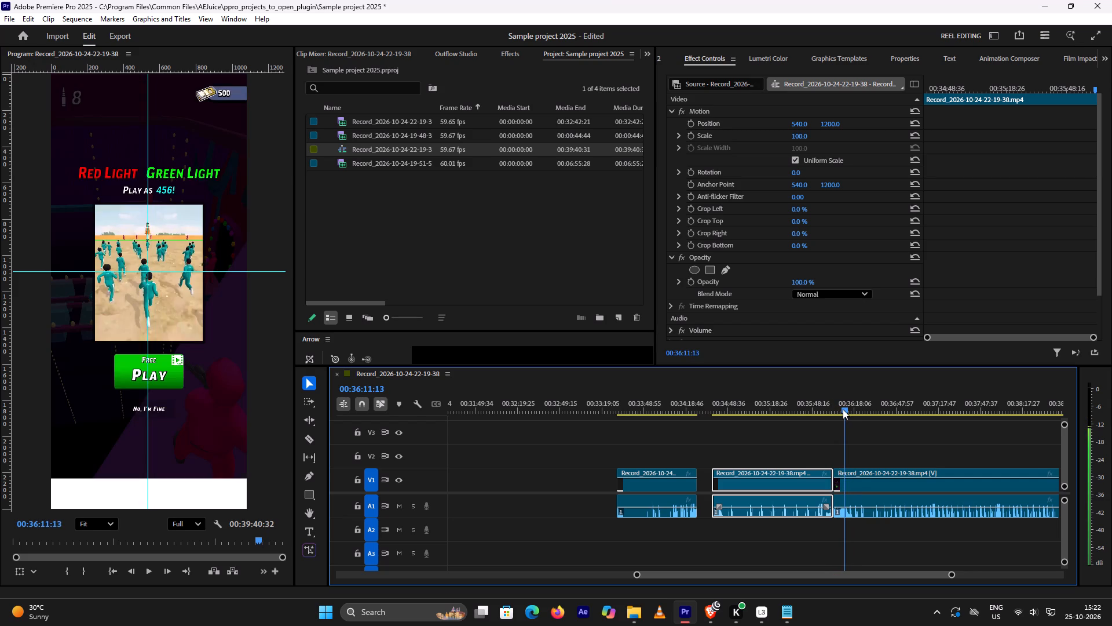
pyautogui.moveTo(843, 409); pyautogui.dragTo(843, 410)
pyautogui.press('Right')
pyautogui.press('Right')
pyautogui.press('Right')
pyautogui.press('Right')
pyautogui.press('Right')
pyautogui.press('Right')
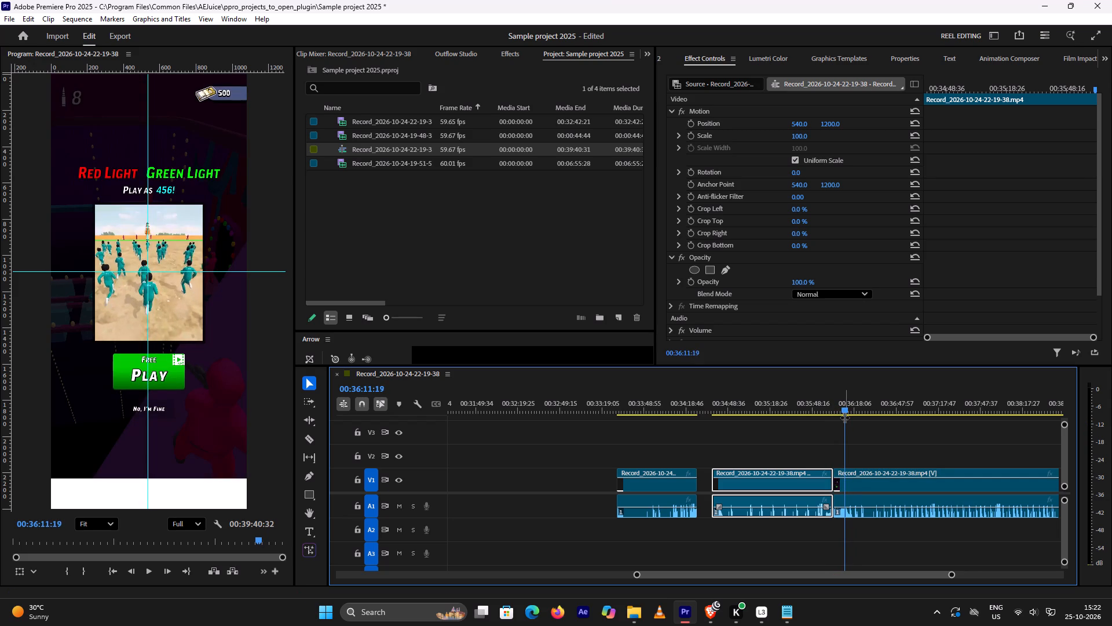
pyautogui.press('Right')
pyautogui.press('Right')
pyautogui.press('Right')
pyautogui.press('Right')
pyautogui.press('Right')
pyautogui.press('Right')
pyautogui.press('Left')
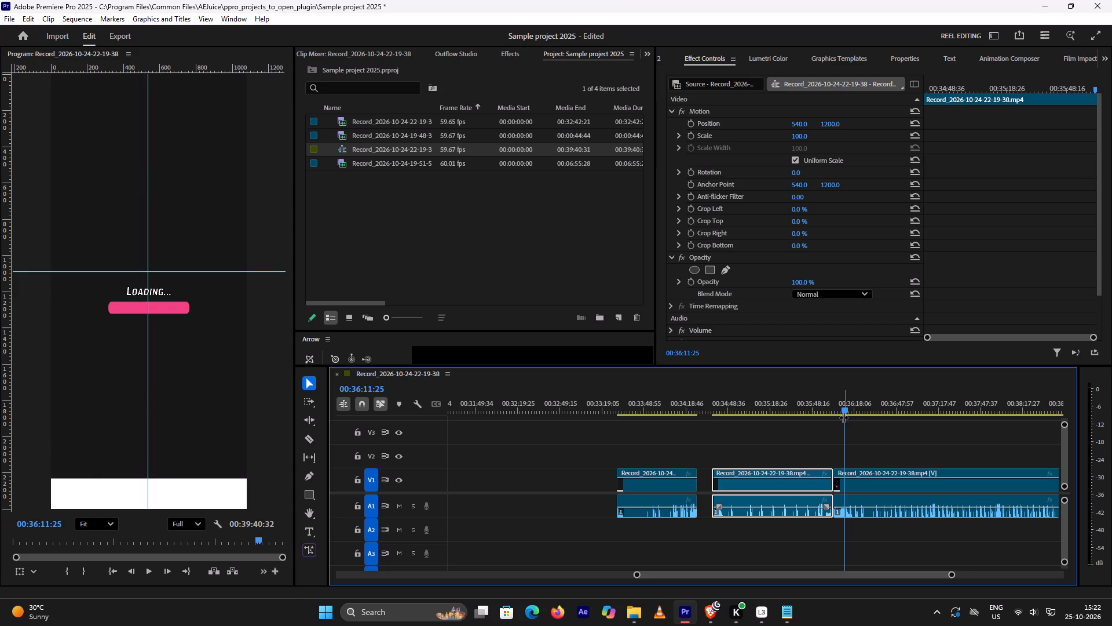
pyautogui.press('Left')
pyautogui.press('Right')
pyautogui.click(865, 484)
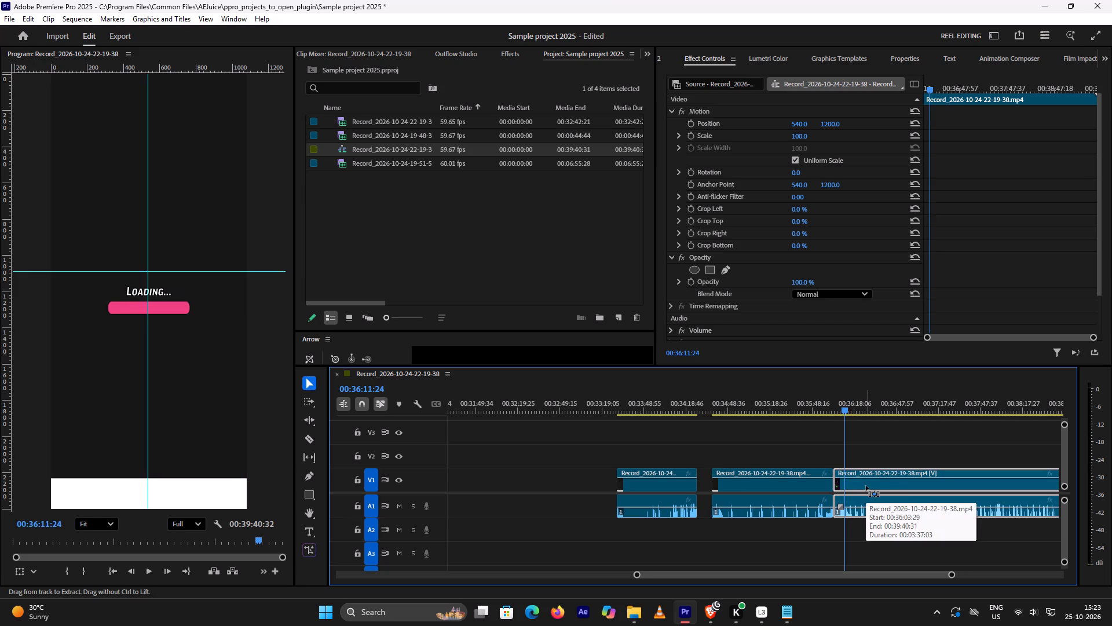
pyautogui.hotkey('ctrl', 'k')
# Delete the V1 and A1 segment between 00:36:03:29 and 00:36:11:24, leaving the gap open.
pyautogui.click(839, 485)
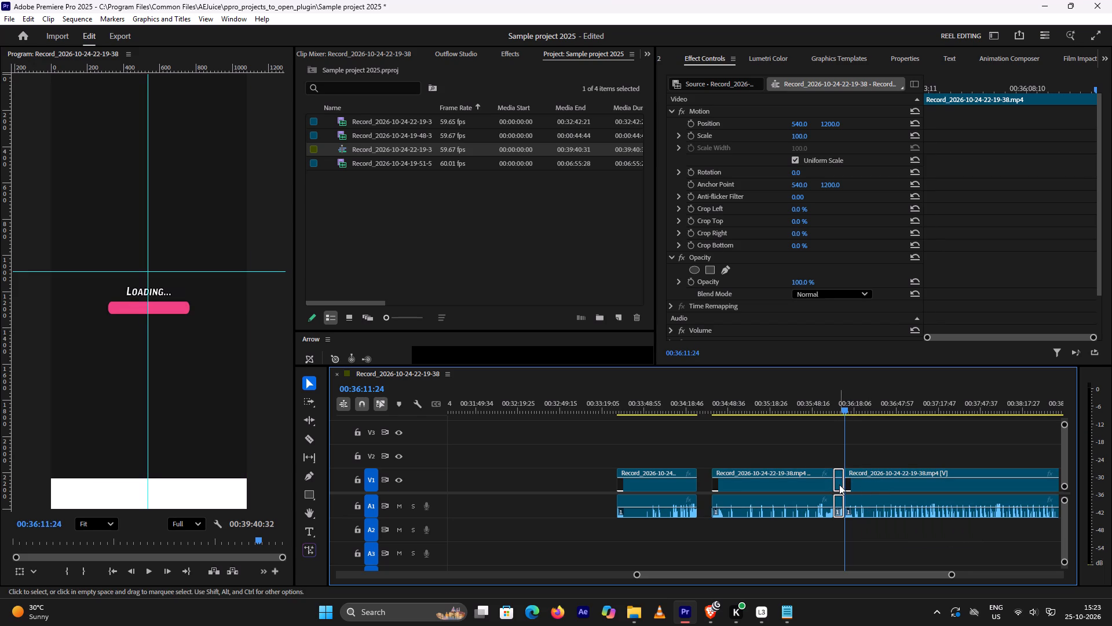
pyautogui.press('Delete')
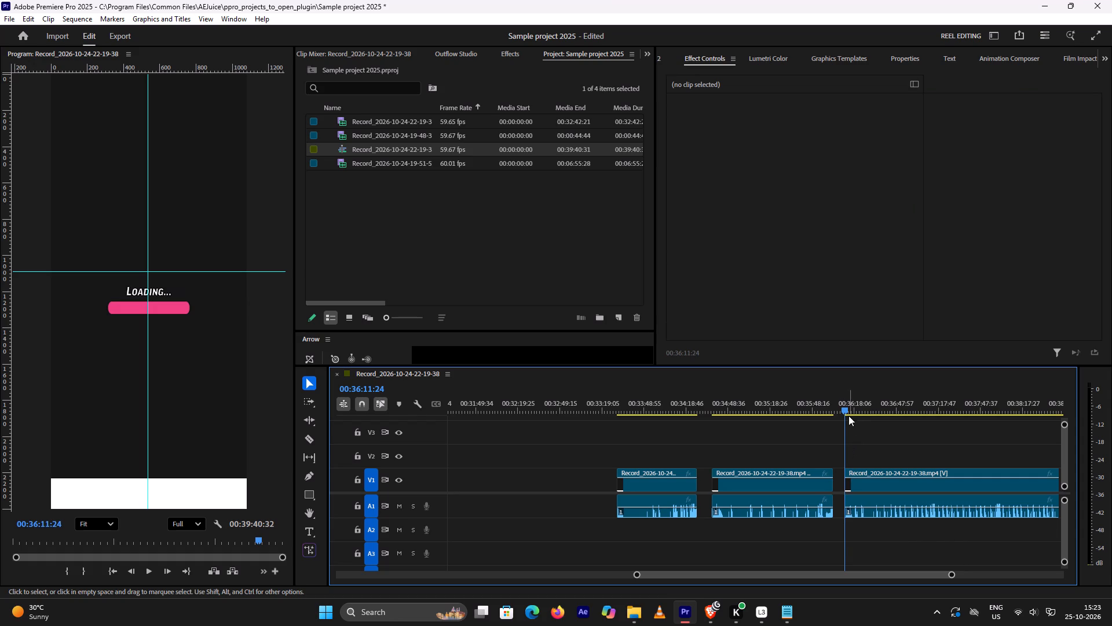
# Find the end of the next SUCCESS screen, just before the Poker skin offer, and split V1 and A1 at 00:39:17:32.
pyautogui.moveTo(843, 409); pyautogui.dragTo(853, 410)
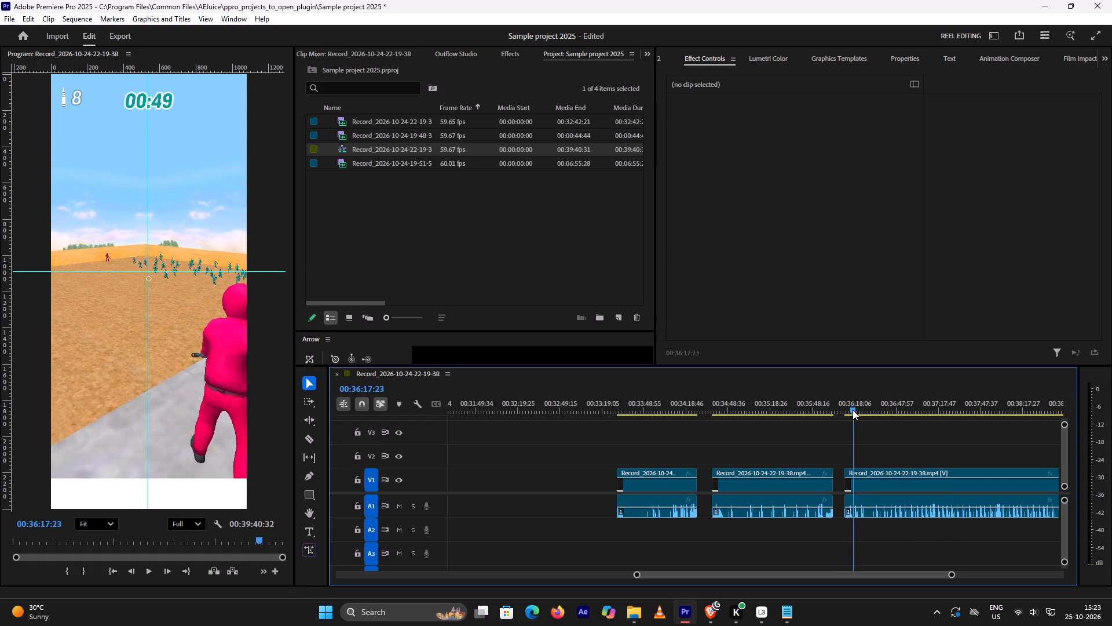
pyautogui.moveTo(853, 410); pyautogui.dragTo(870, 407)
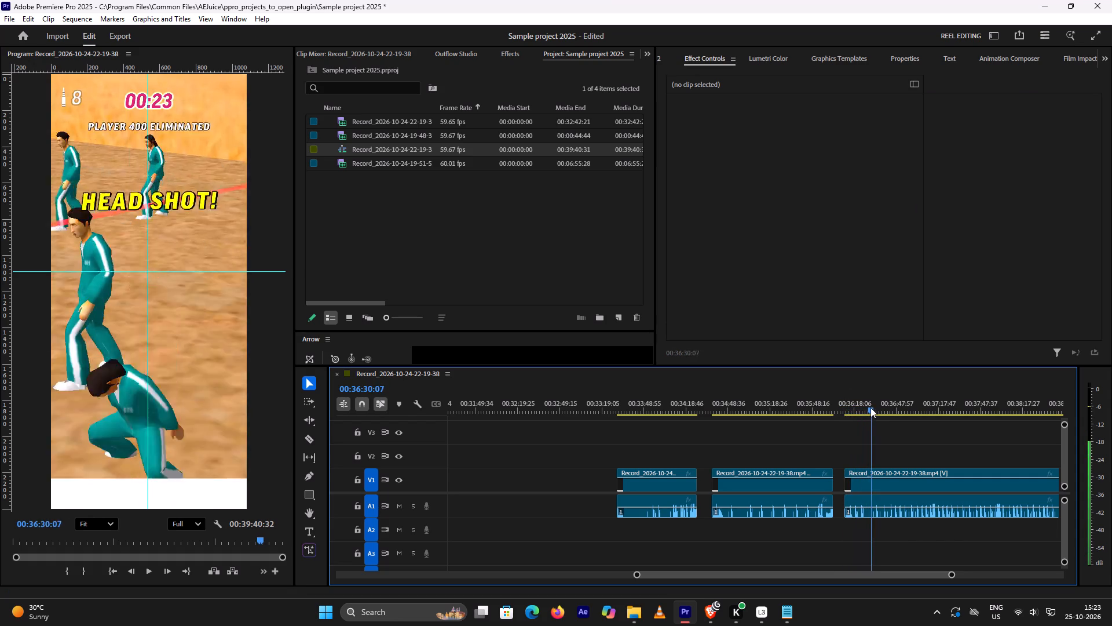
pyautogui.moveTo(870, 407); pyautogui.dragTo(892, 406)
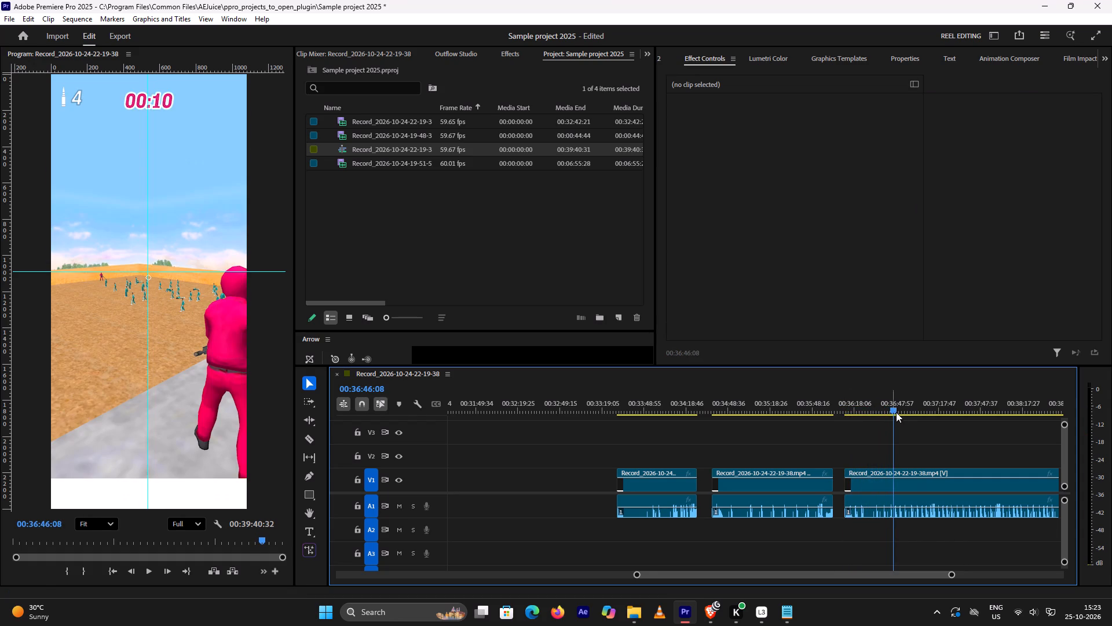
pyautogui.scroll(-12, 901, 423)
pyautogui.scroll(-3, 784, 454)
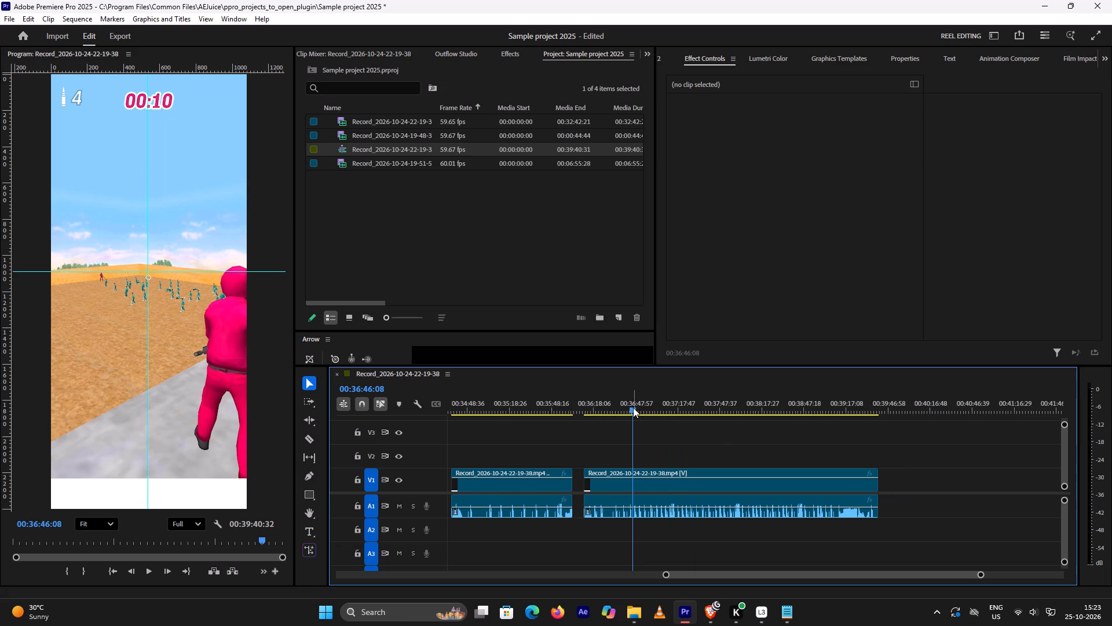
pyautogui.moveTo(633, 407); pyautogui.dragTo(678, 409)
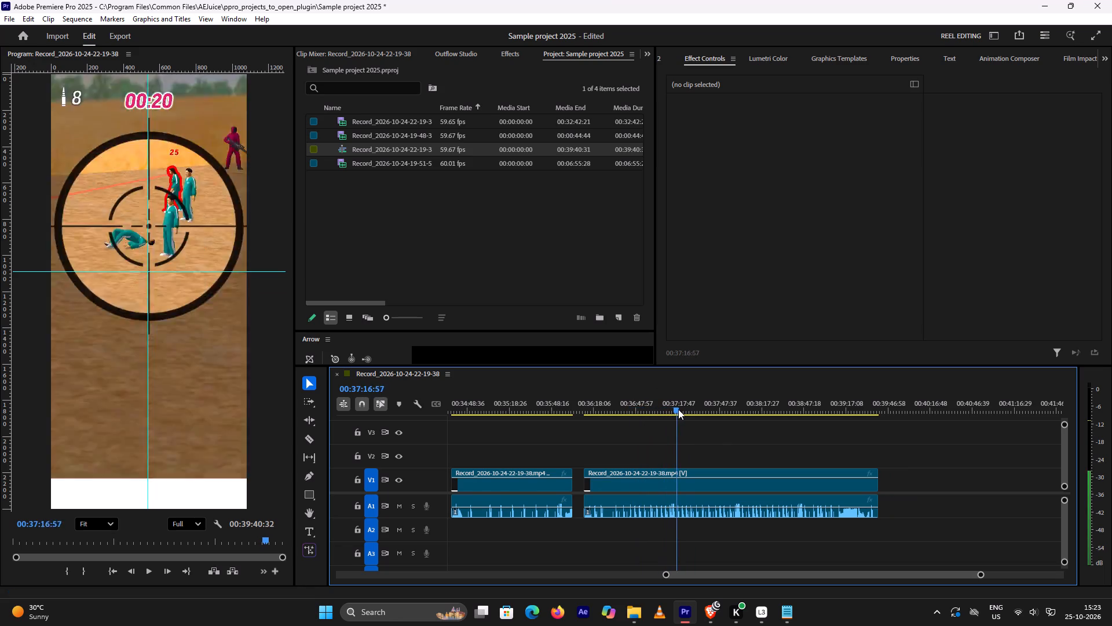
pyautogui.moveTo(678, 409); pyautogui.dragTo(691, 409)
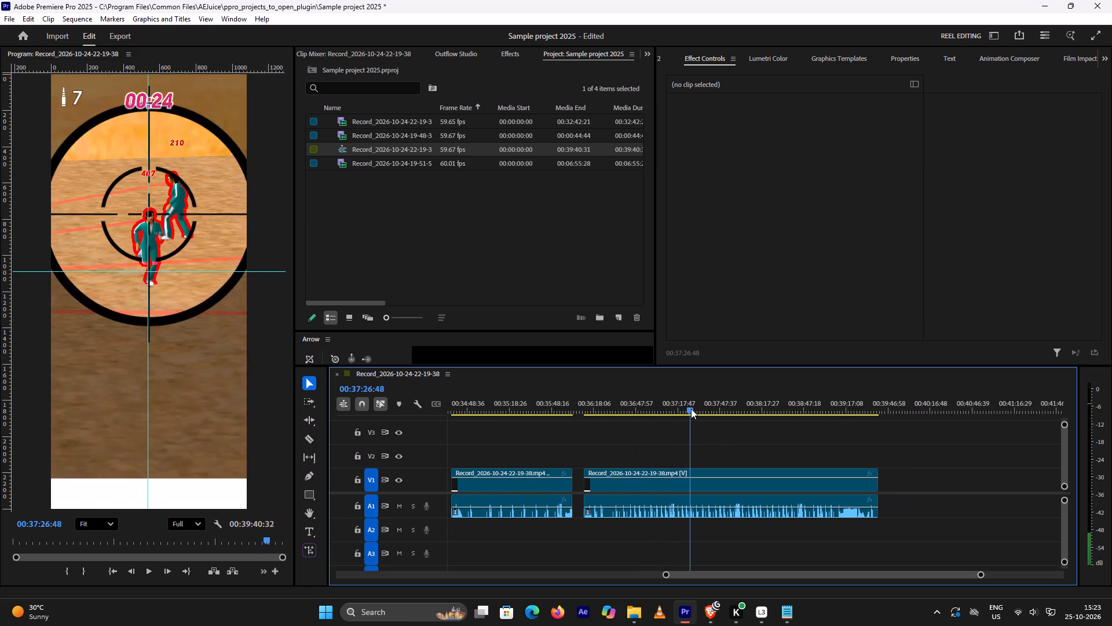
pyautogui.moveTo(691, 409); pyautogui.dragTo(699, 407)
pyautogui.scroll(-4, 699, 407)
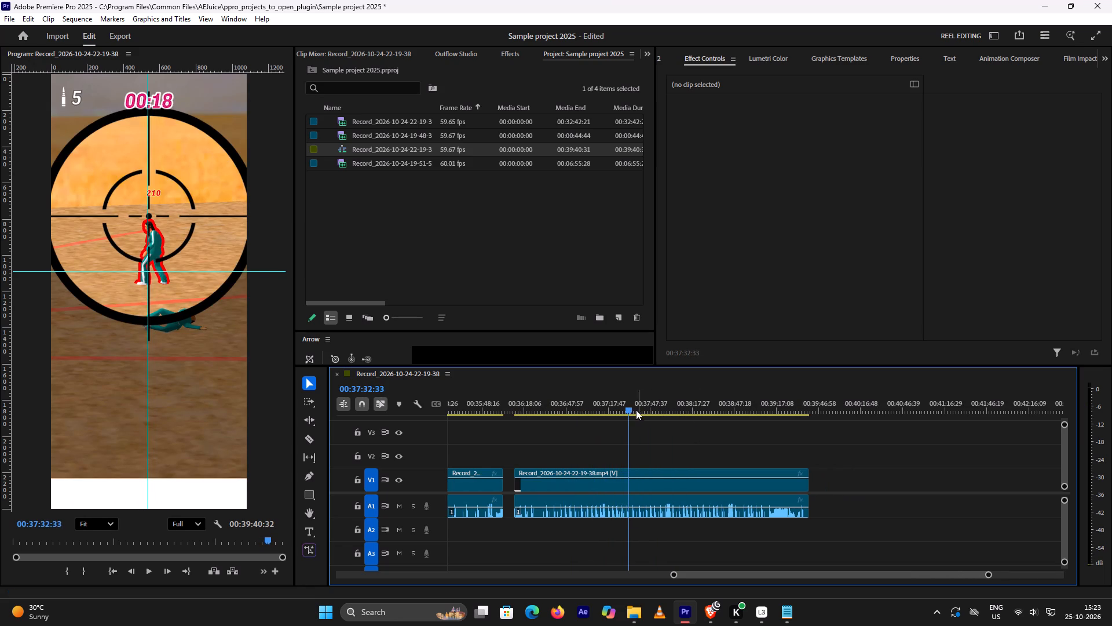
pyautogui.moveTo(628, 410); pyautogui.dragTo(672, 412)
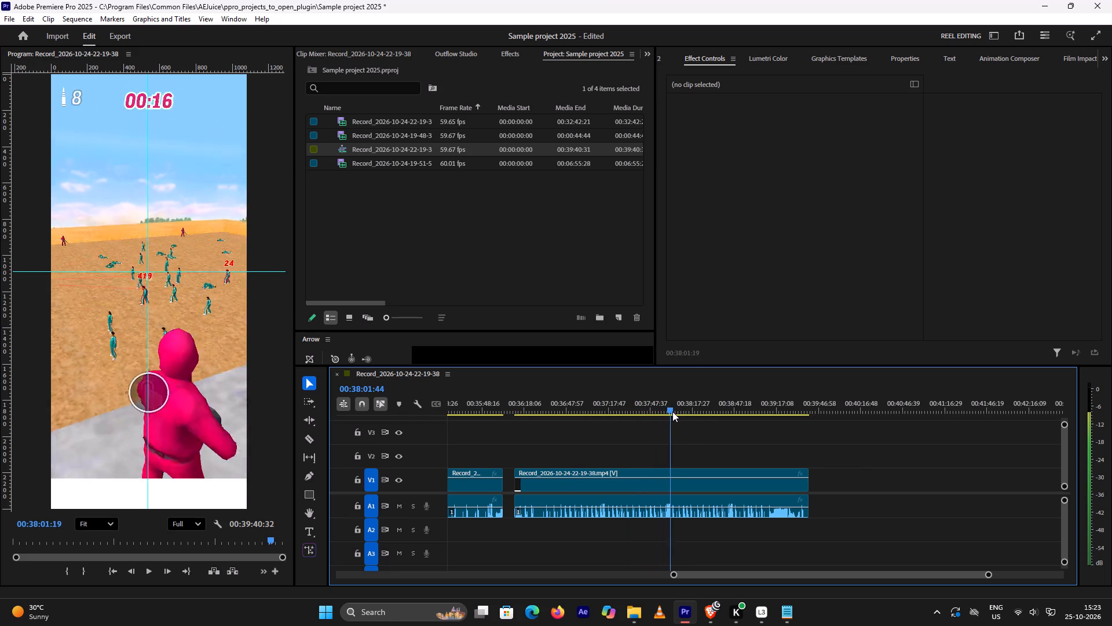
pyautogui.moveTo(672, 412); pyautogui.dragTo(720, 412)
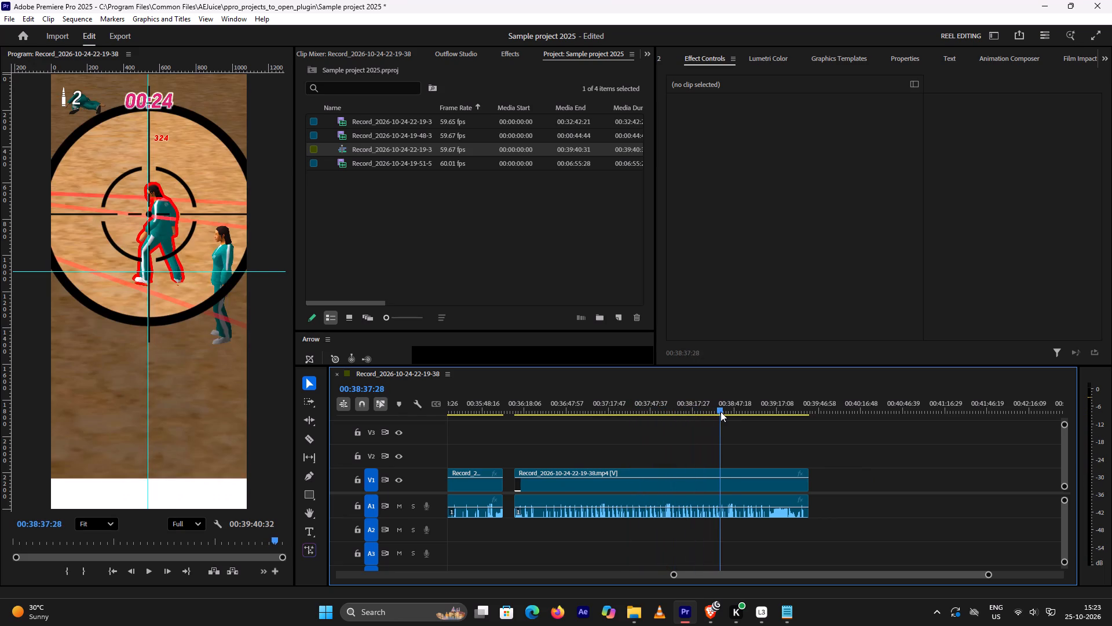
pyautogui.moveTo(720, 412); pyautogui.dragTo(772, 413)
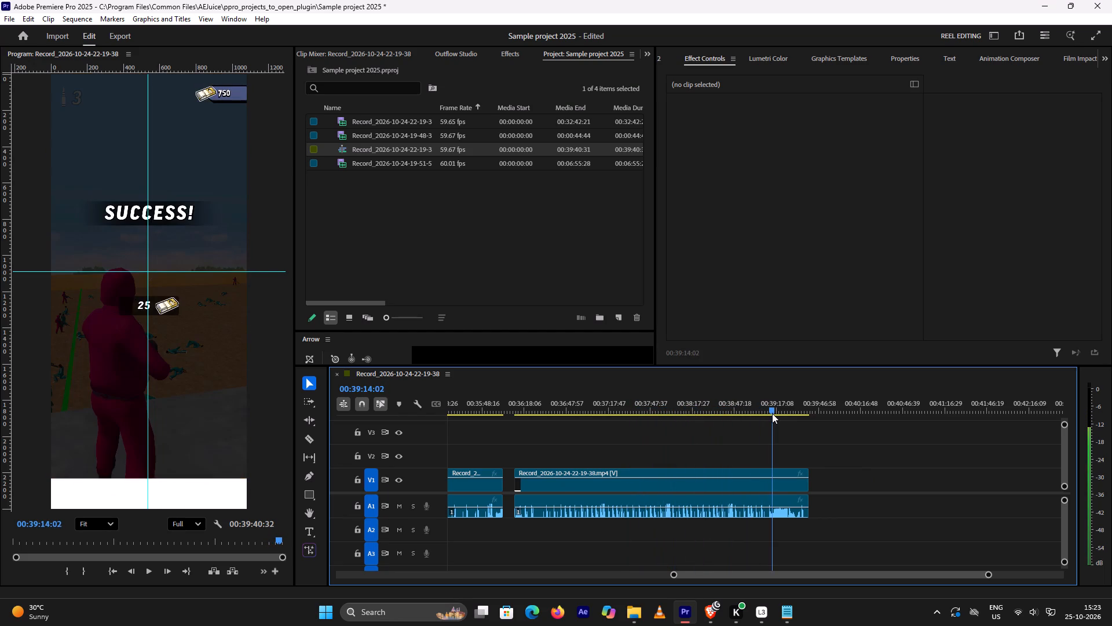
pyautogui.moveTo(772, 413); pyautogui.dragTo(778, 417)
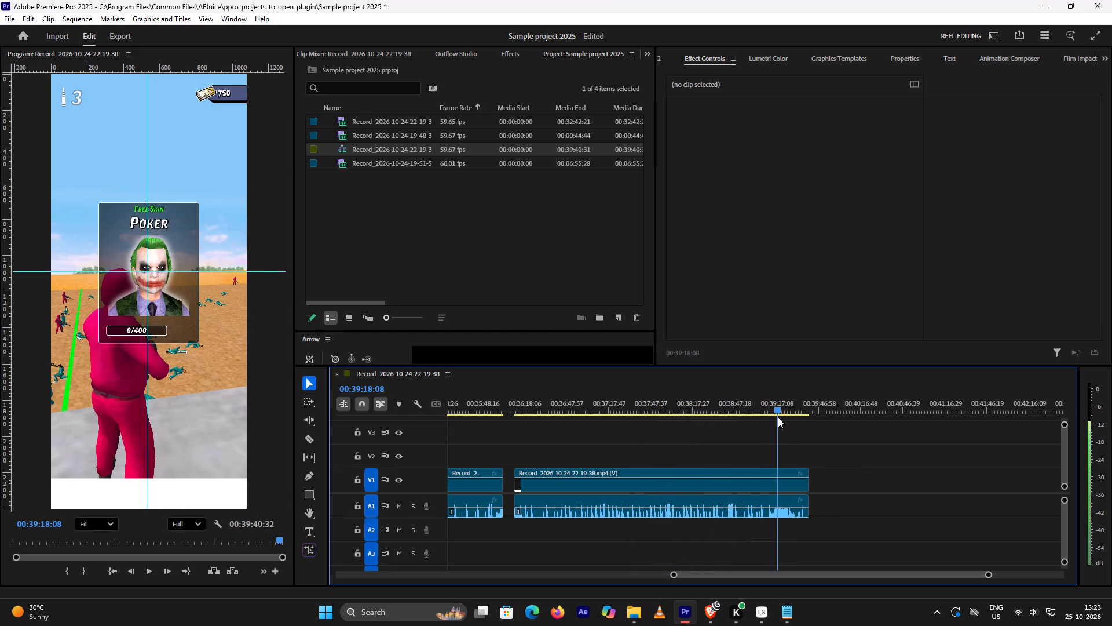
pyautogui.moveTo(778, 417); pyautogui.dragTo(777, 418)
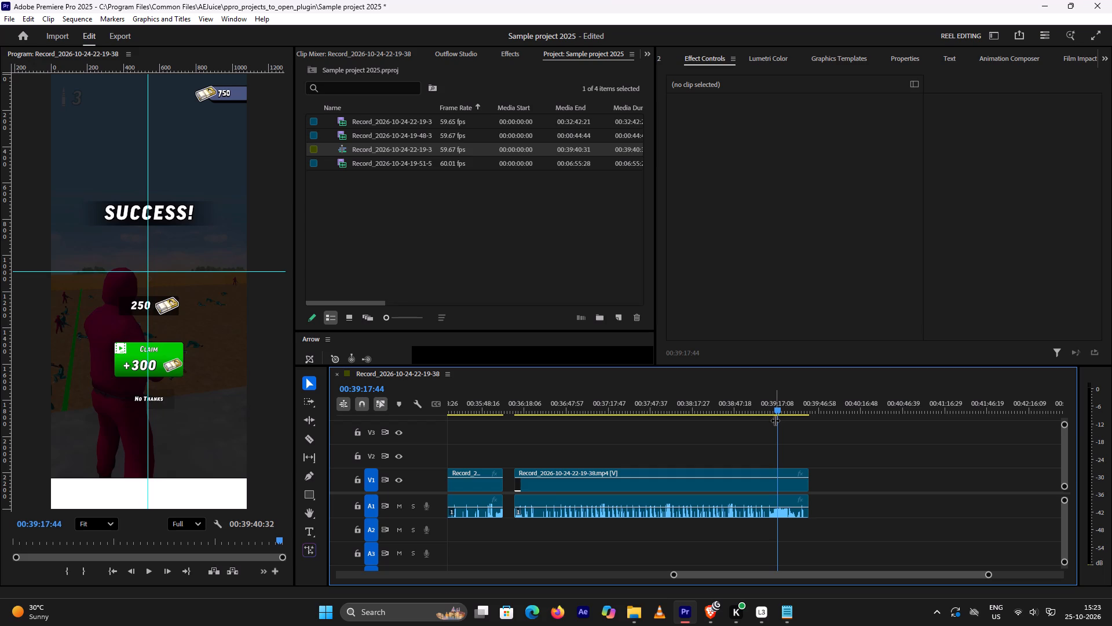
pyautogui.press('Left')
pyautogui.press('Left')
pyautogui.press('Left')
pyautogui.press('Left')
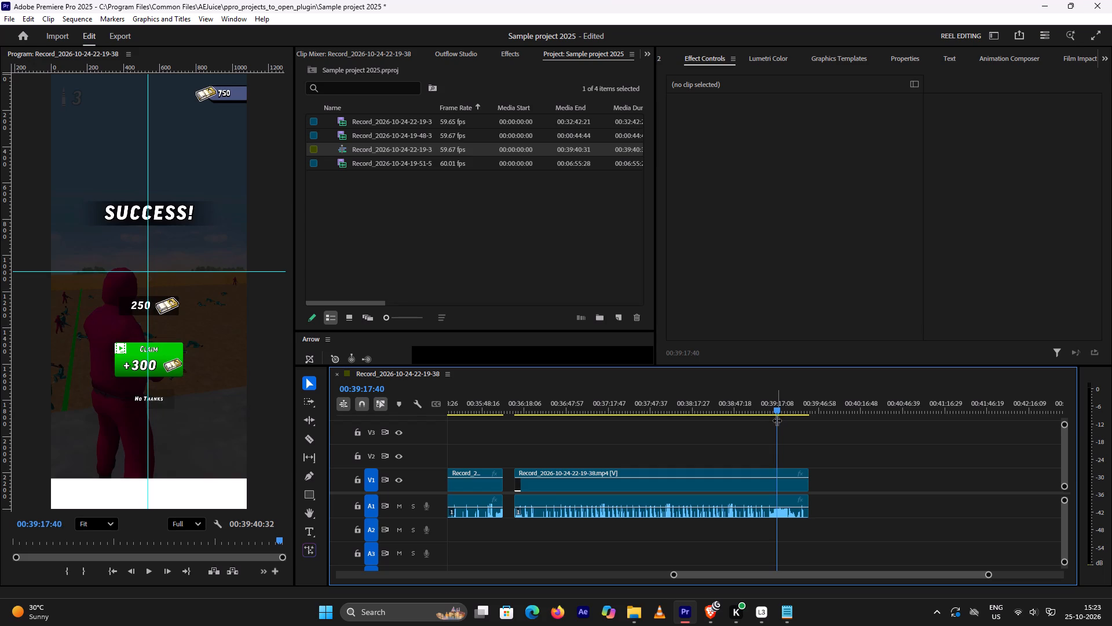
pyautogui.press('Left')
pyautogui.press('Left')
pyautogui.press('Left')
pyautogui.press('Right')
pyautogui.press('Right')
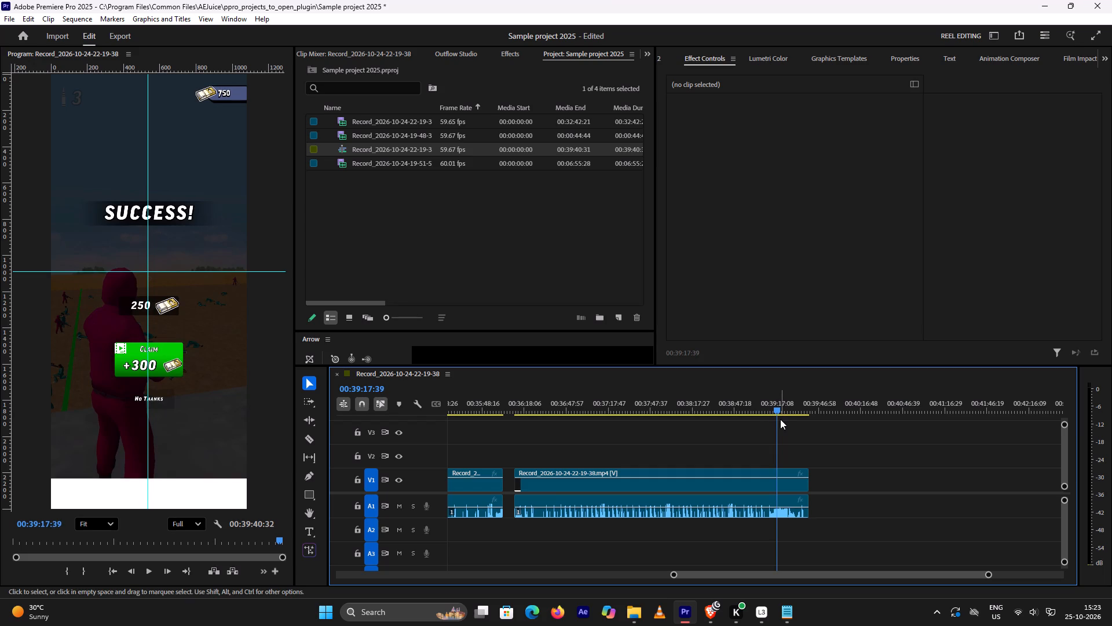
pyautogui.press('Right')
pyautogui.click(778, 409)
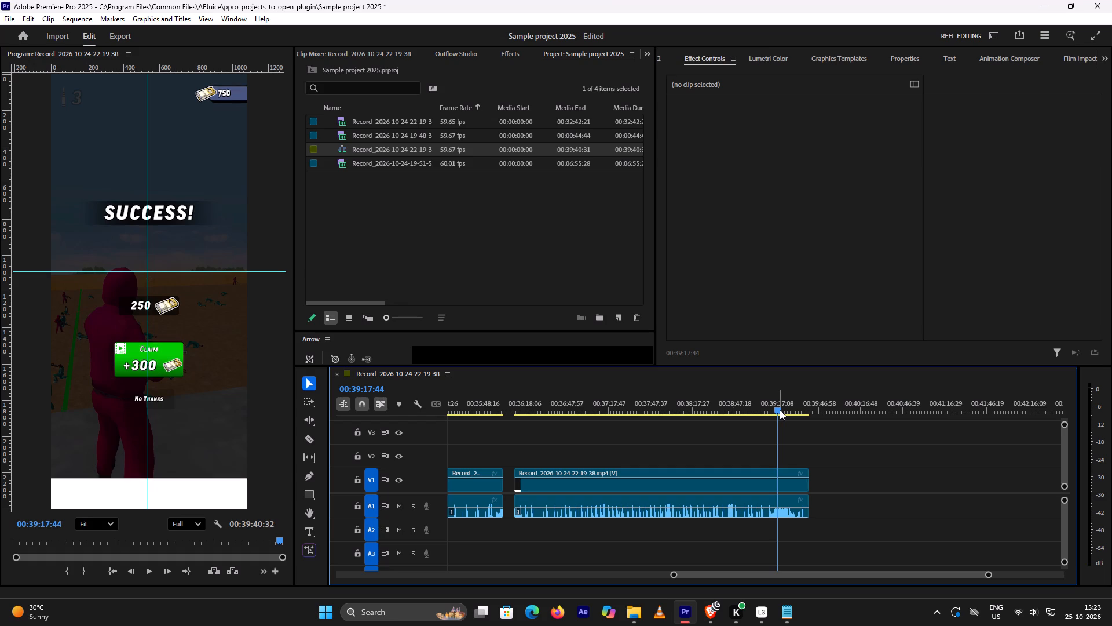
pyautogui.press('Left')
pyautogui.press('Left')
pyautogui.press('Left')
pyautogui.press('Left')
pyautogui.press('Left')
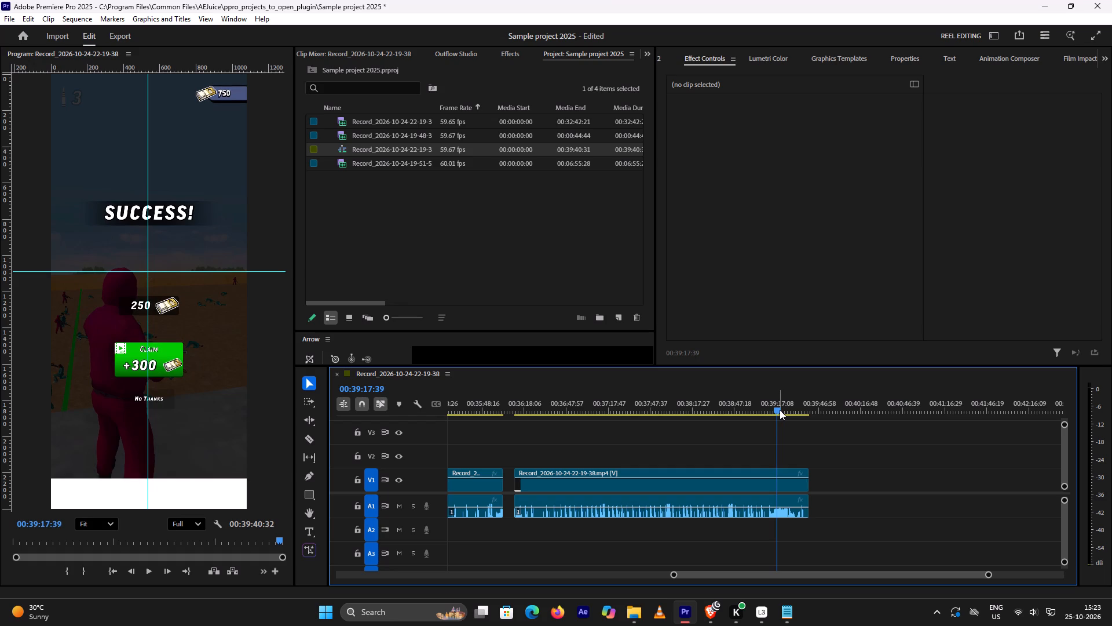
pyautogui.press('Right')
pyautogui.press('Left')
pyautogui.press('Left')
pyautogui.press('Left')
pyautogui.press('Left')
pyautogui.press('Left')
pyautogui.press('Left')
pyautogui.press('Left')
pyautogui.press('Left')
pyautogui.press('Left')
pyautogui.press('Left')
pyautogui.press('Left')
pyautogui.press('Left')
pyautogui.press('Left')
pyautogui.press('Left')
pyautogui.press('Left')
pyautogui.press('Left')
pyautogui.press('Left')
pyautogui.press('Left')
pyautogui.press('Right')
pyautogui.press('Right')
pyautogui.press('Right')
pyautogui.press('Right')
pyautogui.press('Right')
pyautogui.press('Right')
pyautogui.press('Right')
pyautogui.press('Right')
pyautogui.press('Right')
pyautogui.press('Right')
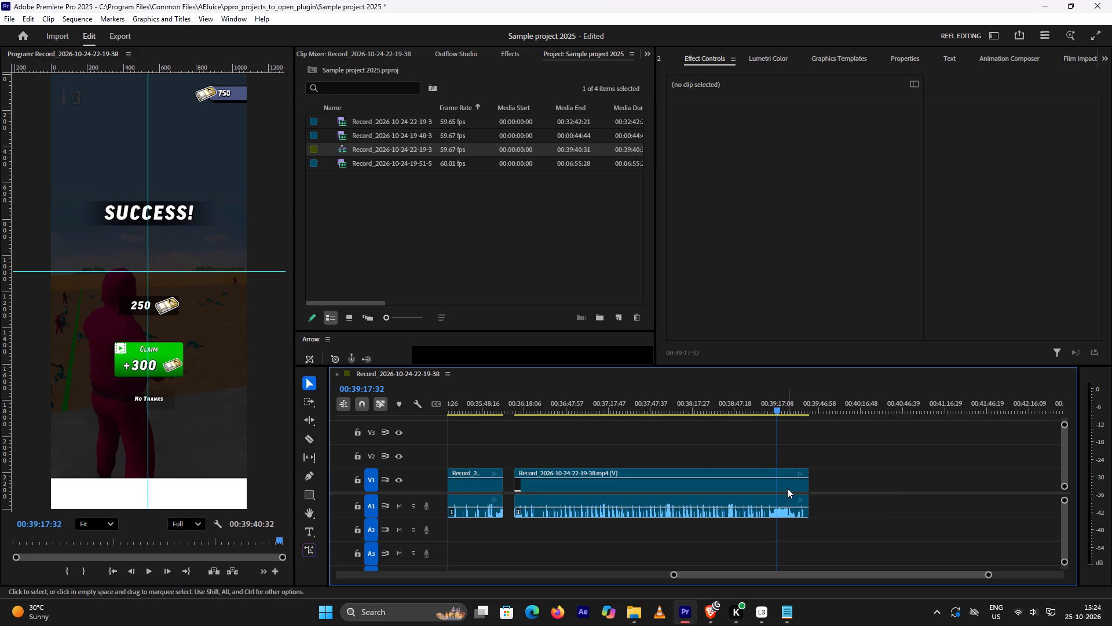
pyautogui.hotkey('ctrl', 'k')
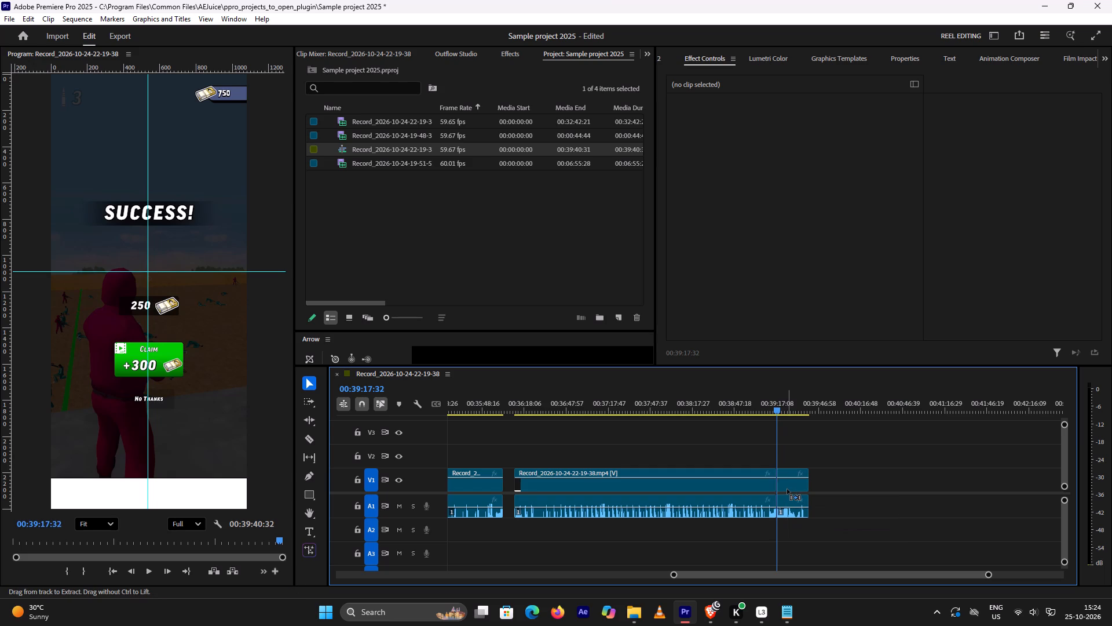
# Trim the start of the last V1 and A1 segment to the first Loading frame after the Red Light Green Light offer, 00:39:25:04, leaving the gap open.
pyautogui.moveTo(780, 410); pyautogui.dragTo(794, 411)
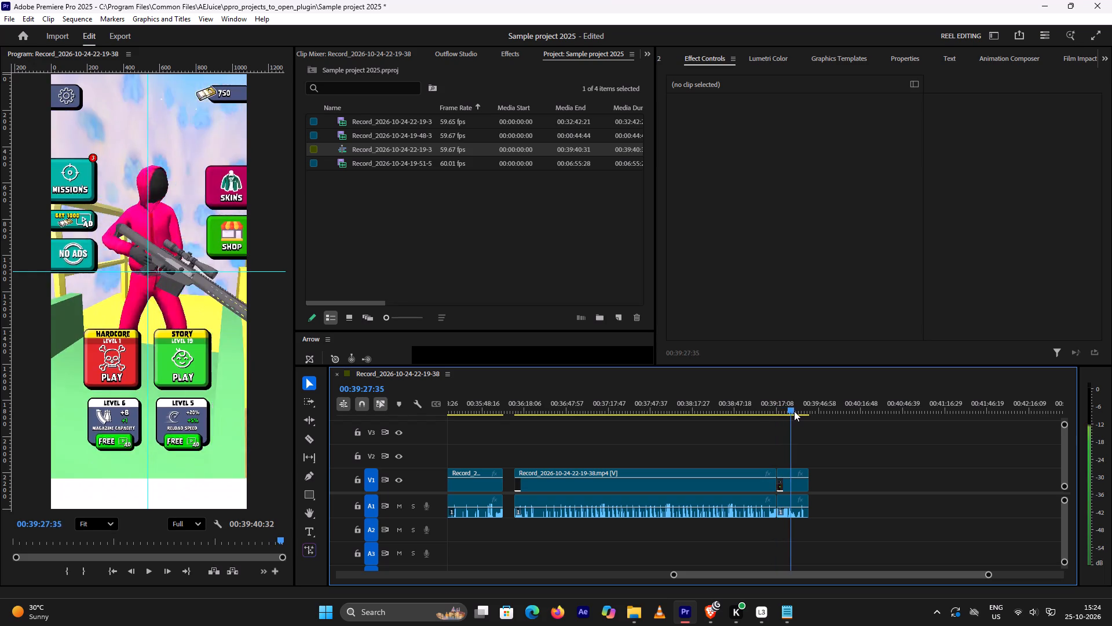
pyautogui.moveTo(794, 411); pyautogui.dragTo(795, 414)
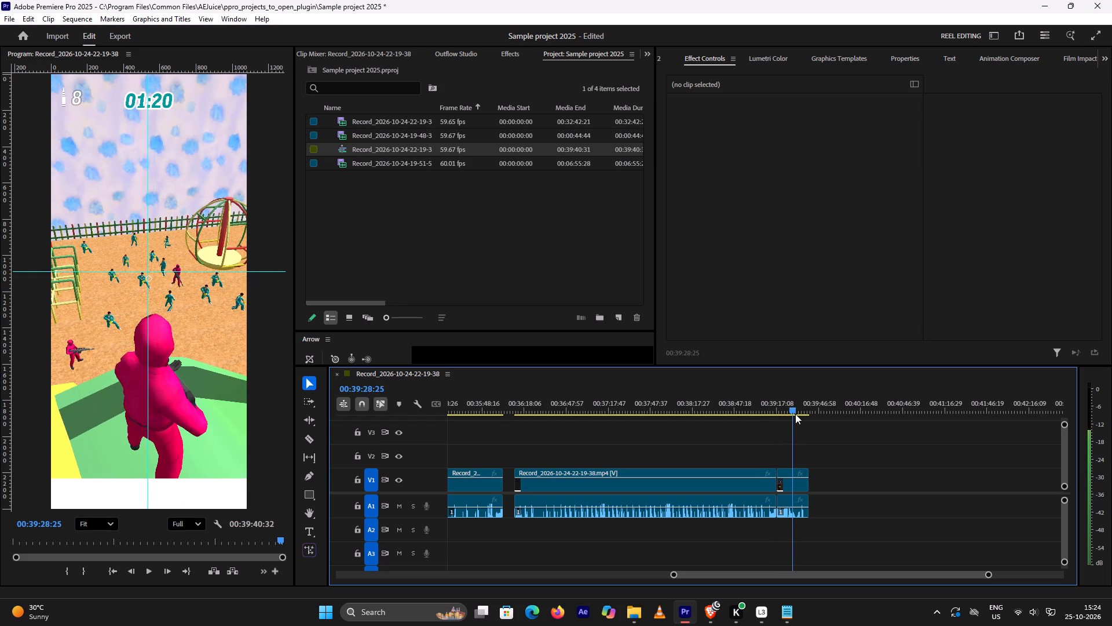
pyautogui.moveTo(795, 414); pyautogui.dragTo(790, 417)
pyautogui.press('Right')
pyautogui.press('Right')
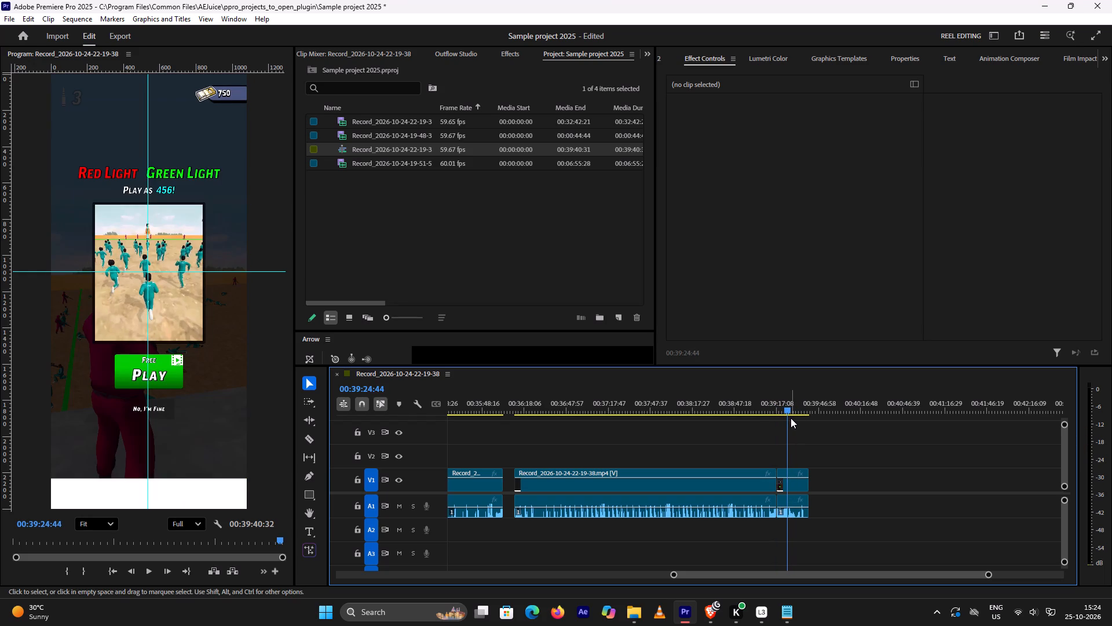
pyautogui.press('Right')
pyautogui.press('Right')
pyautogui.press('Right')
pyautogui.press('Right')
pyautogui.press('Right')
pyautogui.press('Right')
pyautogui.press('Right')
pyautogui.press('Right')
pyautogui.press('Right')
pyautogui.press('Right')
pyautogui.press('Right')
pyautogui.press('Right')
pyautogui.press('Right')
pyautogui.press('Right')
pyautogui.press('Right')
pyautogui.press('Right')
pyautogui.press('Right')
pyautogui.press('Right')
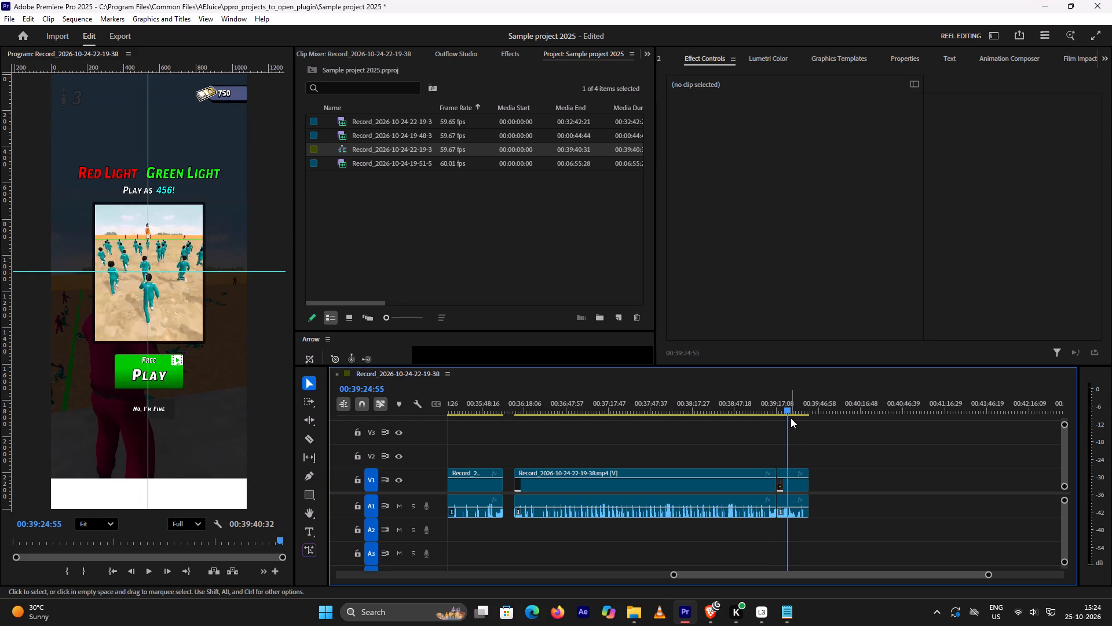
pyautogui.press('Right')
pyautogui.press('Left')
pyautogui.press('Left')
pyautogui.press('Right')
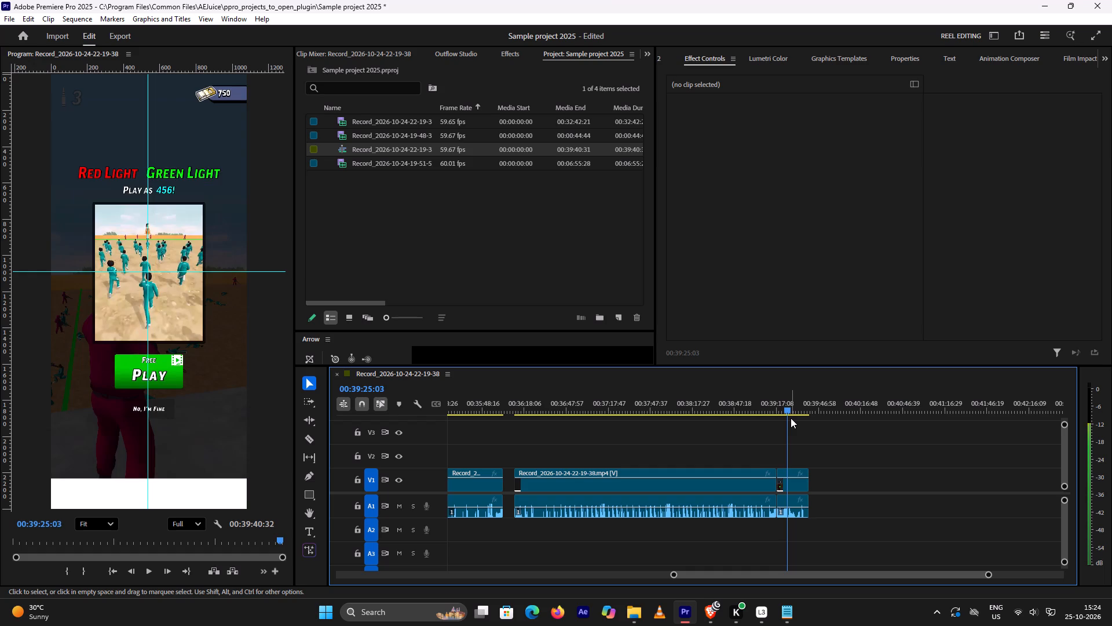
pyautogui.press('Right')
pyautogui.click(800, 479)
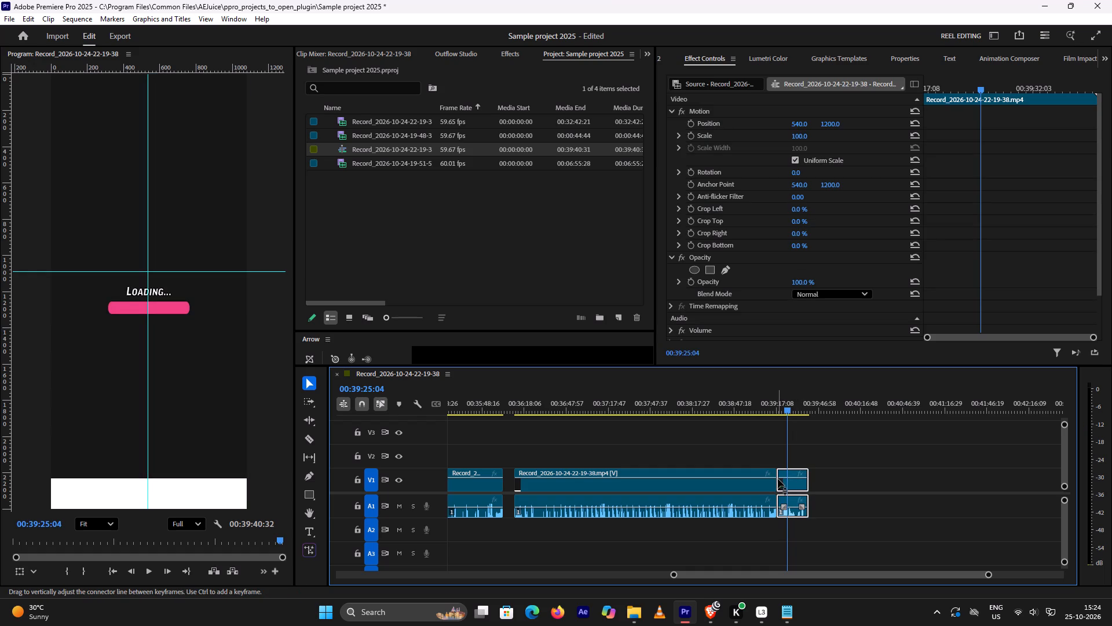
pyautogui.moveTo(779, 483); pyautogui.dragTo(781, 483)
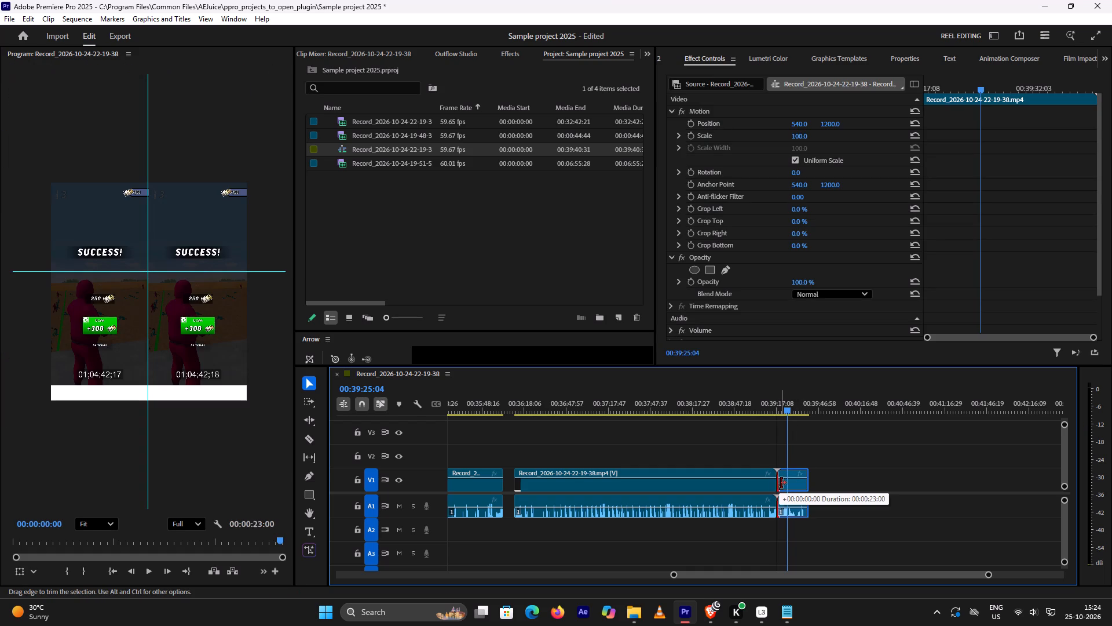
pyautogui.moveTo(781, 483); pyautogui.dragTo(786, 482)
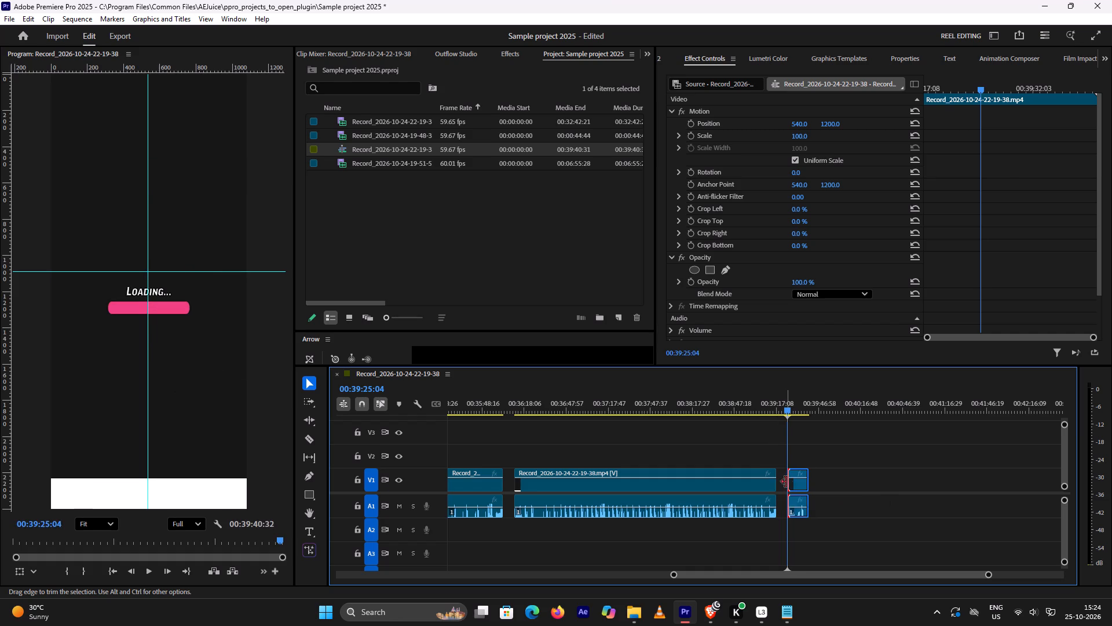
# Check the cut points on both sides of the new gap and the gameplay in the last segment.
pyautogui.press('Up')
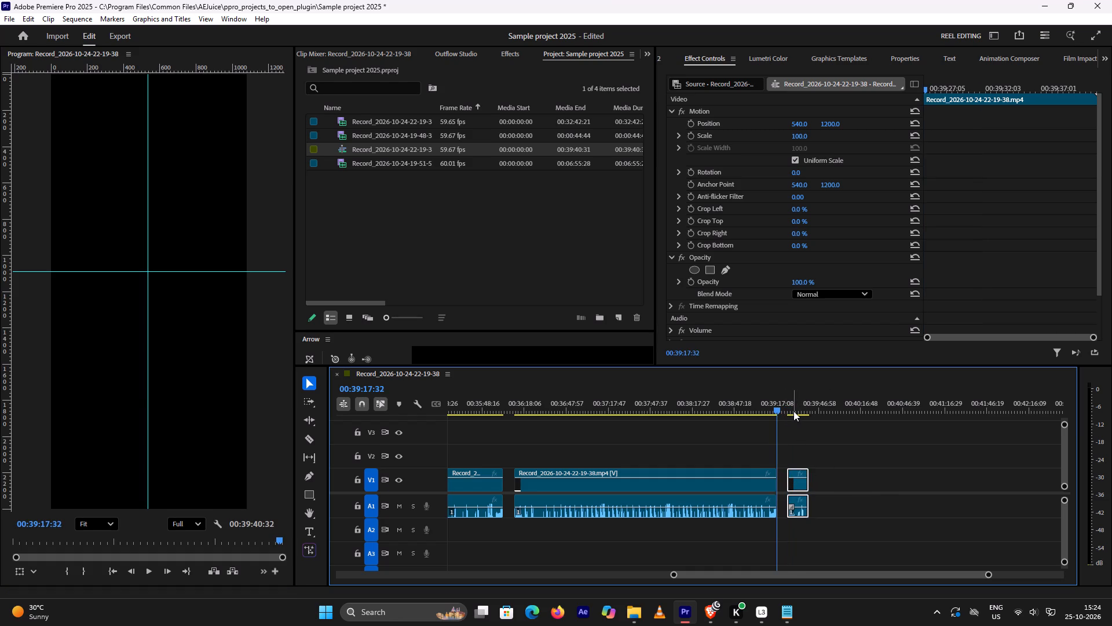
pyautogui.press('Left')
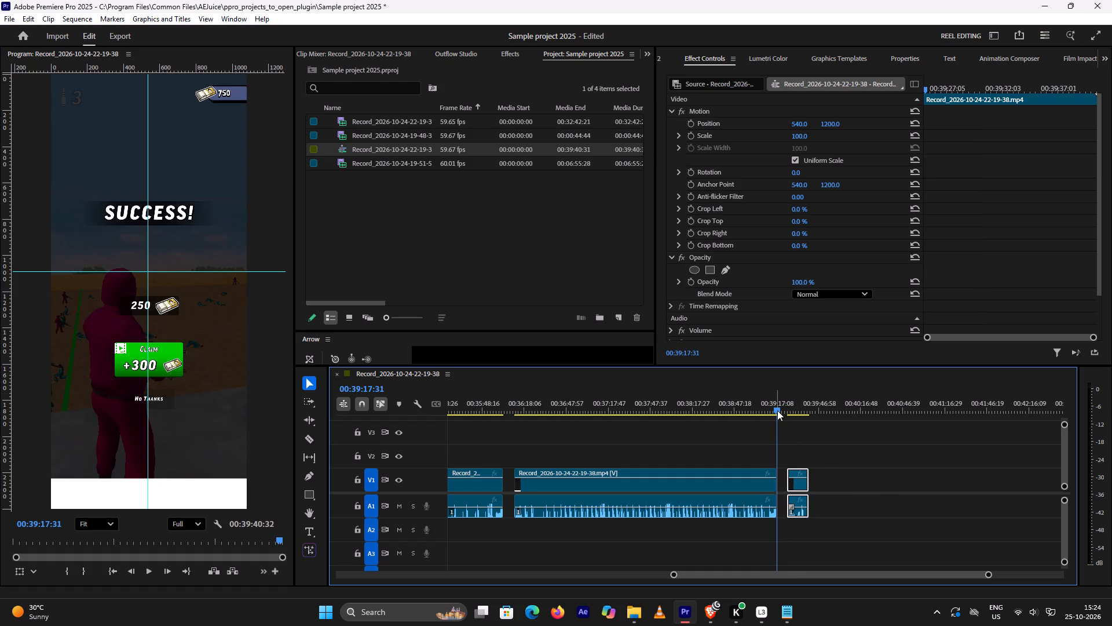
pyautogui.moveTo(776, 410); pyautogui.dragTo(770, 414)
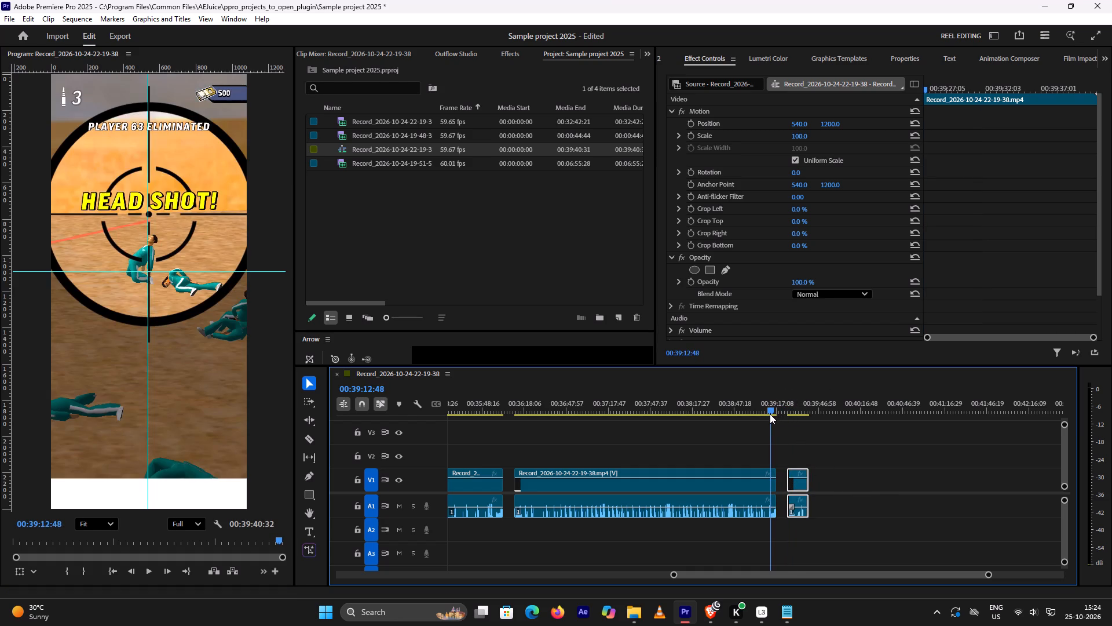
pyautogui.moveTo(770, 414); pyautogui.dragTo(771, 414)
pyautogui.press('Down')
pyautogui.press('Down')
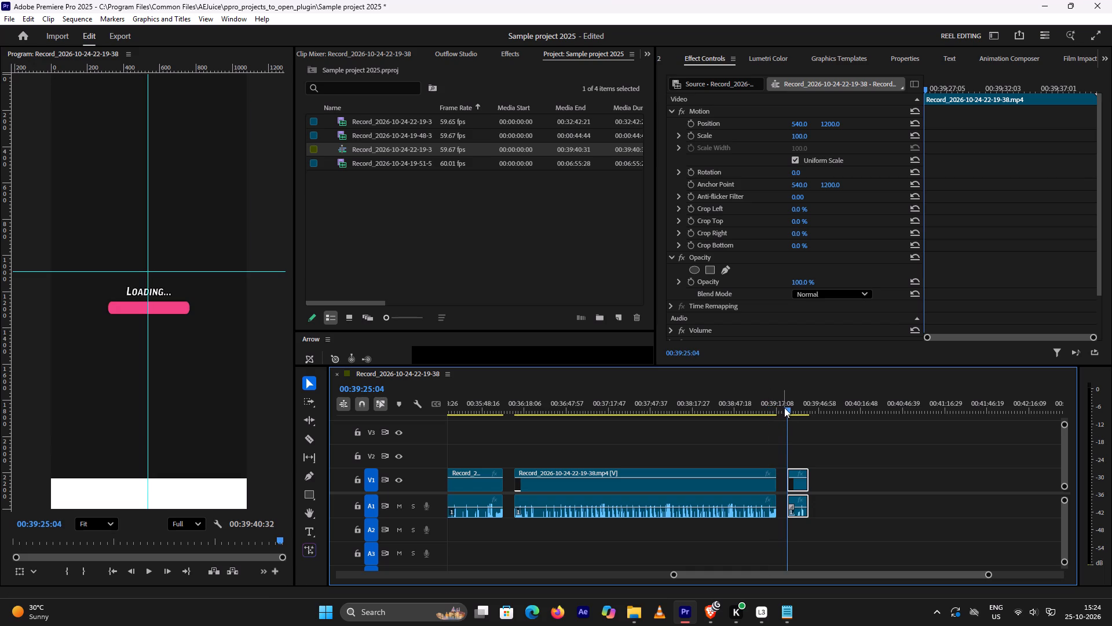
pyautogui.moveTo(785, 408); pyautogui.dragTo(799, 414)
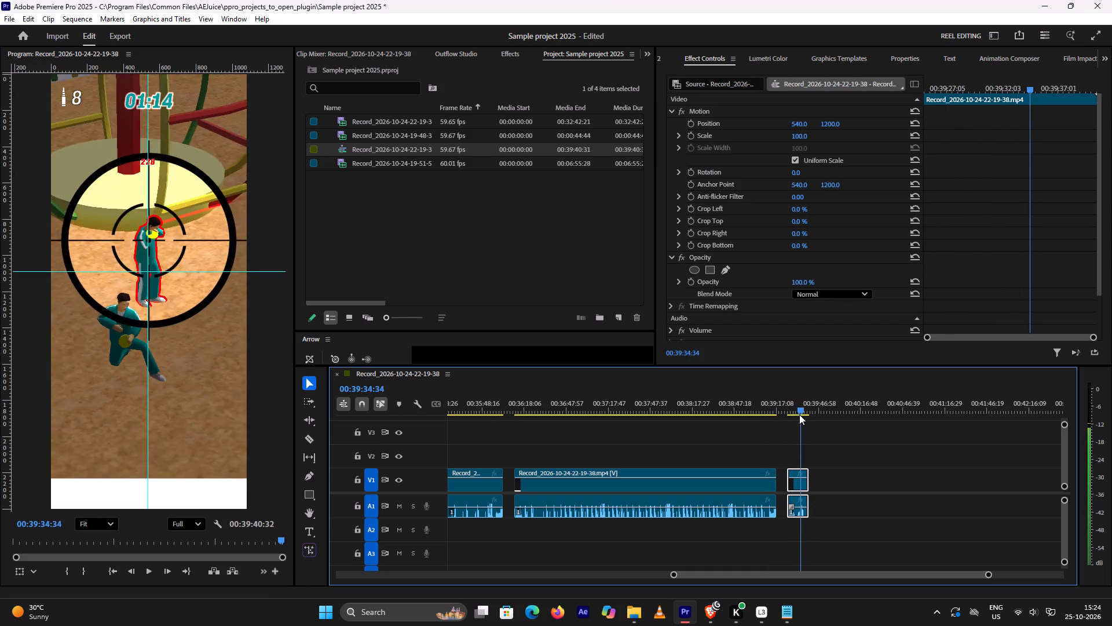
# Examine the gameplay in the short final segment, from about 00:39:27 through to the end of the sequence.
pyautogui.moveTo(799, 414); pyautogui.dragTo(804, 417)
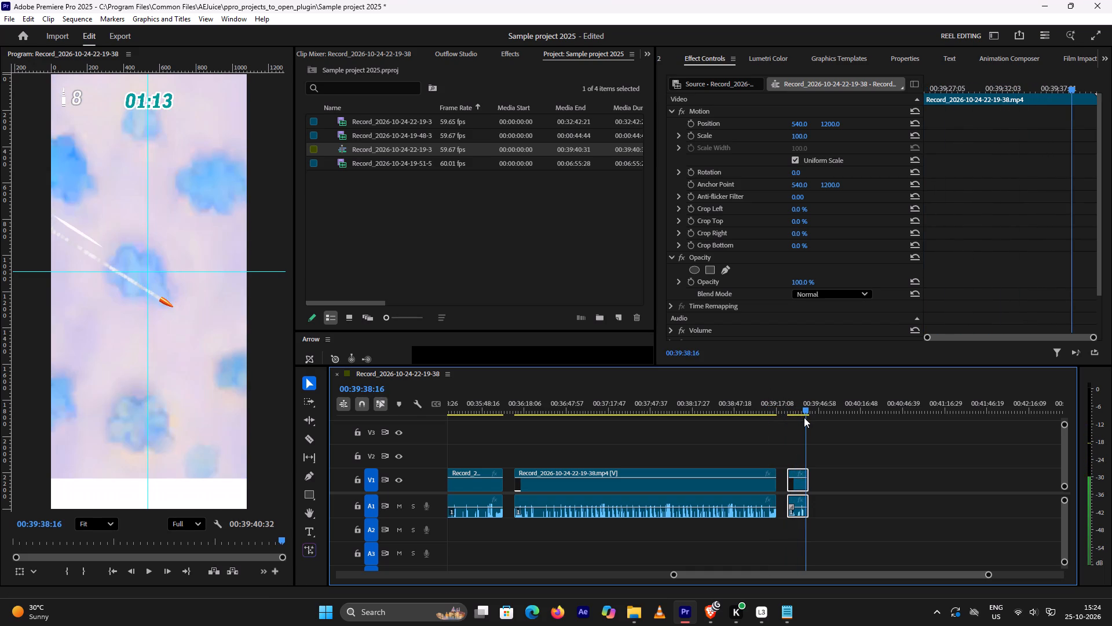
pyautogui.moveTo(804, 417); pyautogui.dragTo(806, 417)
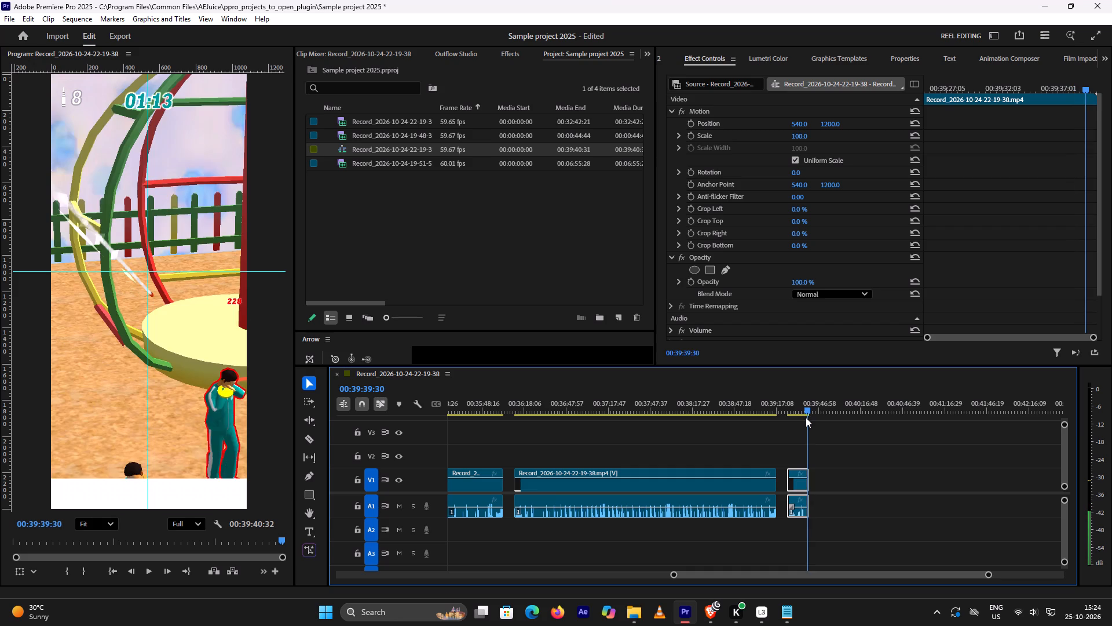
pyautogui.moveTo(806, 417); pyautogui.dragTo(808, 418)
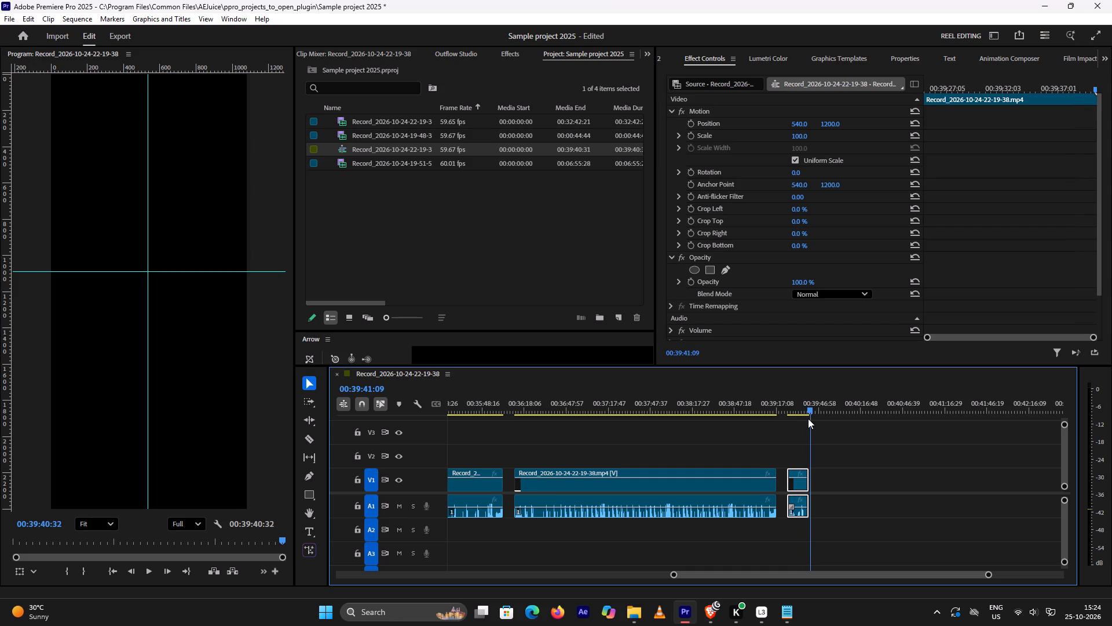
pyautogui.moveTo(808, 418); pyautogui.dragTo(803, 422)
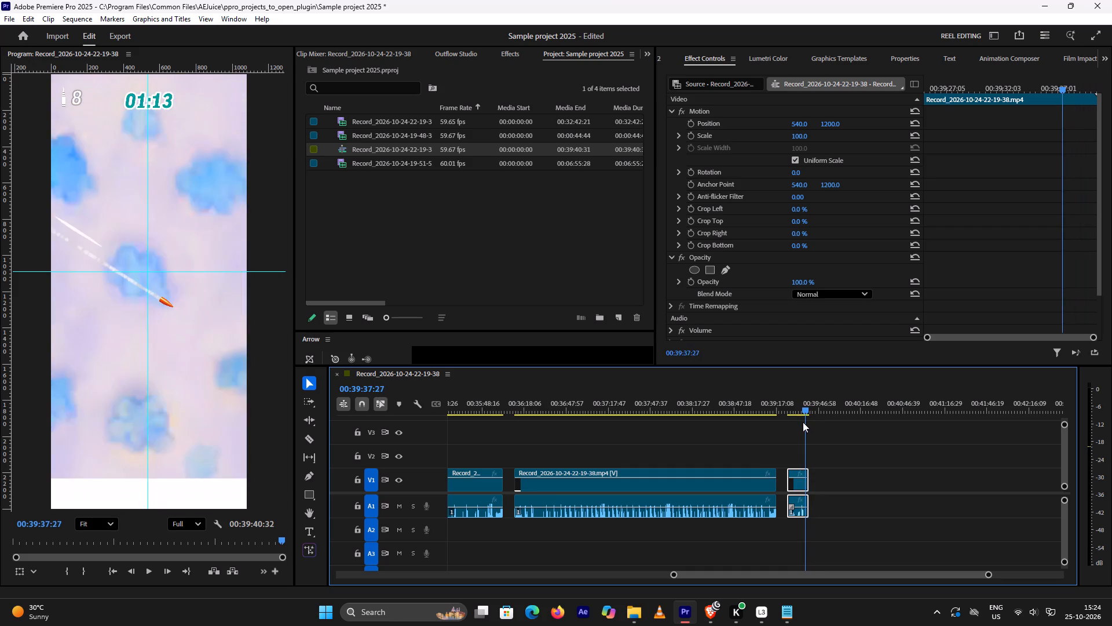
pyautogui.moveTo(803, 422); pyautogui.dragTo(789, 431)
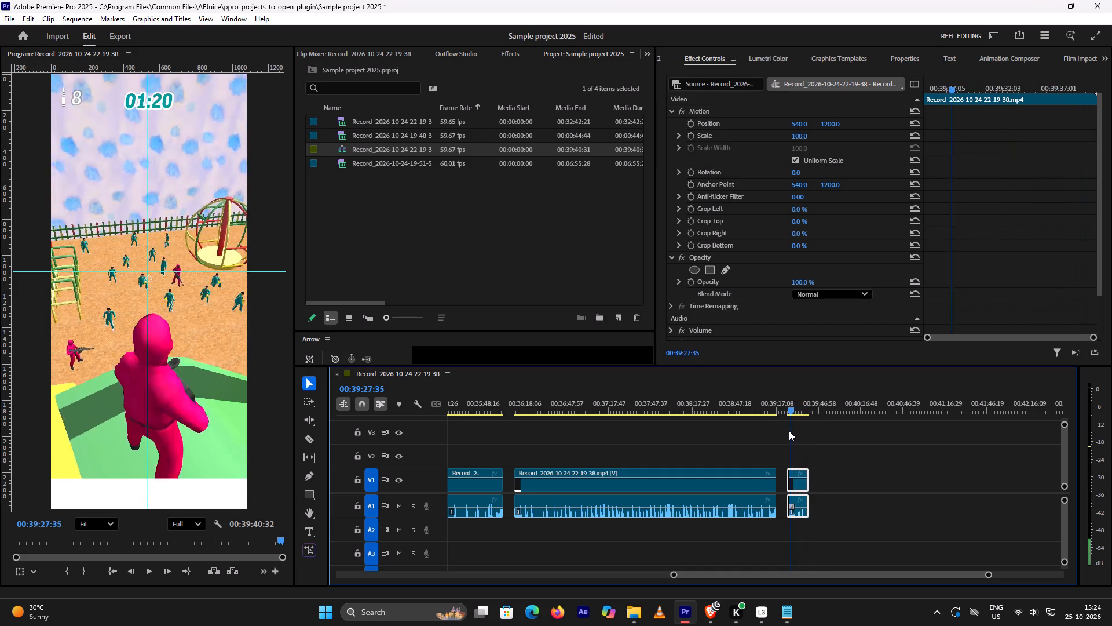
pyautogui.moveTo(789, 431); pyautogui.dragTo(788, 431)
pyautogui.press('space')
pyautogui.press('space')
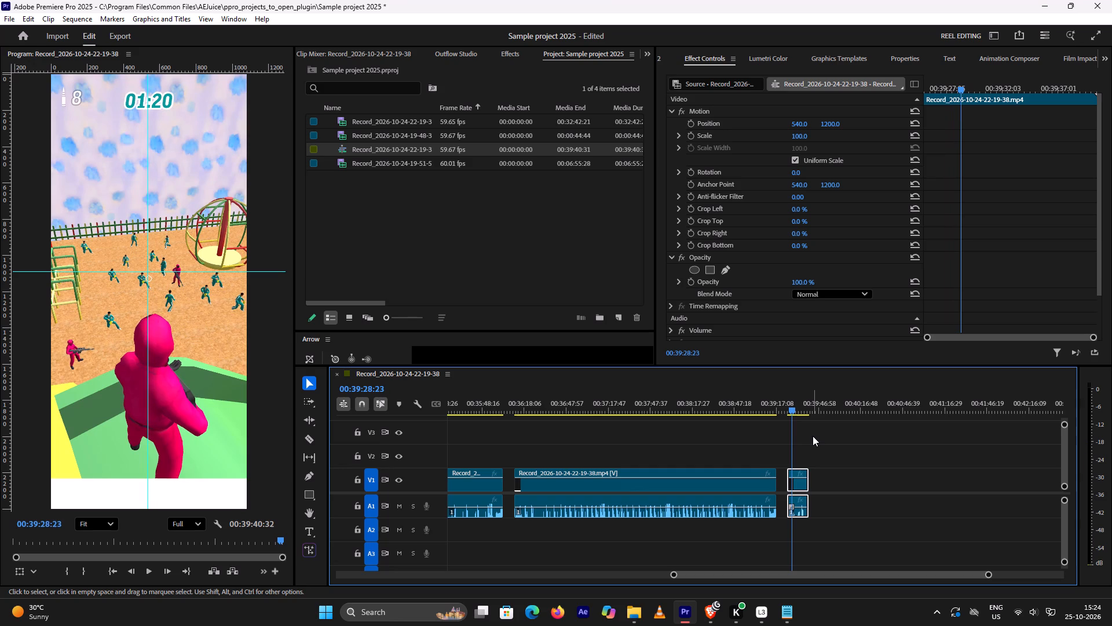
pyautogui.press('space')
pyautogui.press('space')
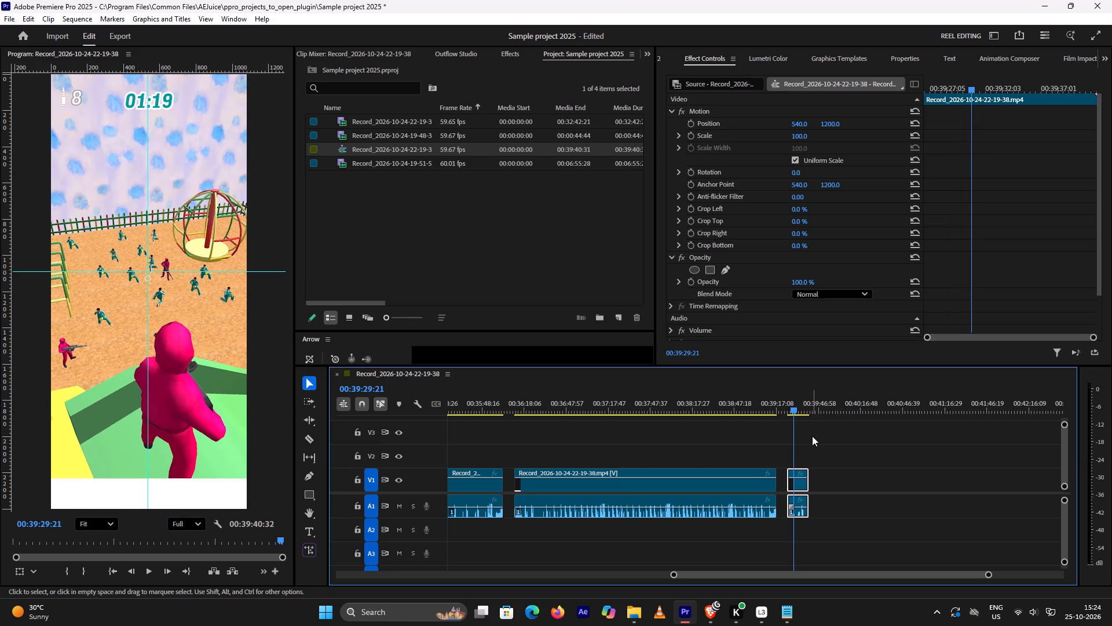
pyautogui.press('space')
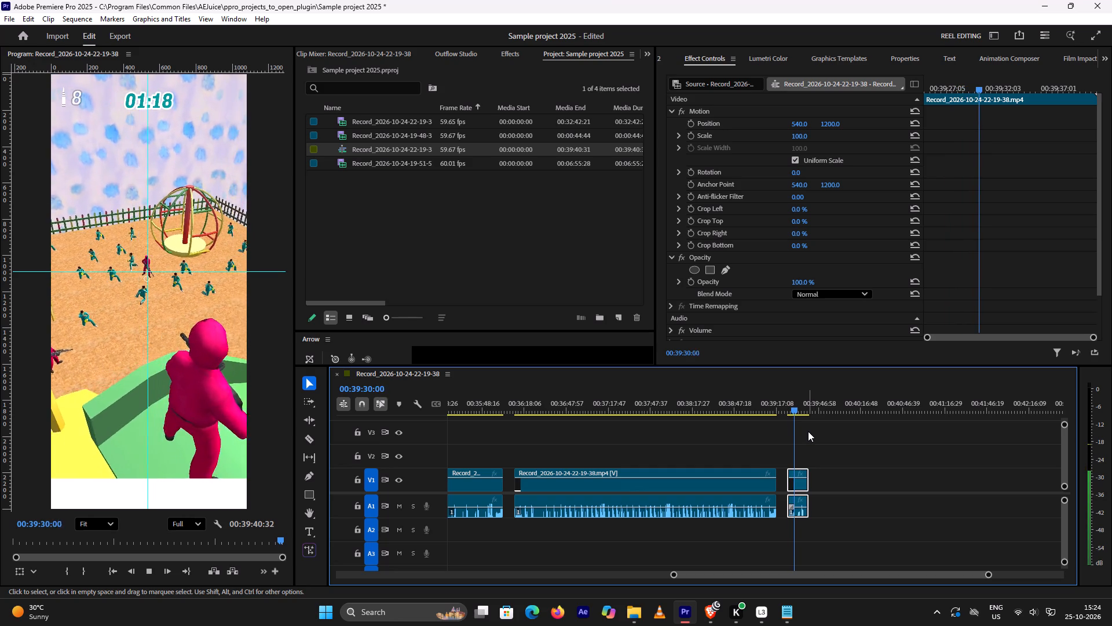
pyautogui.press('space')
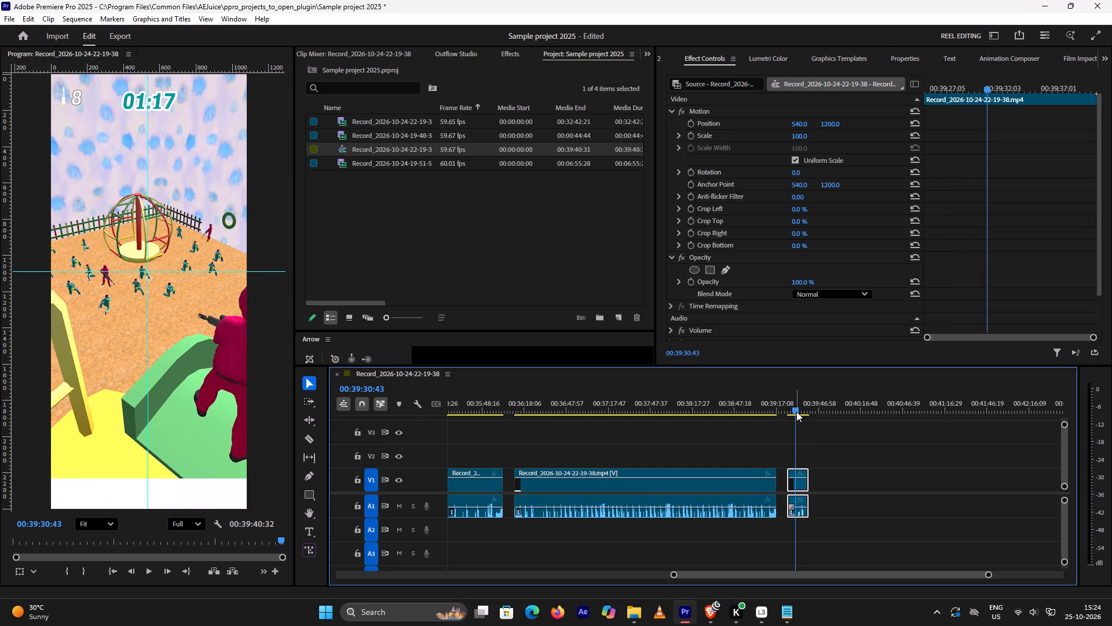
pyautogui.moveTo(796, 410); pyautogui.dragTo(796, 409)
pyautogui.moveTo(796, 409); pyautogui.dragTo(808, 412)
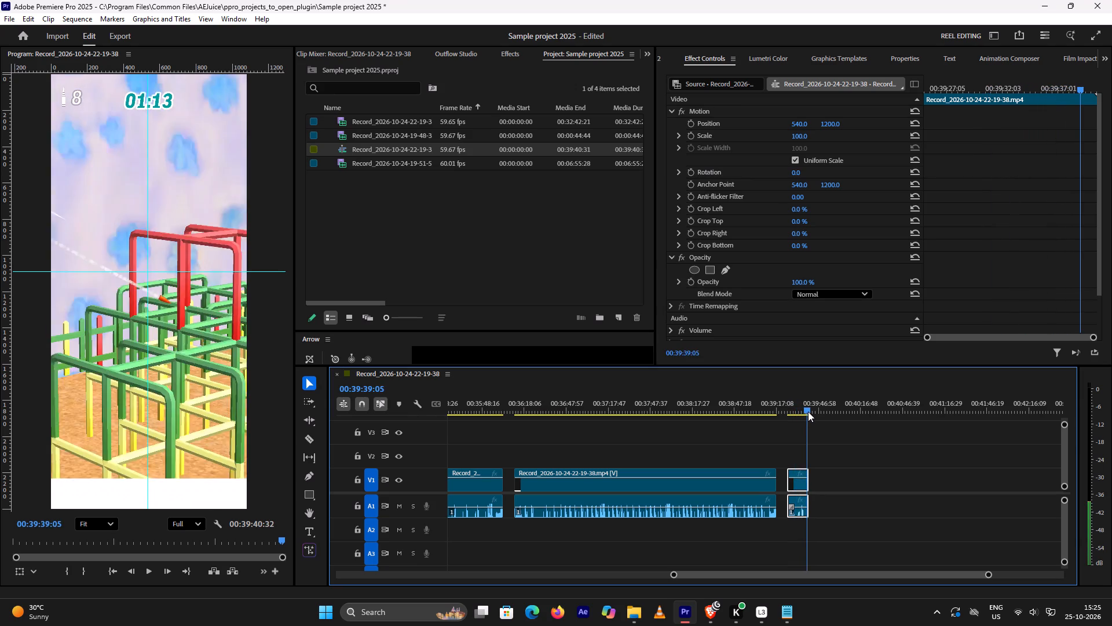
pyautogui.moveTo(808, 412); pyautogui.dragTo(809, 413)
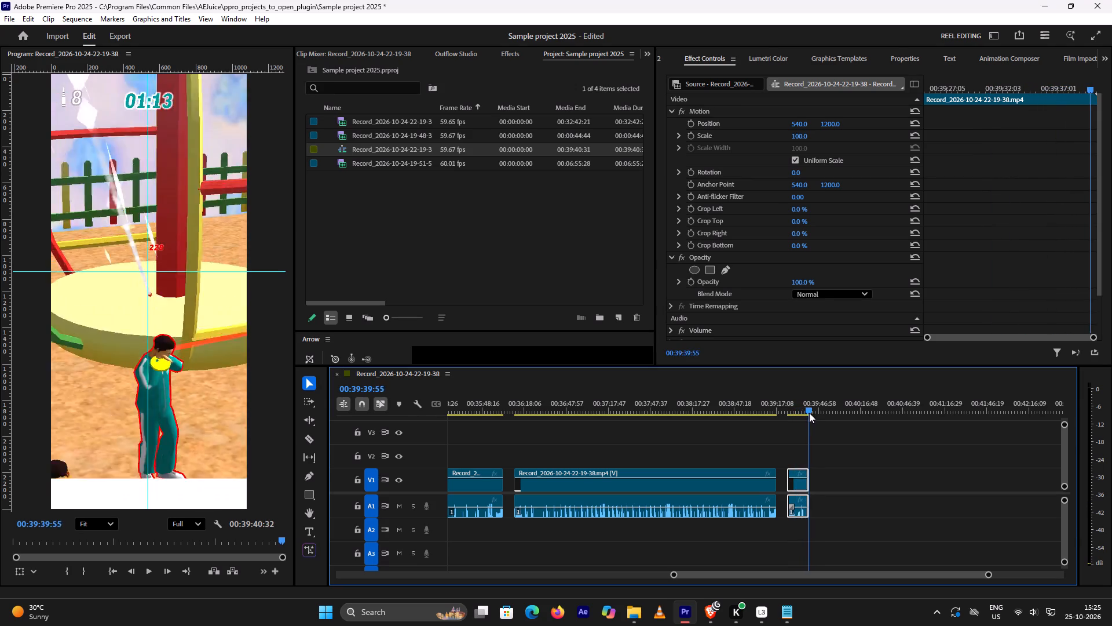
pyautogui.moveTo(809, 413); pyautogui.dragTo(802, 416)
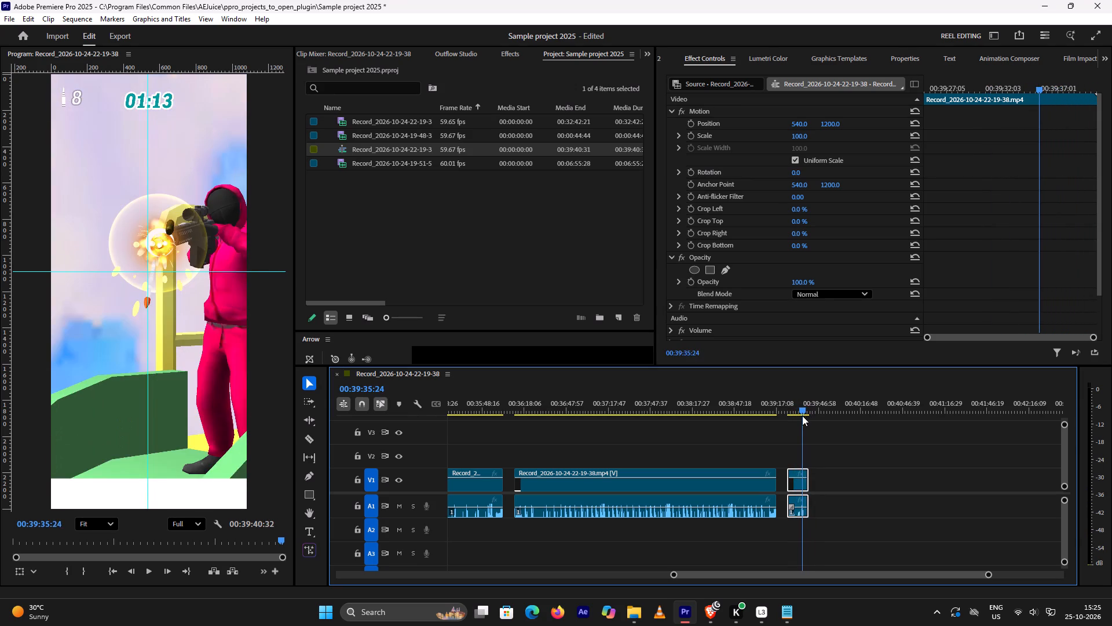
pyautogui.moveTo(802, 416); pyautogui.dragTo(799, 417)
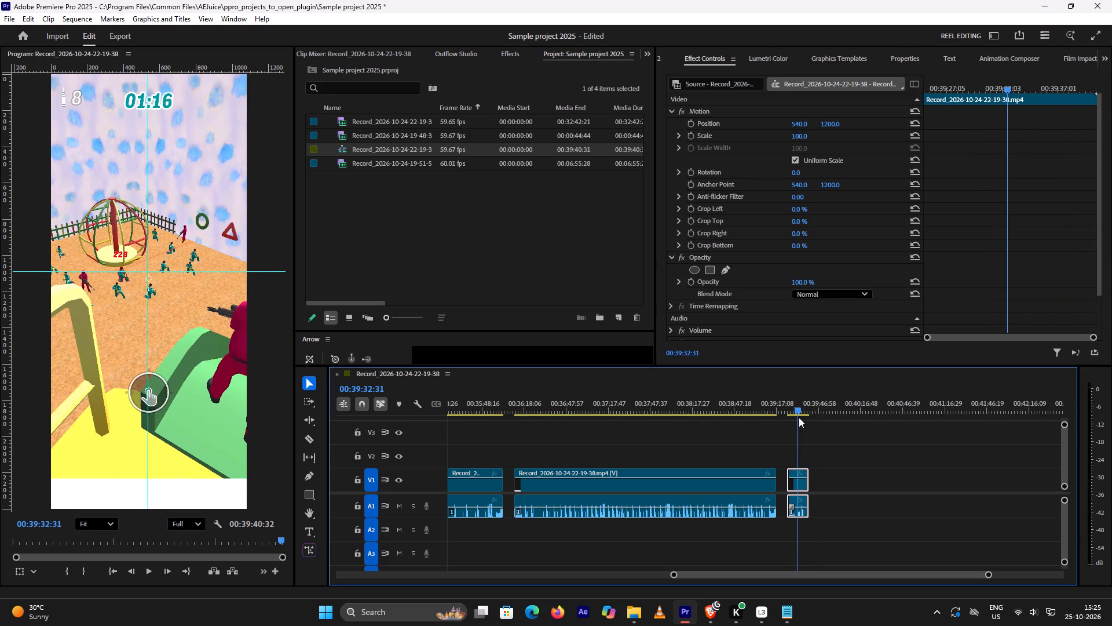
pyautogui.moveTo(799, 417); pyautogui.dragTo(803, 421)
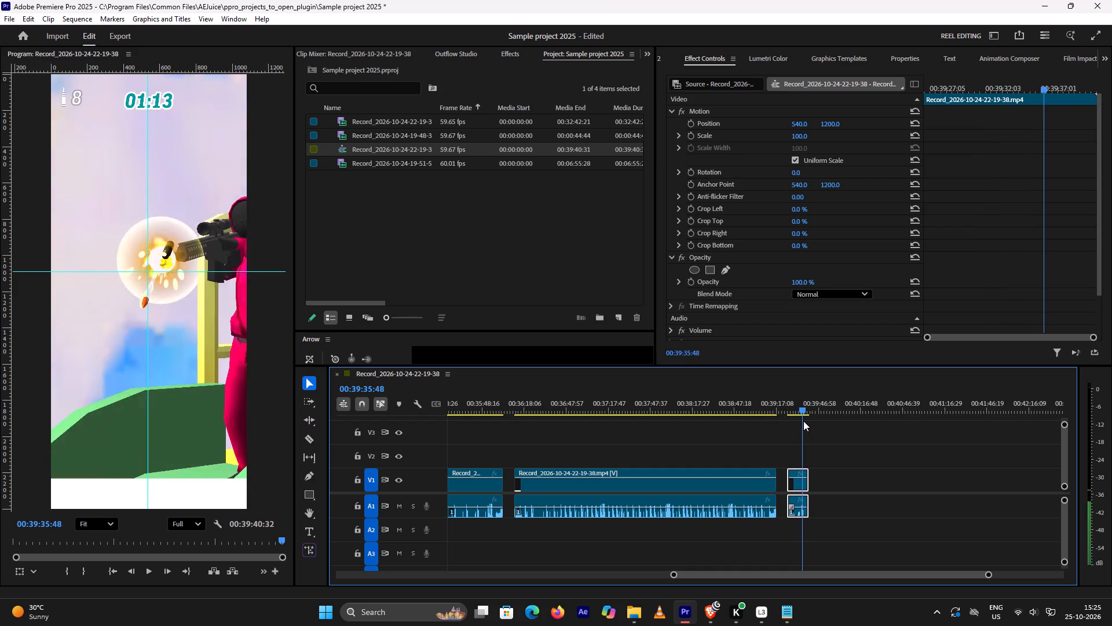
pyautogui.moveTo(803, 421); pyautogui.dragTo(812, 421)
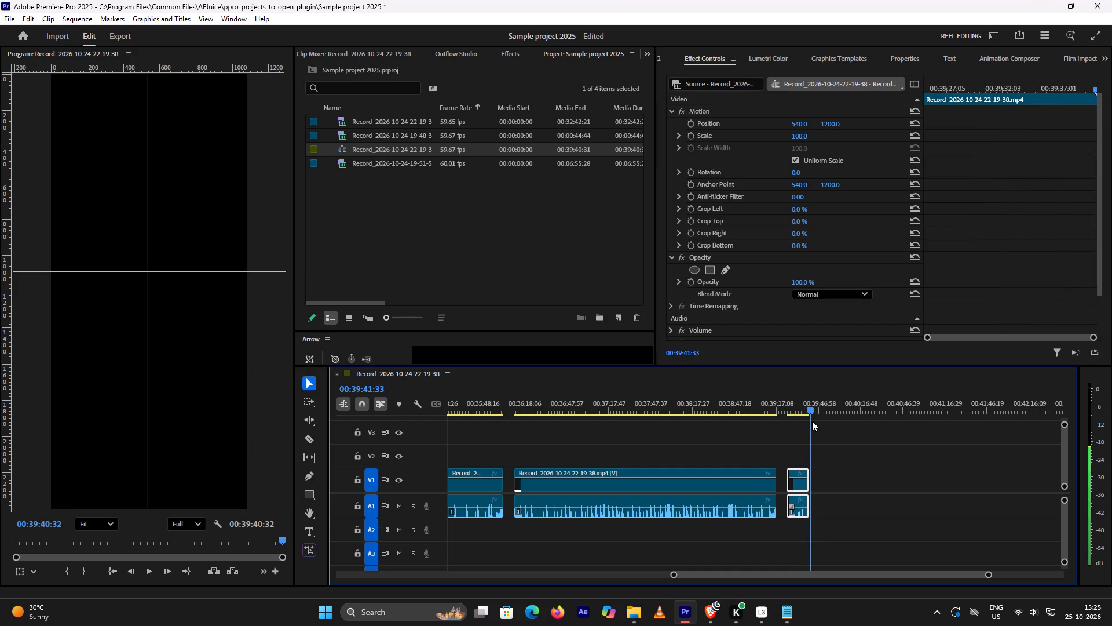
pyautogui.moveTo(812, 421); pyautogui.dragTo(807, 425)
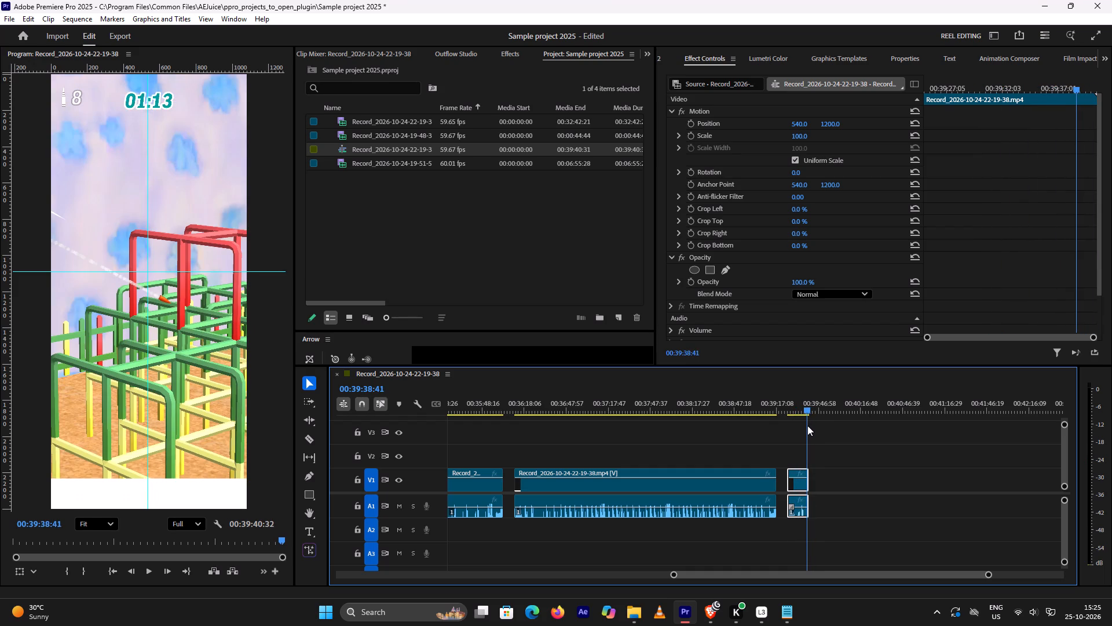
pyautogui.moveTo(807, 425); pyautogui.dragTo(804, 426)
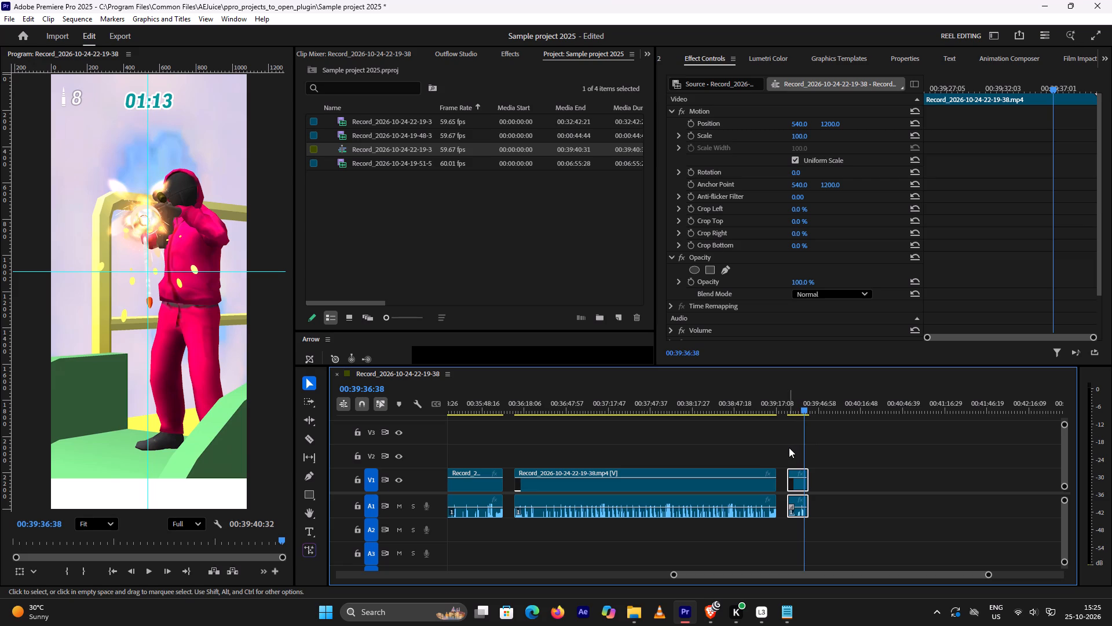
# Delete the short final V1 and A1 segment that starts at 00:39:25:04, after the last gap.
pyautogui.moveTo(789, 447); pyautogui.dragTo(796, 472)
pyautogui.moveTo(796, 472); pyautogui.dragTo(805, 514)
pyautogui.press('Delete')
# Examine the opening segments of the sequence, from 00:00:00:00 through to the start of the third segment around 00:02:16.
pyautogui.moveTo(806, 410); pyautogui.dragTo(498, 423)
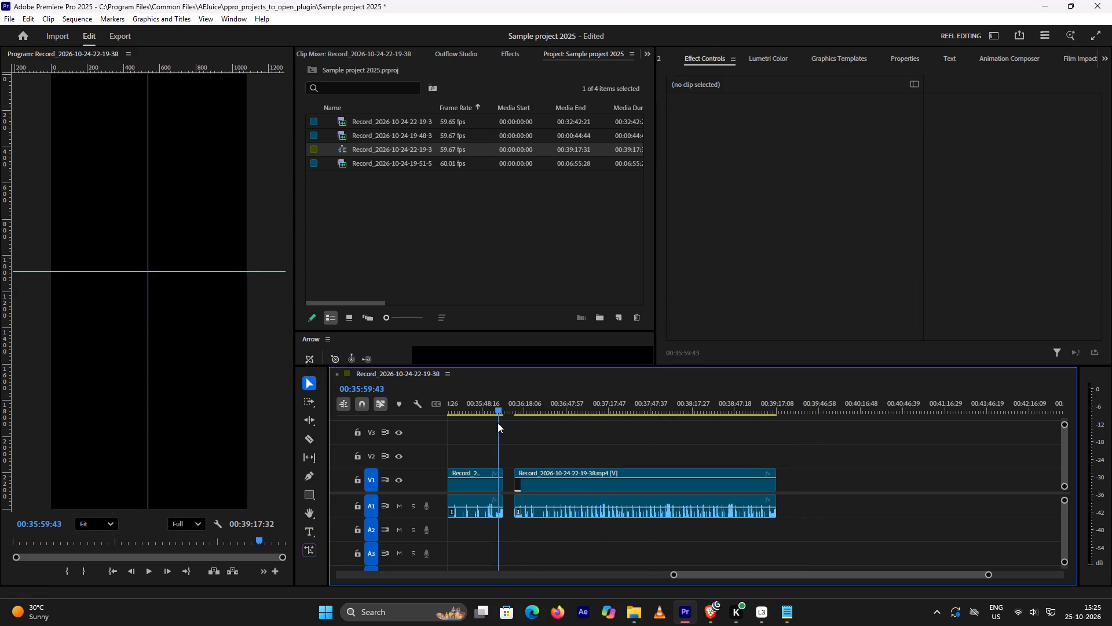
pyautogui.moveTo(498, 423); pyautogui.dragTo(497, 423)
pyautogui.keyDown('alt'); pyautogui.scroll(-5, 790, 533); pyautogui.keyUp('alt')
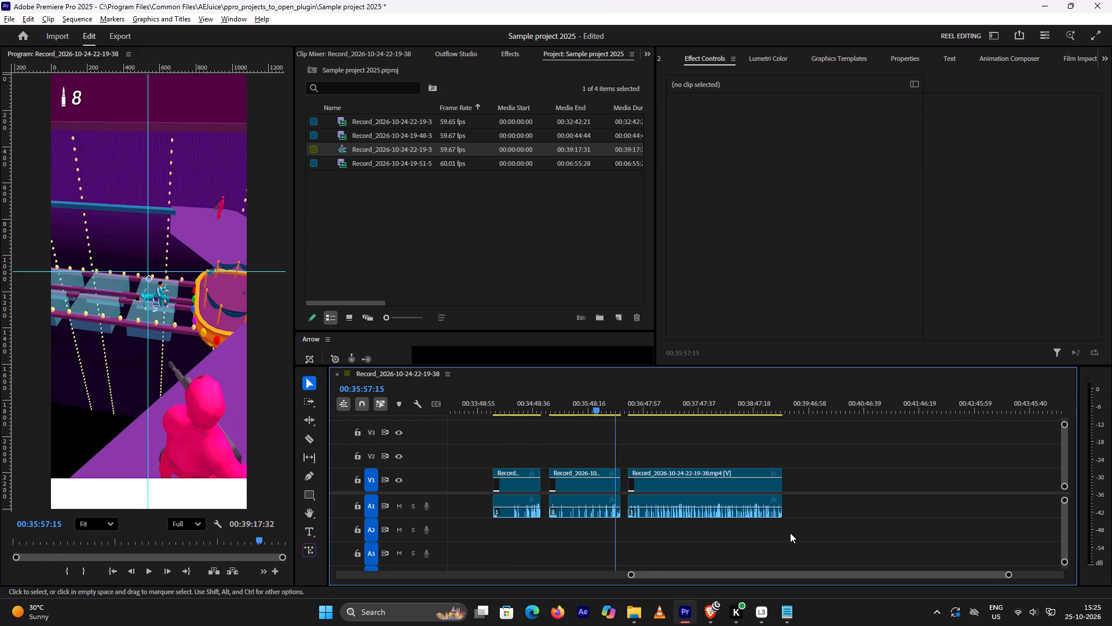
pyautogui.scroll(-4, 790, 533)
pyautogui.keyDown('alt'); pyautogui.scroll(-6, 790, 533); pyautogui.keyUp('alt')
pyautogui.scroll(5, 790, 533)
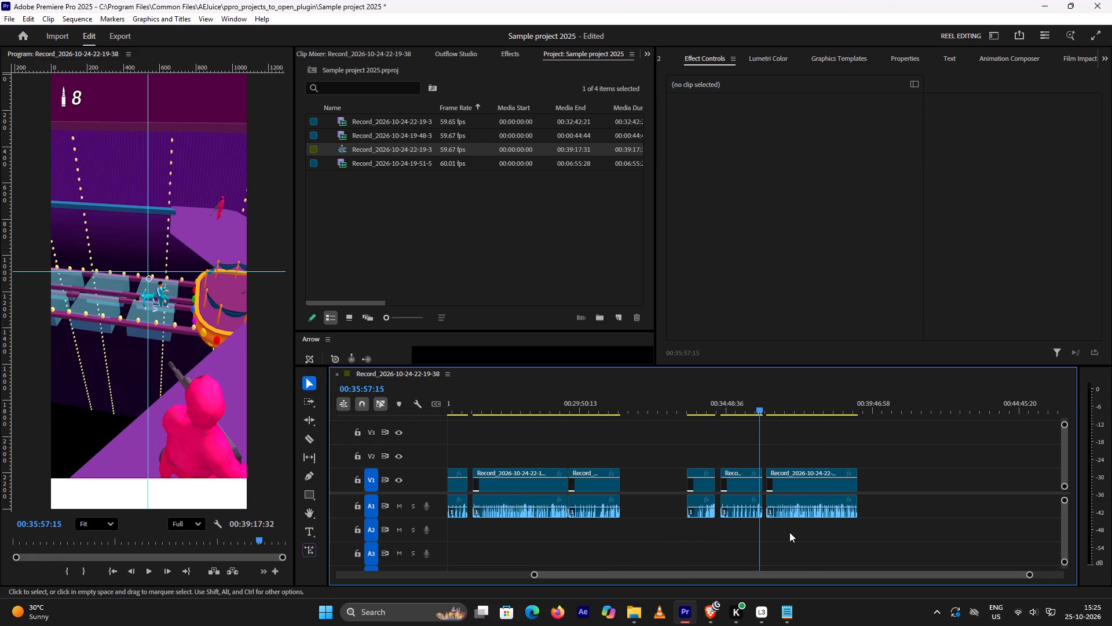
pyautogui.scroll(6, 789, 532)
pyautogui.scroll(17, 789, 532)
pyautogui.scroll(8, 745, 511)
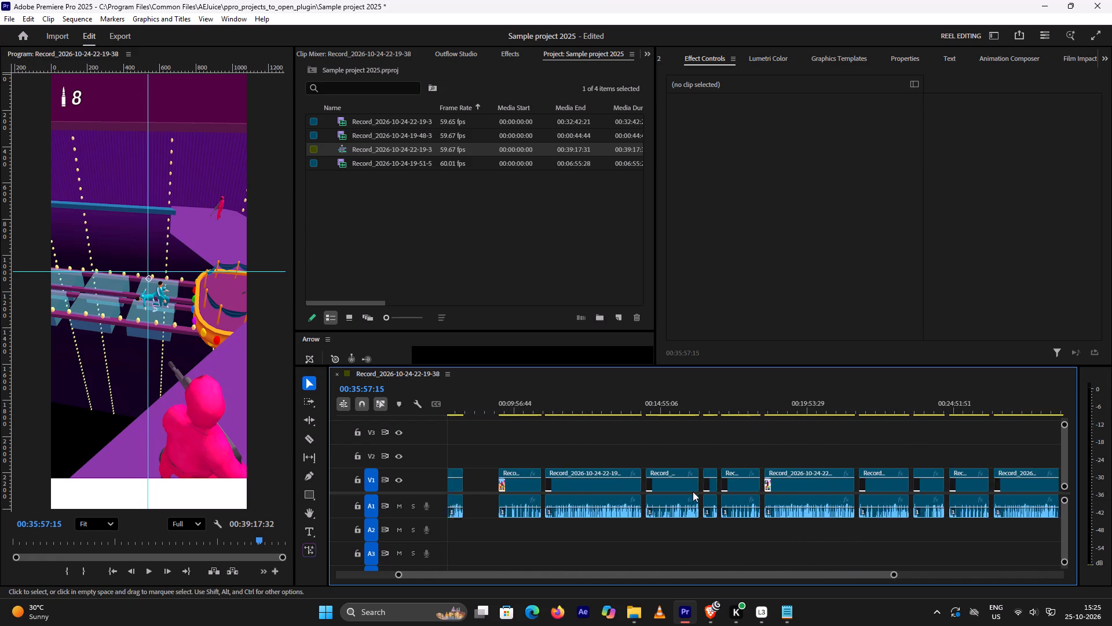
pyautogui.scroll(20, 693, 492)
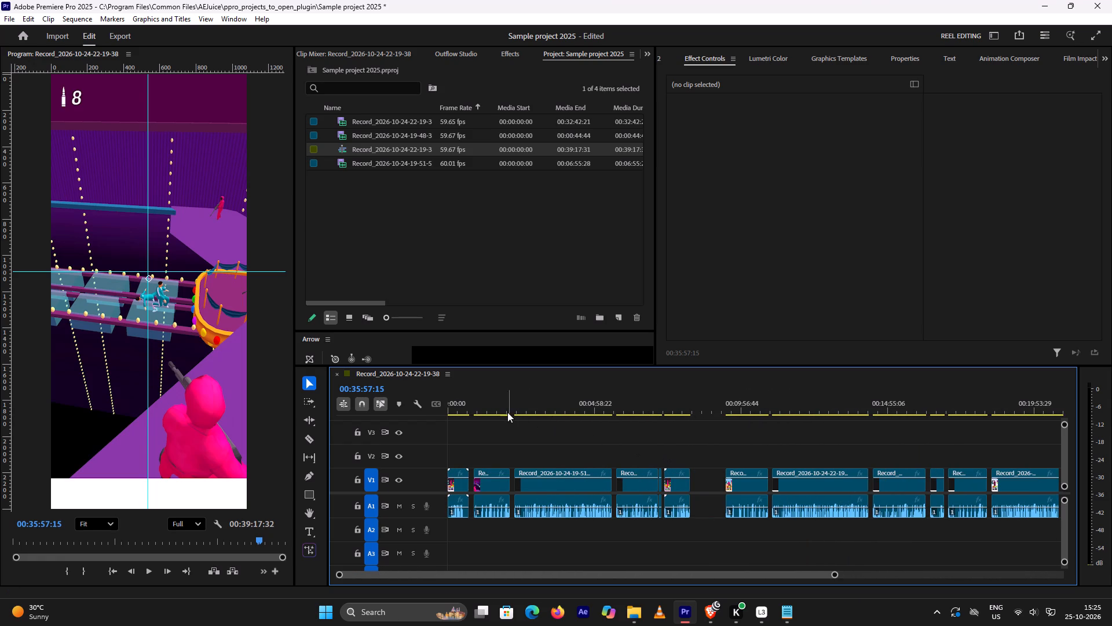
pyautogui.click(489, 402)
pyautogui.moveTo(485, 407); pyautogui.dragTo(463, 413)
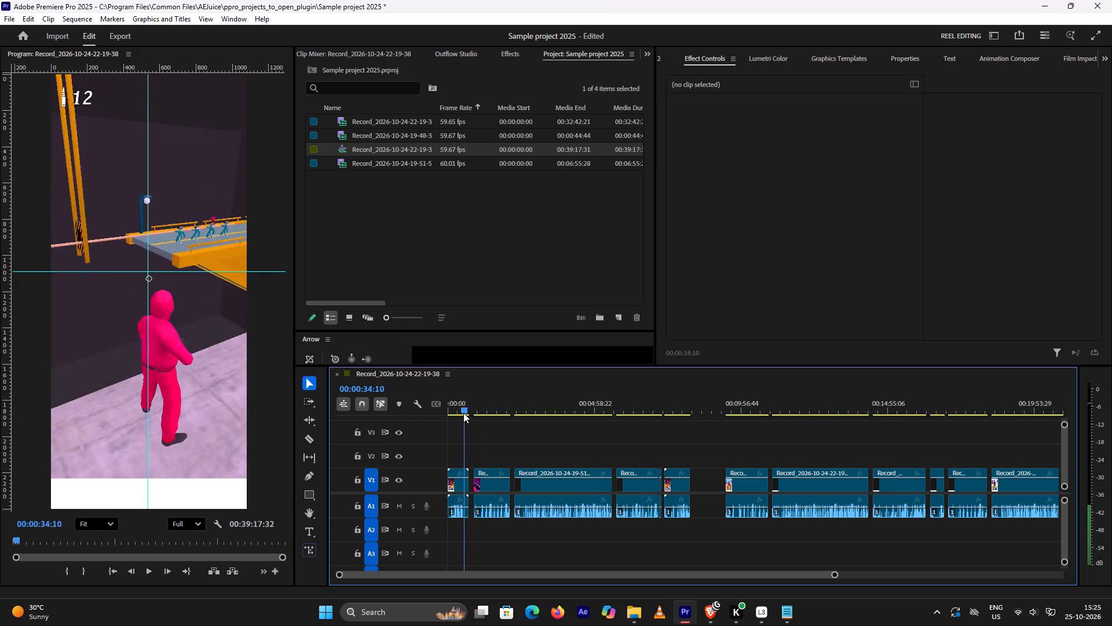
pyautogui.moveTo(463, 413); pyautogui.dragTo(443, 417)
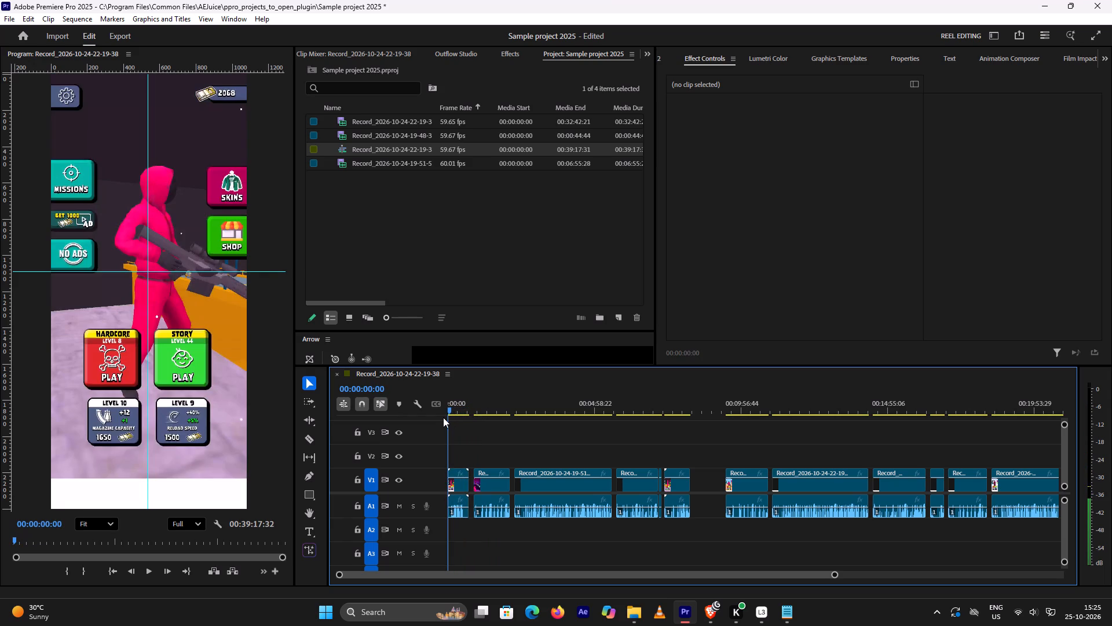
pyautogui.moveTo(443, 417); pyautogui.dragTo(459, 420)
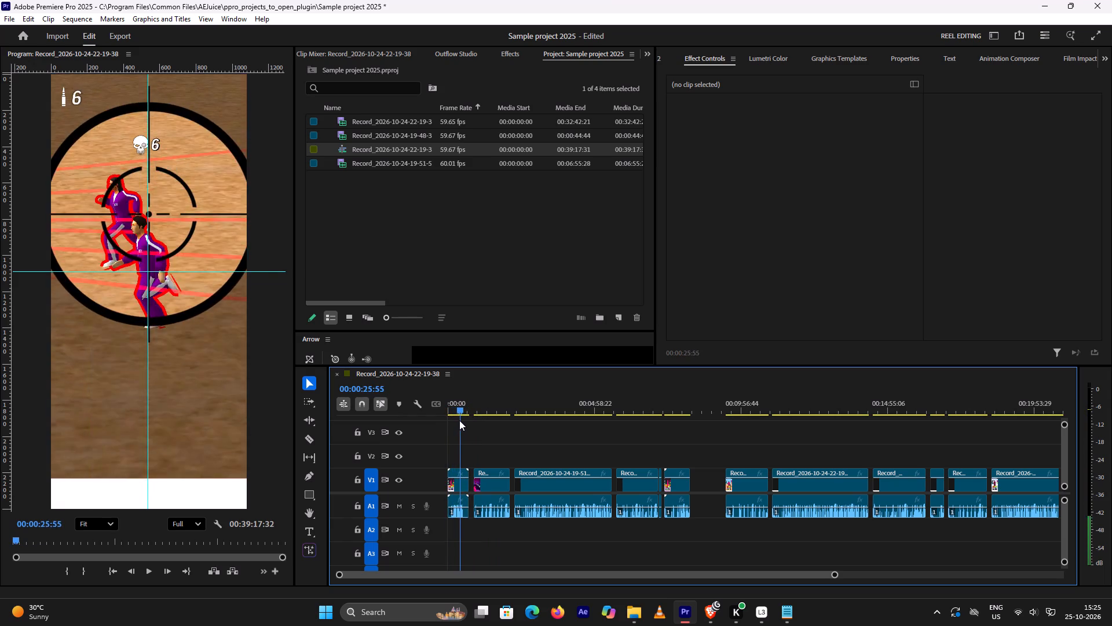
pyautogui.moveTo(459, 420); pyautogui.dragTo(470, 420)
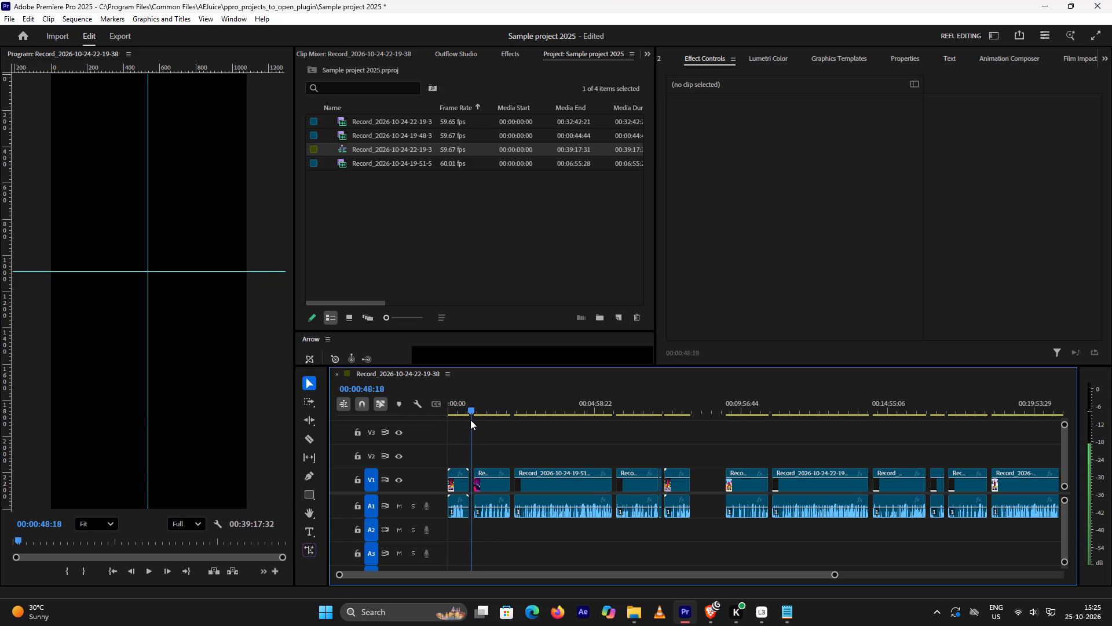
pyautogui.moveTo(470, 420); pyautogui.dragTo(485, 418)
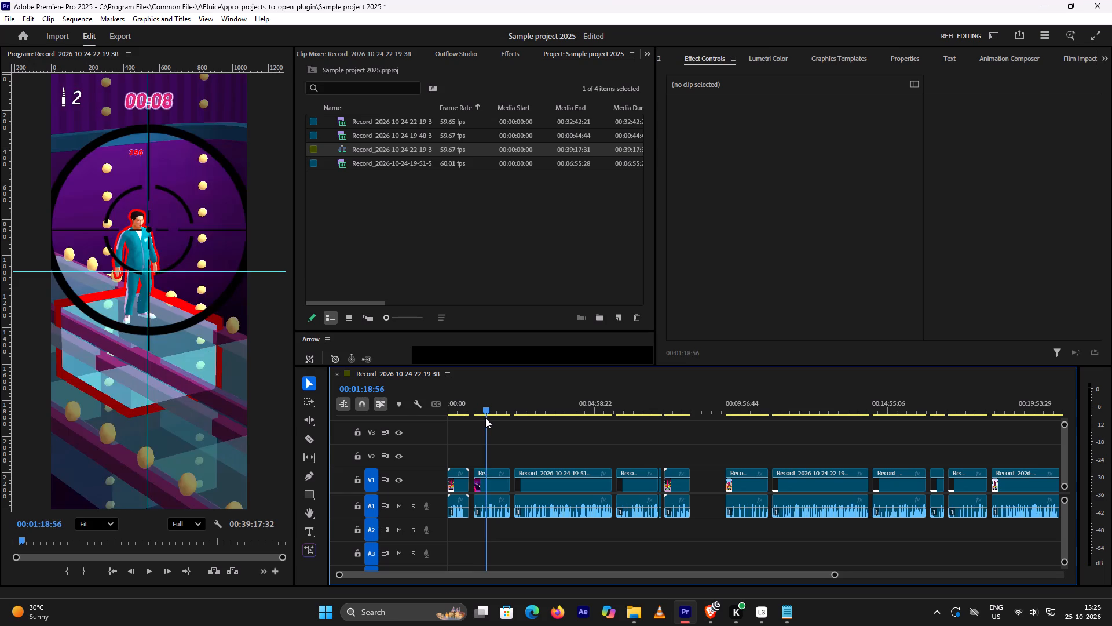
pyautogui.moveTo(485, 418); pyautogui.dragTo(496, 415)
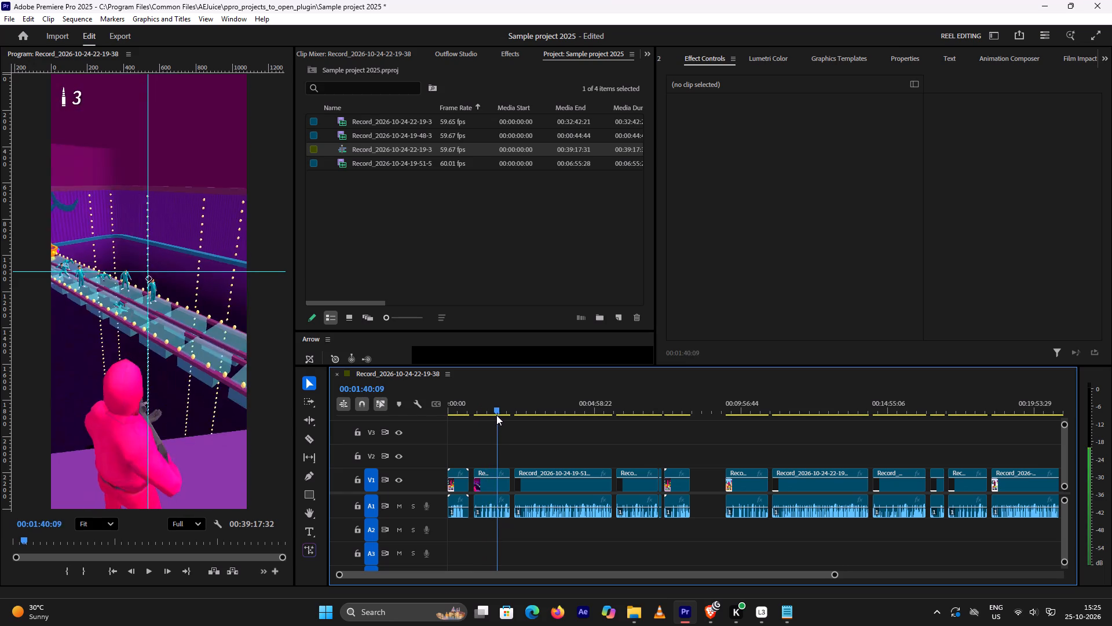
pyautogui.moveTo(496, 415); pyautogui.dragTo(507, 412)
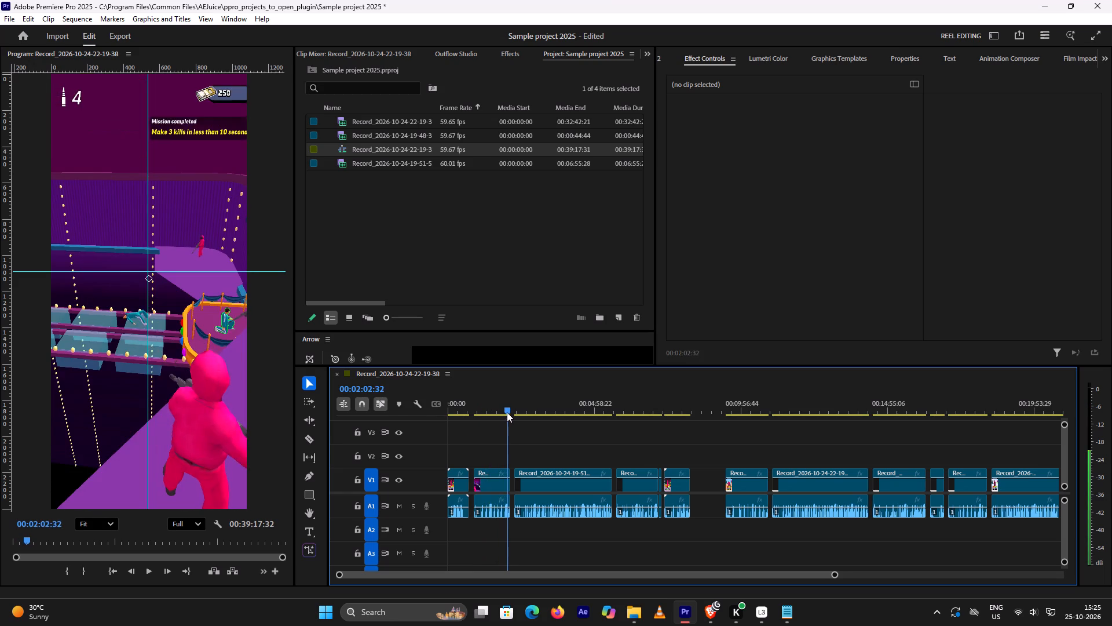
pyautogui.moveTo(507, 412); pyautogui.dragTo(514, 409)
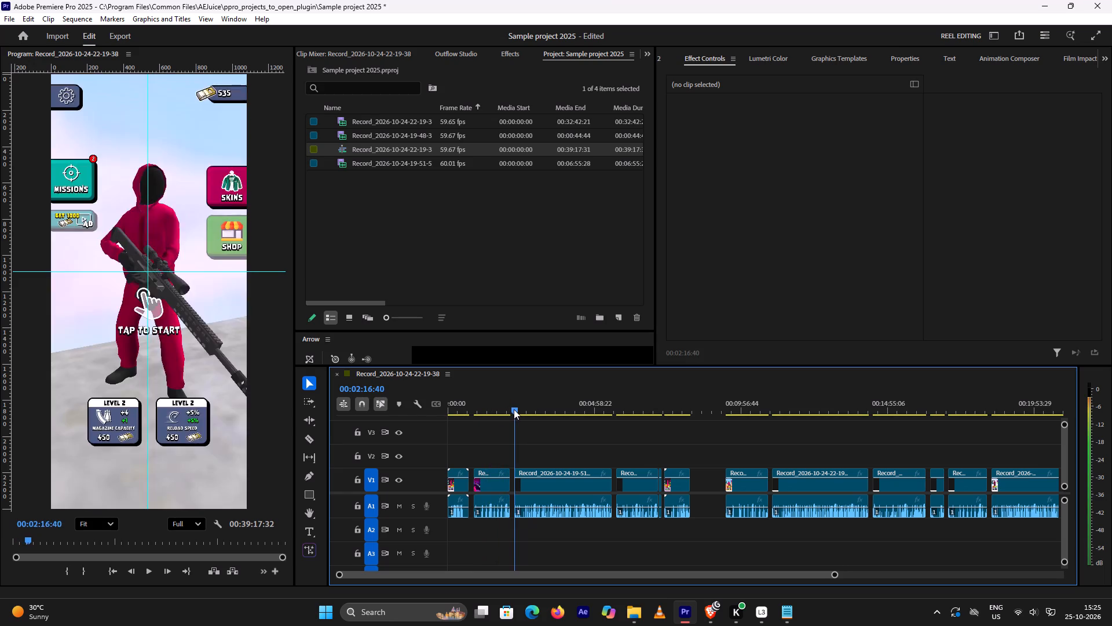
pyautogui.moveTo(514, 409); pyautogui.dragTo(515, 408)
pyautogui.moveTo(516, 407); pyautogui.dragTo(452, 407)
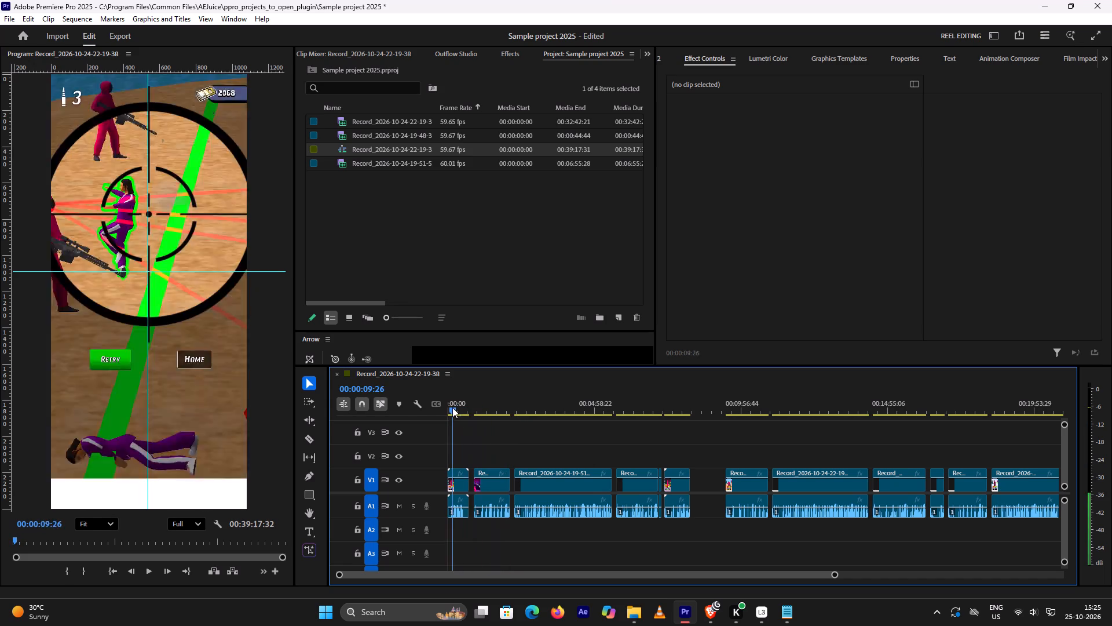
pyautogui.moveTo(452, 407); pyautogui.dragTo(458, 403)
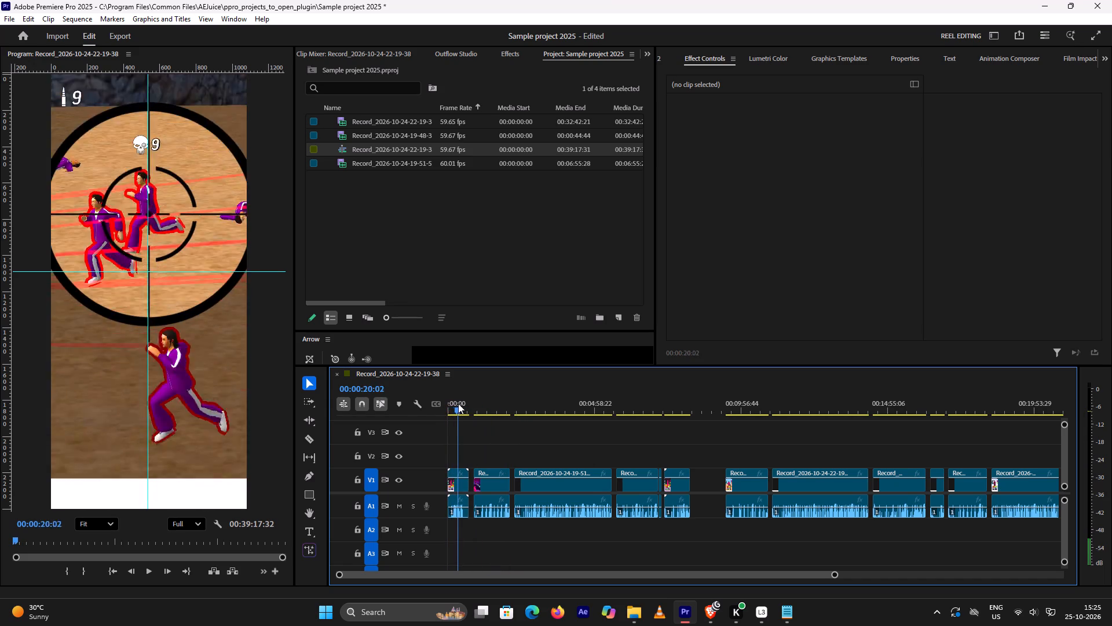
pyautogui.moveTo(458, 403); pyautogui.dragTo(463, 402)
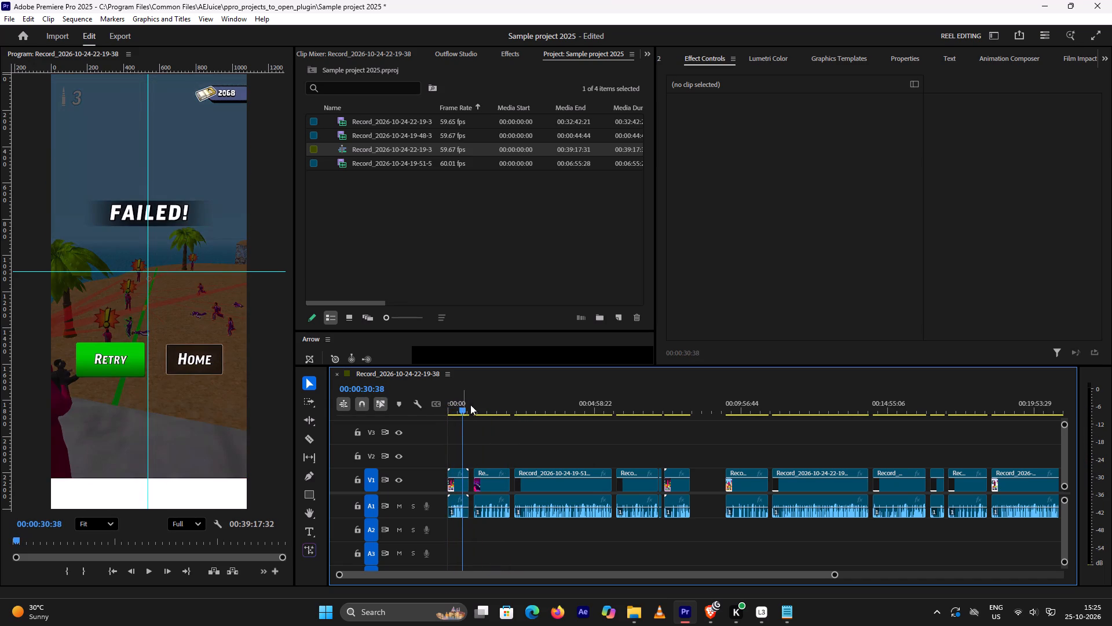
pyautogui.click(463, 411)
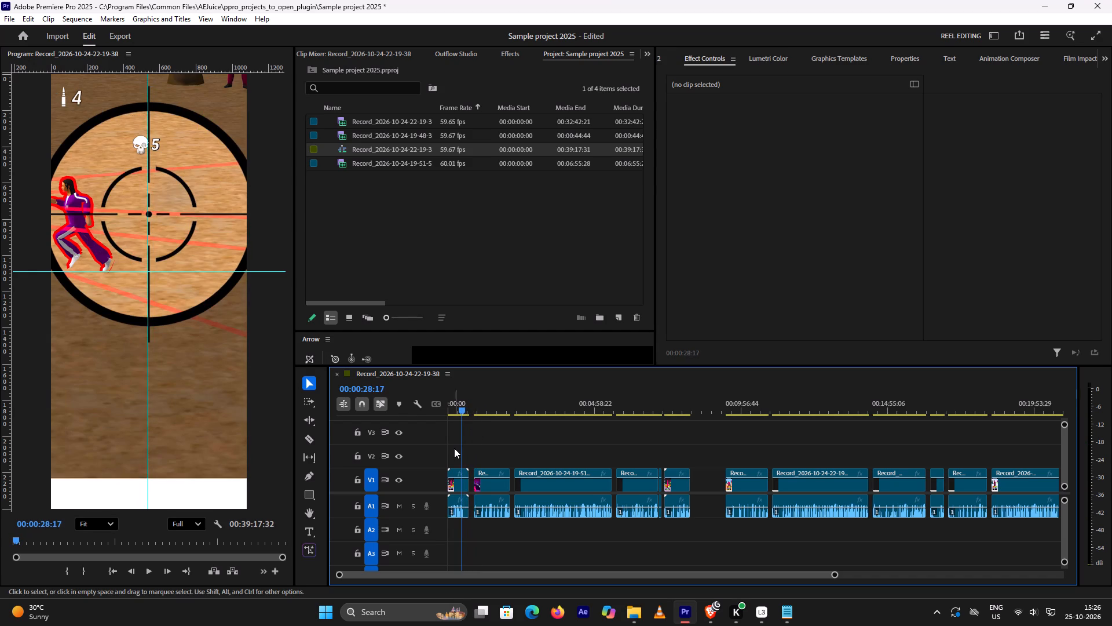
pyautogui.moveTo(454, 448); pyautogui.dragTo(453, 510)
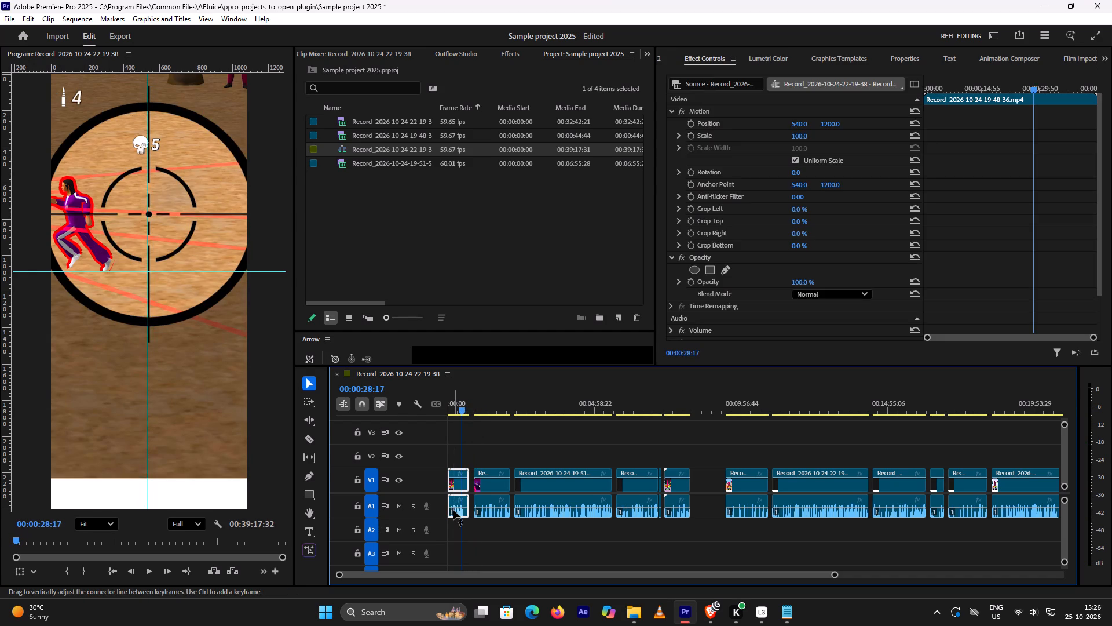
pyautogui.press('Delete')
pyautogui.click(456, 485)
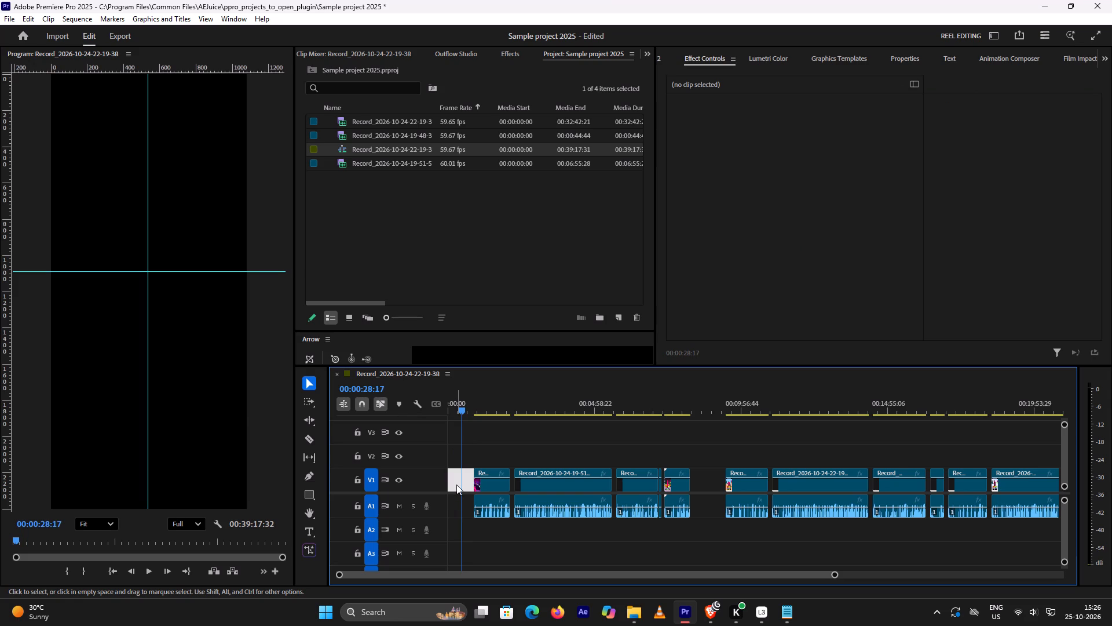
pyautogui.press('Delete')
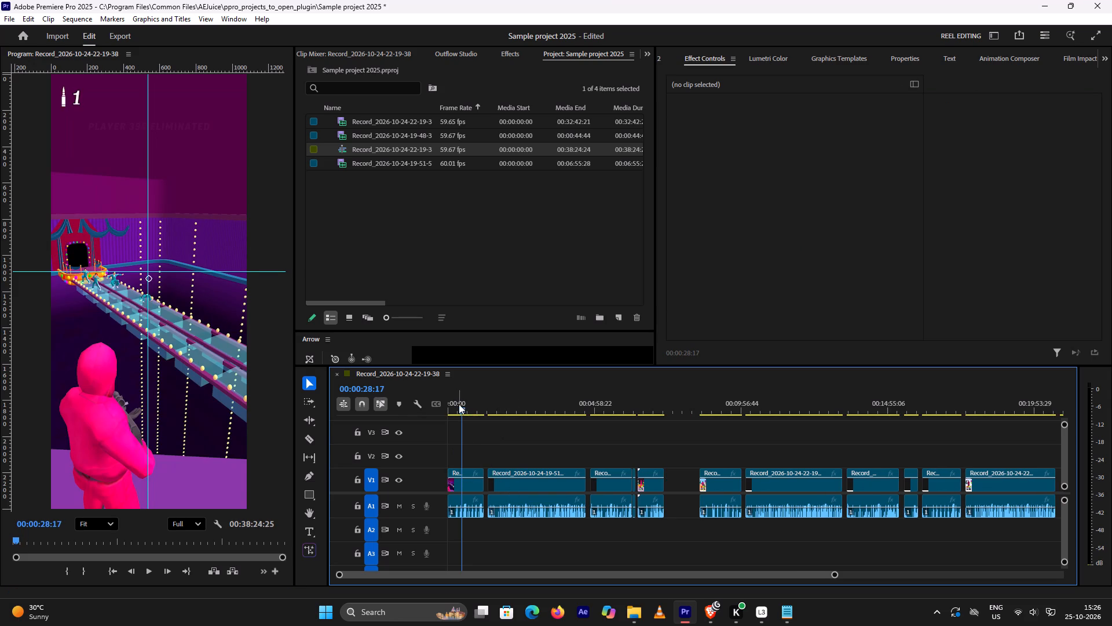
# Examine the gameplay in the early segments, from the sequence start to about 00:10:50, then recheck those before the wide gap up to 00:06:53.
pyautogui.moveTo(462, 408); pyautogui.dragTo(456, 419)
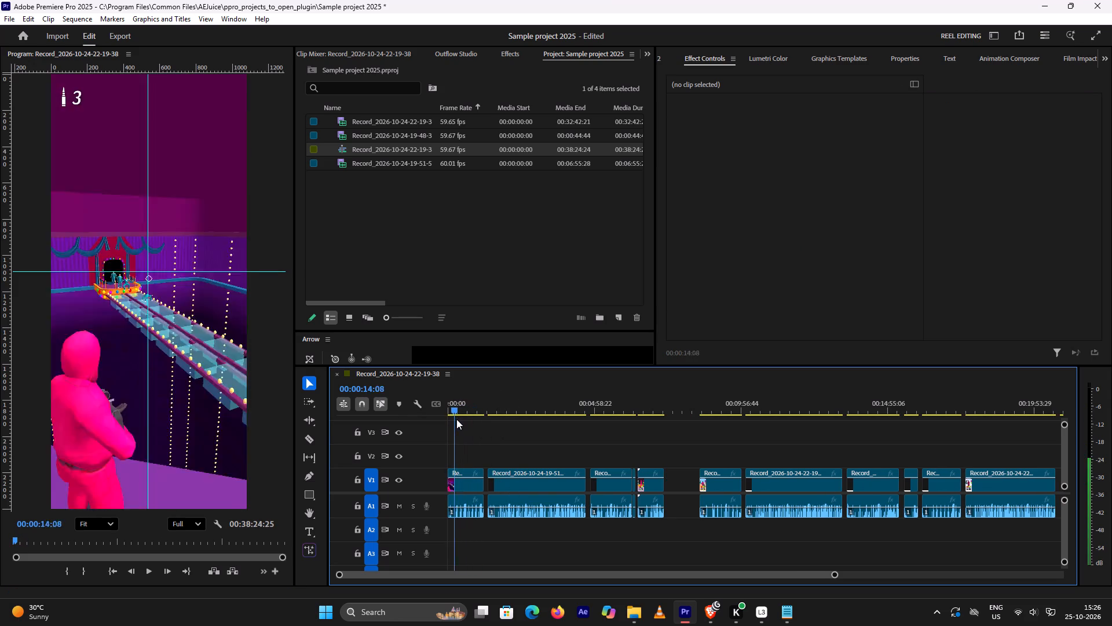
pyautogui.moveTo(456, 419); pyautogui.dragTo(496, 433)
pyautogui.click(473, 482)
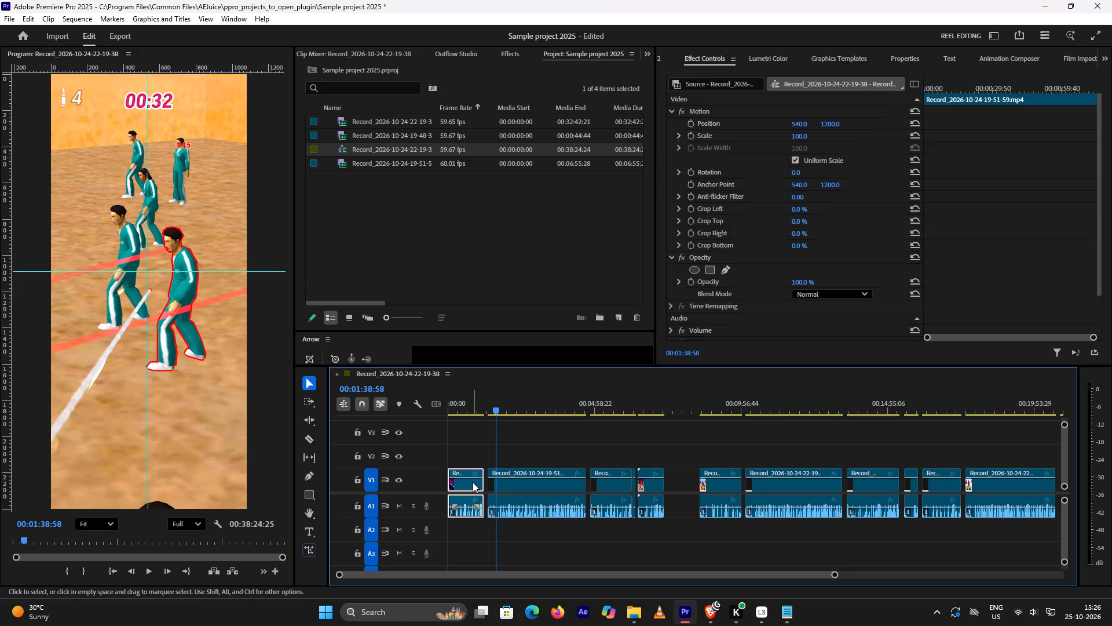
pyautogui.click(511, 482)
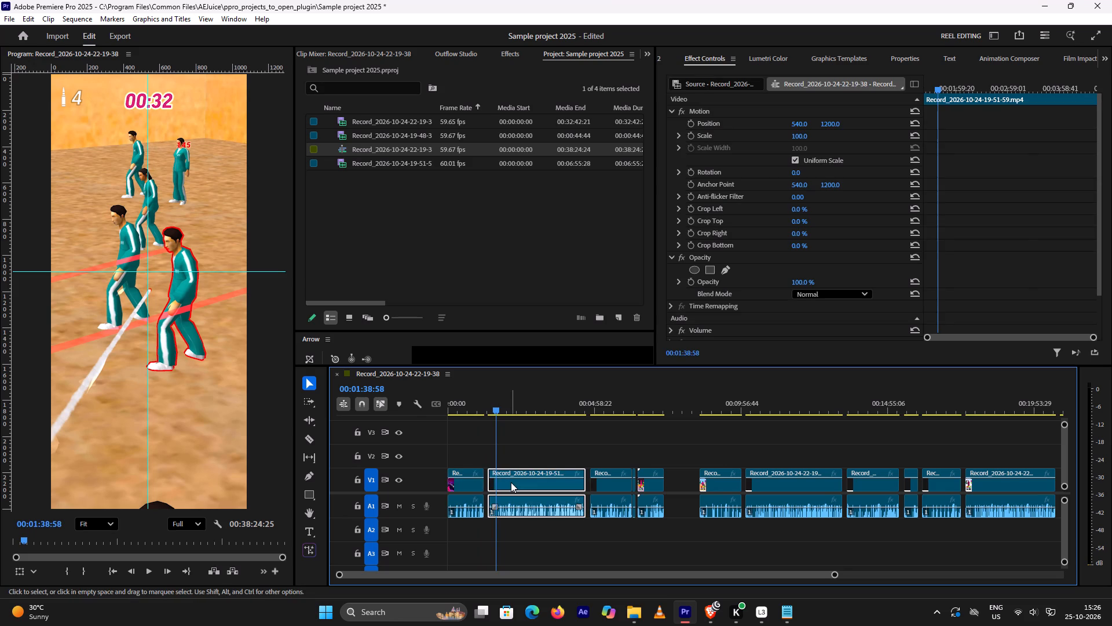
pyautogui.moveTo(495, 412); pyautogui.dragTo(470, 415)
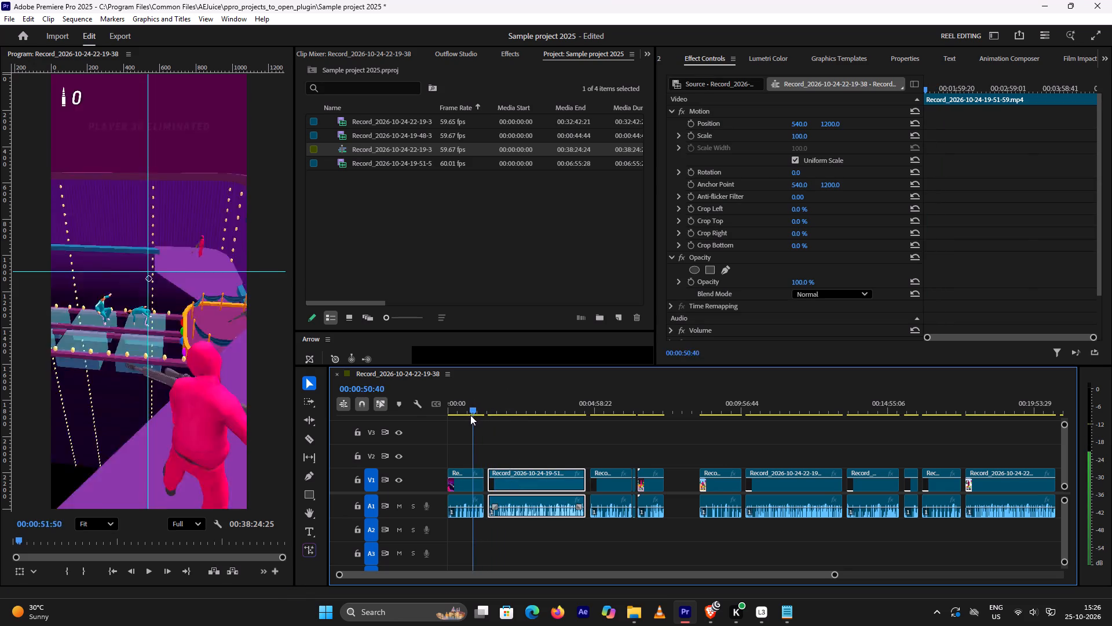
pyautogui.moveTo(470, 415); pyautogui.dragTo(543, 431)
pyautogui.keyDown('alt'); pyautogui.scroll(-4, 572, 442); pyautogui.keyUp('alt')
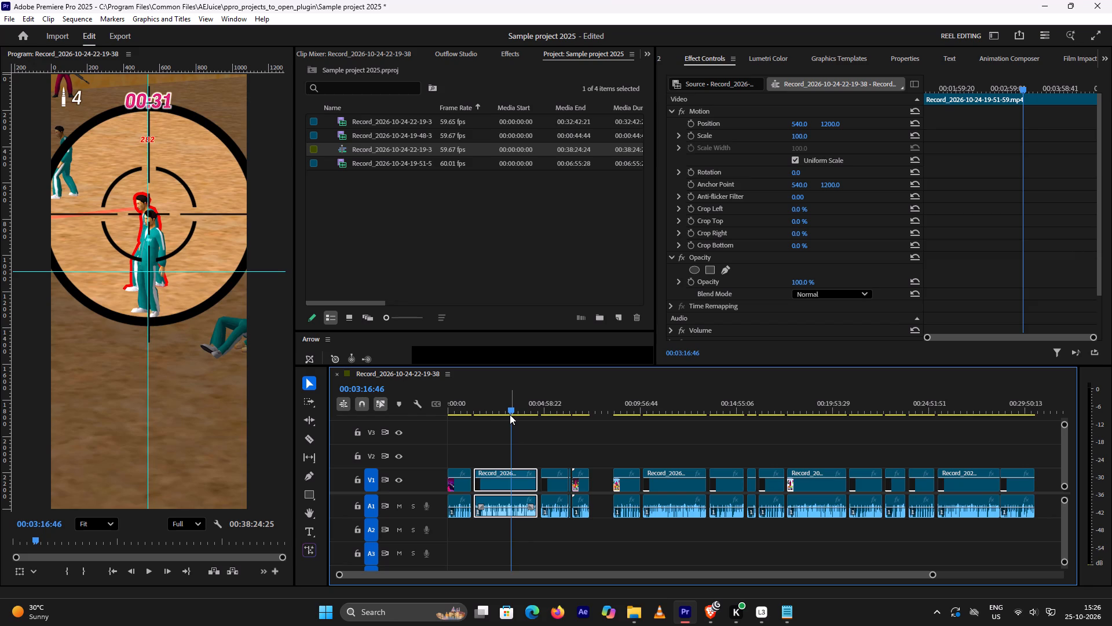
pyautogui.moveTo(510, 414); pyautogui.dragTo(550, 420)
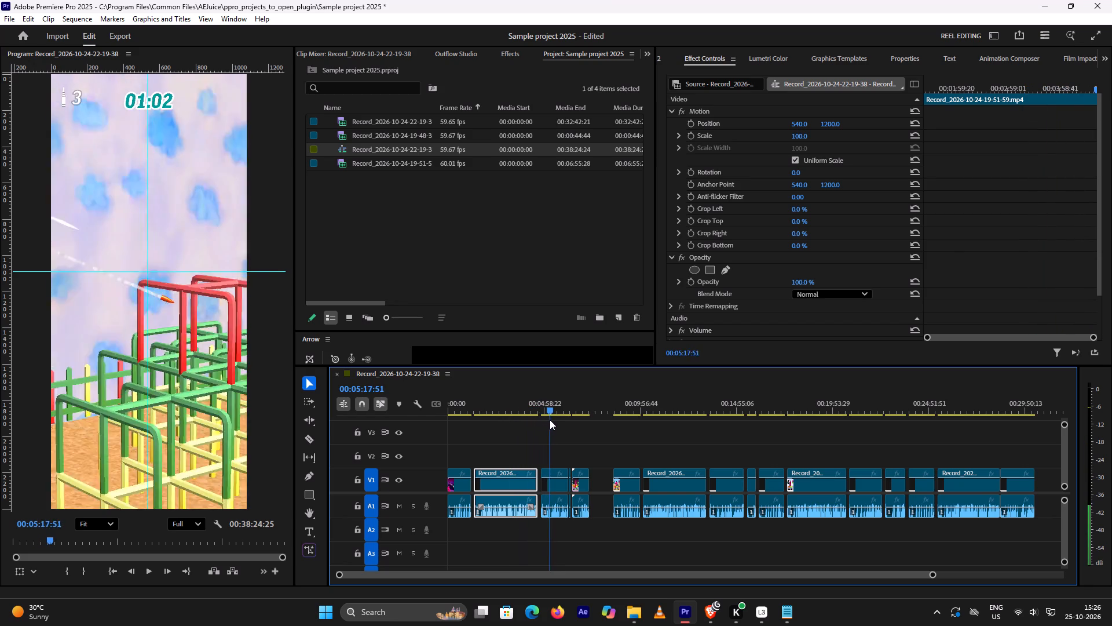
pyautogui.moveTo(550, 420); pyautogui.dragTo(571, 420)
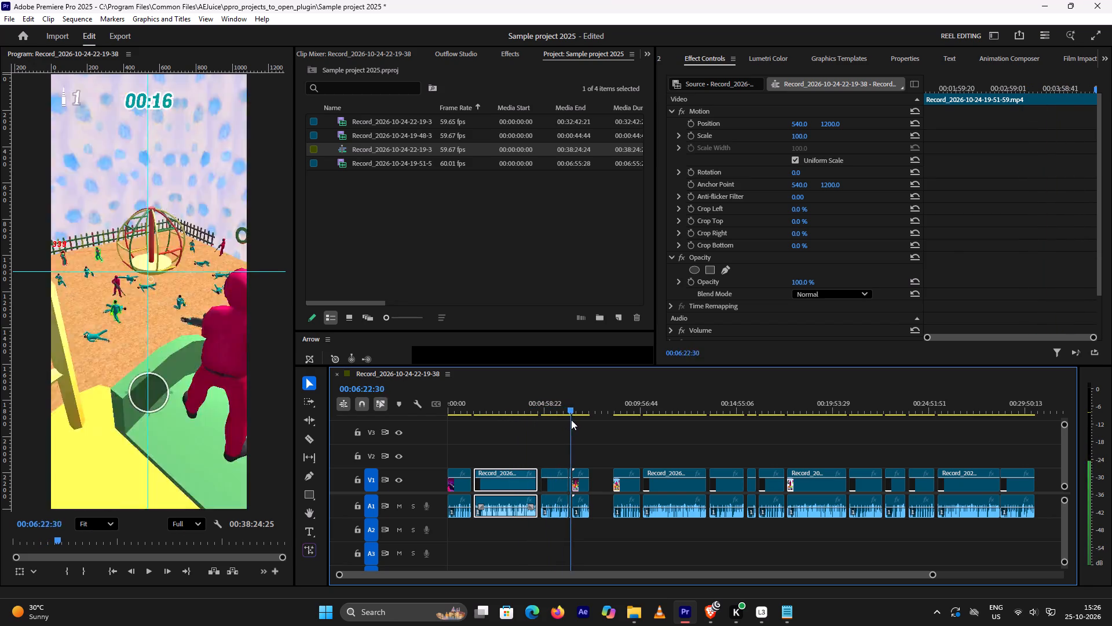
pyautogui.moveTo(571, 420); pyautogui.dragTo(623, 417)
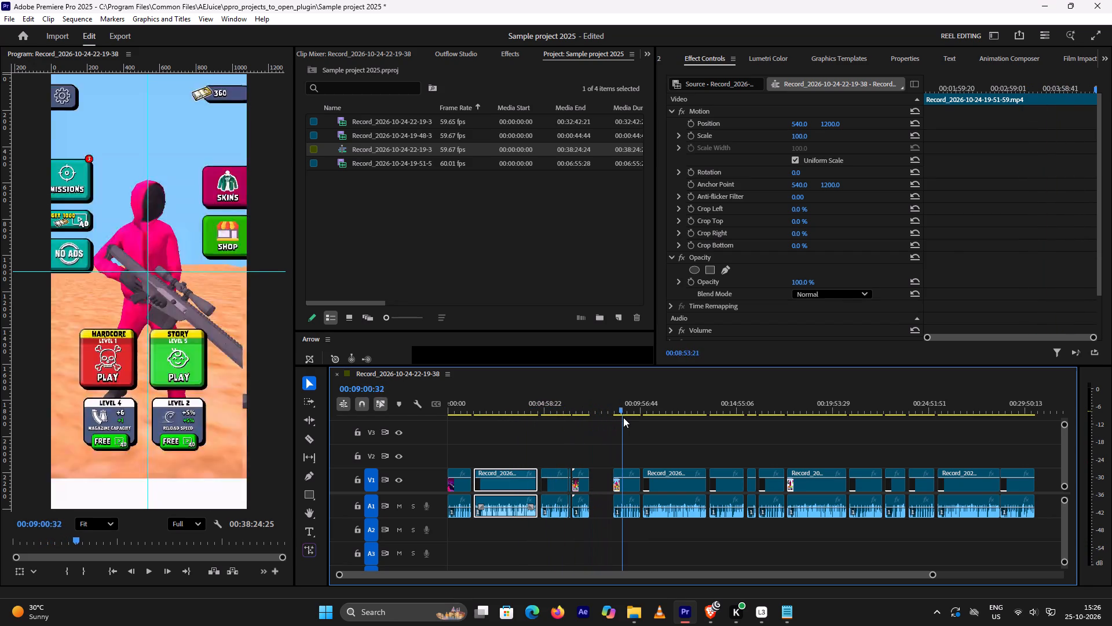
pyautogui.moveTo(623, 417); pyautogui.dragTo(652, 420)
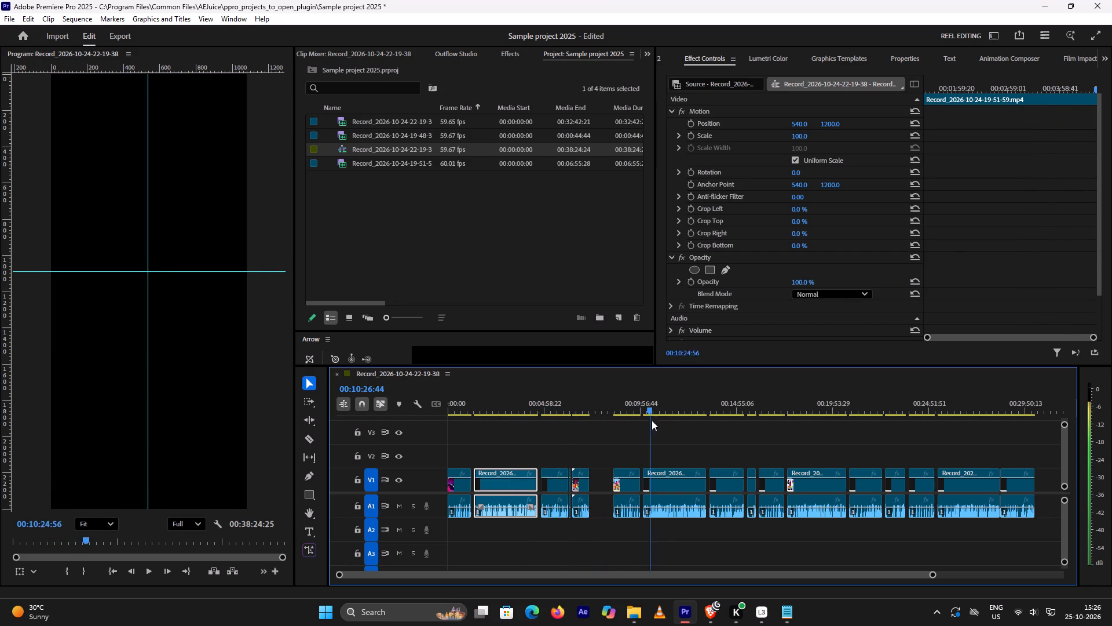
pyautogui.moveTo(652, 420); pyautogui.dragTo(656, 431)
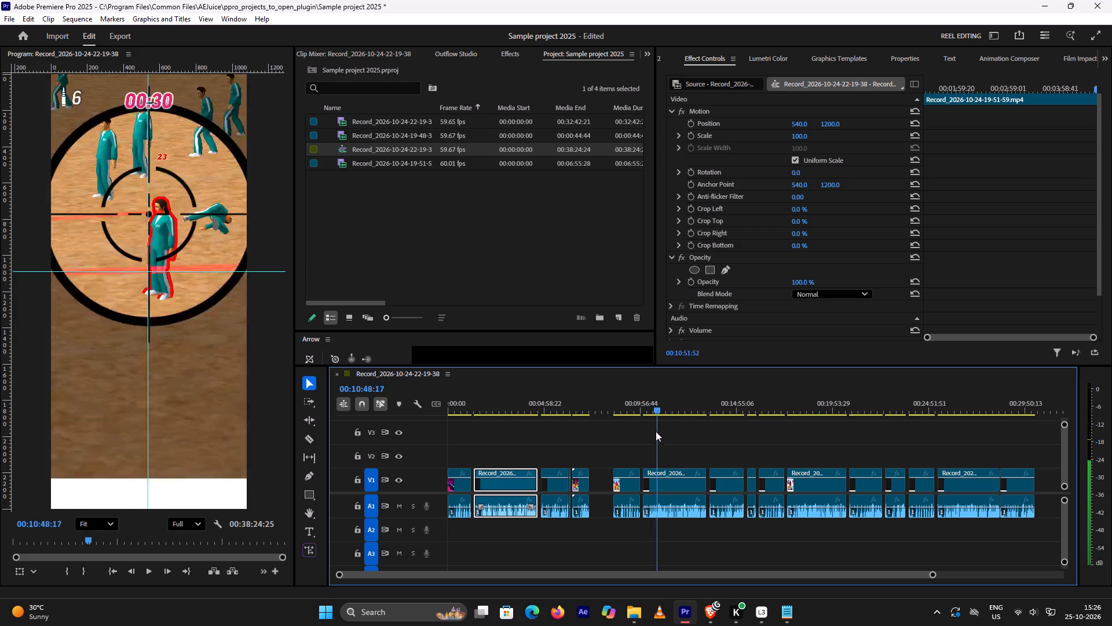
pyautogui.moveTo(656, 431); pyautogui.dragTo(561, 470)
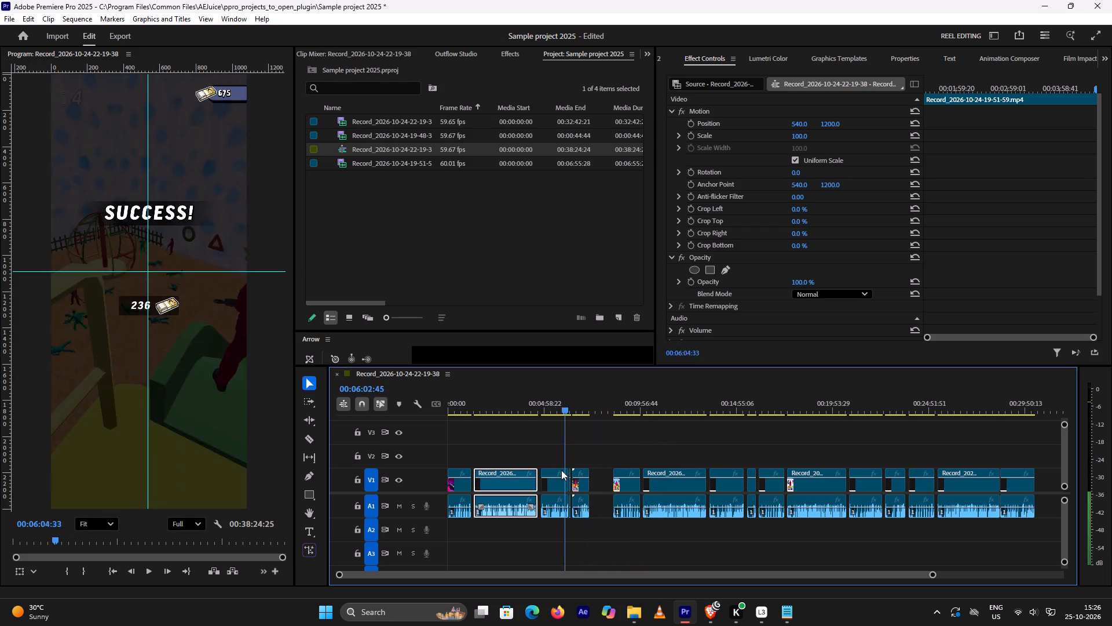
pyautogui.moveTo(561, 470); pyautogui.dragTo(463, 489)
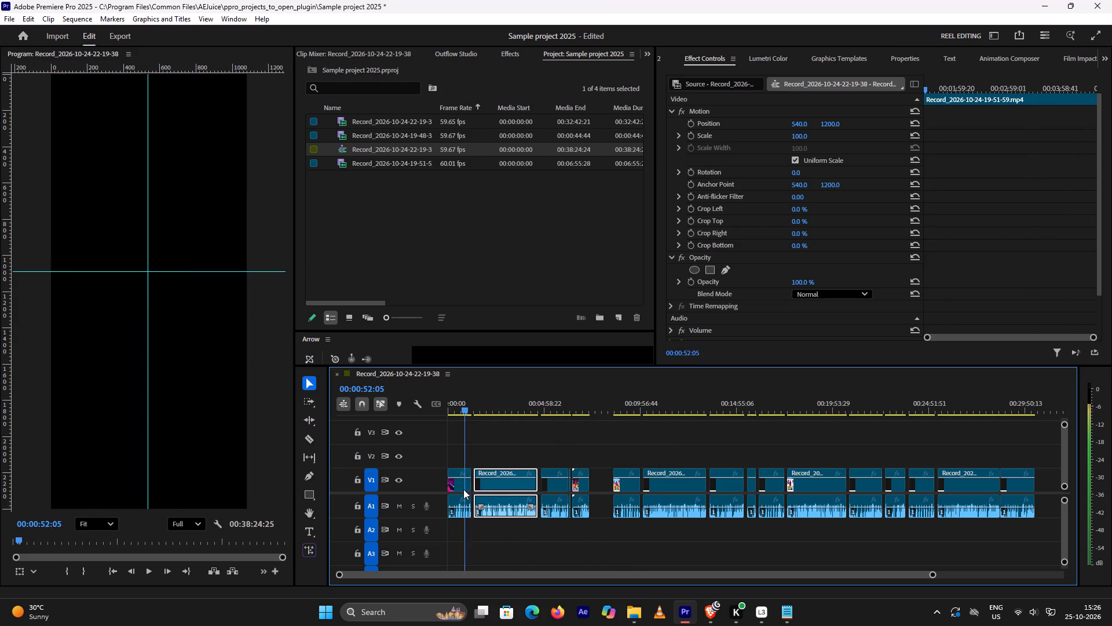
pyautogui.moveTo(463, 489); pyautogui.dragTo(502, 496)
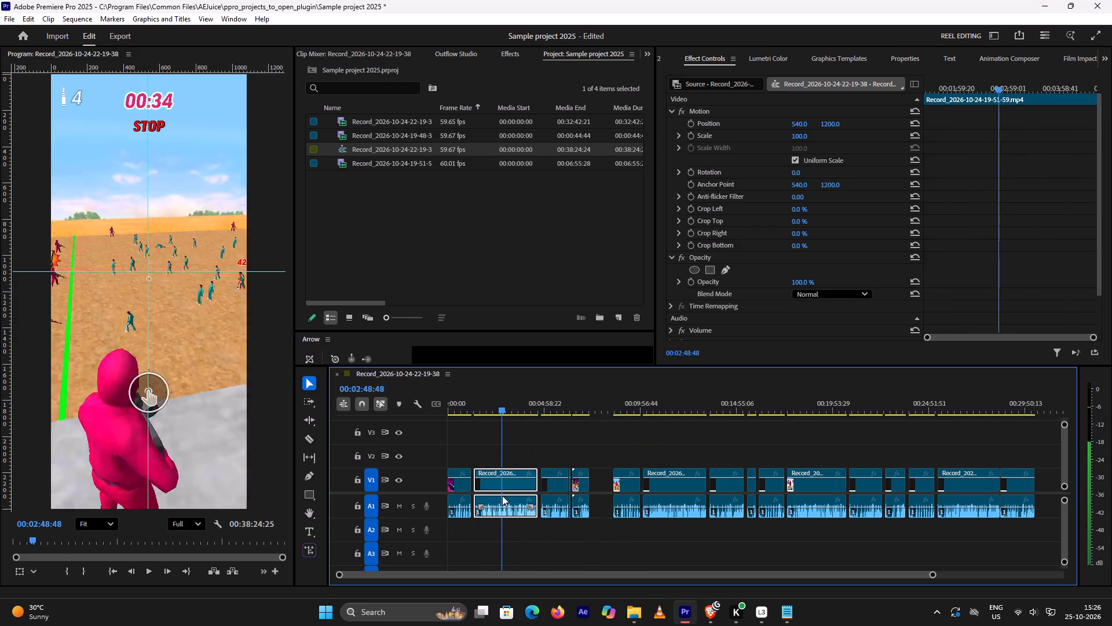
pyautogui.moveTo(502, 496); pyautogui.dragTo(579, 498)
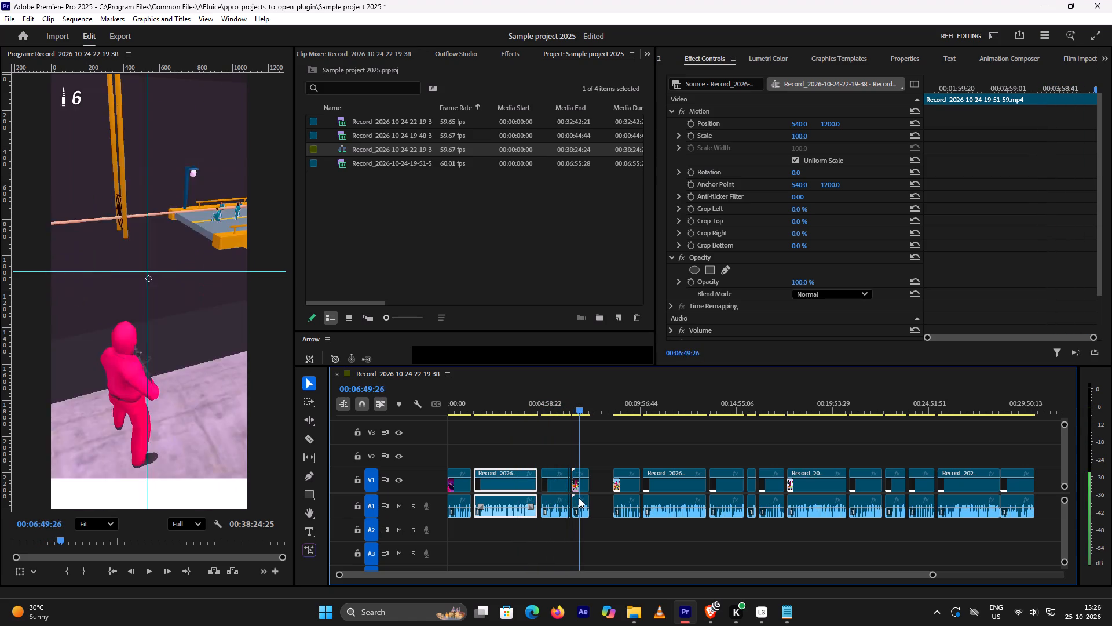
pyautogui.moveTo(579, 498); pyautogui.dragTo(580, 498)
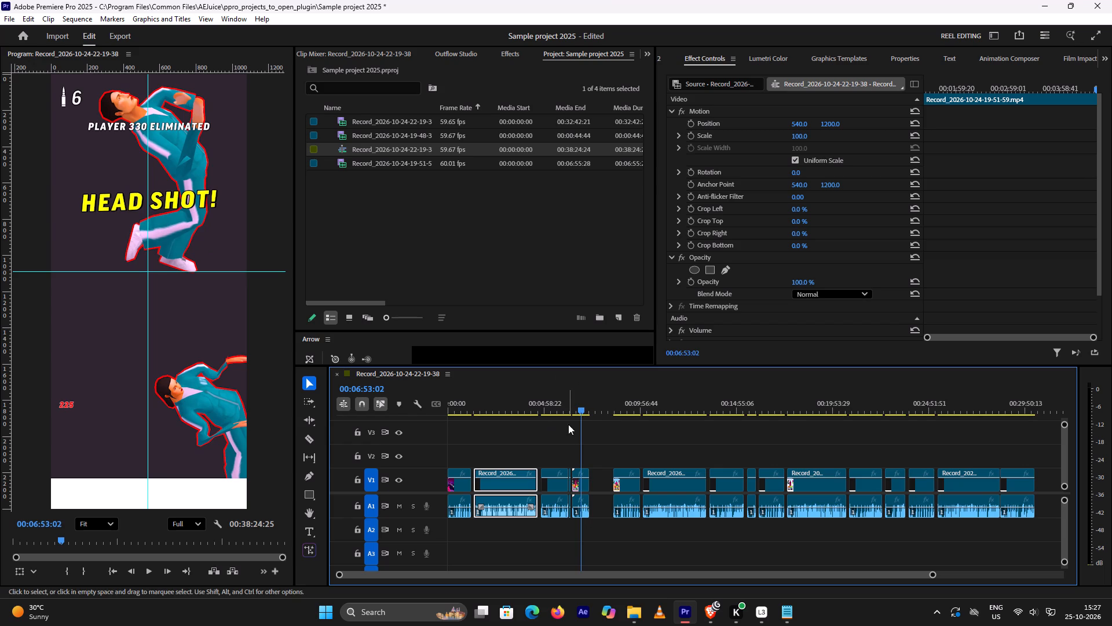
# Examine the gameplay from the sequence start to about 00:11:10, rechecking the segments between 00:04:29 and 00:07:00.
pyautogui.moveTo(582, 411); pyautogui.dragTo(425, 416)
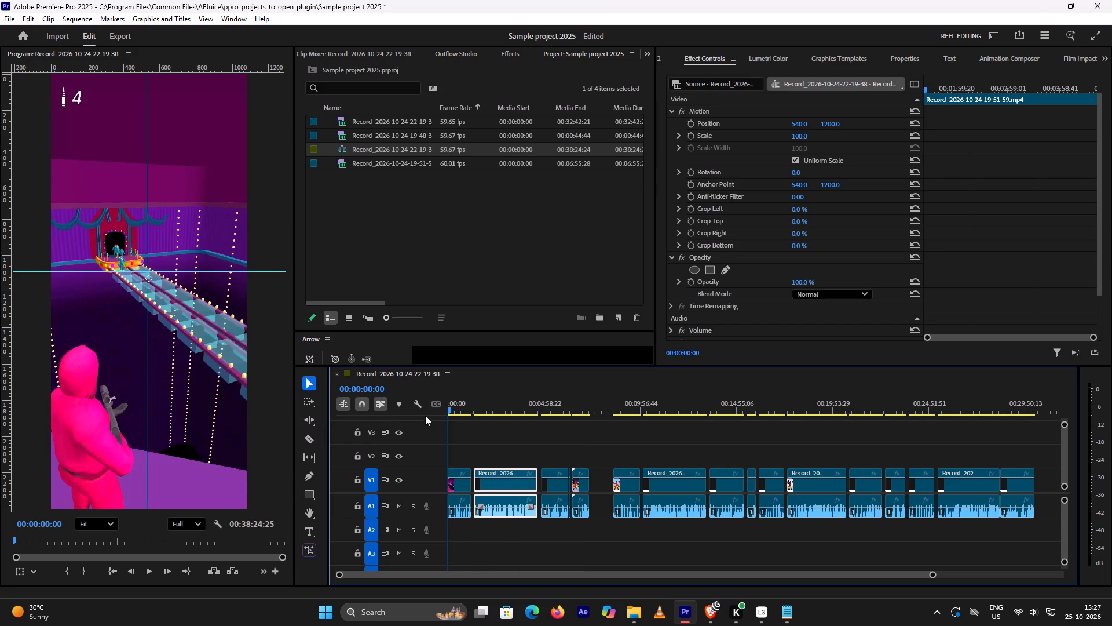
pyautogui.moveTo(425, 416); pyautogui.dragTo(480, 421)
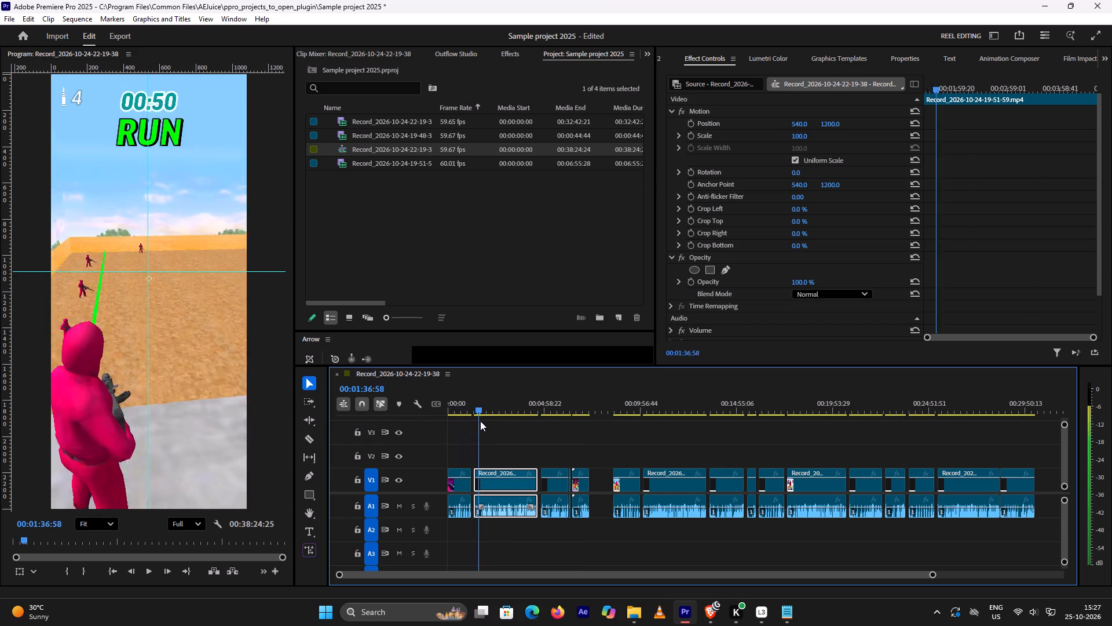
pyautogui.moveTo(480, 421); pyautogui.dragTo(515, 419)
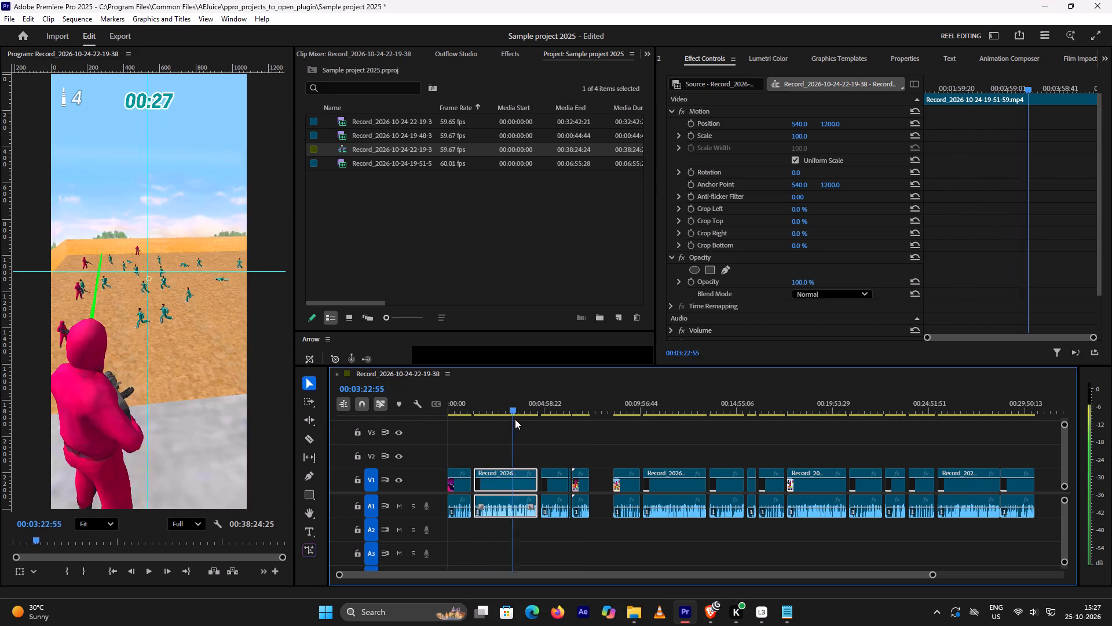
pyautogui.moveTo(515, 419); pyautogui.dragTo(566, 429)
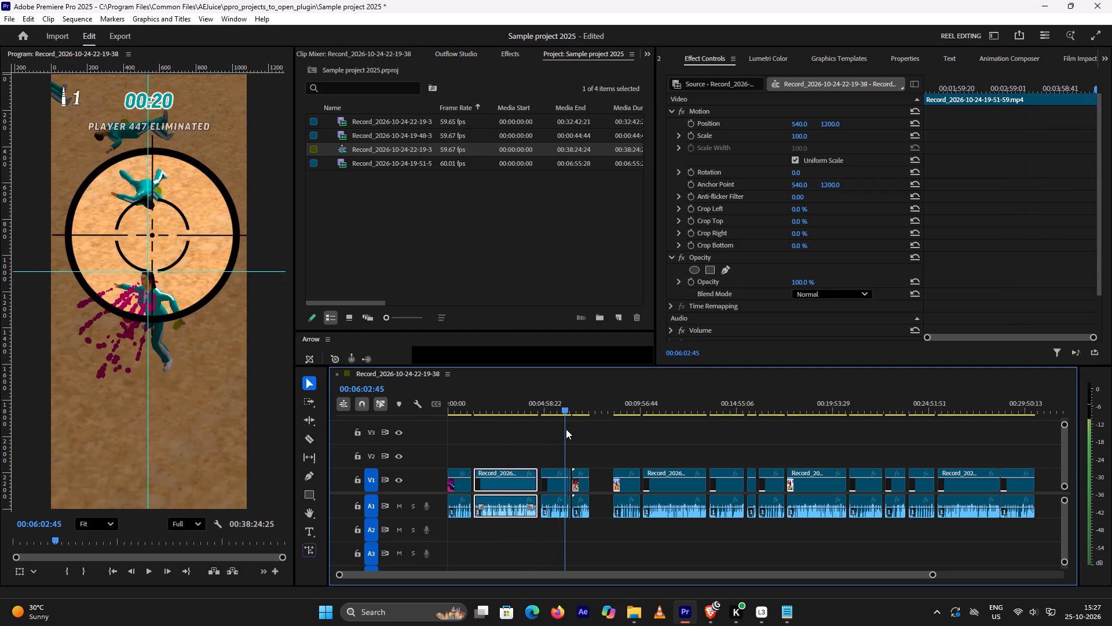
pyautogui.moveTo(566, 429); pyautogui.dragTo(566, 430)
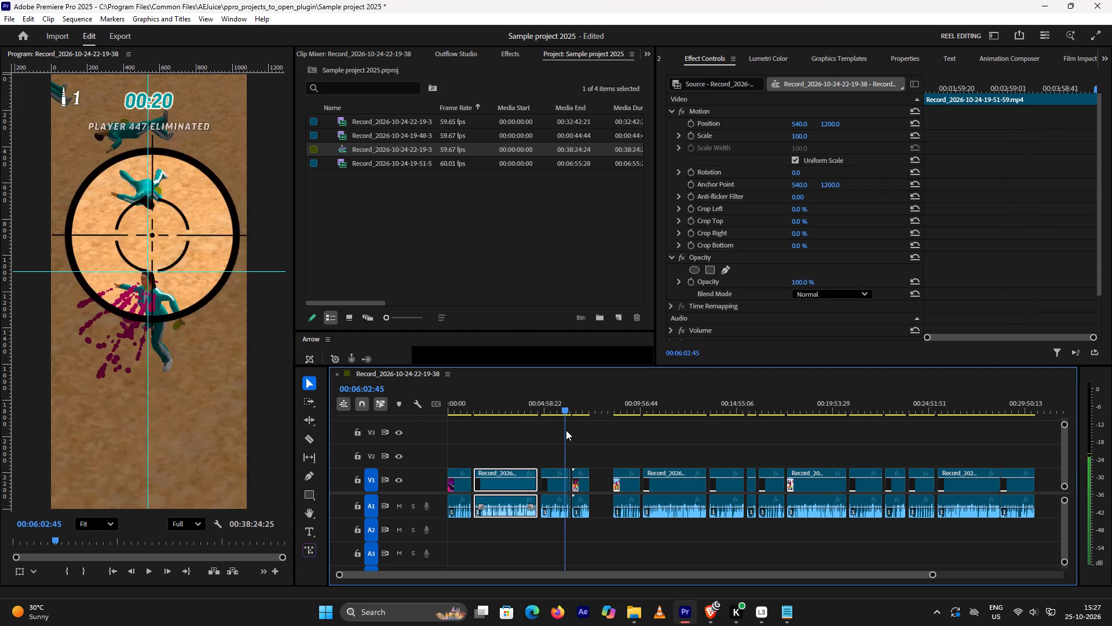
pyautogui.moveTo(566, 430); pyautogui.dragTo(551, 441)
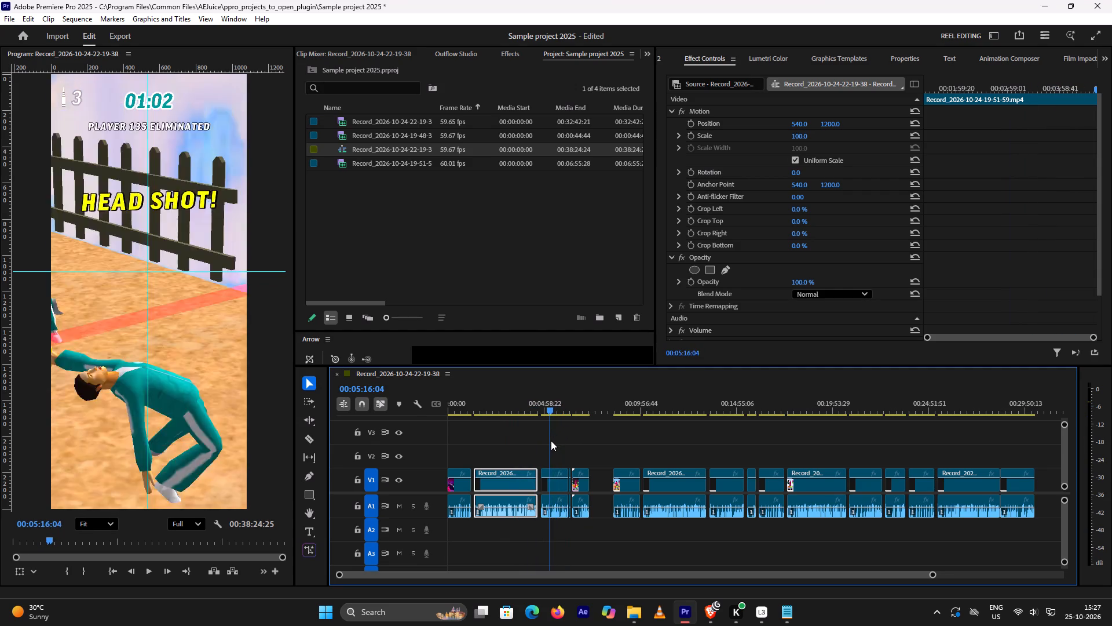
pyautogui.moveTo(551, 441); pyautogui.dragTo(539, 449)
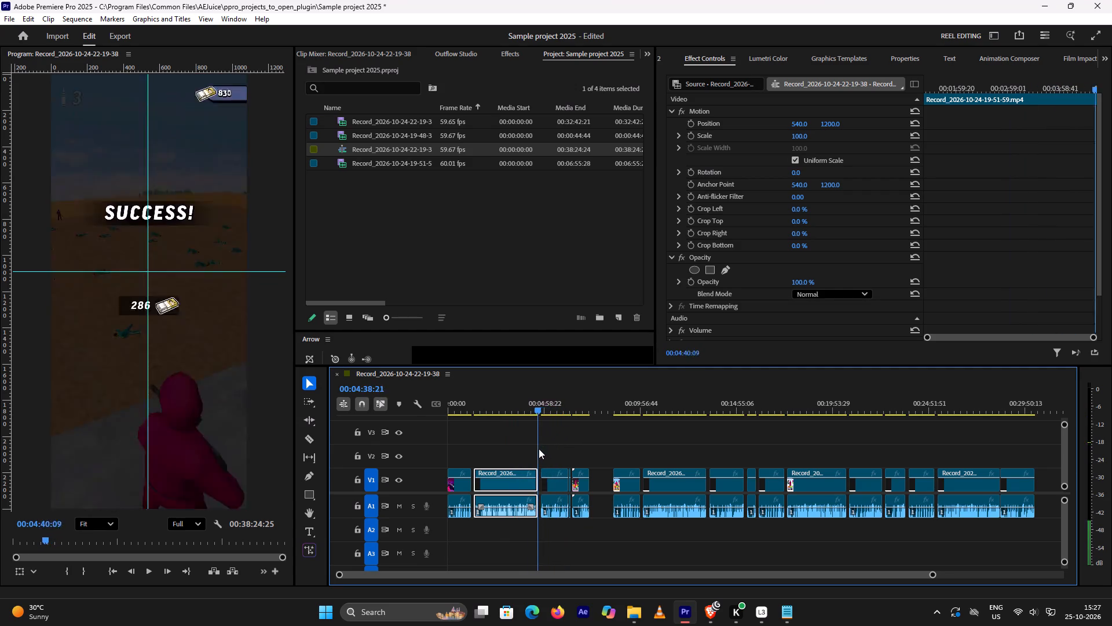
pyautogui.moveTo(539, 449); pyautogui.dragTo(536, 450)
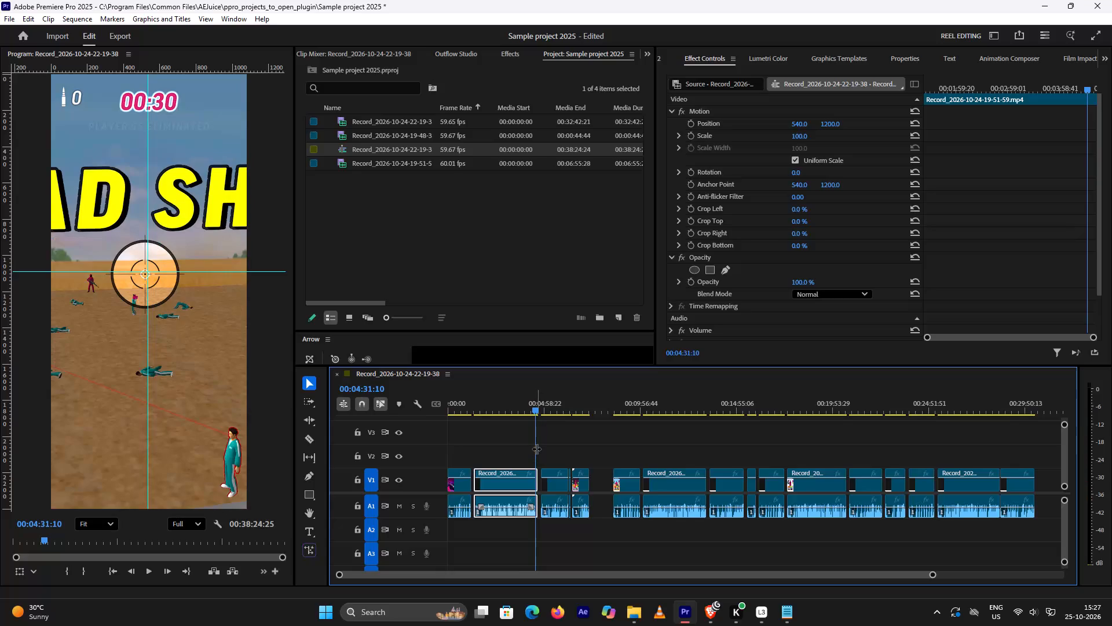
pyautogui.moveTo(535, 407); pyautogui.dragTo(533, 408)
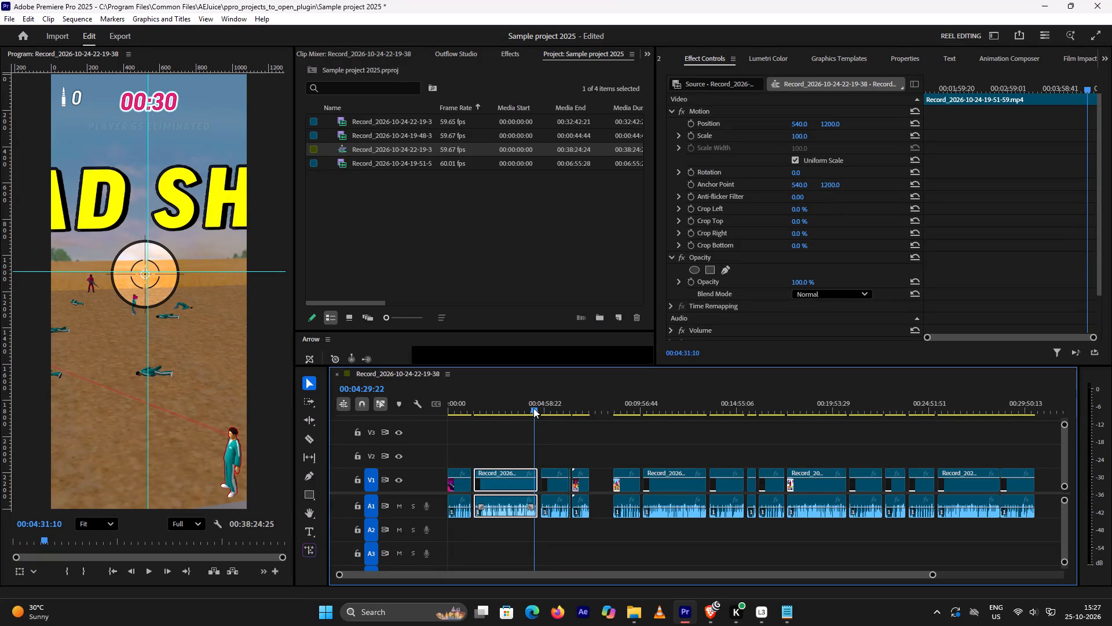
pyautogui.moveTo(533, 408); pyautogui.dragTo(536, 412)
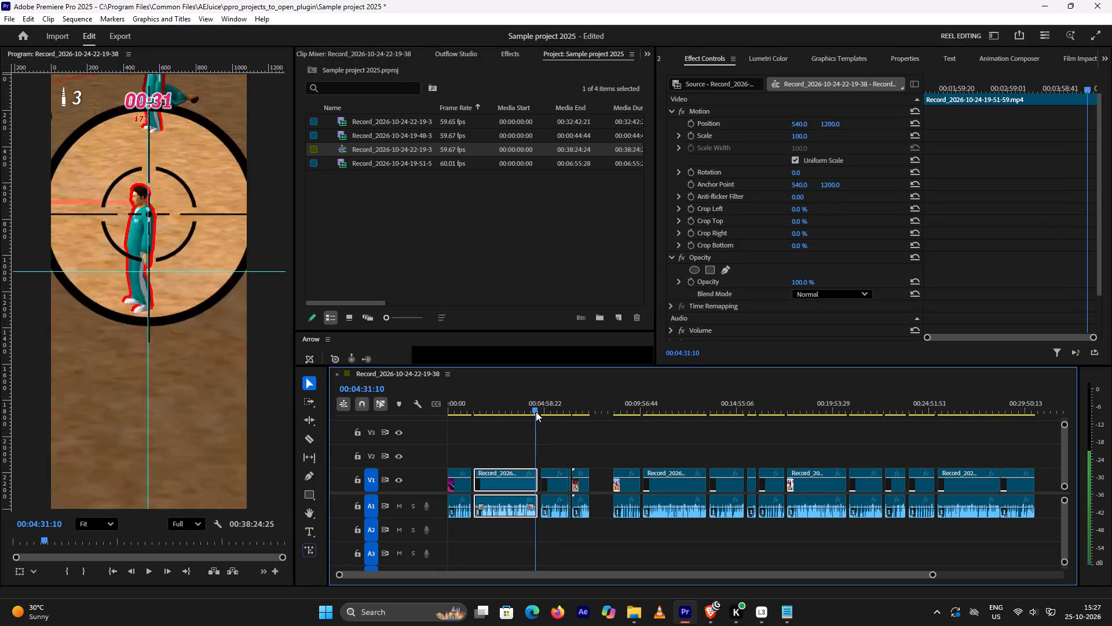
pyautogui.moveTo(536, 412); pyautogui.dragTo(554, 415)
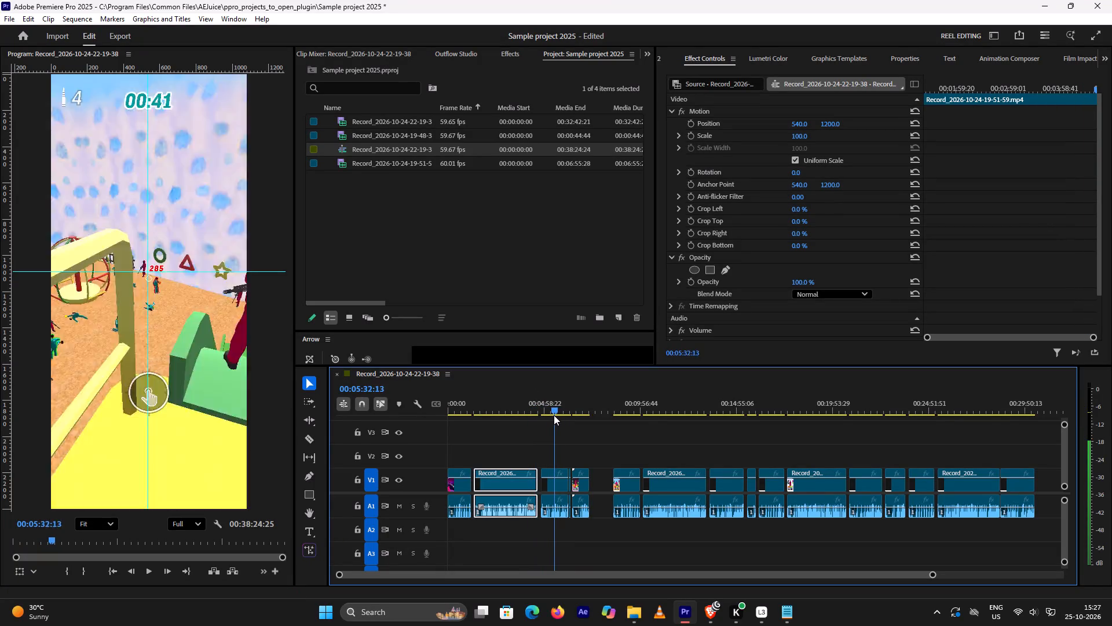
pyautogui.moveTo(554, 415); pyautogui.dragTo(552, 417)
pyautogui.moveTo(555, 412); pyautogui.dragTo(558, 412)
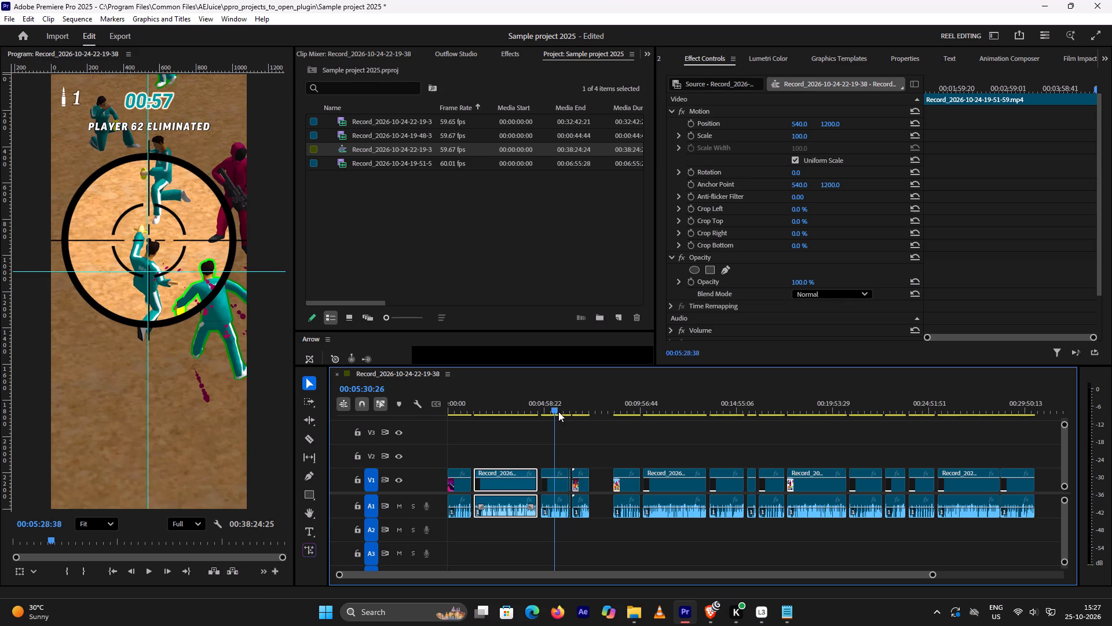
pyautogui.moveTo(558, 412); pyautogui.dragTo(587, 414)
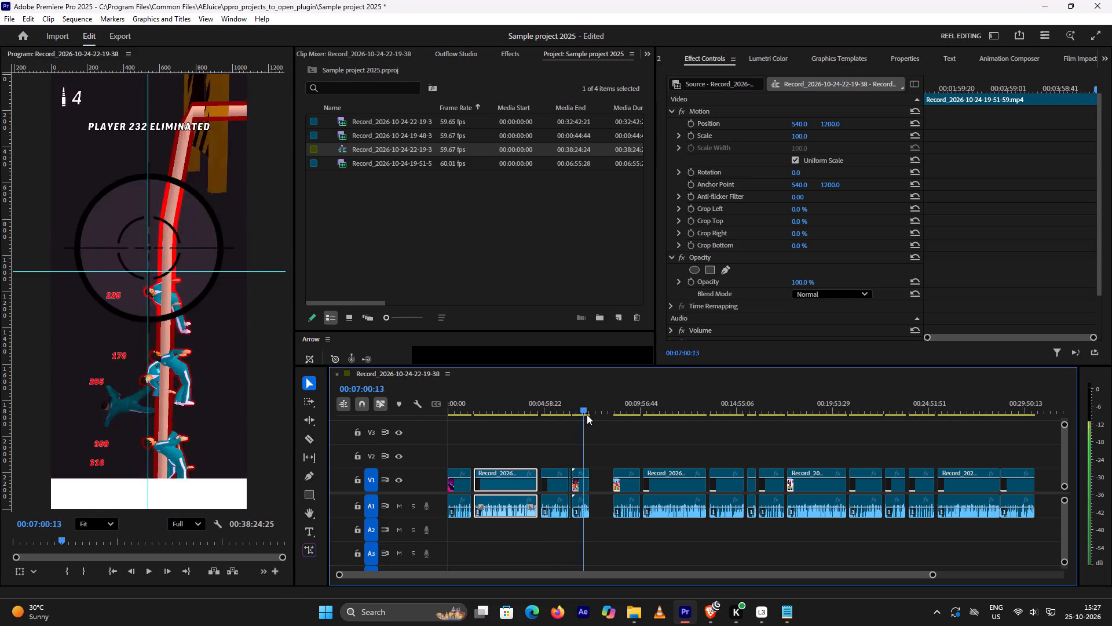
pyautogui.moveTo(587, 414); pyautogui.dragTo(643, 415)
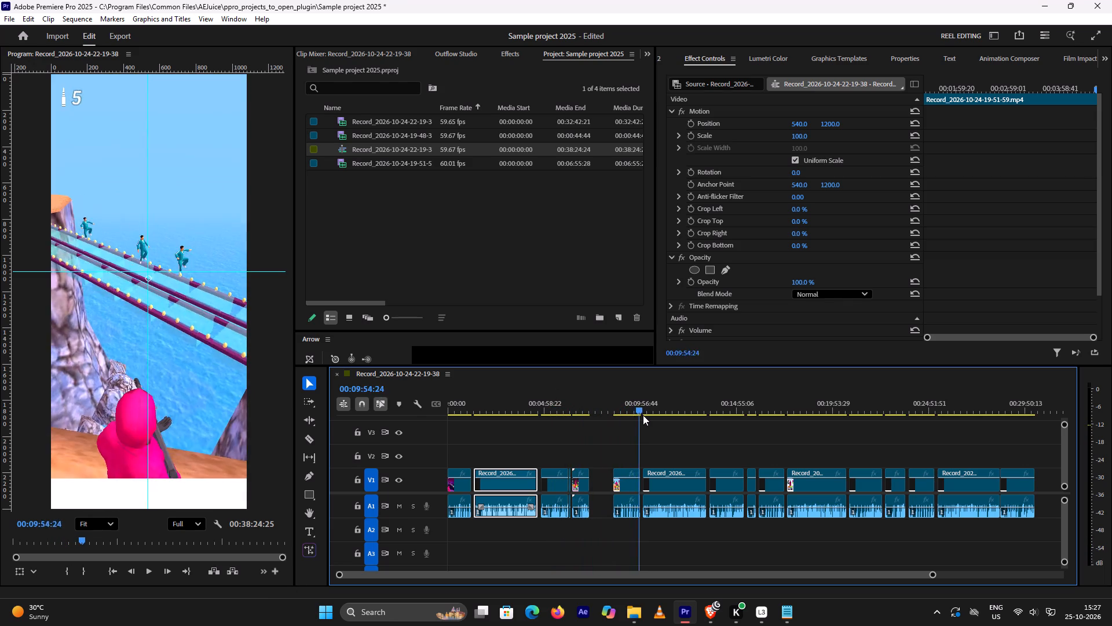
pyautogui.moveTo(643, 415); pyautogui.dragTo(667, 415)
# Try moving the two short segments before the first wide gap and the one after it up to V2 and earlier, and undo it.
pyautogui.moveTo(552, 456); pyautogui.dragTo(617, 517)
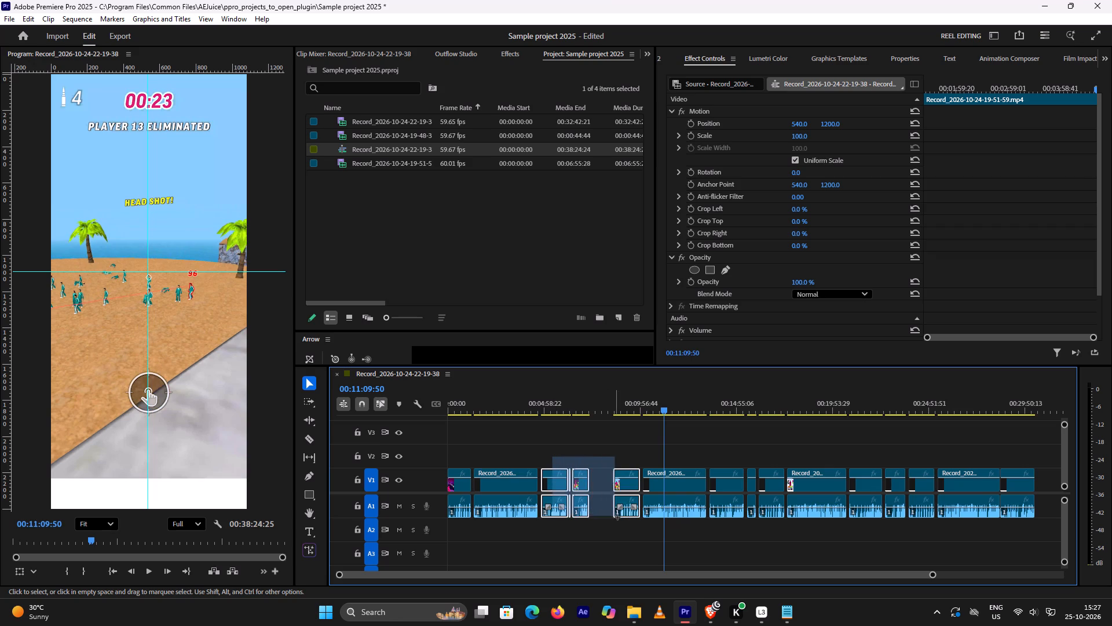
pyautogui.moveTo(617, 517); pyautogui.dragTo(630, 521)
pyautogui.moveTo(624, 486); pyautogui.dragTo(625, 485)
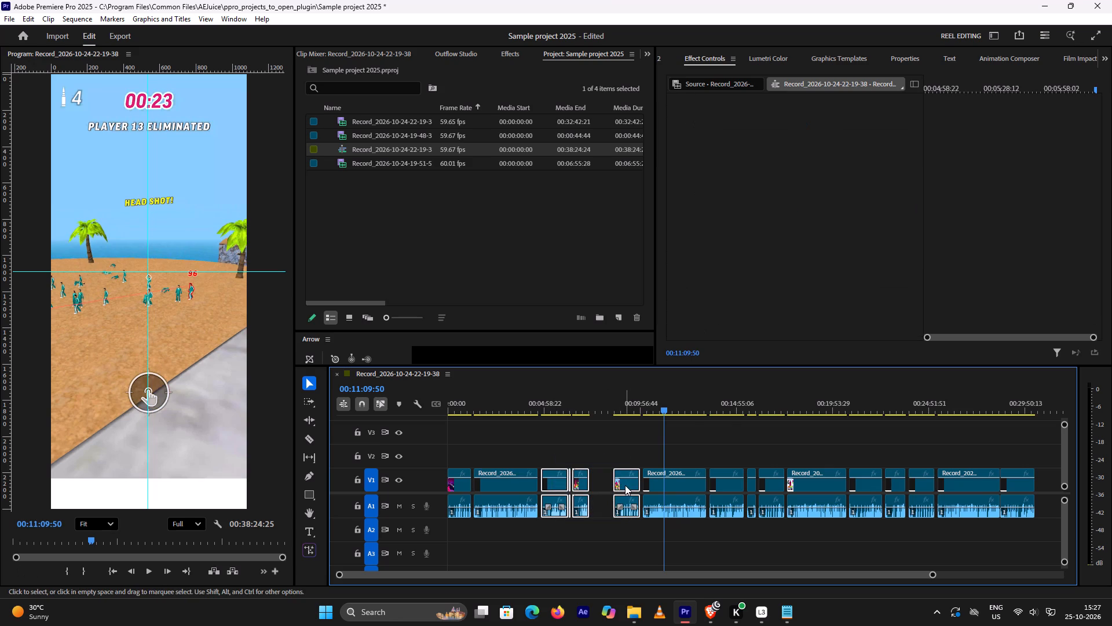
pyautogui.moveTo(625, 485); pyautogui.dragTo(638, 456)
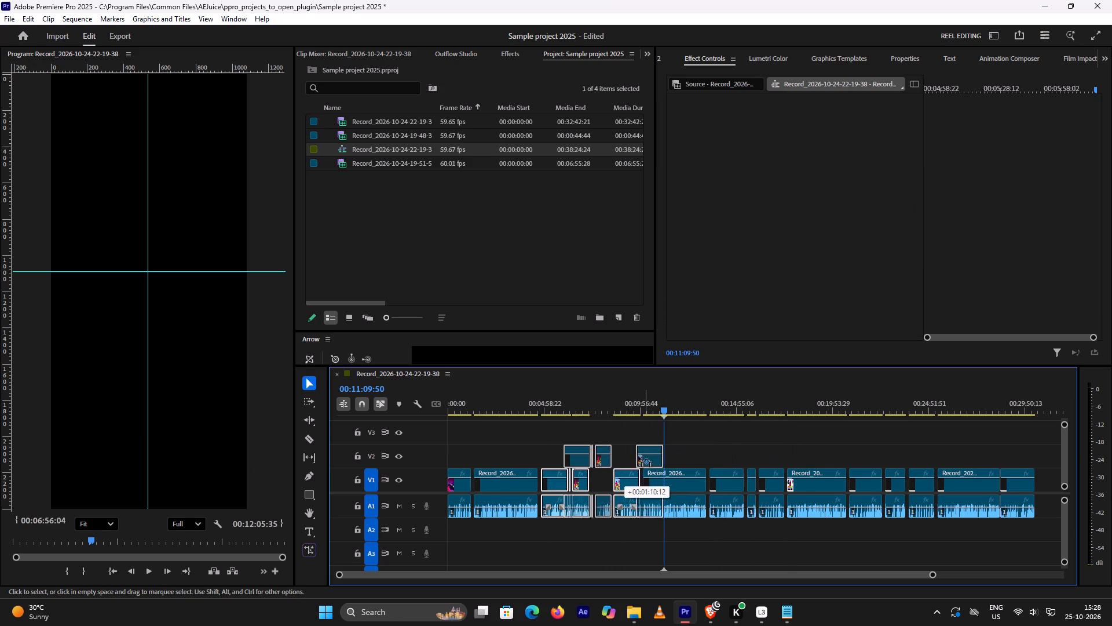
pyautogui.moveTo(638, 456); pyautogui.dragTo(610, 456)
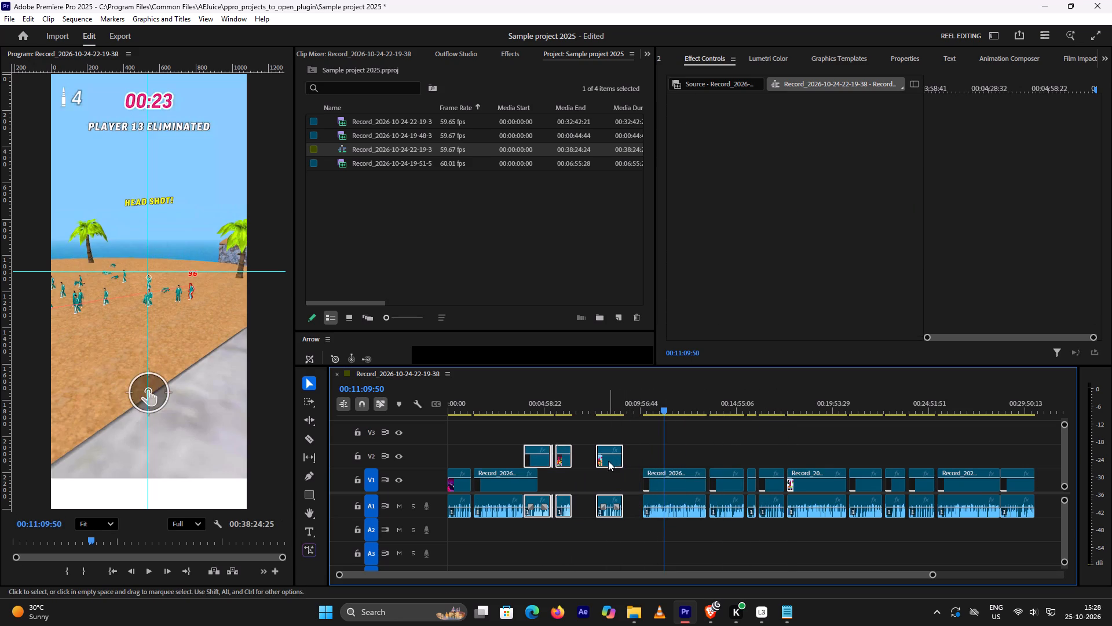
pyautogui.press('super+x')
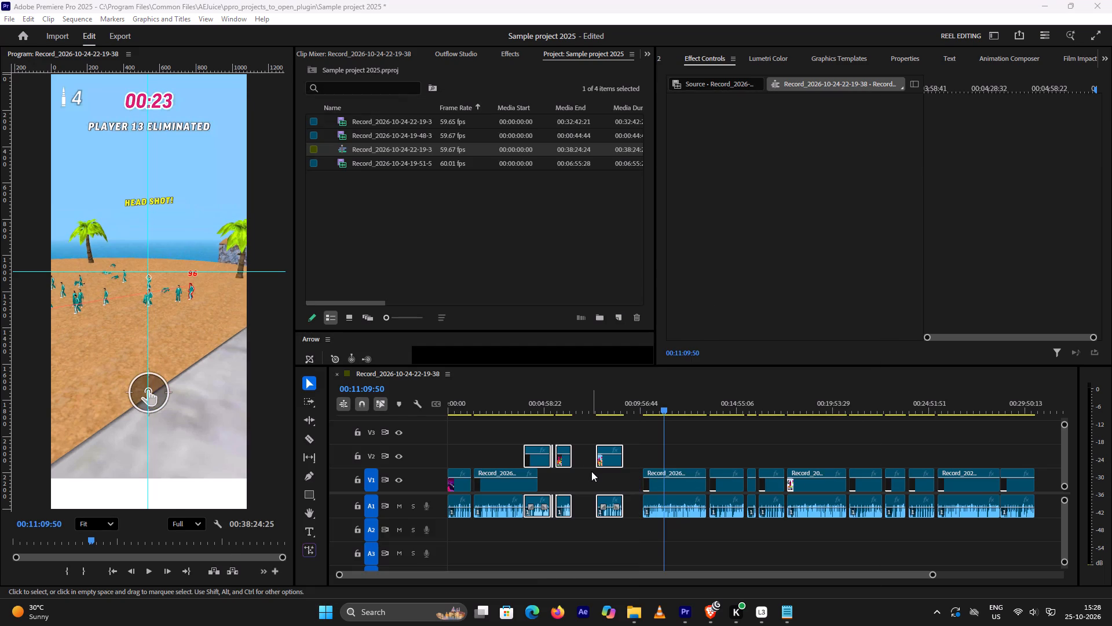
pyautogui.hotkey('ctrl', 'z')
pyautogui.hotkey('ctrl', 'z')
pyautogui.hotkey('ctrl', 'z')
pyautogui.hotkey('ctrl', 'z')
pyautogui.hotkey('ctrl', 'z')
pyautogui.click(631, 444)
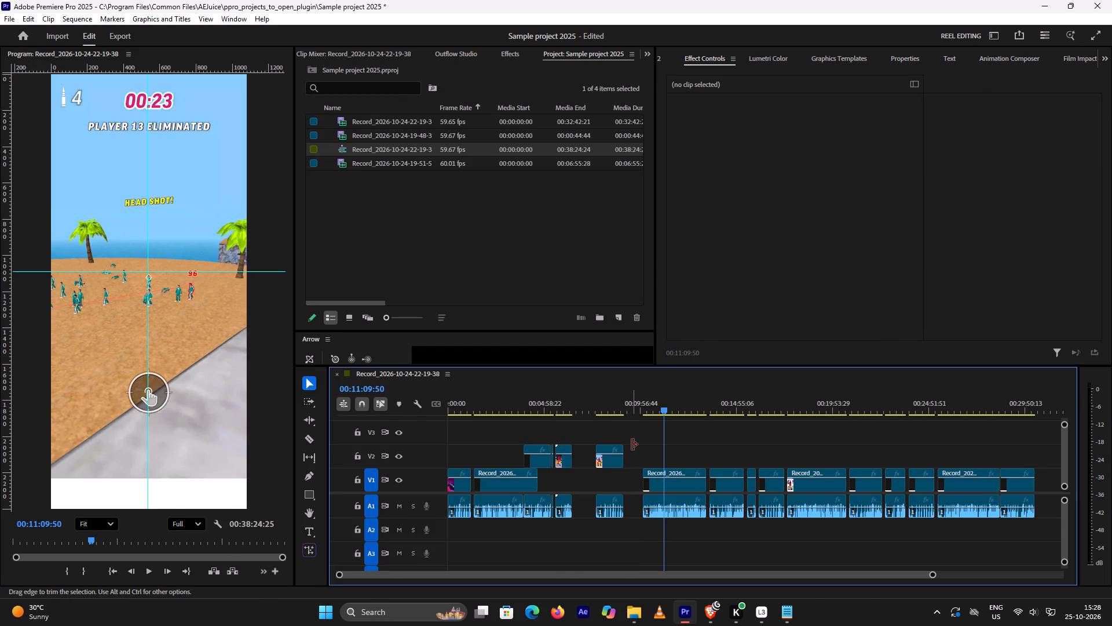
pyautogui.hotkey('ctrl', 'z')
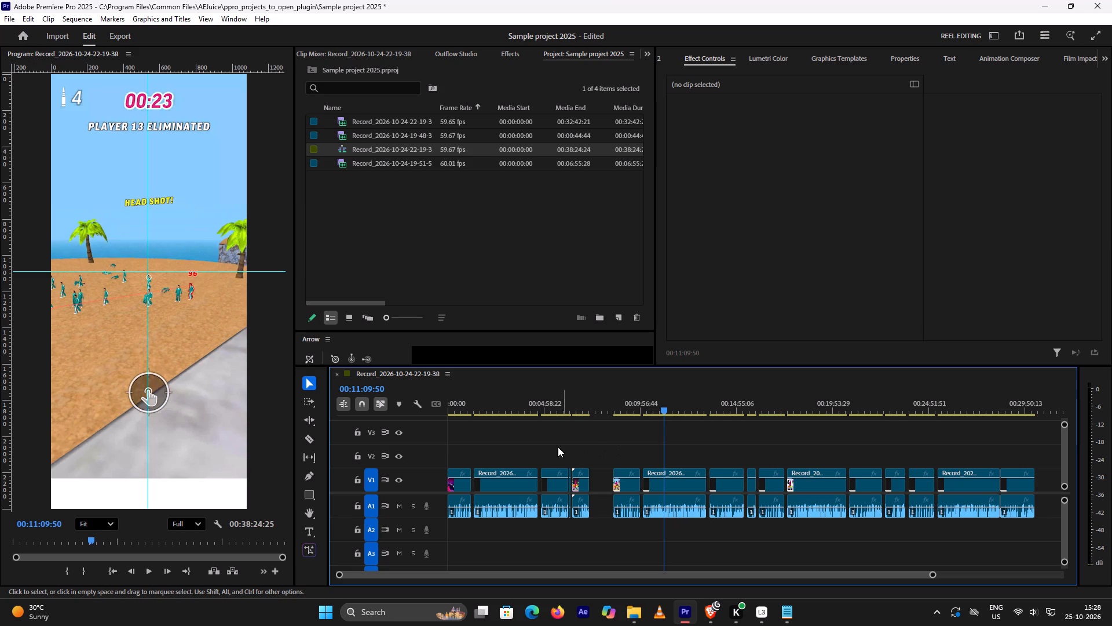
# Move the first V1 and A1 segment from the sequence start to 00:41:13:29, past the last segment.
pyautogui.keyDown('alt'); pyautogui.scroll(-4, 730, 456); pyautogui.keyUp('alt')
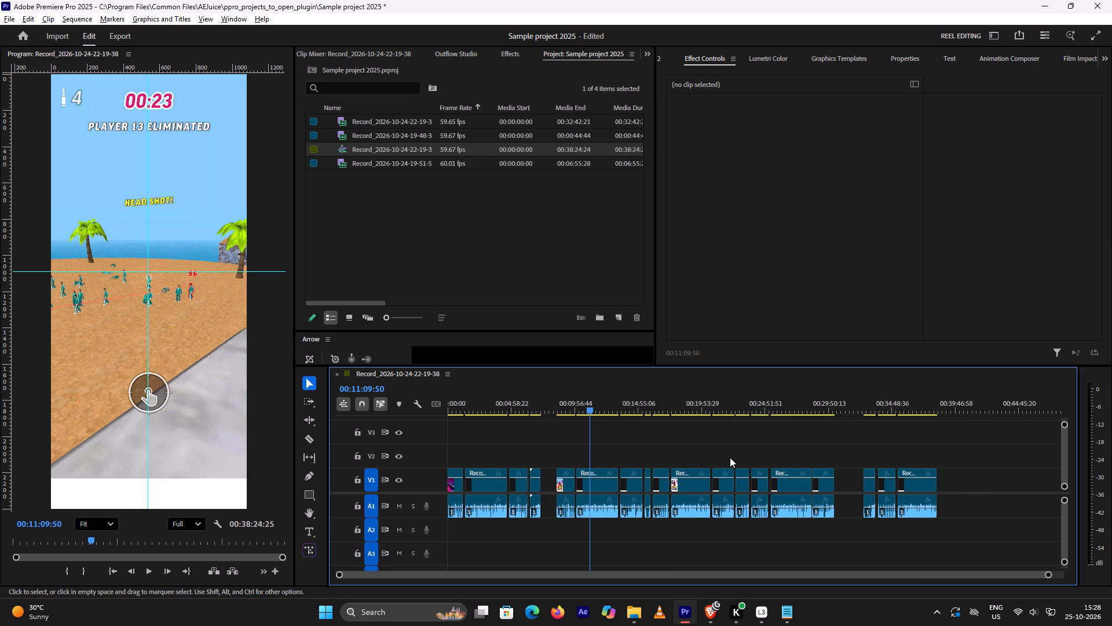
pyautogui.keyDown('alt'); pyautogui.scroll(-2, 730, 457); pyautogui.keyUp('alt')
pyautogui.moveTo(861, 453); pyautogui.dragTo(885, 496)
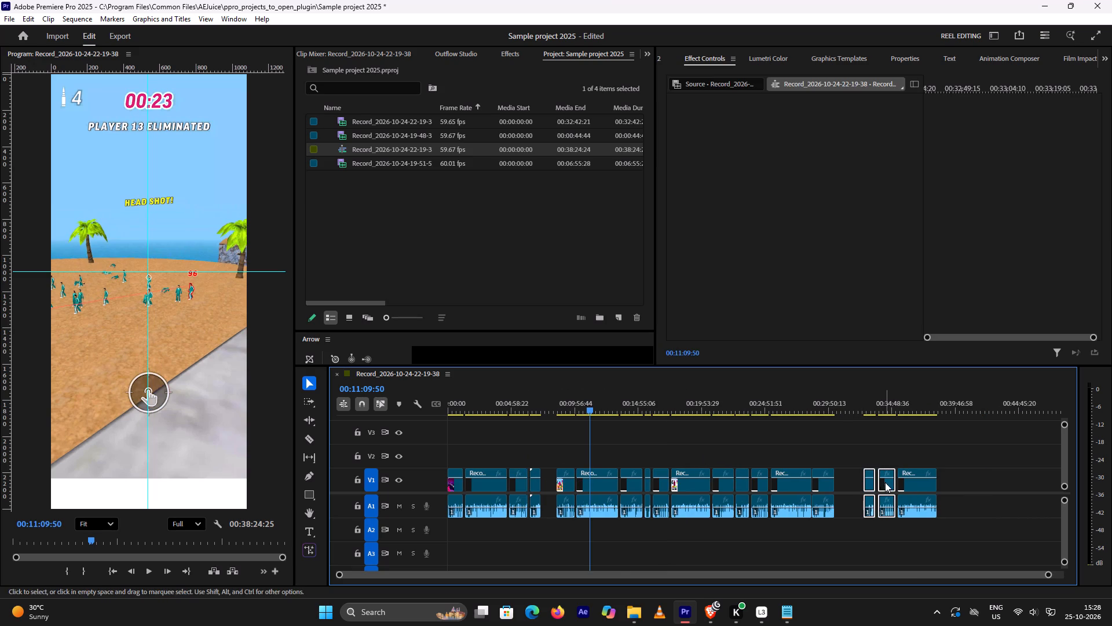
pyautogui.click(527, 441)
pyautogui.scroll(9, 527, 438)
pyautogui.moveTo(460, 445); pyautogui.dragTo(460, 446)
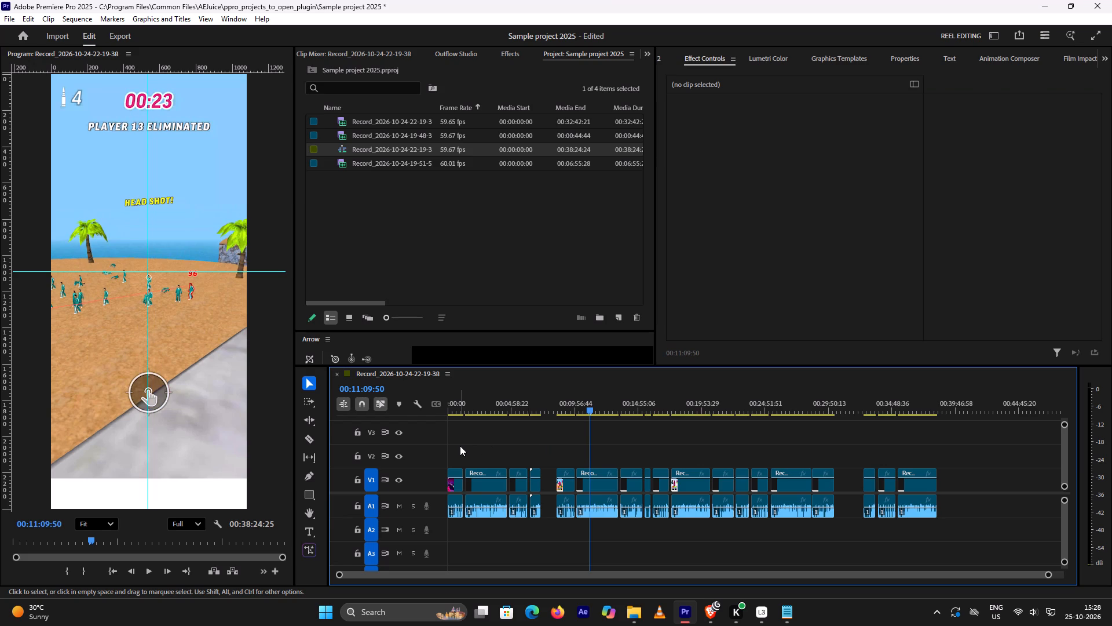
pyautogui.moveTo(460, 446); pyautogui.dragTo(458, 474)
pyautogui.moveTo(455, 483); pyautogui.dragTo(497, 454)
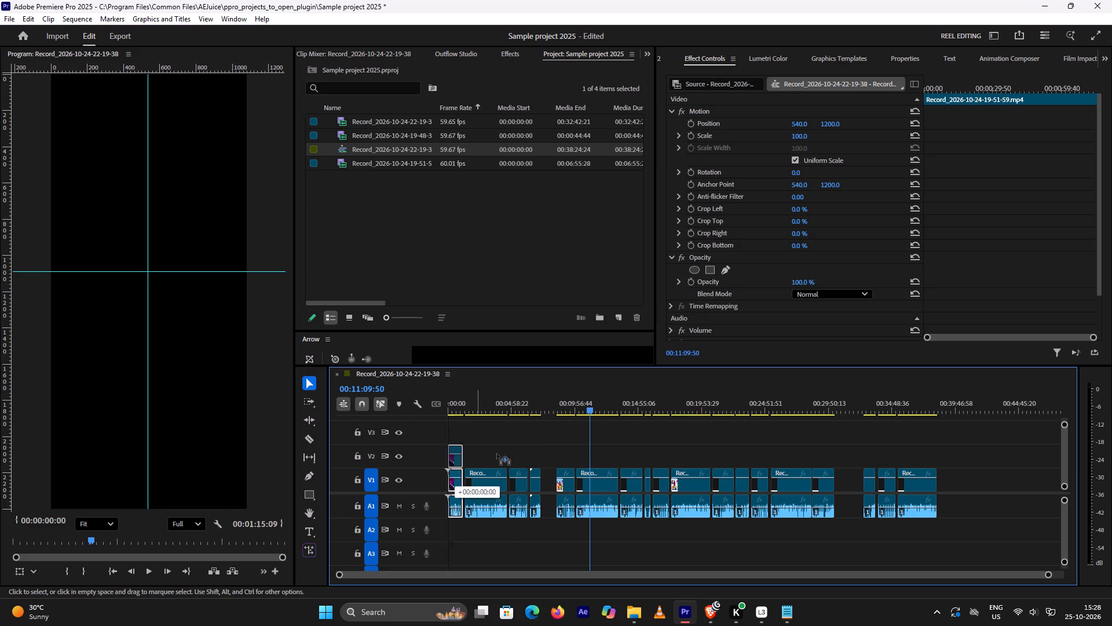
pyautogui.moveTo(497, 454); pyautogui.dragTo(981, 472)
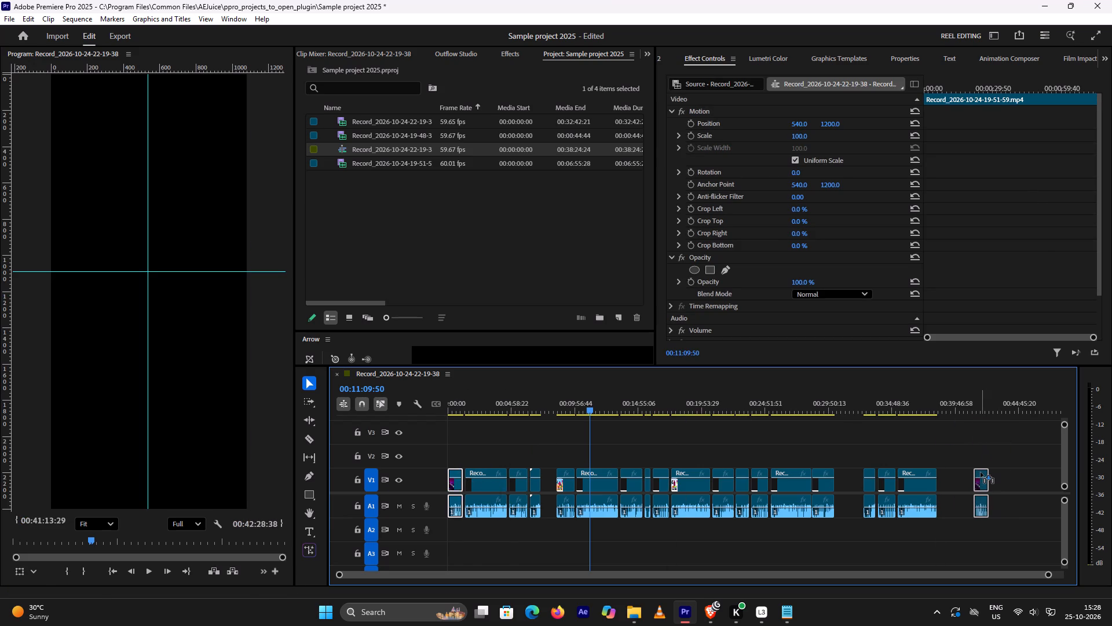
# Move the two short segments before the first wide gap to 00:38:42:22 on V1 and A1, directly before the relocated opening segment.
pyautogui.moveTo(521, 441); pyautogui.dragTo(527, 475)
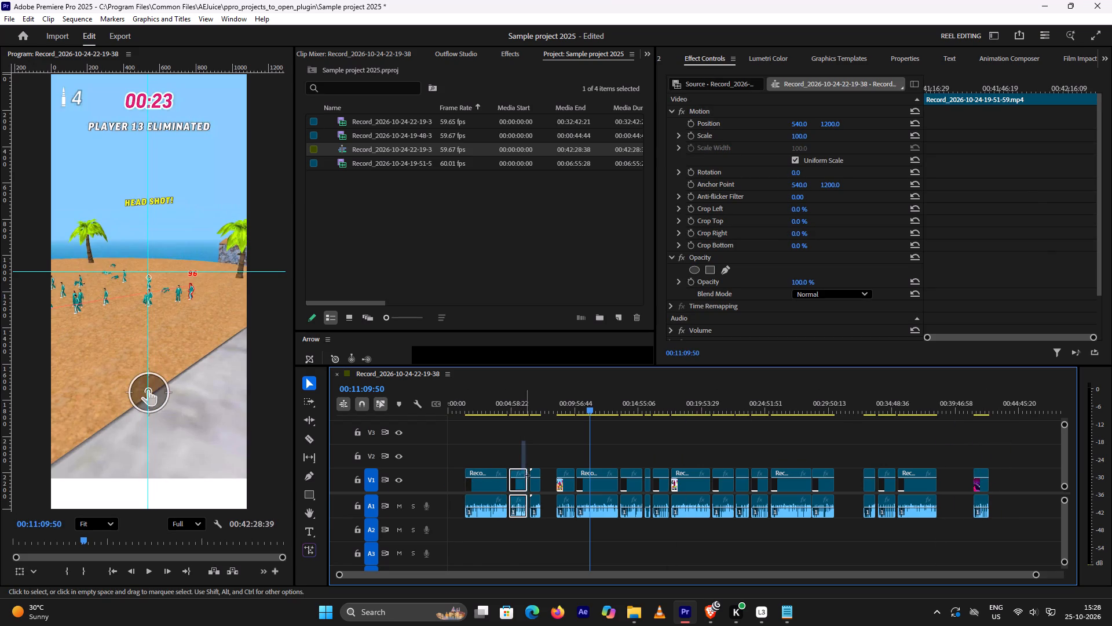
pyautogui.moveTo(527, 475); pyautogui.dragTo(533, 480)
pyautogui.moveTo(520, 485); pyautogui.dragTo(544, 463)
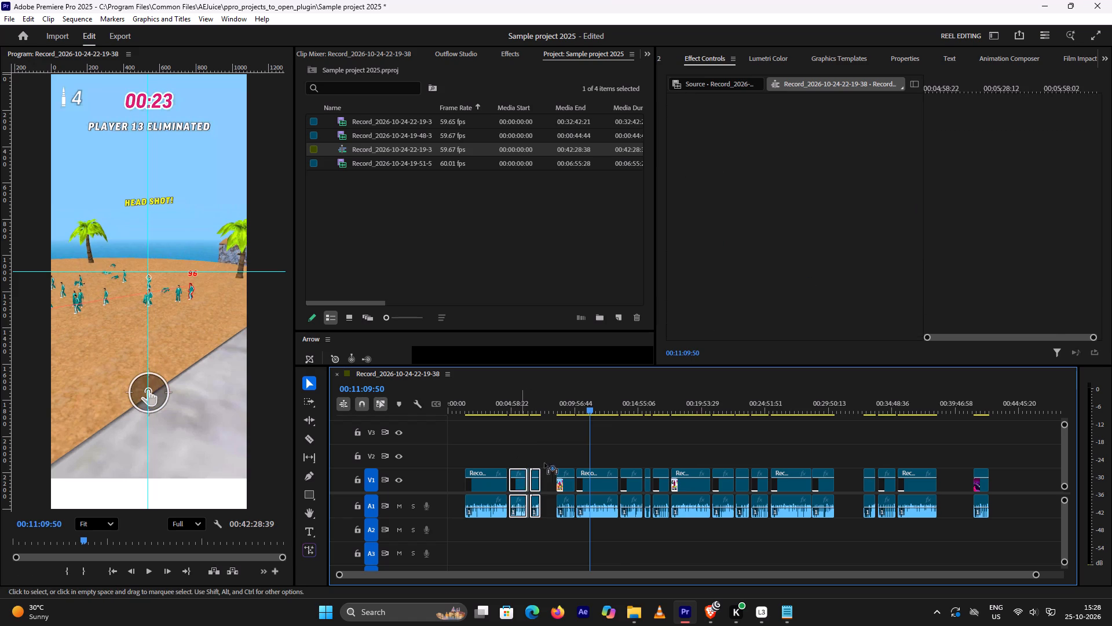
pyautogui.moveTo(544, 463); pyautogui.dragTo(956, 468)
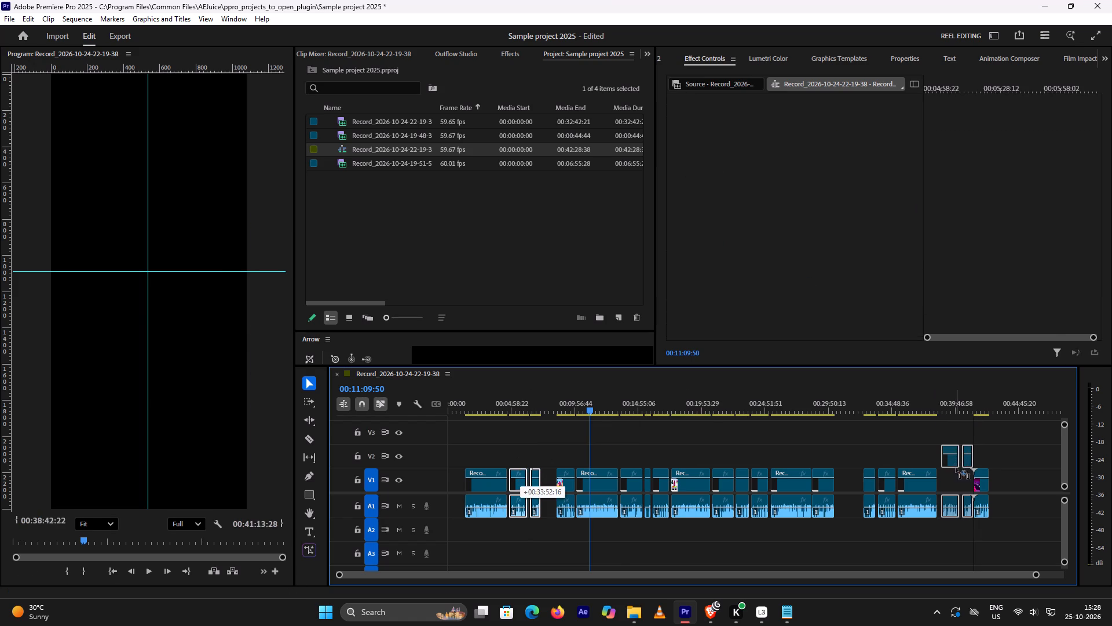
pyautogui.moveTo(956, 468); pyautogui.dragTo(956, 471)
# Move the three relocated segments together further along V1 and A1 so the group ends at about 00:48:28.
pyautogui.moveTo(956, 446); pyautogui.dragTo(950, 456)
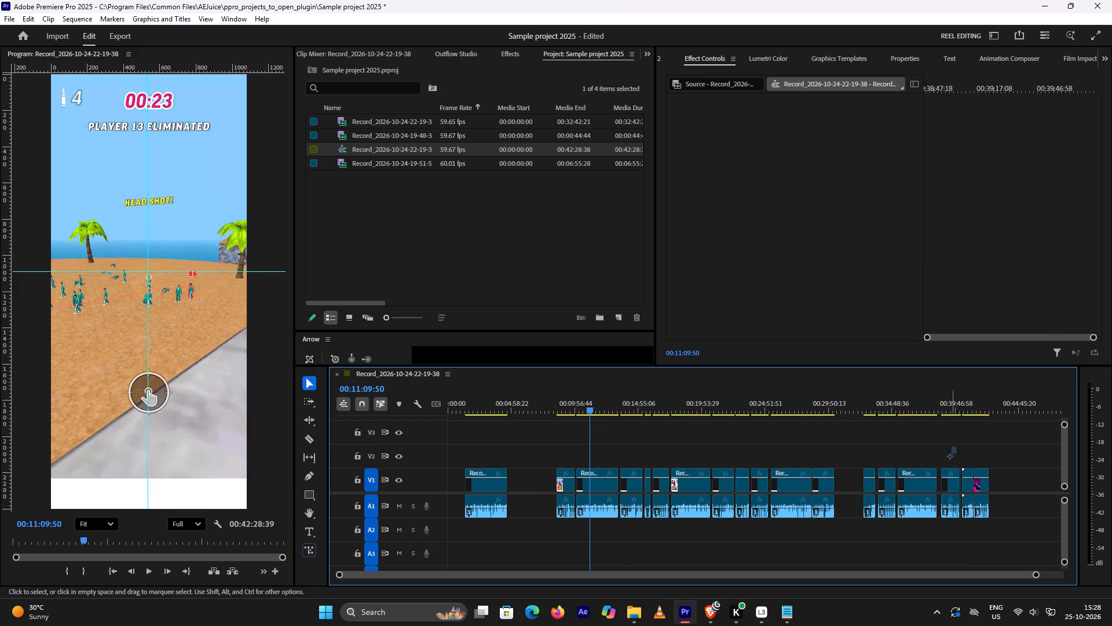
pyautogui.moveTo(950, 456); pyautogui.dragTo(985, 496)
pyautogui.moveTo(950, 483); pyautogui.dragTo(1026, 476)
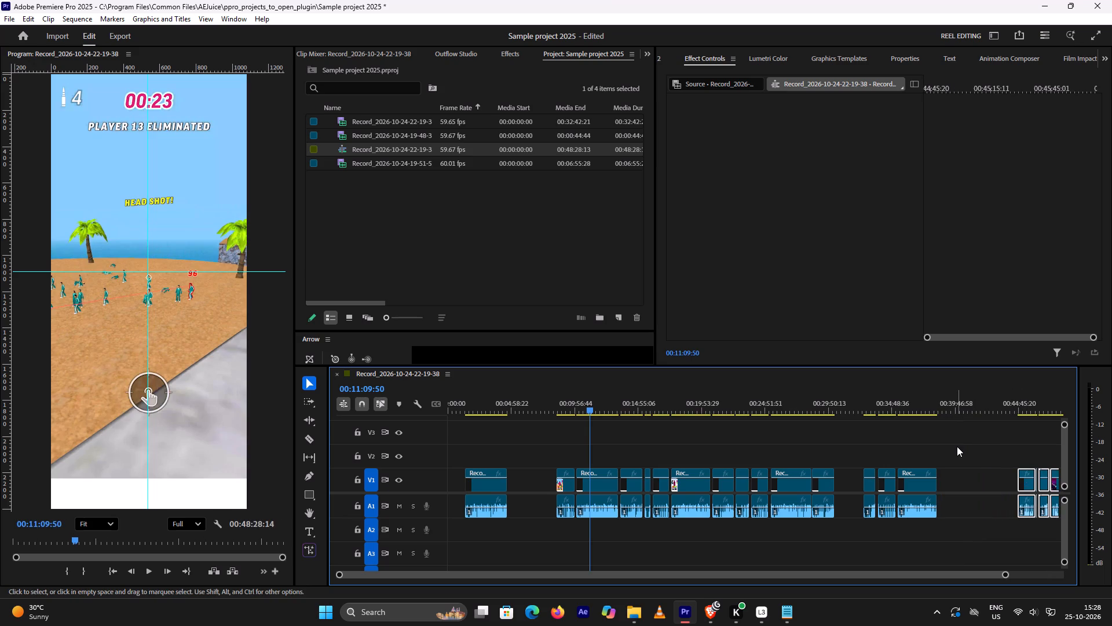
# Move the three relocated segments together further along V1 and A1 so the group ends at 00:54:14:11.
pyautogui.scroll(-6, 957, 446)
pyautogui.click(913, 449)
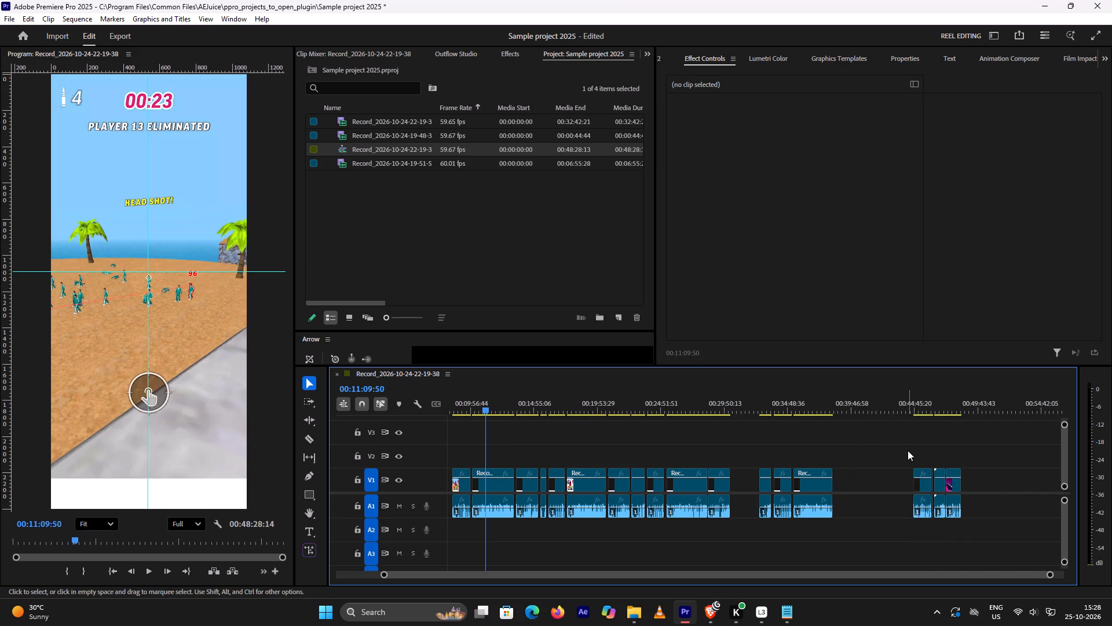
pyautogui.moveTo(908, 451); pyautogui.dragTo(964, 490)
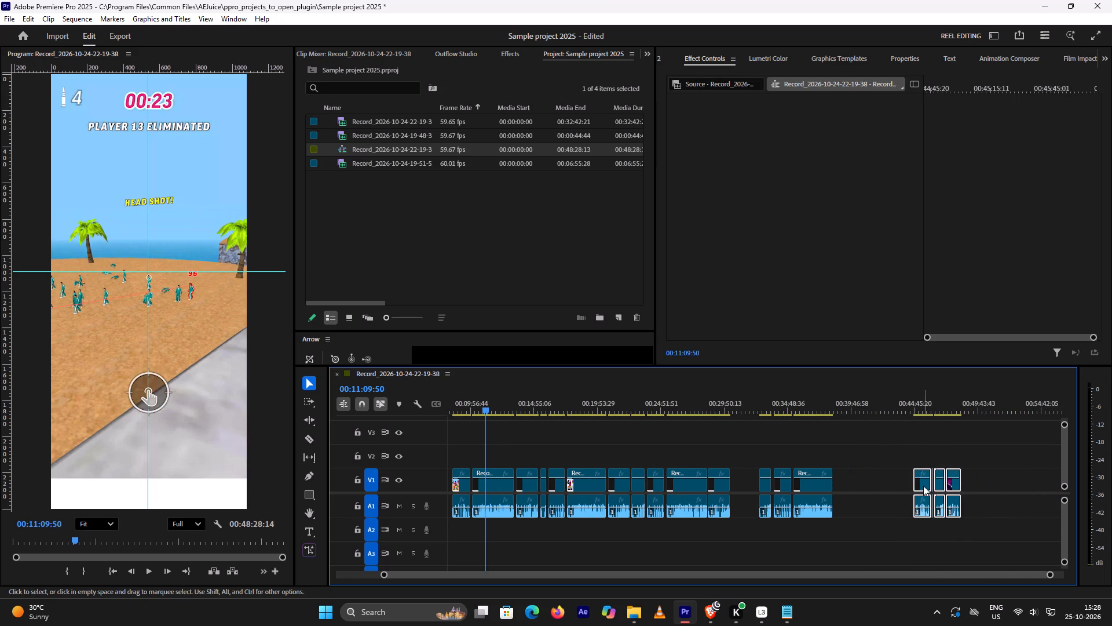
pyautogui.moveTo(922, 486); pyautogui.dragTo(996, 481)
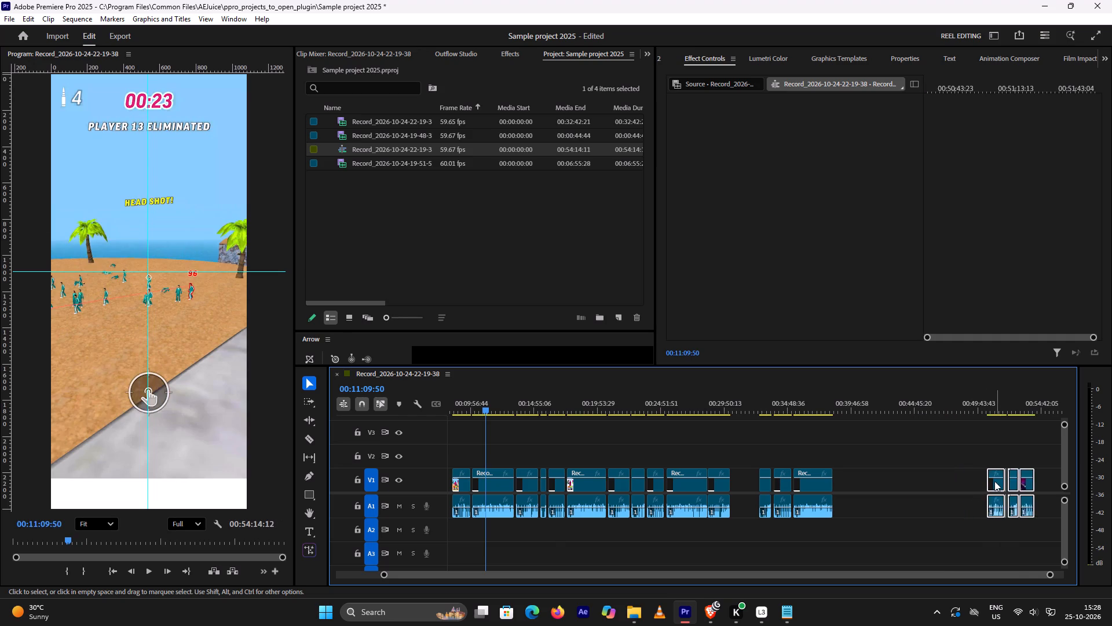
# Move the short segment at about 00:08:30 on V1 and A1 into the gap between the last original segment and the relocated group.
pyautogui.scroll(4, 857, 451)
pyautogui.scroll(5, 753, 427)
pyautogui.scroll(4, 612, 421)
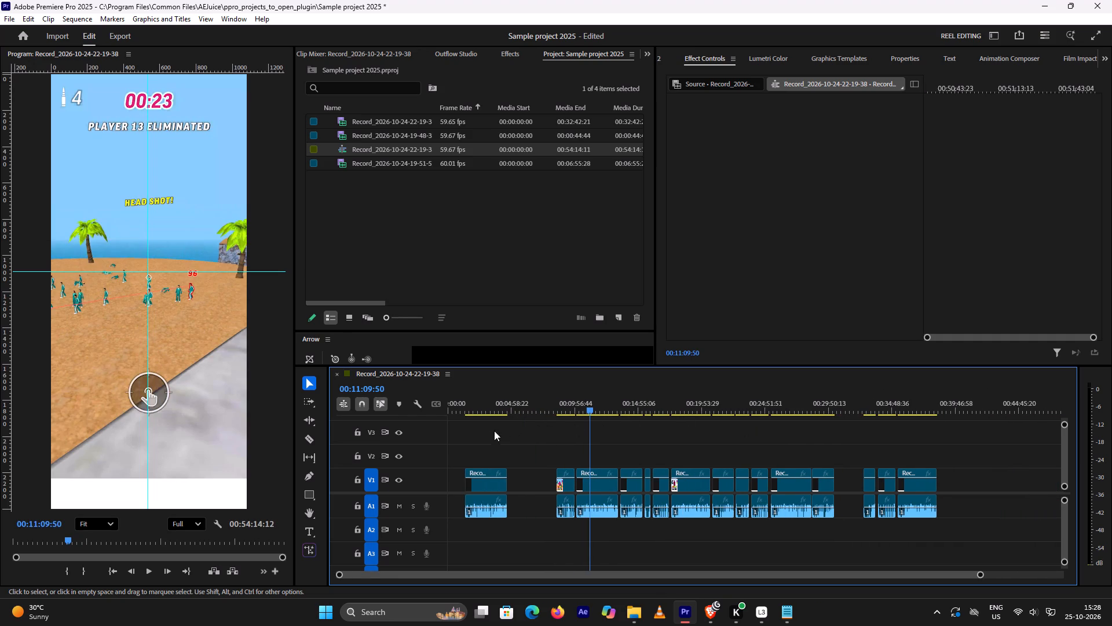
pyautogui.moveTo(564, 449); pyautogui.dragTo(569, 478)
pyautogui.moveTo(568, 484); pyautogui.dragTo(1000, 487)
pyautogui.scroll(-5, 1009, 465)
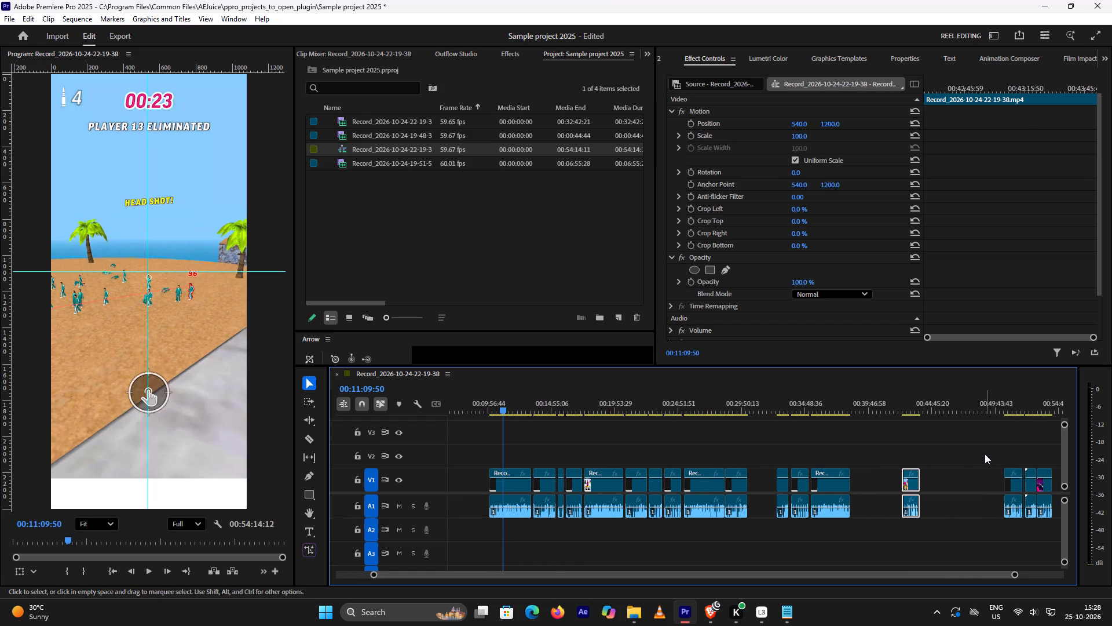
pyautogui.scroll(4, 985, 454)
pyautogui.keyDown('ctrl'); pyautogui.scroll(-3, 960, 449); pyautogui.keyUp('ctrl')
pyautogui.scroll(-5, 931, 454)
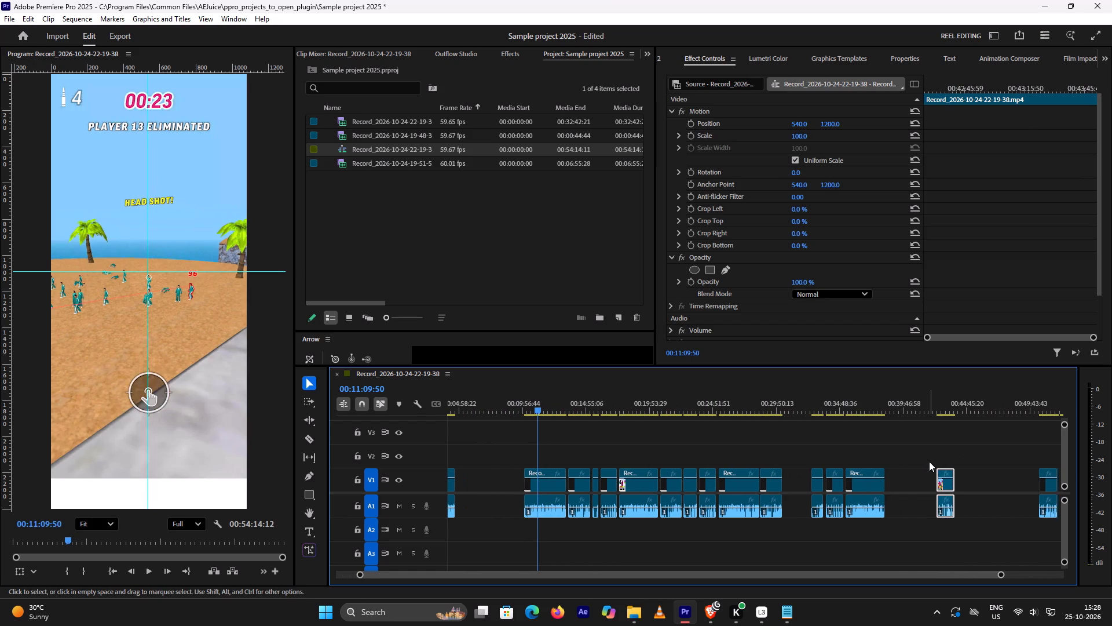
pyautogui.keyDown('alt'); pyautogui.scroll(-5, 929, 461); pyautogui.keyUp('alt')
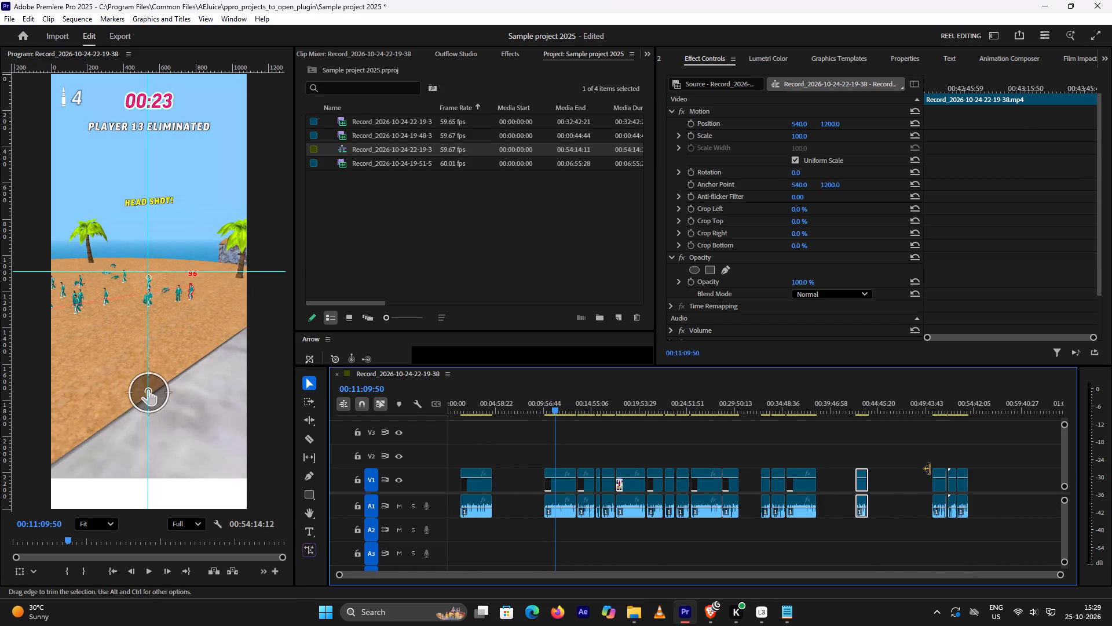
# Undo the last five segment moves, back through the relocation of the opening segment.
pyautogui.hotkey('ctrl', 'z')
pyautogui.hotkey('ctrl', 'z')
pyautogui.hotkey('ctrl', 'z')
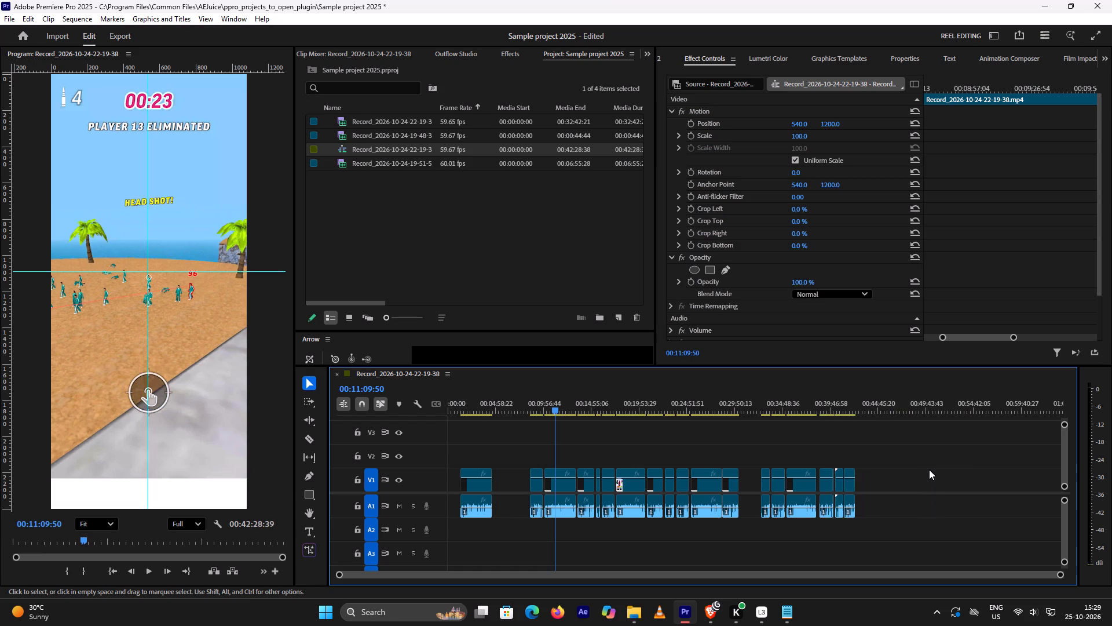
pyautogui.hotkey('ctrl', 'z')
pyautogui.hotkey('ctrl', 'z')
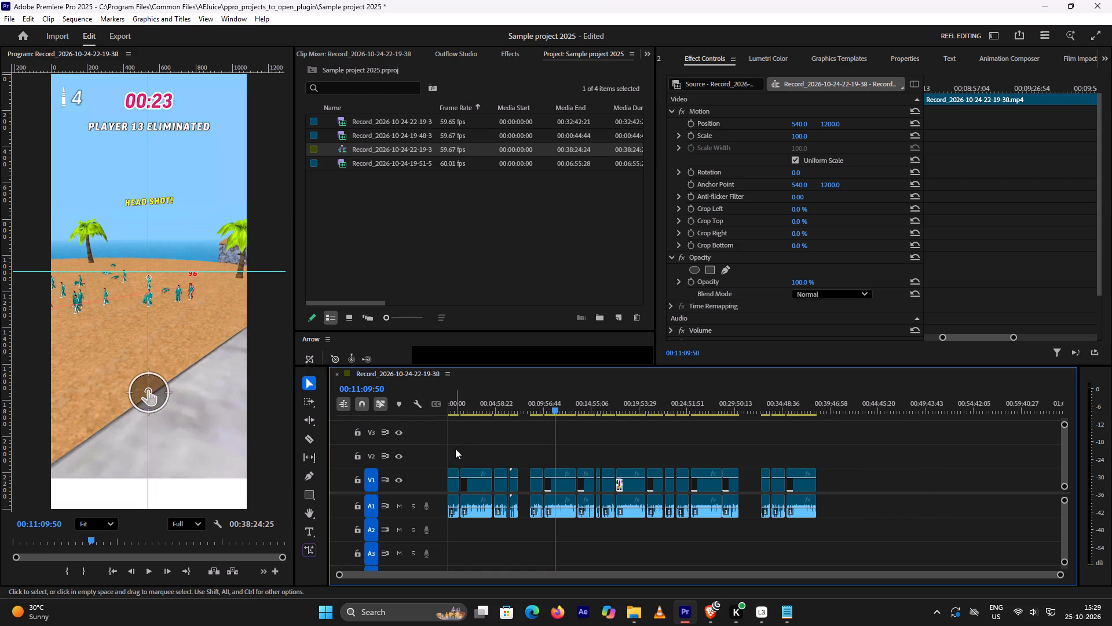
# Move the opening V1 and A1 segment past the end of the sequence so it ends at 00:44:38:36.
pyautogui.moveTo(455, 449); pyautogui.dragTo(456, 483)
pyautogui.moveTo(453, 481); pyautogui.dragTo(739, 472)
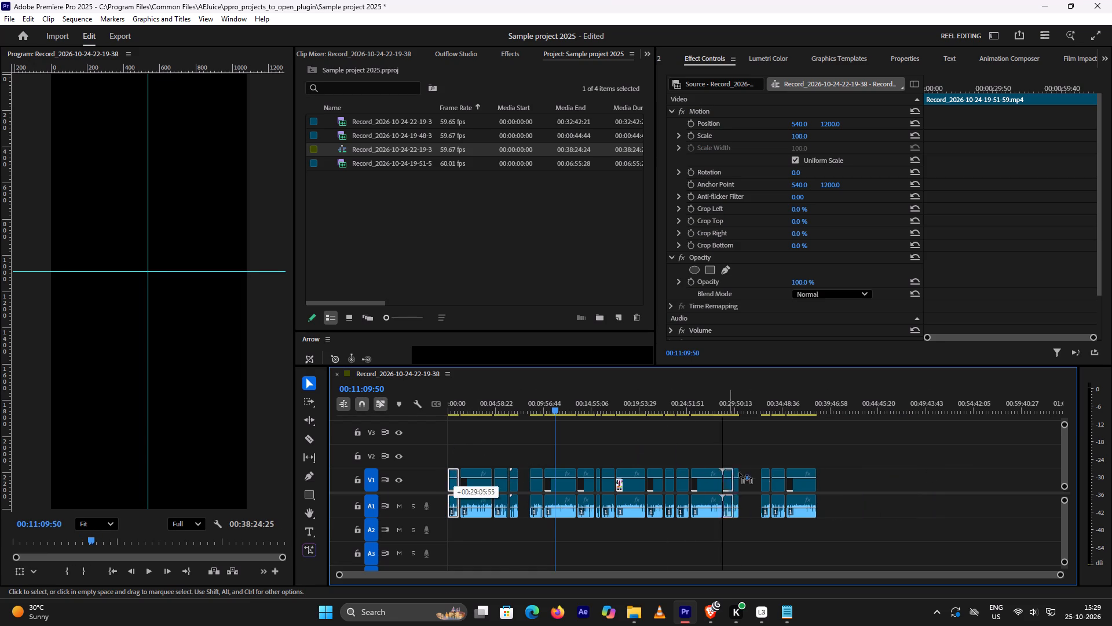
pyautogui.moveTo(739, 472); pyautogui.dragTo(870, 490)
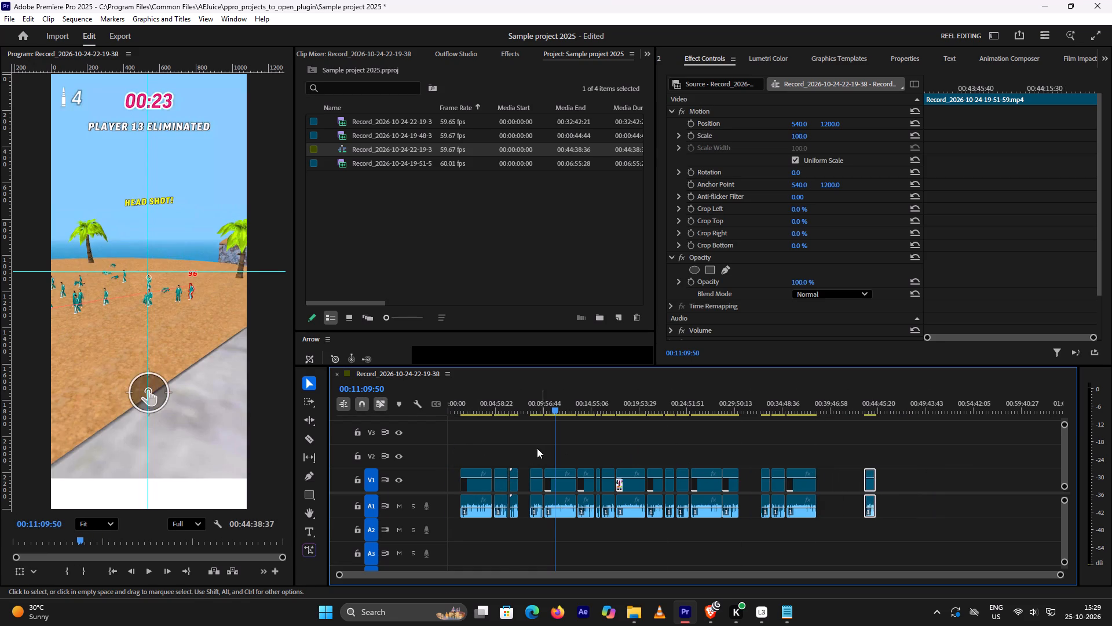
# Move the two short segments at about 00:05 to 00:07 past the relocated opening segment on V1 and A1, ending at 00:48:59:48.
pyautogui.moveTo(505, 442); pyautogui.dragTo(510, 476)
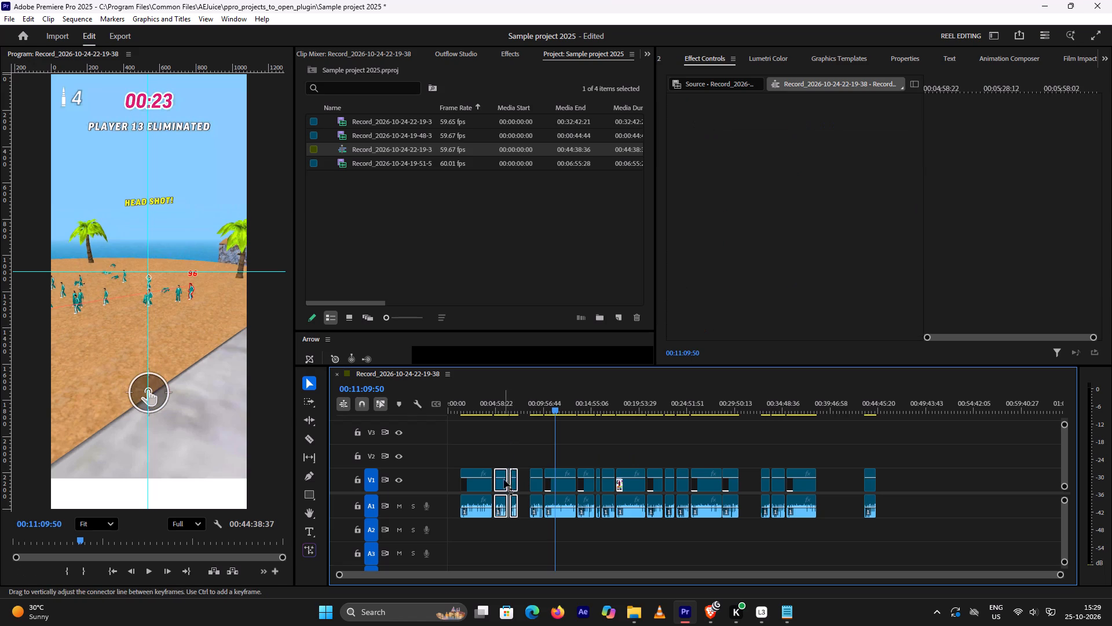
pyautogui.moveTo(502, 484); pyautogui.dragTo(906, 471)
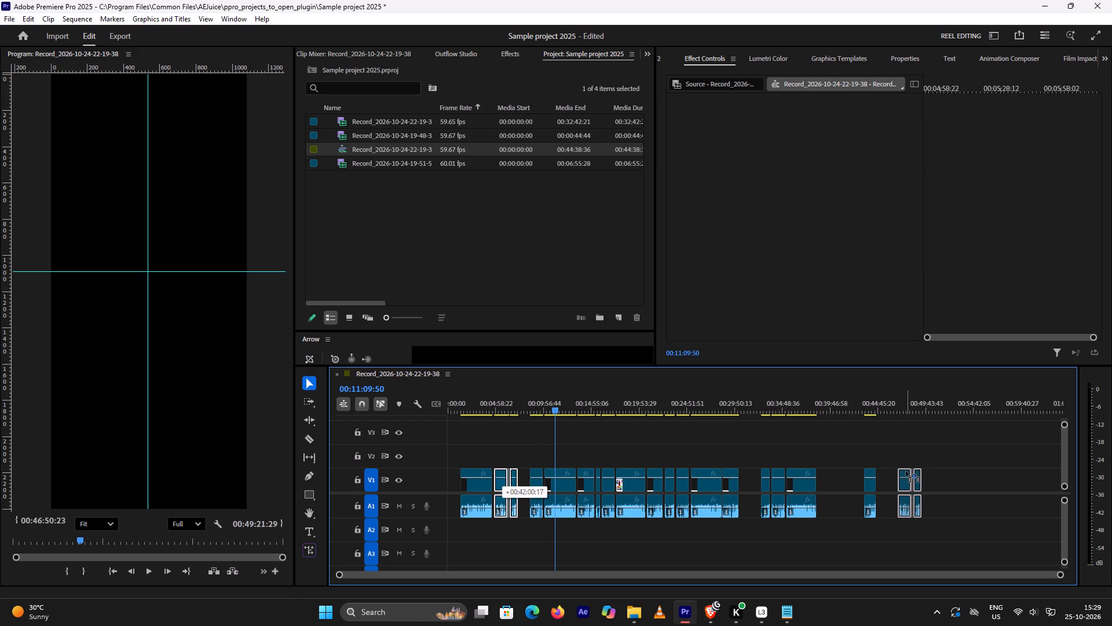
pyautogui.moveTo(906, 471); pyautogui.dragTo(902, 475)
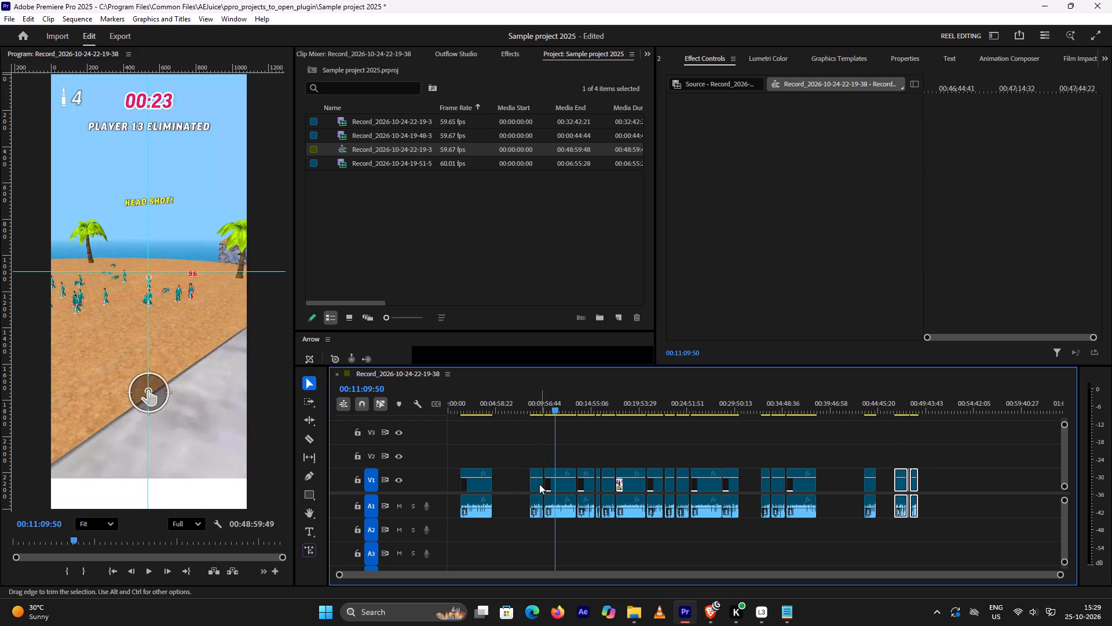
# Move the short segment at about 00:08:30 past the relocated pair on V1 and A1 so it ends at 00:51:34:36.
pyautogui.moveTo(537, 484); pyautogui.dragTo(898, 458)
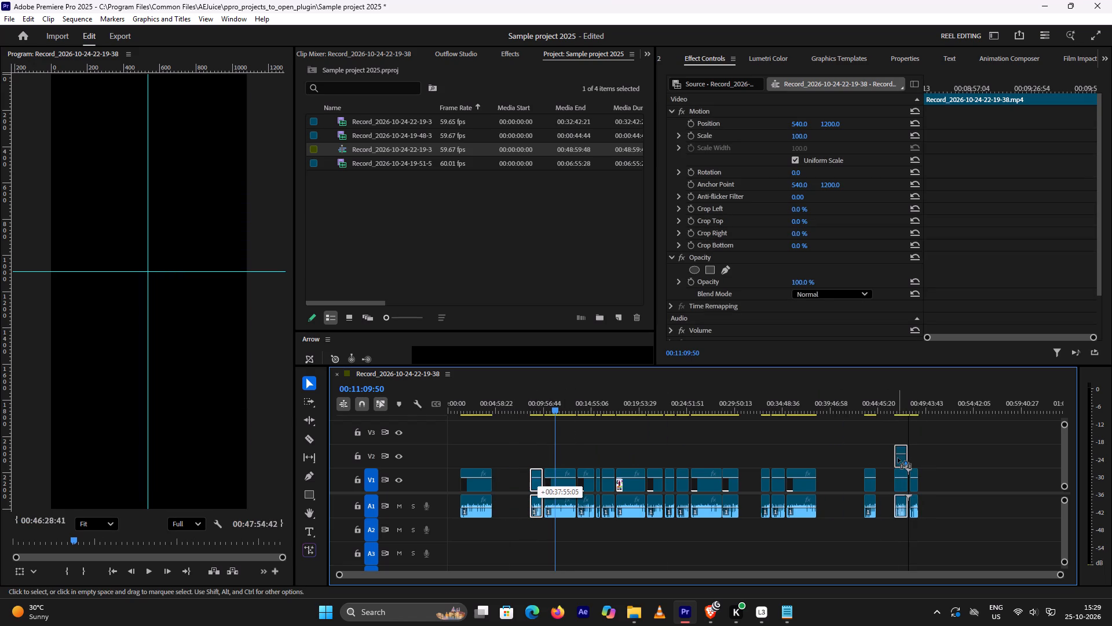
pyautogui.moveTo(898, 458); pyautogui.dragTo(937, 466)
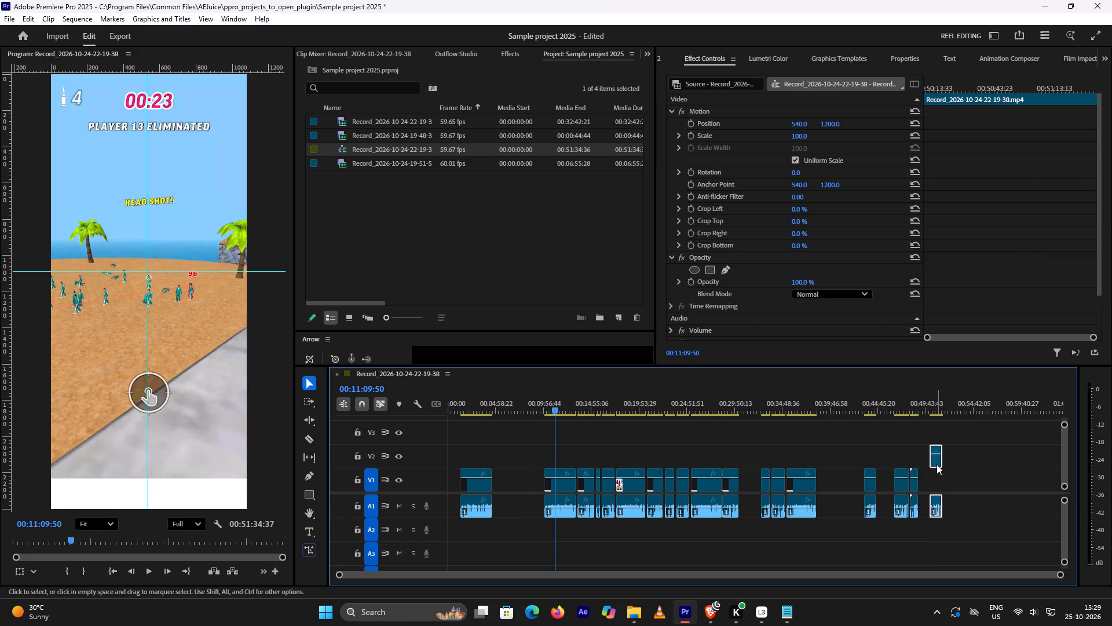
pyautogui.moveTo(936, 464); pyautogui.dragTo(936, 492)
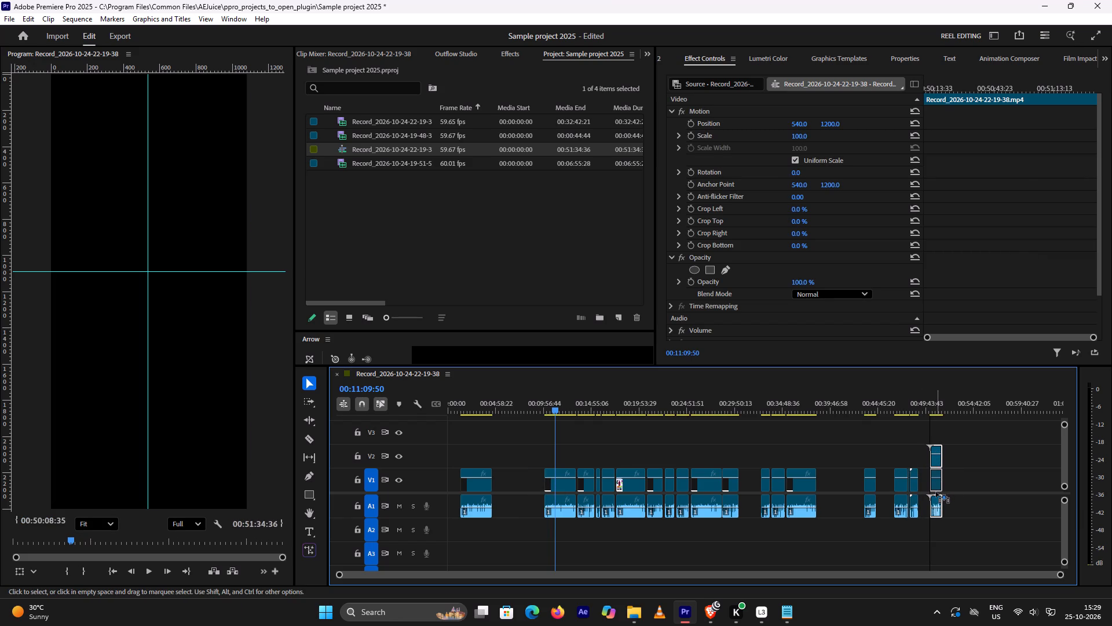
pyautogui.moveTo(936, 492); pyautogui.dragTo(935, 493)
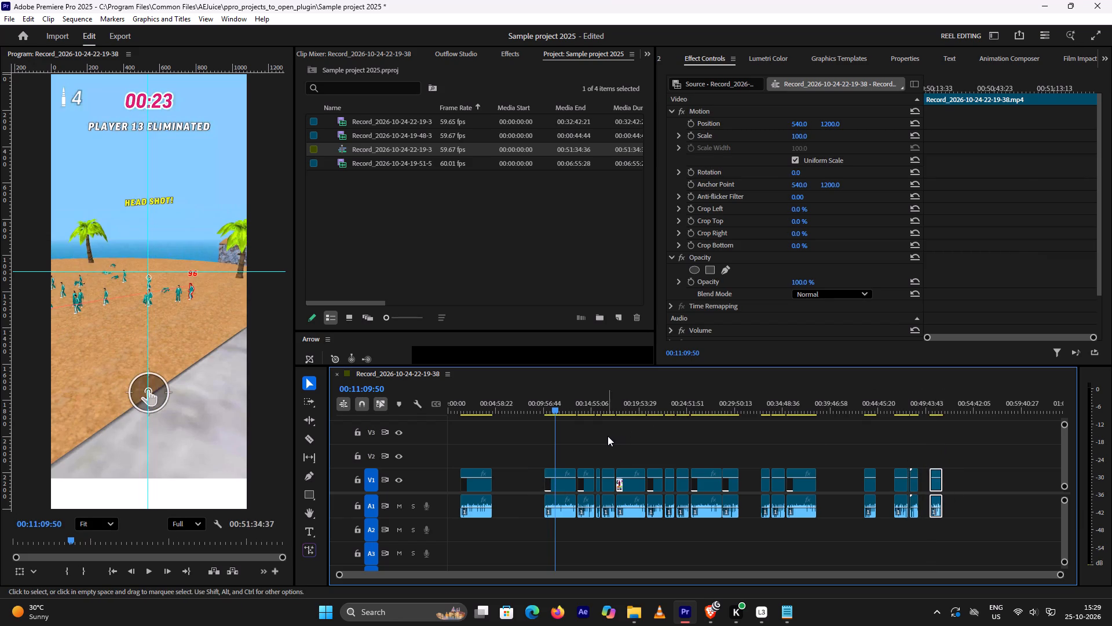
pyautogui.click(582, 407)
pyautogui.moveTo(582, 407); pyautogui.dragTo(588, 412)
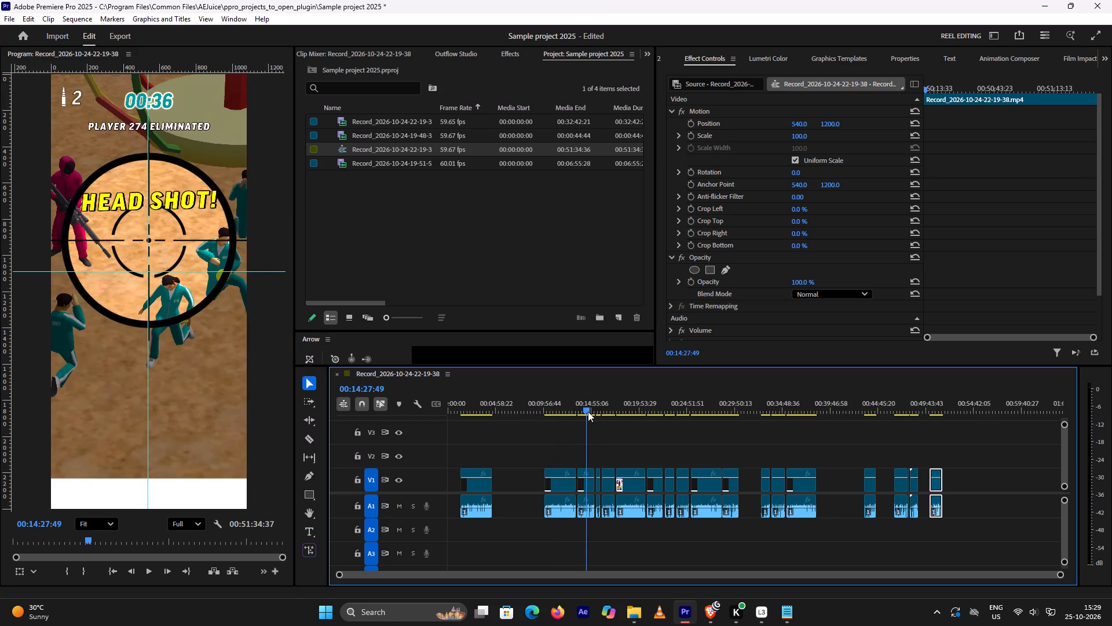
pyautogui.moveTo(588, 412); pyautogui.dragTo(600, 419)
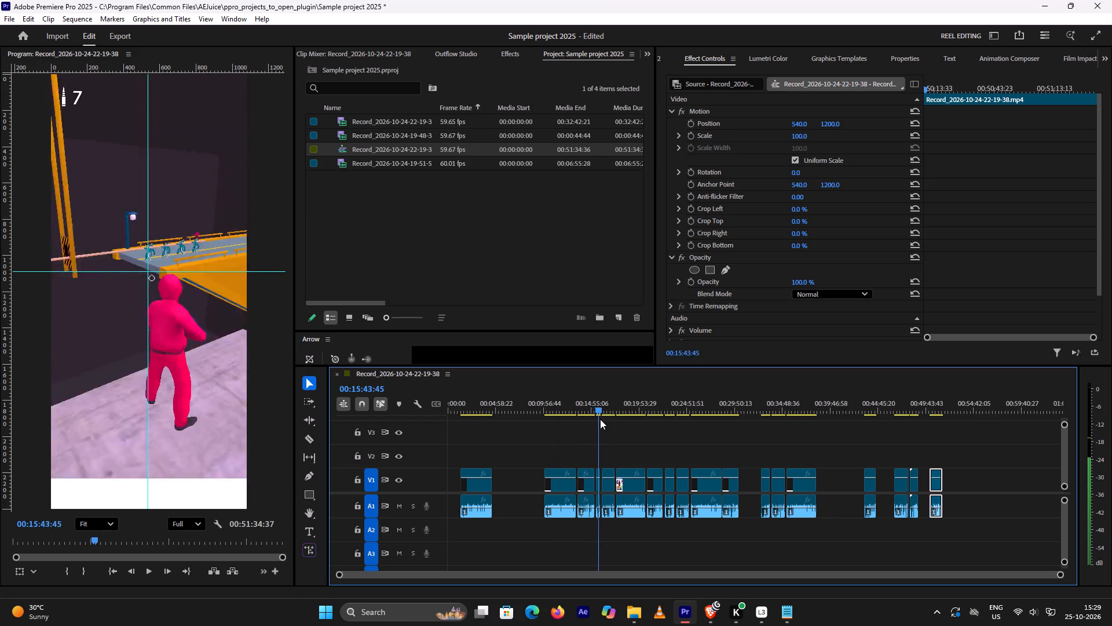
pyautogui.moveTo(600, 419); pyautogui.dragTo(608, 424)
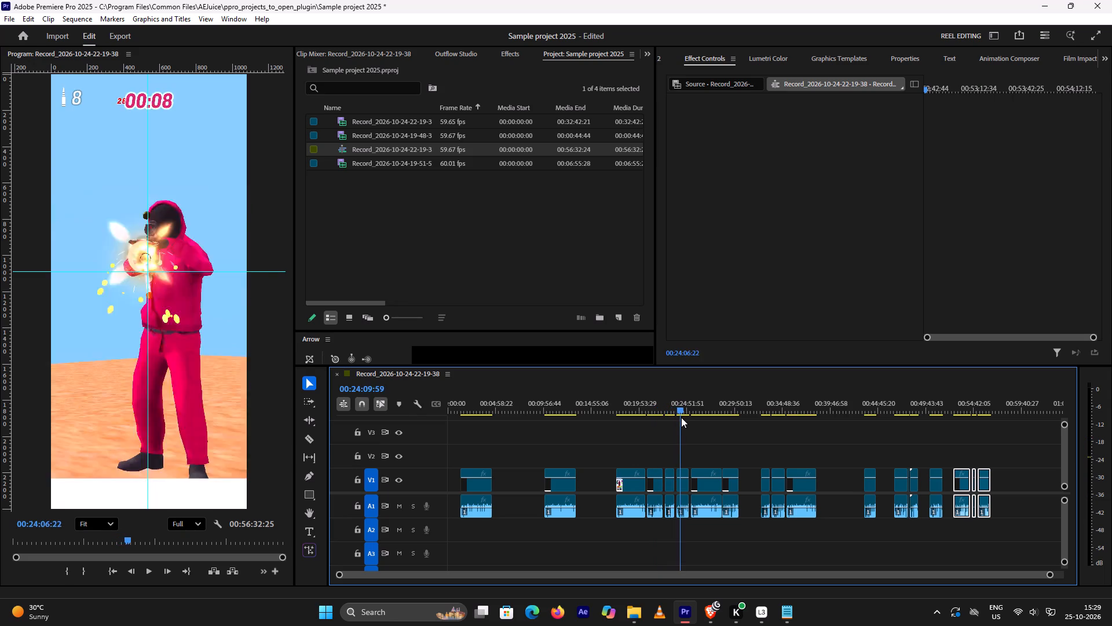
pyautogui.moveTo(681, 417); pyautogui.dragTo(682, 418)
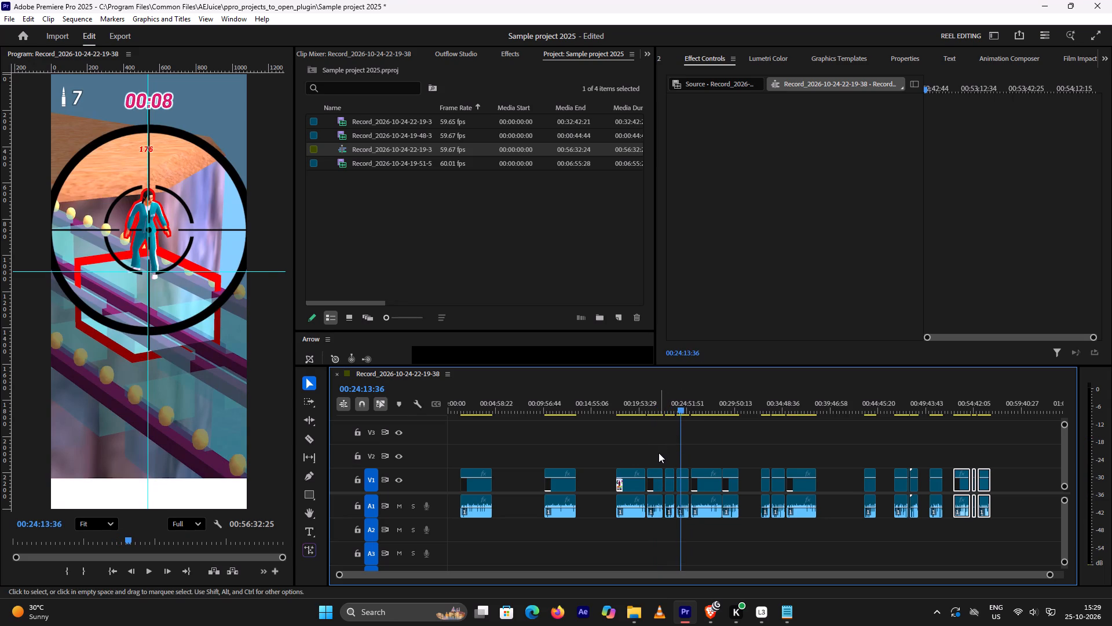
pyautogui.moveTo(659, 453); pyautogui.dragTo(679, 484)
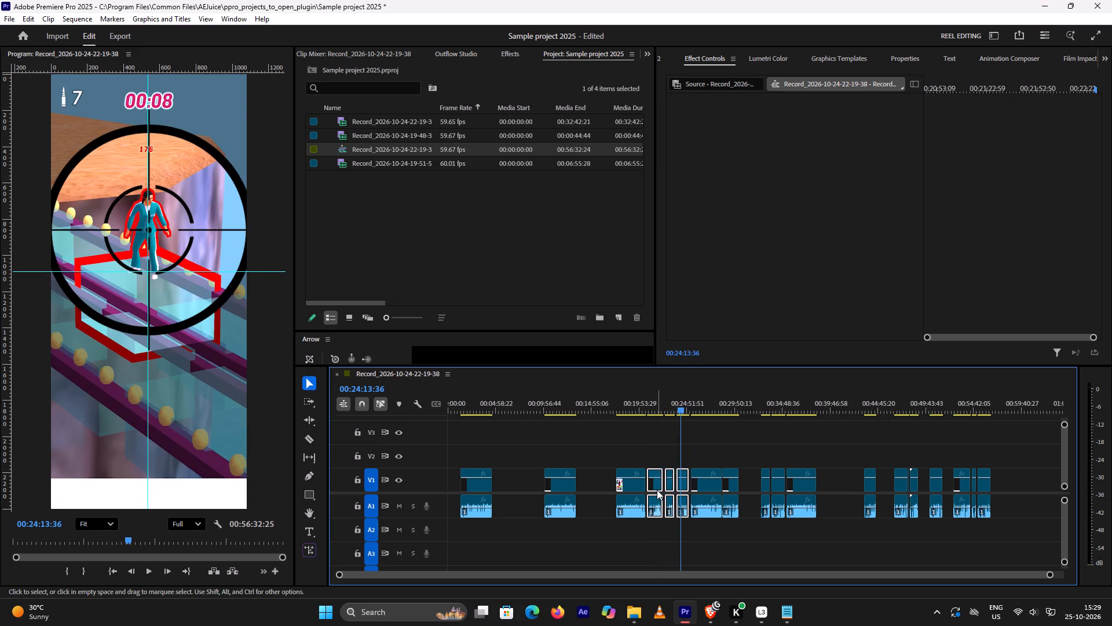
pyautogui.moveTo(656, 485); pyautogui.dragTo(1012, 480)
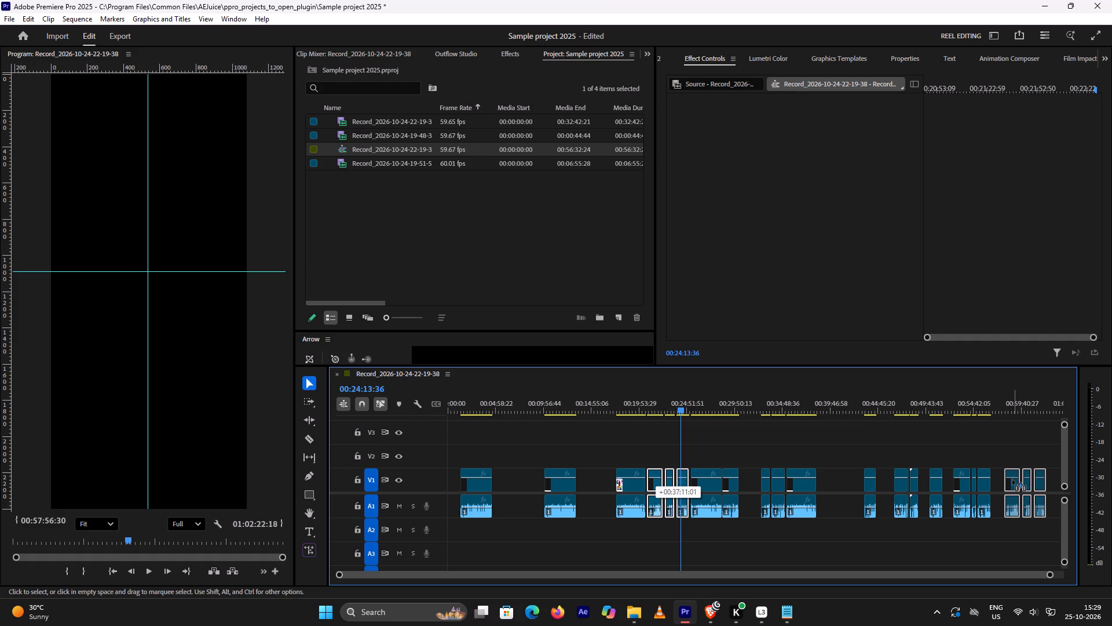
pyautogui.moveTo(1012, 480); pyautogui.dragTo(1011, 481)
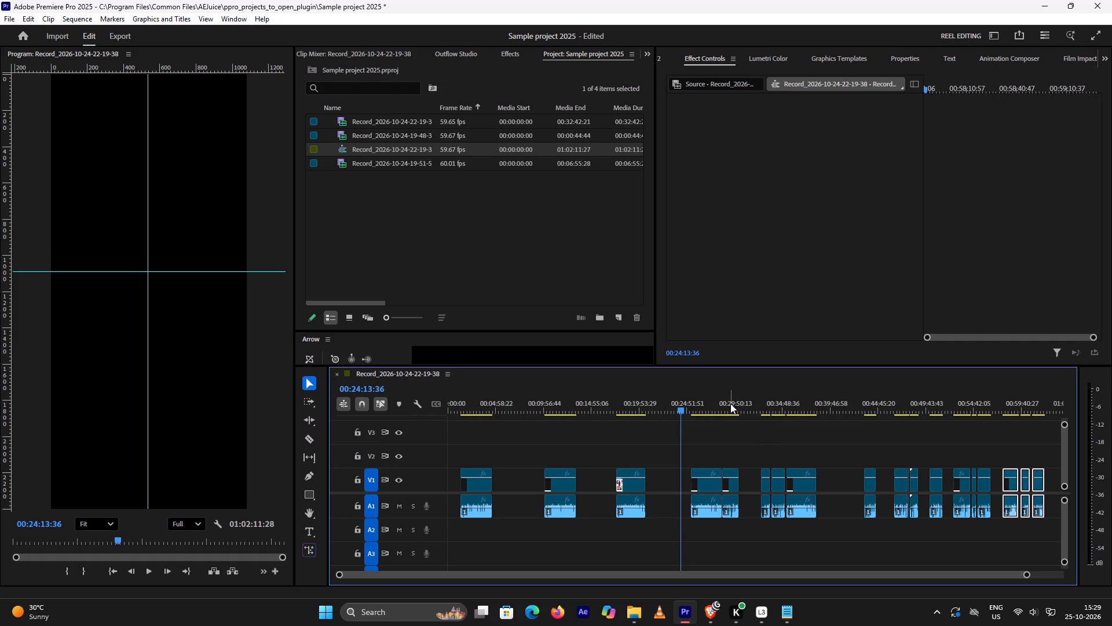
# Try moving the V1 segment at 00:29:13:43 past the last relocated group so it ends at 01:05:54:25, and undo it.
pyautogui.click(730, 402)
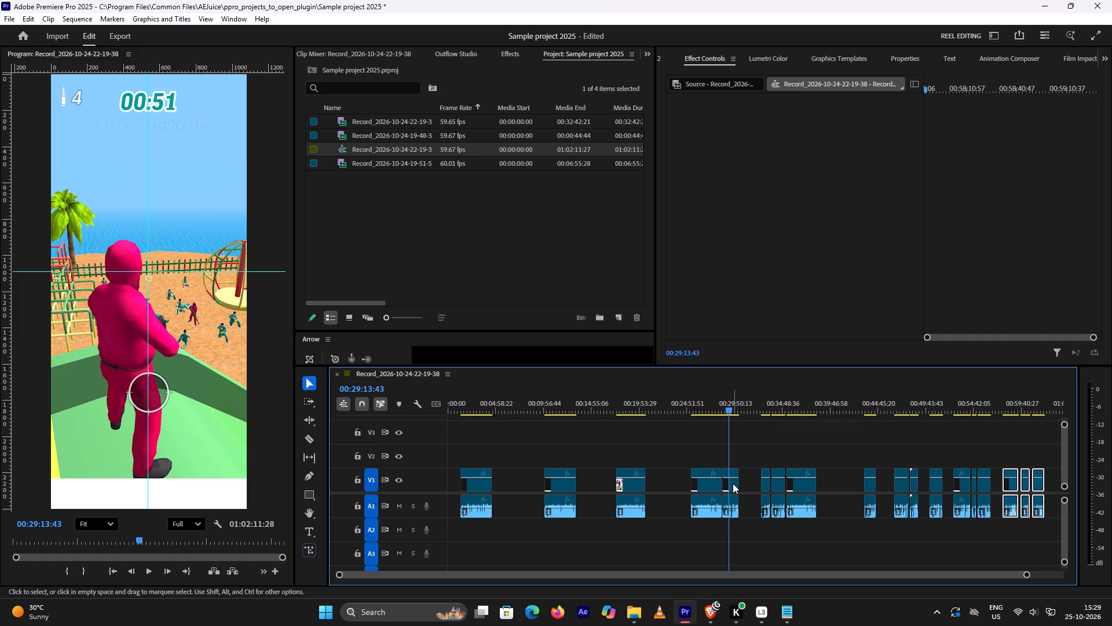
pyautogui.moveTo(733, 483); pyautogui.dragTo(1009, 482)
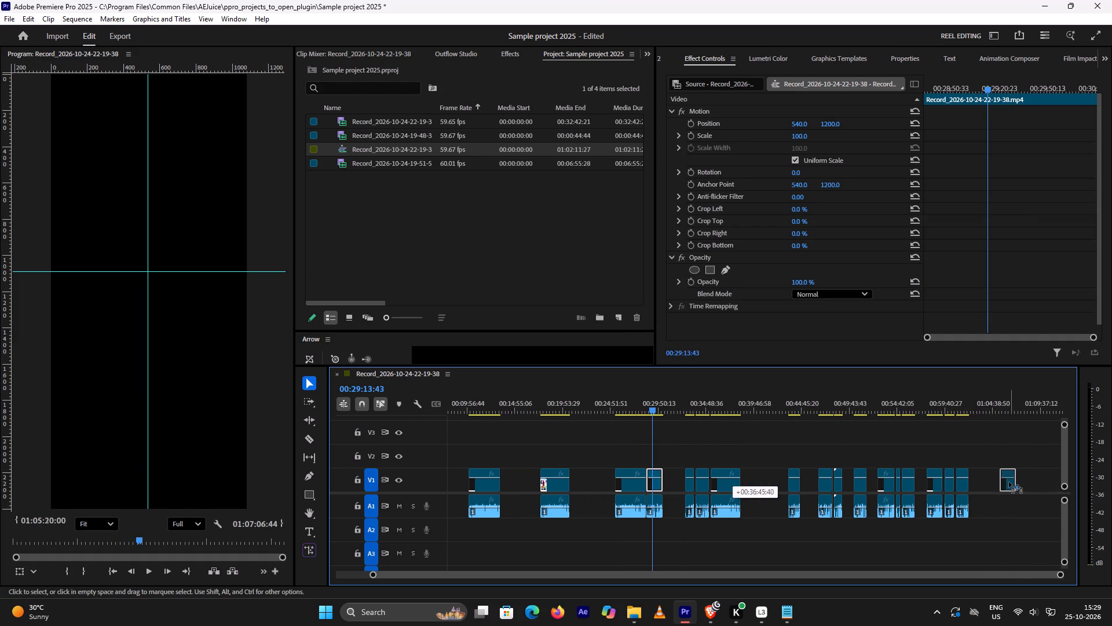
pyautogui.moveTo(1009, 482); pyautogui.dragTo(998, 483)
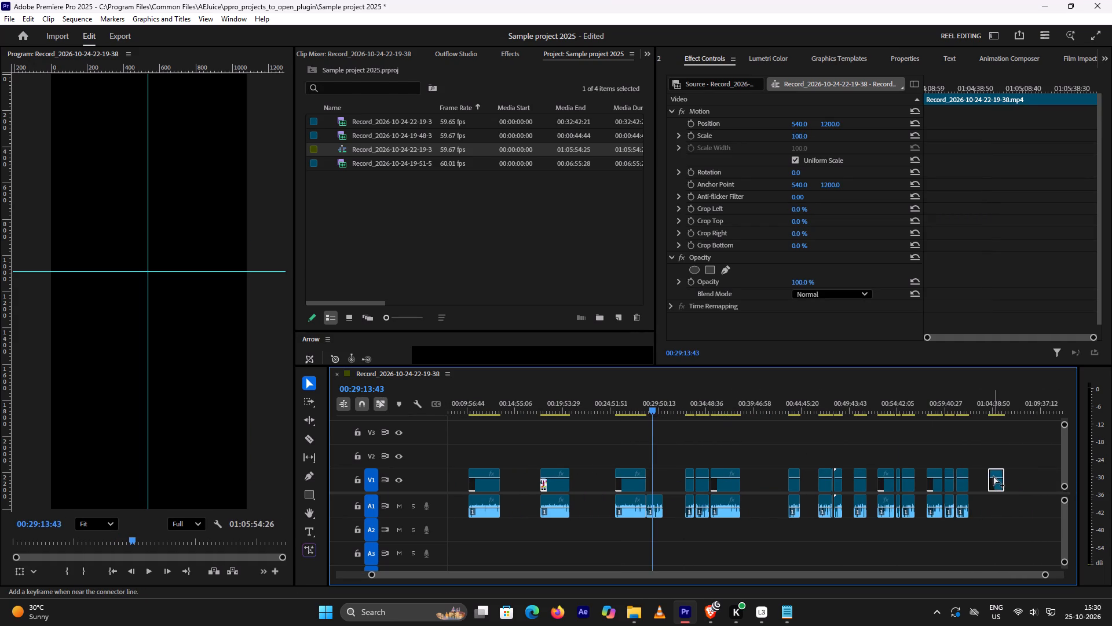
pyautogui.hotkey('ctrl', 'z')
# Link the video and audio of the segment at 00:29:13:43 and move it past the last relocated group, ending at 01:04:49:22.
pyautogui.moveTo(659, 458); pyautogui.dragTo(661, 464)
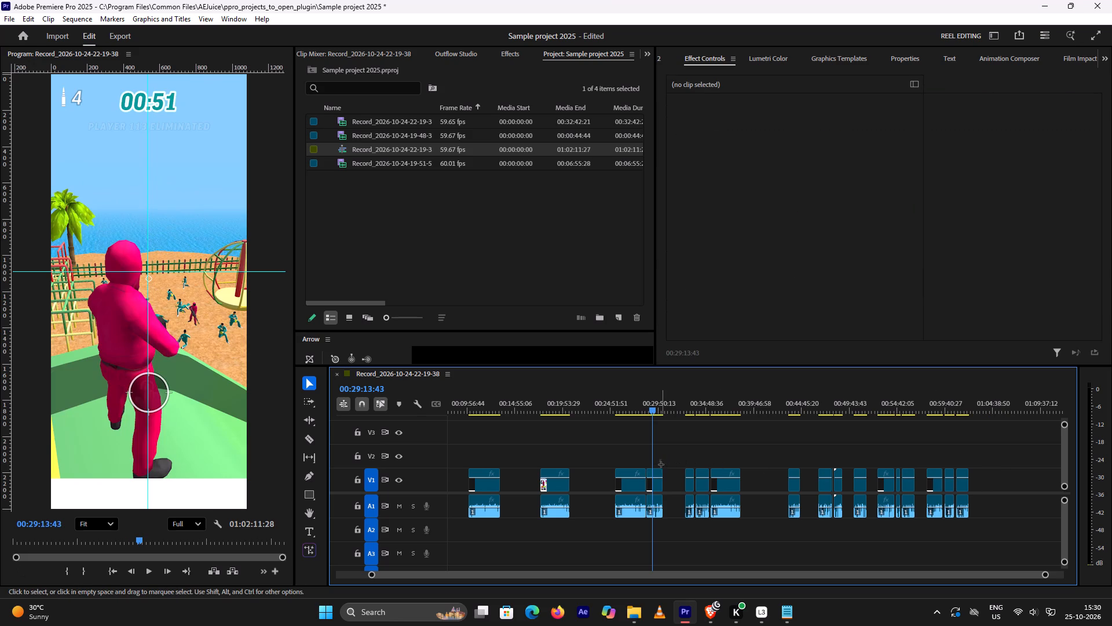
pyautogui.moveTo(661, 464); pyautogui.dragTo(659, 506)
pyautogui.rightClick(659, 506)
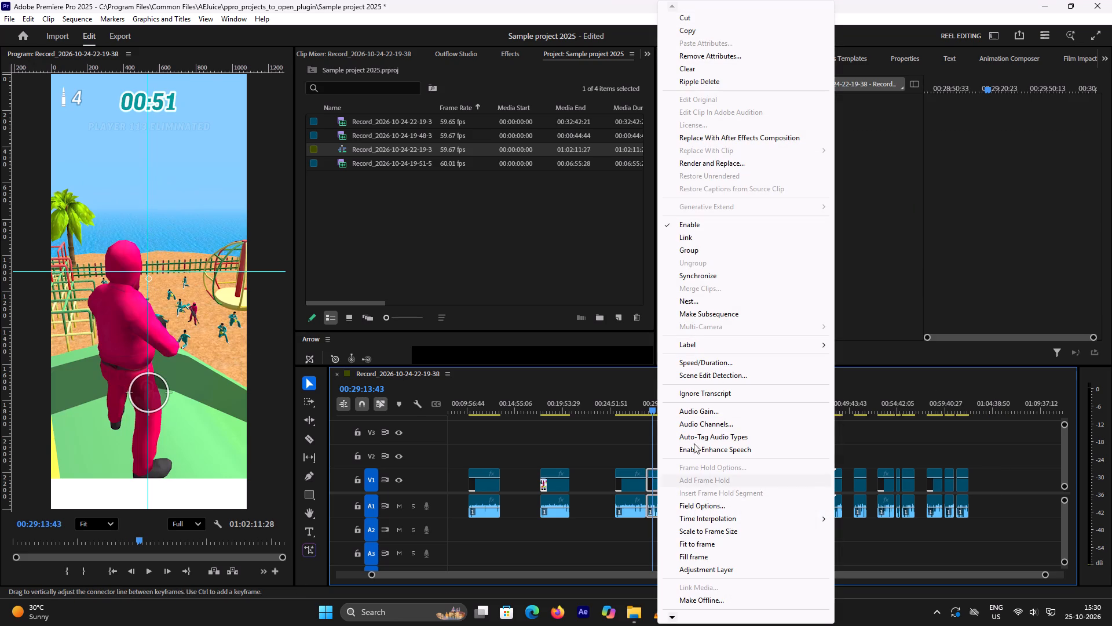
pyautogui.click(692, 242)
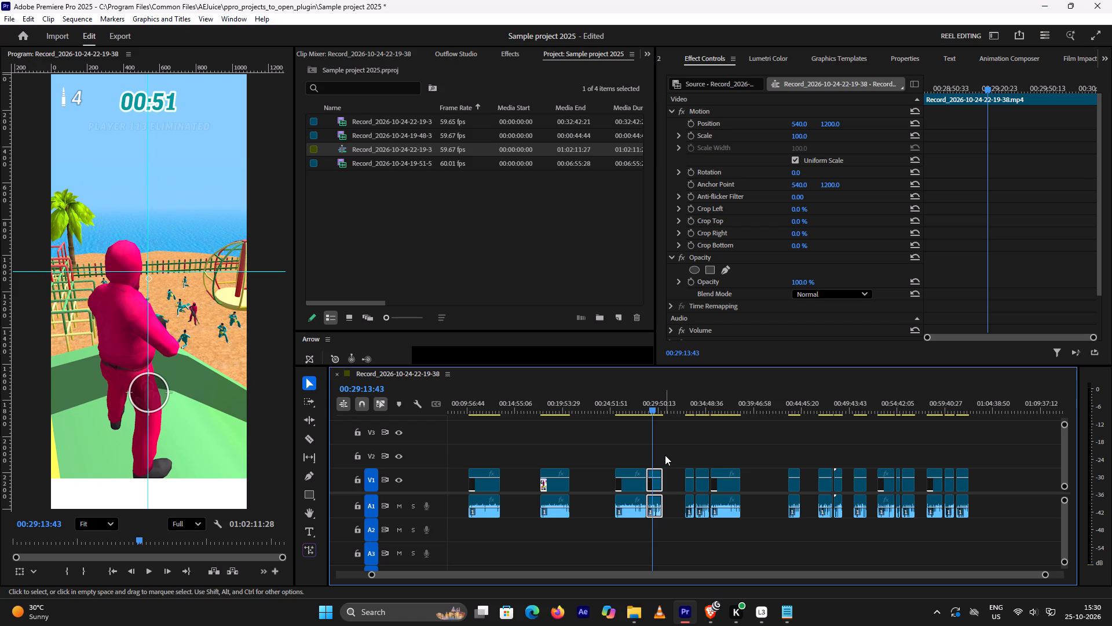
pyautogui.moveTo(657, 486); pyautogui.dragTo(660, 483)
pyautogui.moveTo(660, 483); pyautogui.dragTo(989, 496)
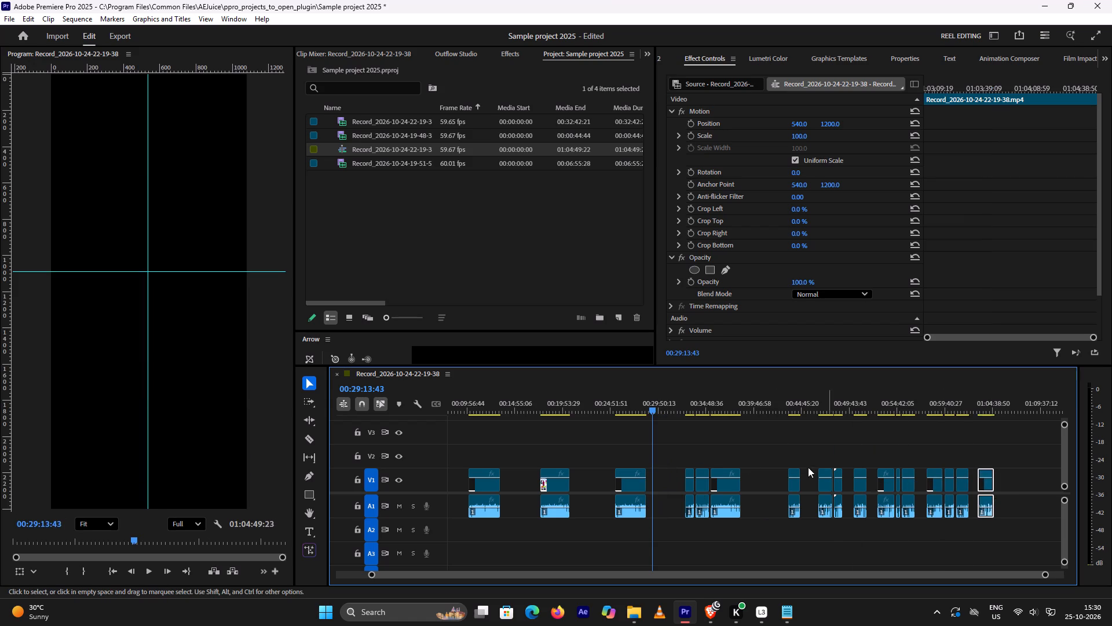
# Move the two short segments between about 00:32:35 and 00:35:00 together past the last segment, ending at 01:08:48:02.
pyautogui.moveTo(687, 447); pyautogui.dragTo(700, 475)
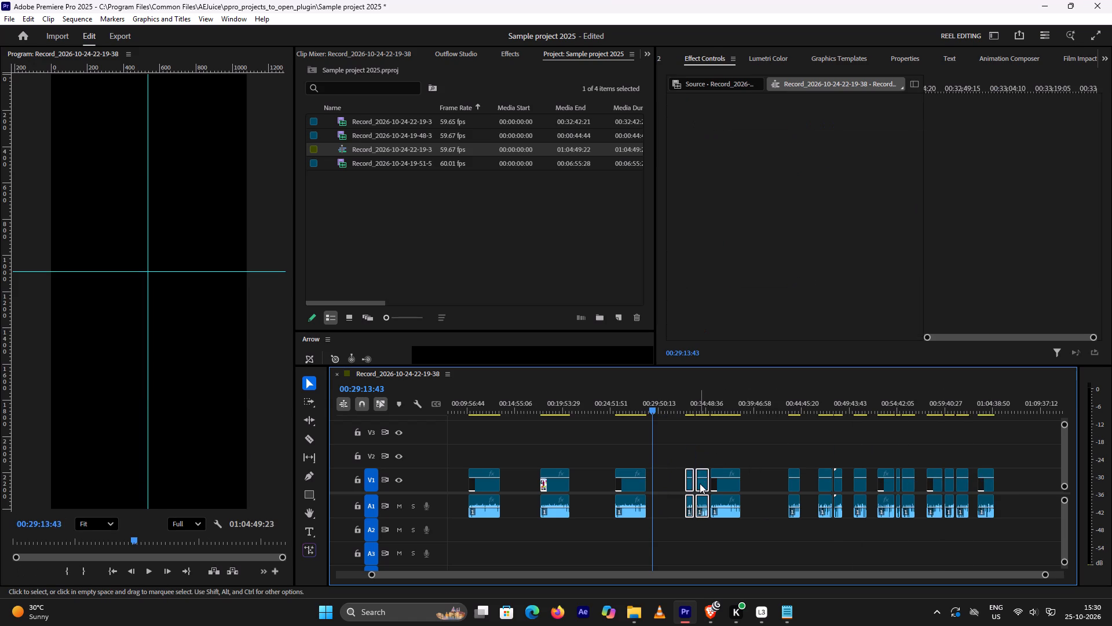
pyautogui.moveTo(700, 486); pyautogui.dragTo(1024, 477)
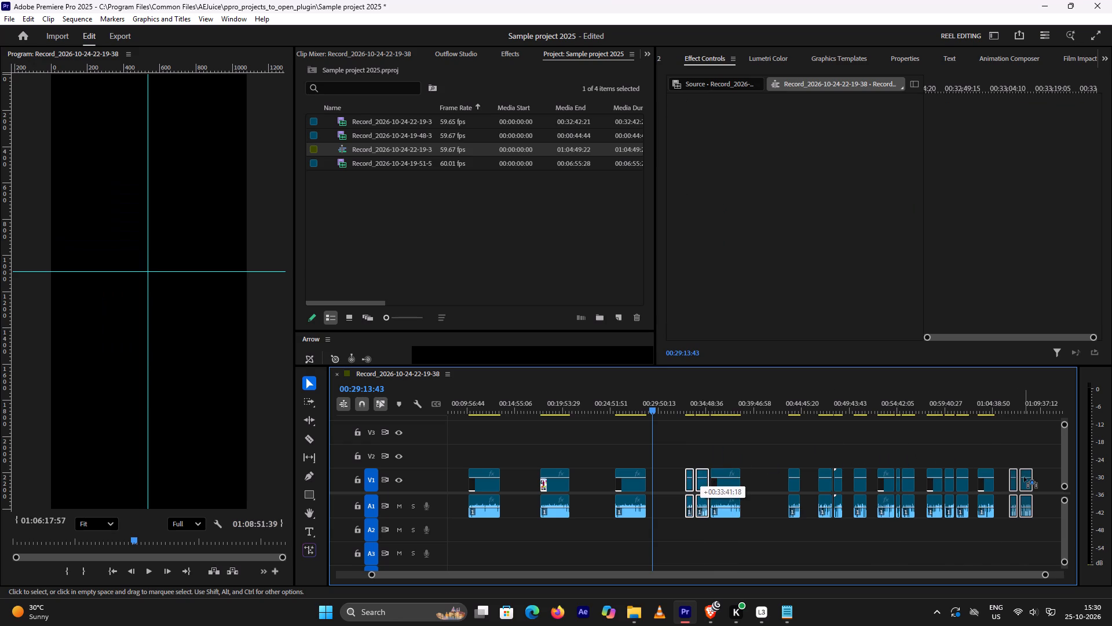
pyautogui.moveTo(1024, 477); pyautogui.dragTo(1023, 478)
# Move the first long segment to the sequence start and butt the second and third long segments directly behind it on V1 and A1.
pyautogui.click(731, 405)
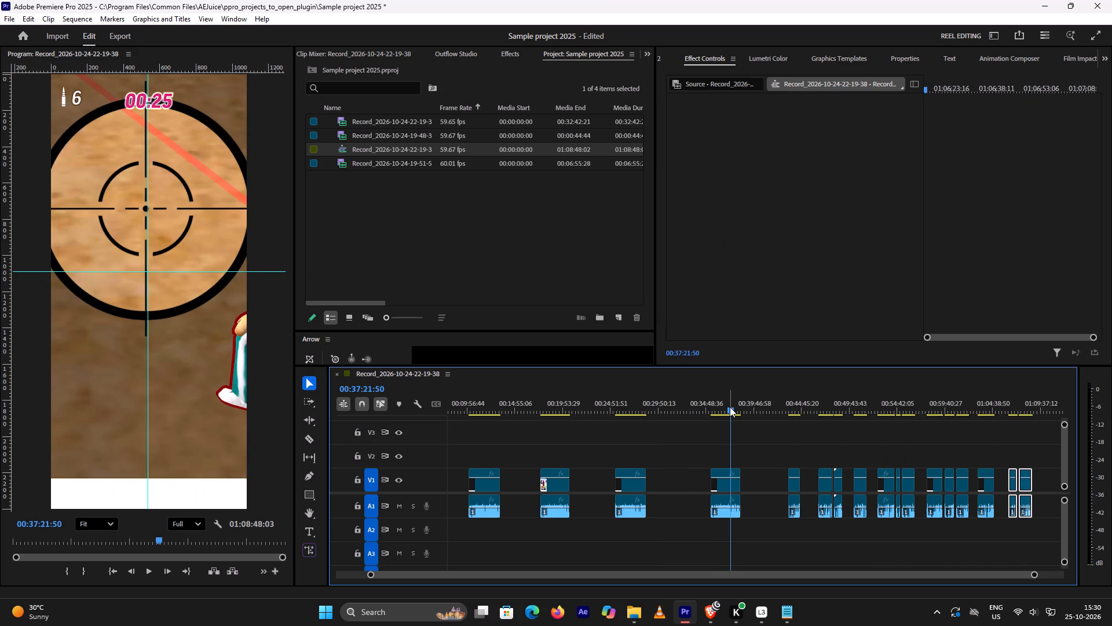
pyautogui.moveTo(730, 407); pyautogui.dragTo(725, 409)
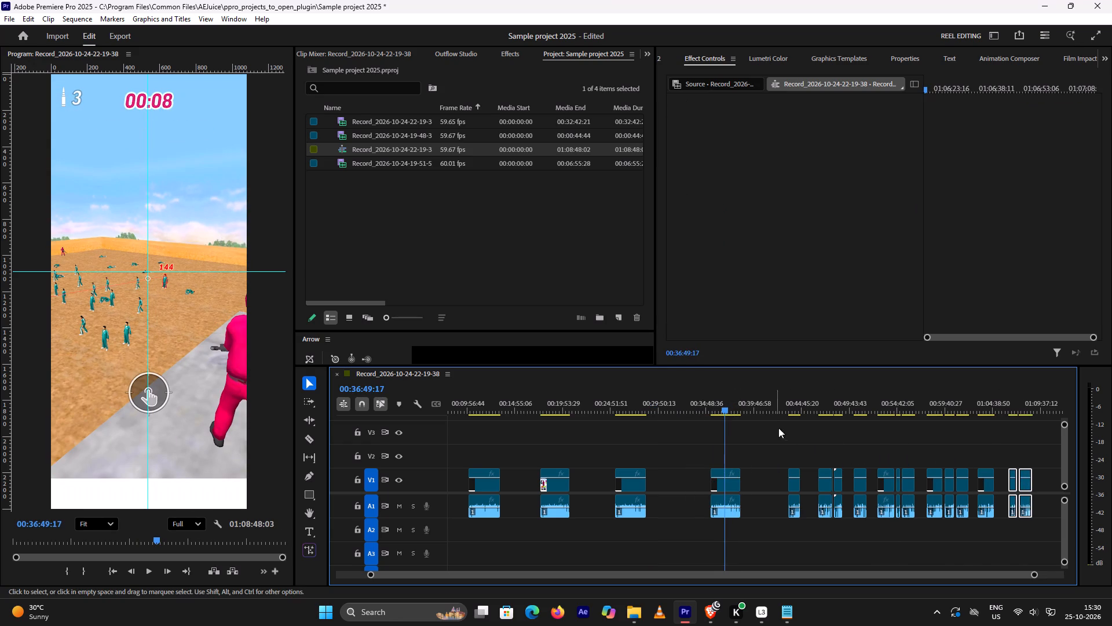
pyautogui.scroll(11, 749, 451)
pyautogui.keyDown('alt'); pyautogui.scroll(-4, 749, 447); pyautogui.keyUp('alt')
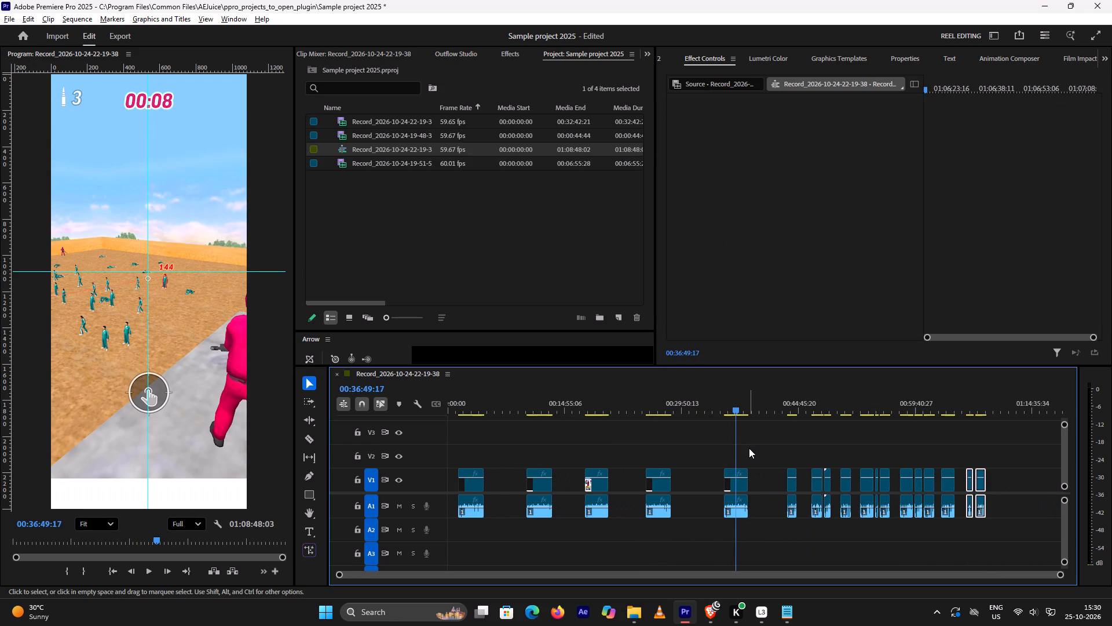
pyautogui.scroll(4, 692, 446)
pyautogui.moveTo(473, 485); pyautogui.dragTo(464, 485)
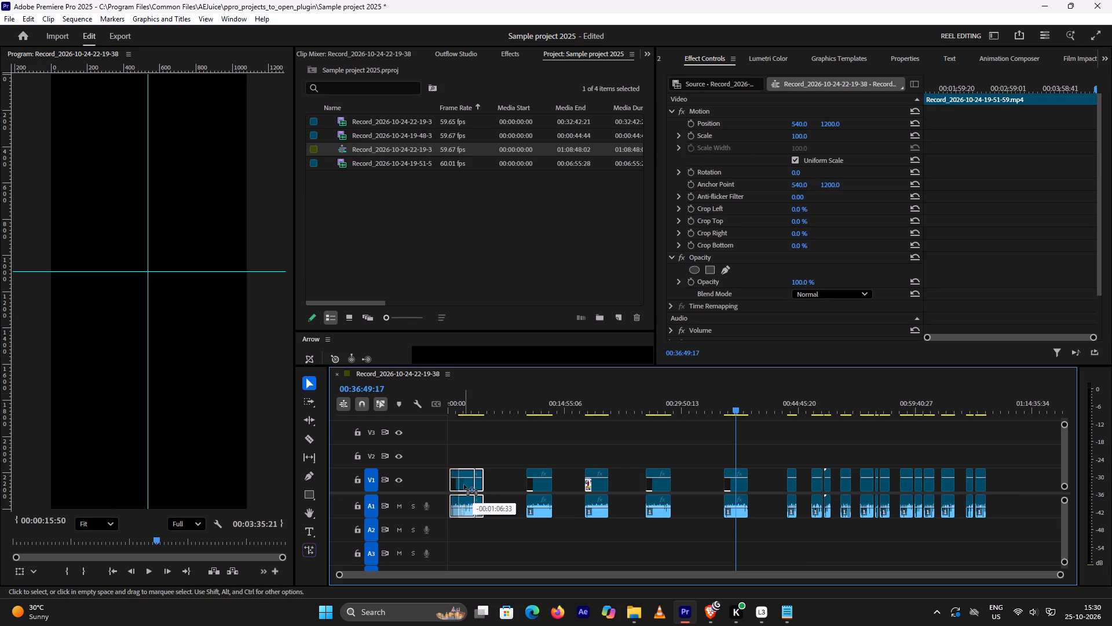
pyautogui.moveTo(464, 485); pyautogui.dragTo(449, 485)
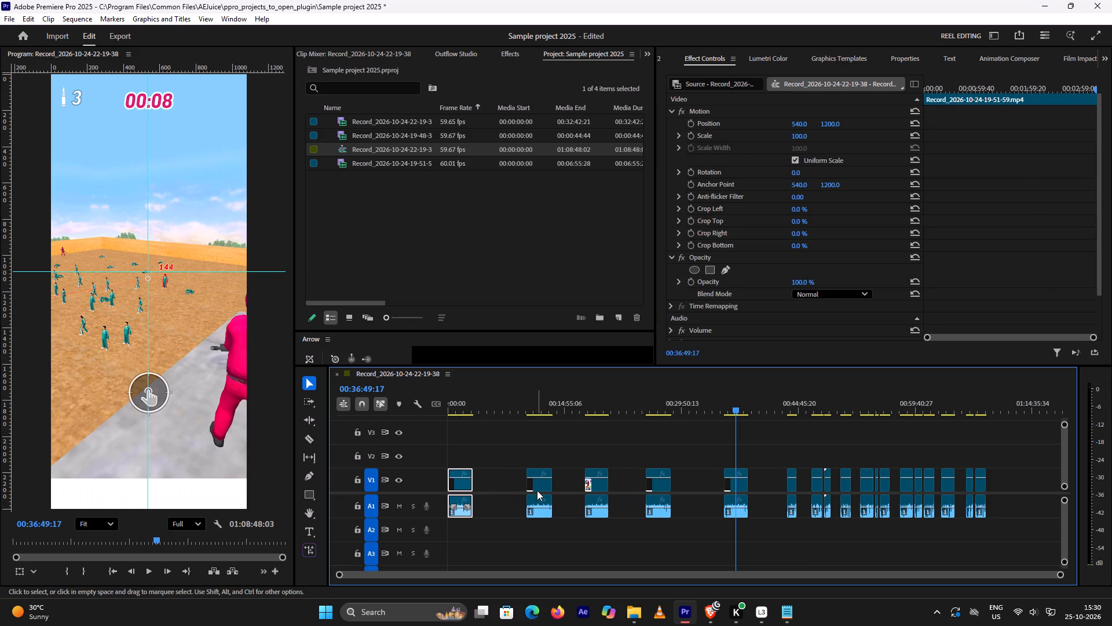
pyautogui.moveTo(540, 486); pyautogui.dragTo(493, 480)
pyautogui.moveTo(598, 486); pyautogui.dragTo(520, 482)
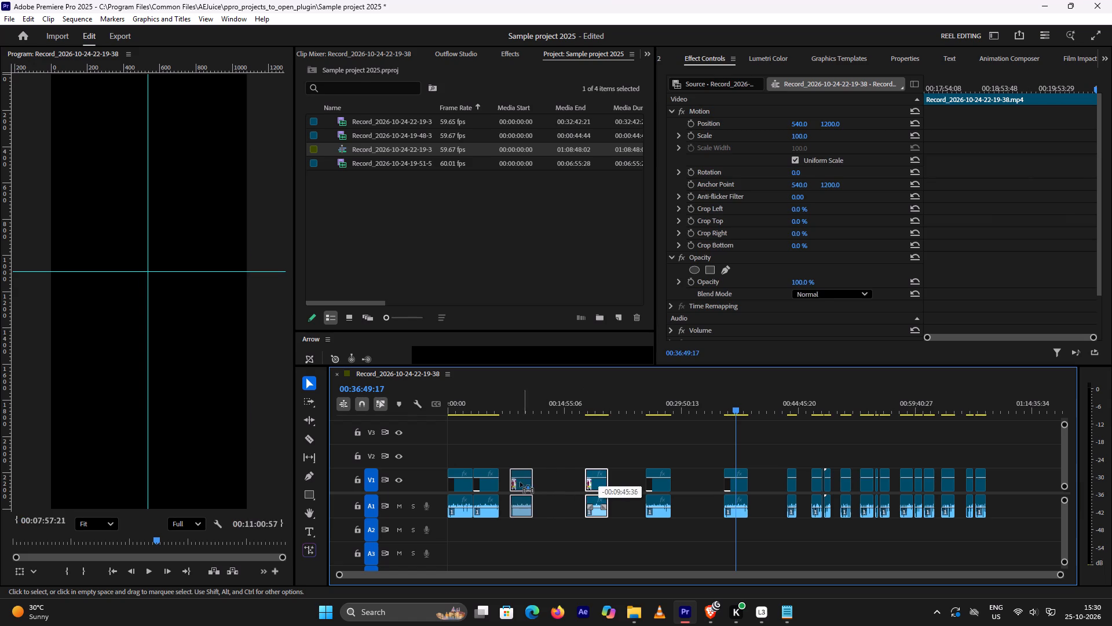
pyautogui.moveTo(520, 482); pyautogui.dragTo(513, 482)
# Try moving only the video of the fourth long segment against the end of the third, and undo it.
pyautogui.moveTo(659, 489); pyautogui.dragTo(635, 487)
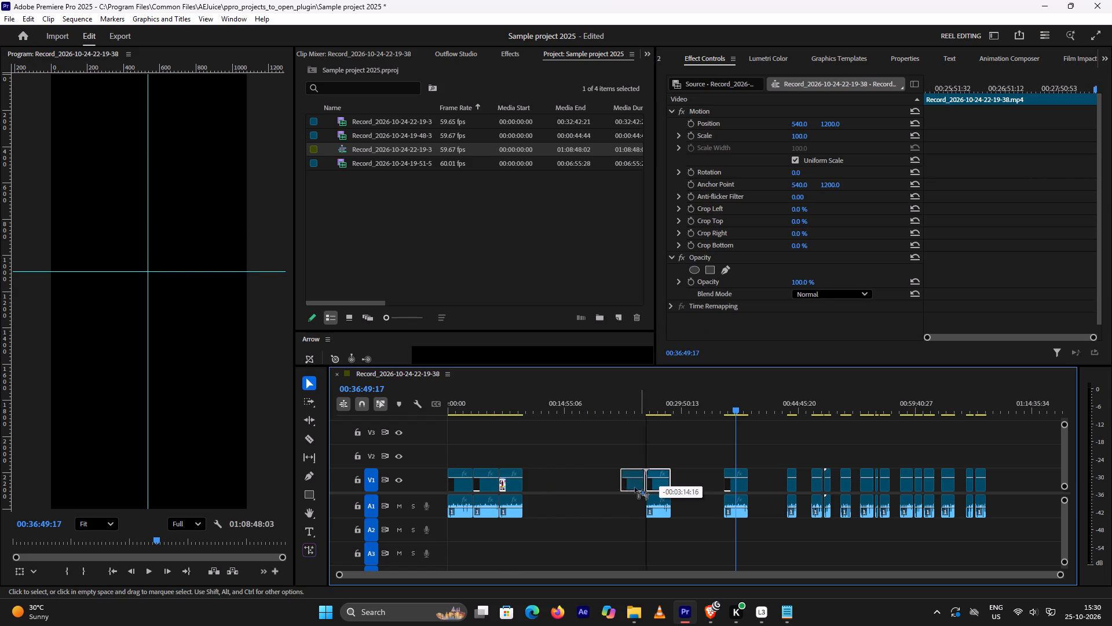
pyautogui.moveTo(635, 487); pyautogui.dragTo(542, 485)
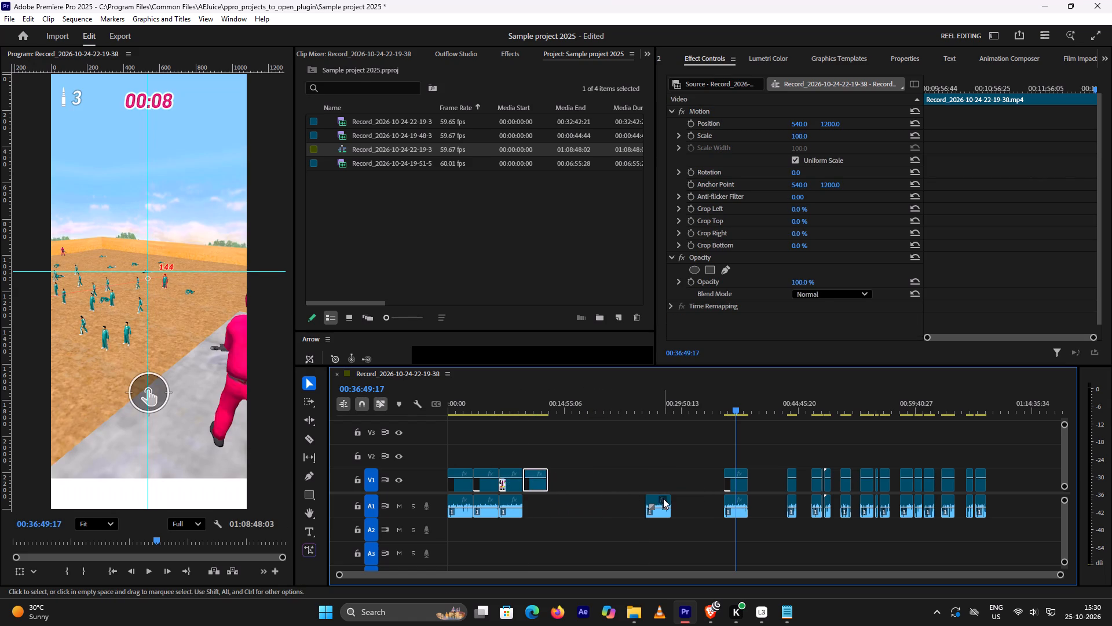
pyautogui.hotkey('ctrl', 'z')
# Link the fourth long segment's video and audio, and butt the fourth and fifth long segments directly behind the third.
pyautogui.moveTo(658, 443); pyautogui.dragTo(664, 516)
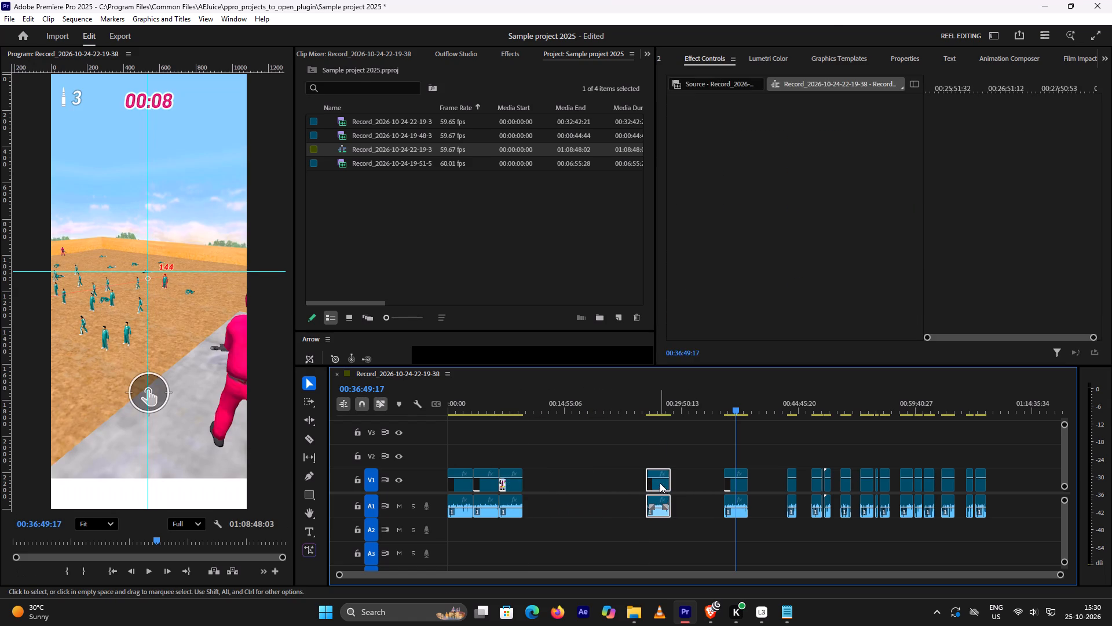
pyautogui.rightClick(660, 483)
pyautogui.click(707, 243)
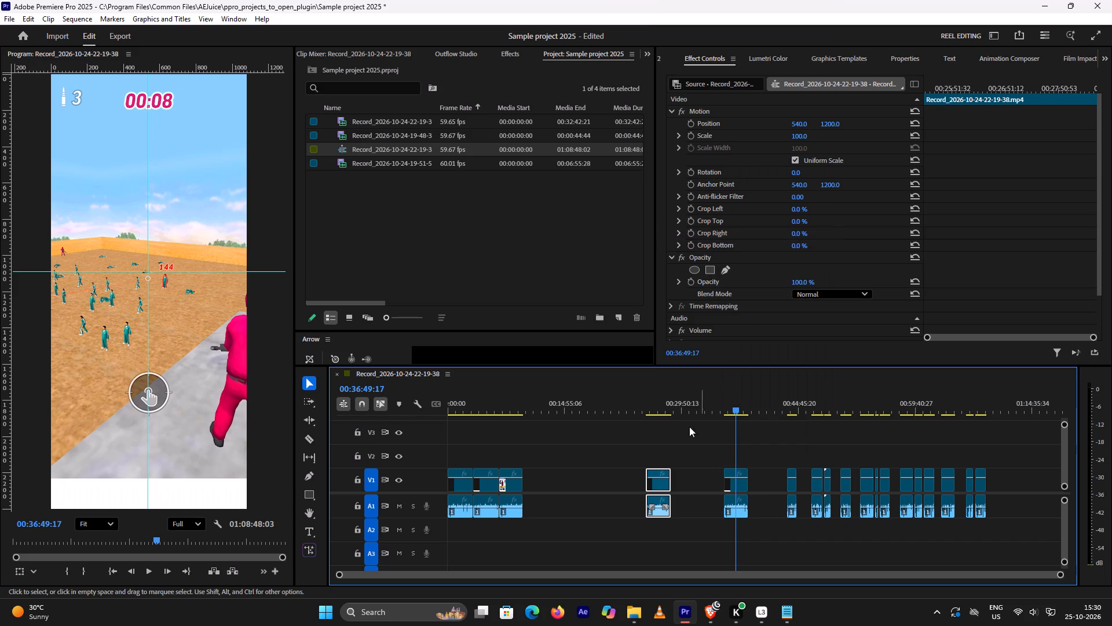
pyautogui.moveTo(663, 483); pyautogui.dragTo(546, 472)
pyautogui.moveTo(737, 486); pyautogui.dragTo(685, 486)
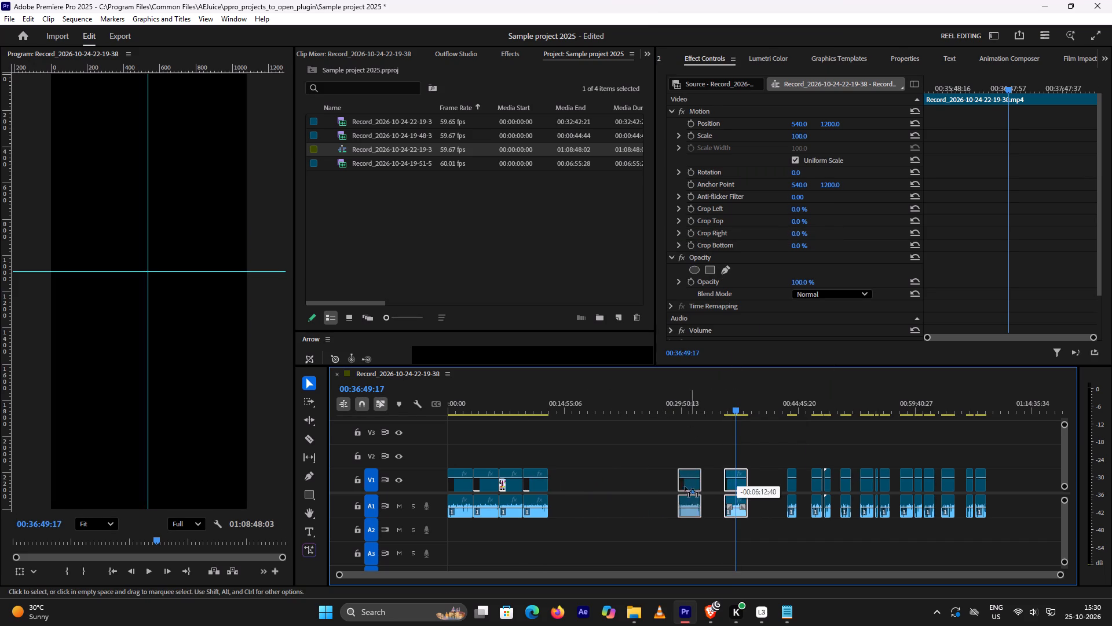
pyautogui.moveTo(685, 486); pyautogui.dragTo(564, 481)
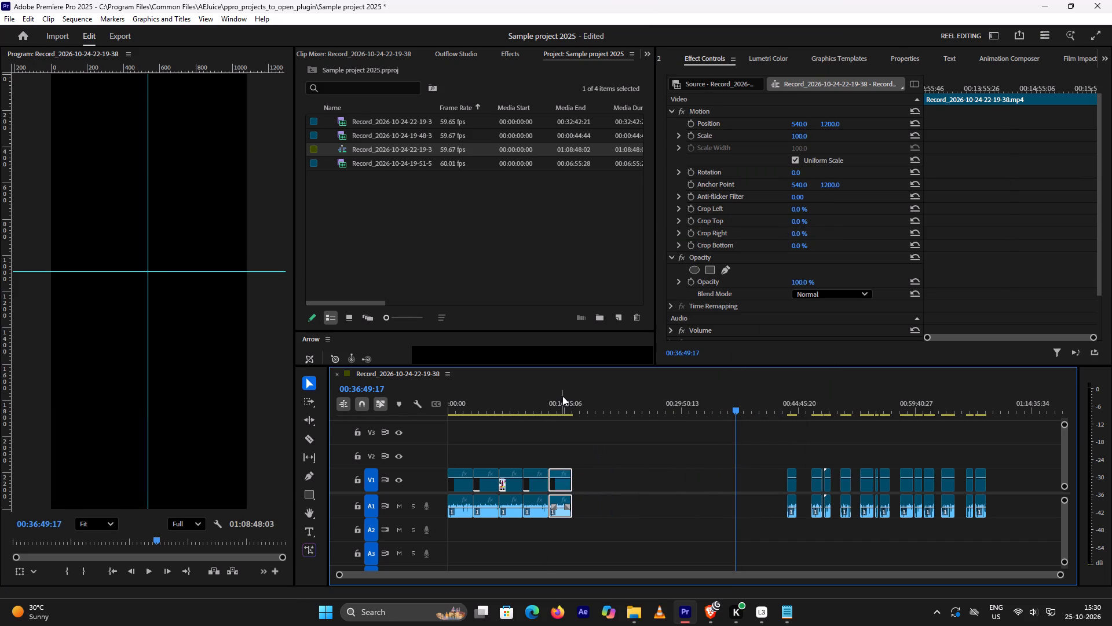
# Review the five joined long segments from the sequence start to about 00:15:00, checking the gameplay rounds and their order.
pyautogui.click(567, 402)
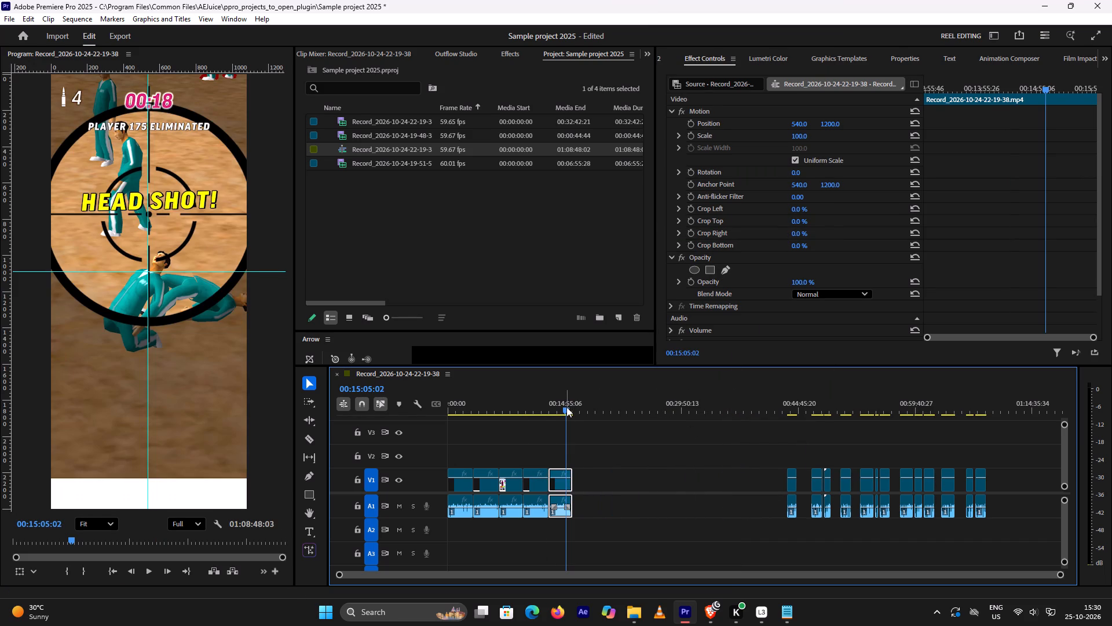
pyautogui.moveTo(567, 409); pyautogui.dragTo(509, 412)
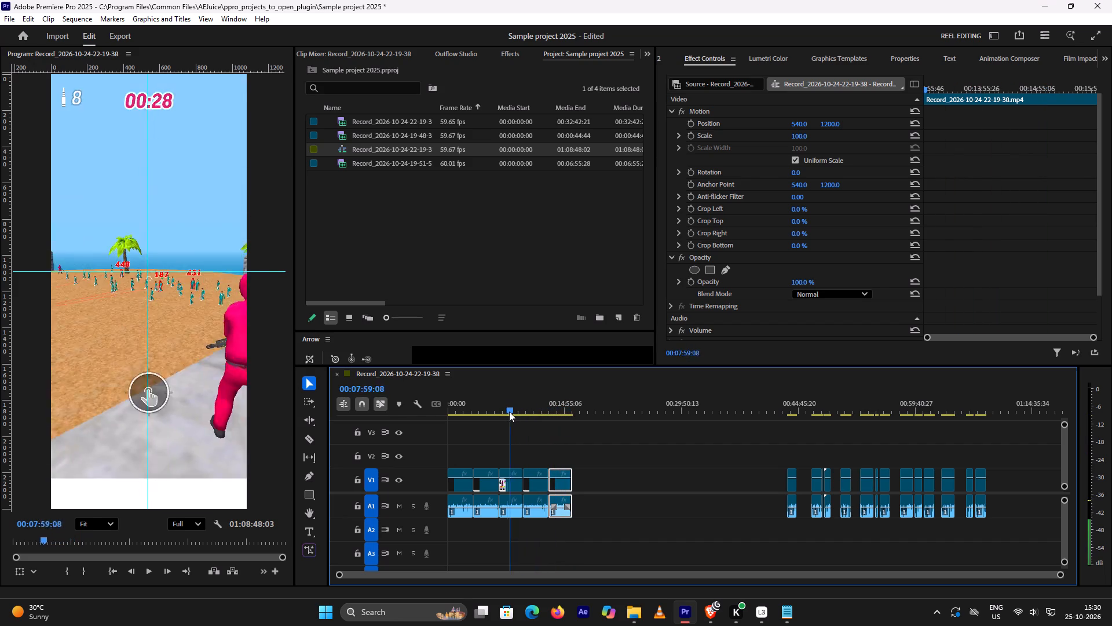
pyautogui.moveTo(509, 412); pyautogui.dragTo(437, 410)
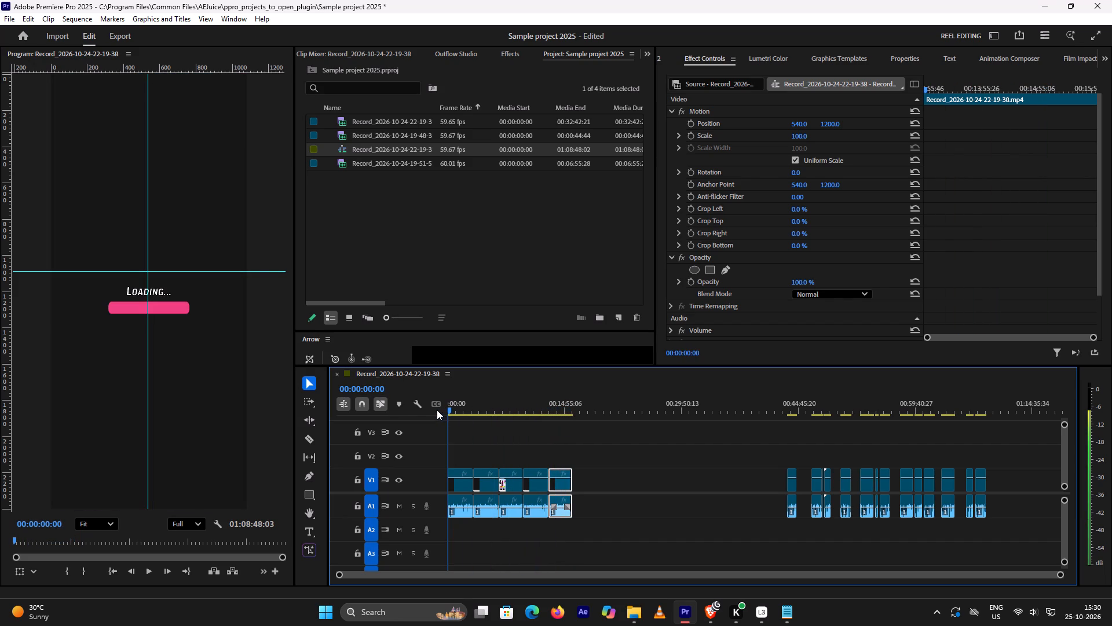
pyautogui.moveTo(437, 410); pyautogui.dragTo(436, 410)
pyautogui.press('space')
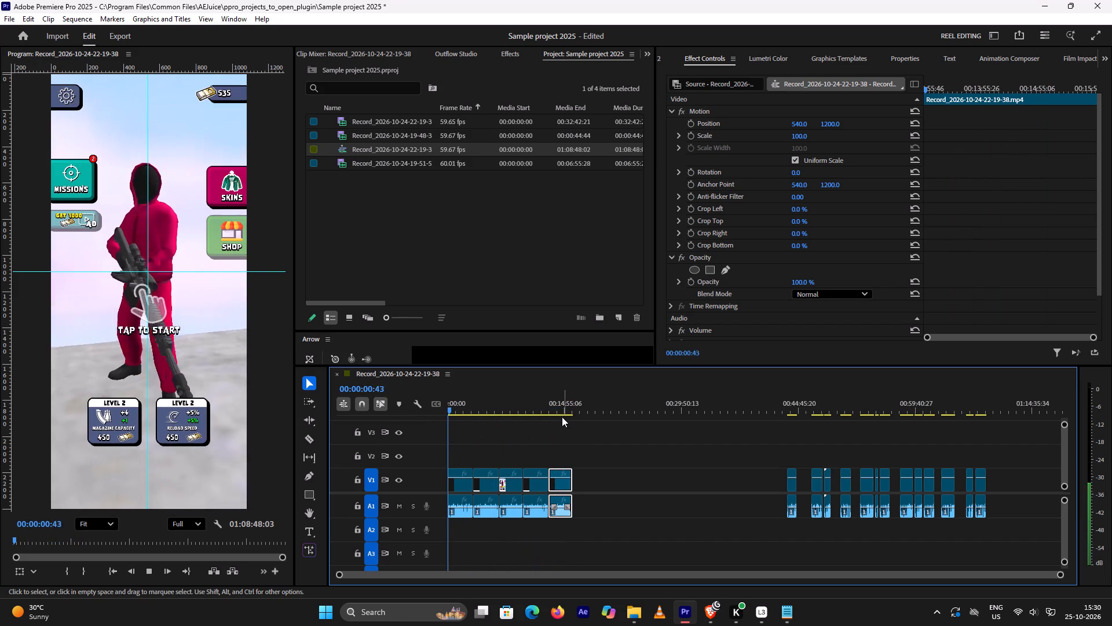
pyautogui.press('space')
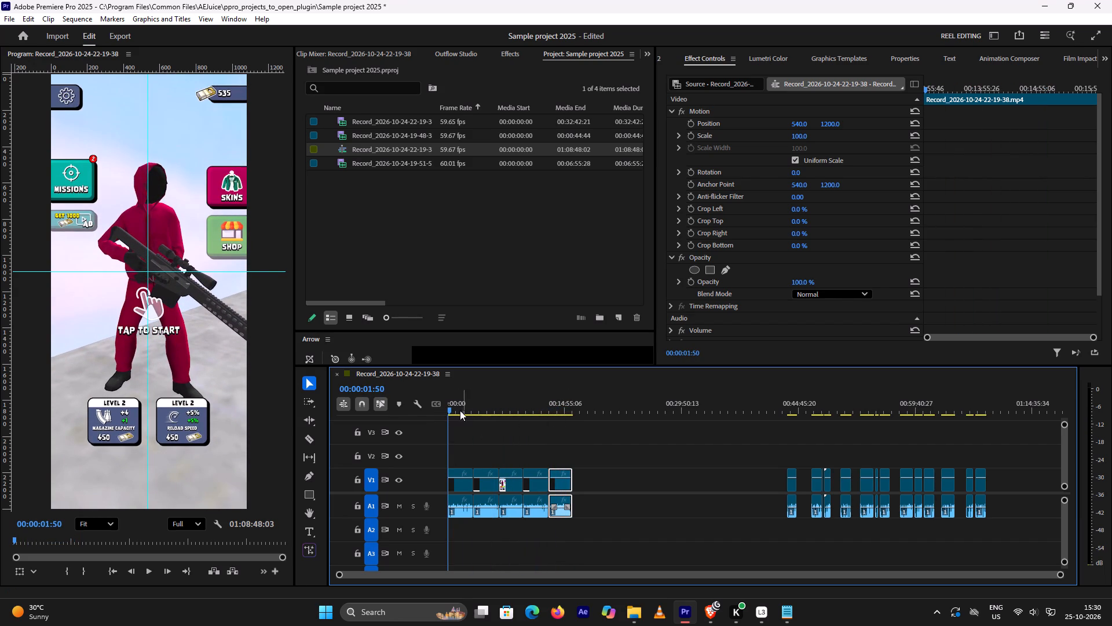
pyautogui.moveTo(451, 407); pyautogui.dragTo(460, 411)
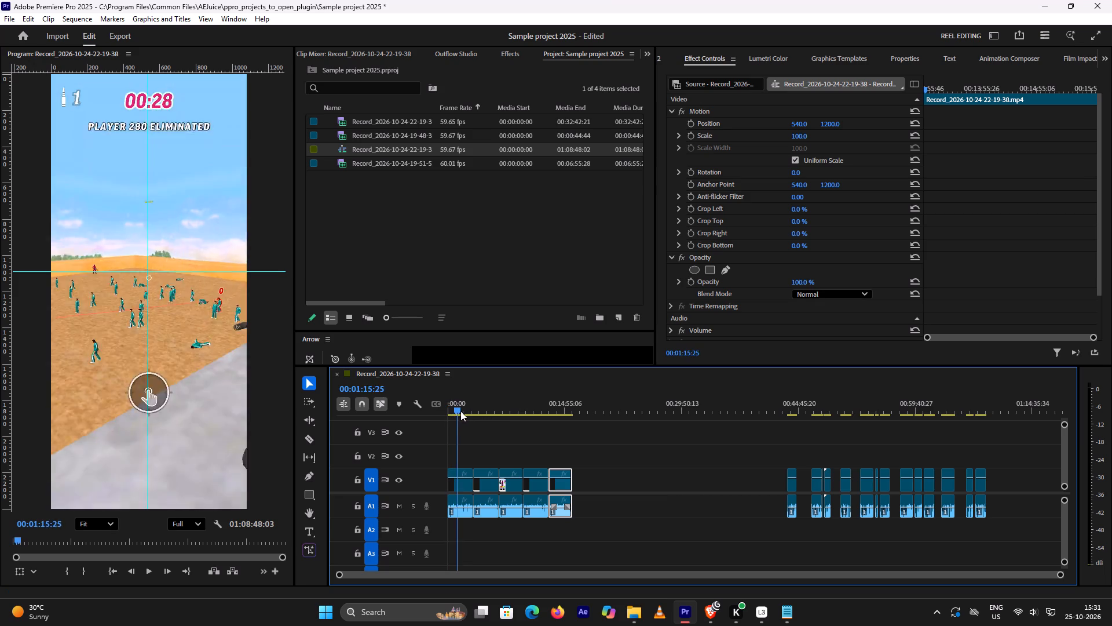
pyautogui.moveTo(460, 411); pyautogui.dragTo(476, 416)
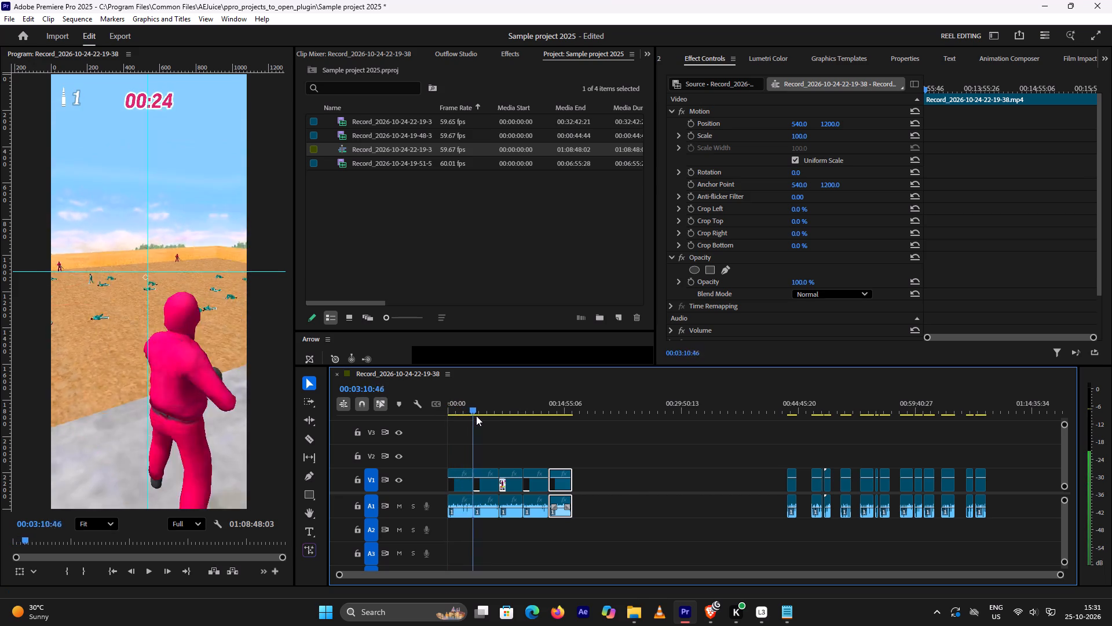
pyautogui.moveTo(476, 416); pyautogui.dragTo(508, 422)
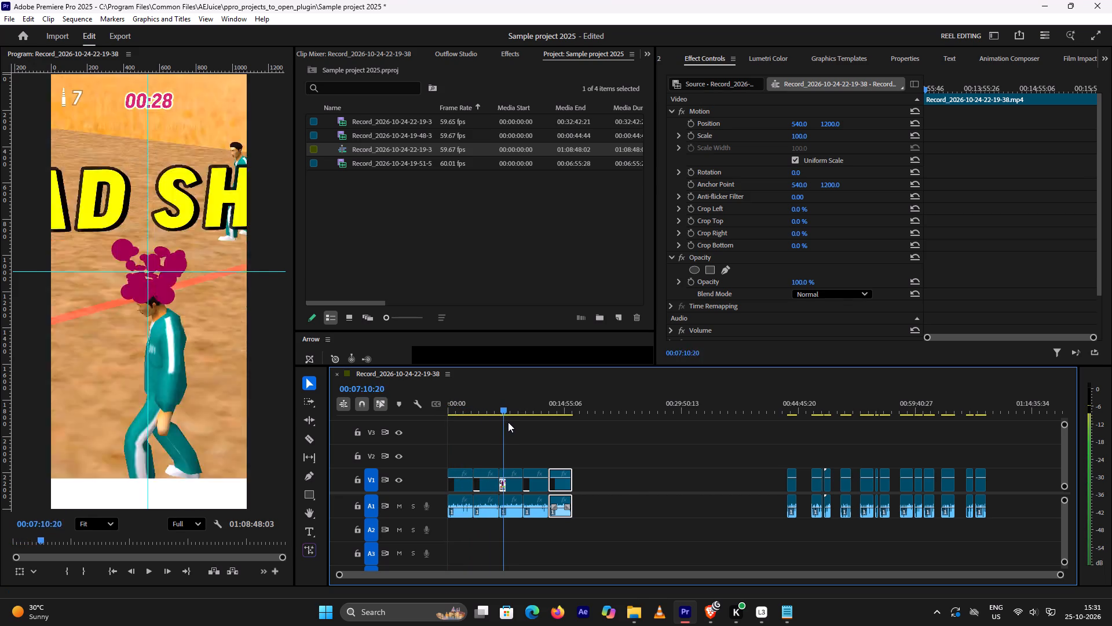
pyautogui.moveTo(508, 422); pyautogui.dragTo(537, 437)
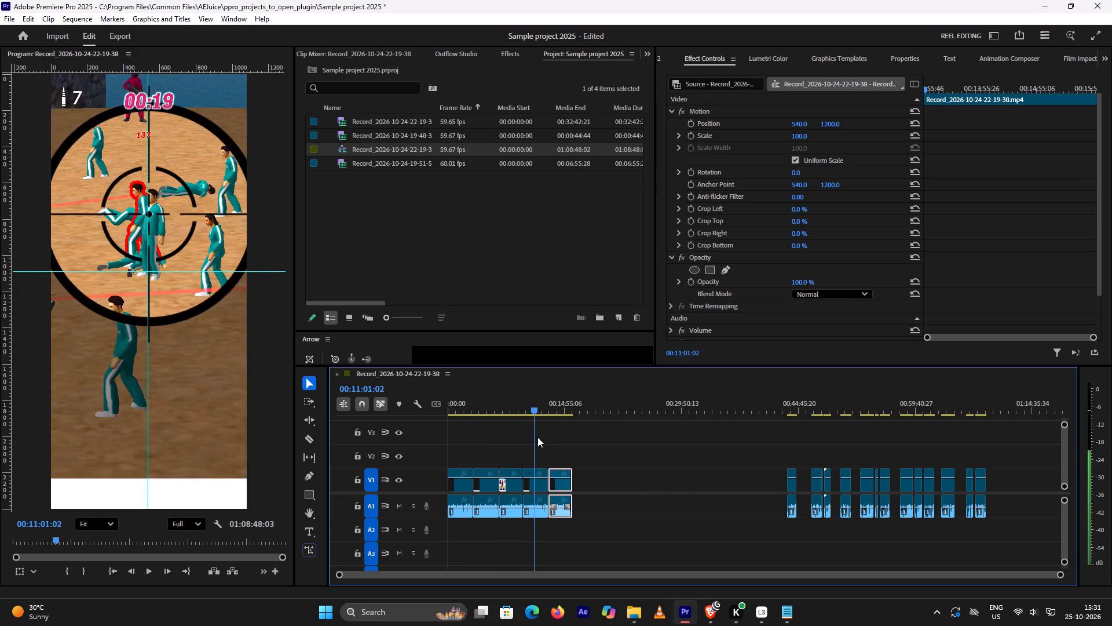
pyautogui.moveTo(537, 437); pyautogui.dragTo(555, 448)
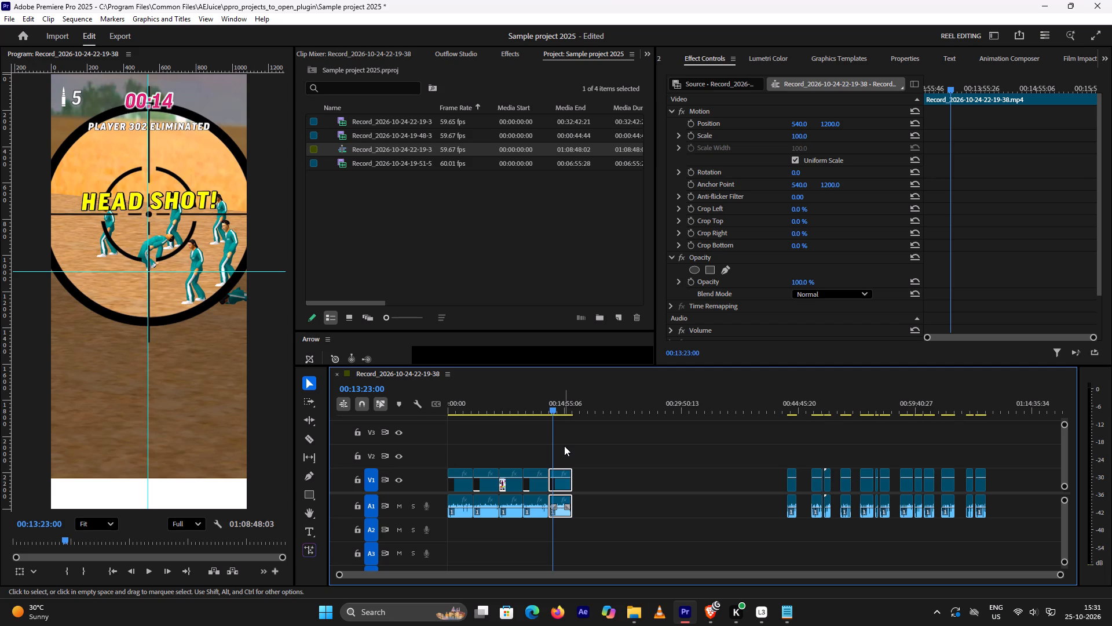
pyautogui.moveTo(553, 407); pyautogui.dragTo(558, 410)
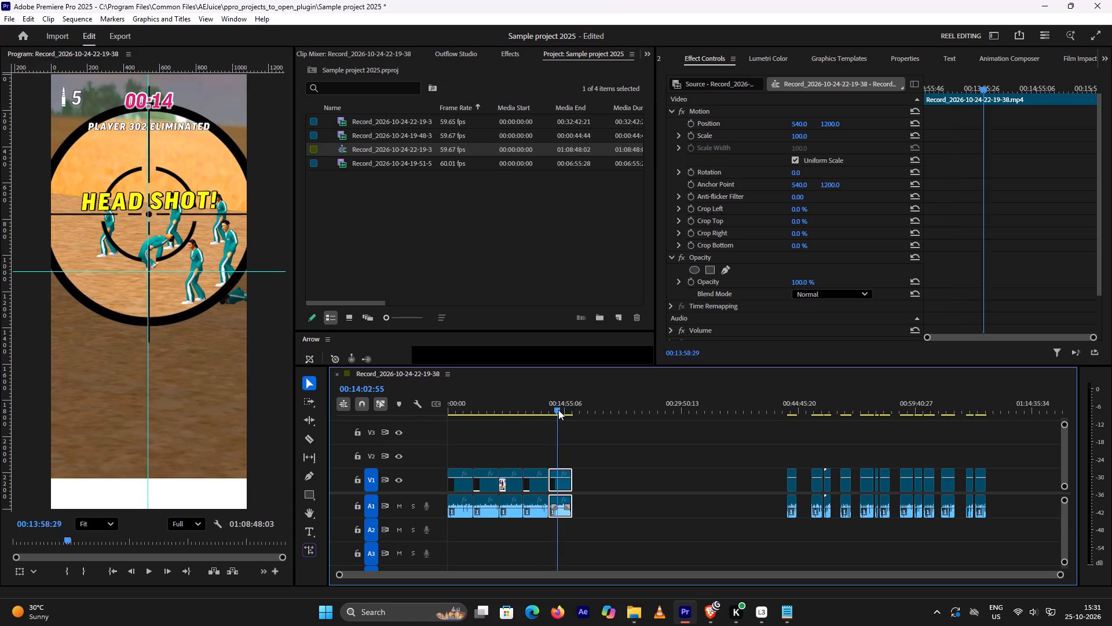
pyautogui.moveTo(558, 410); pyautogui.dragTo(531, 413)
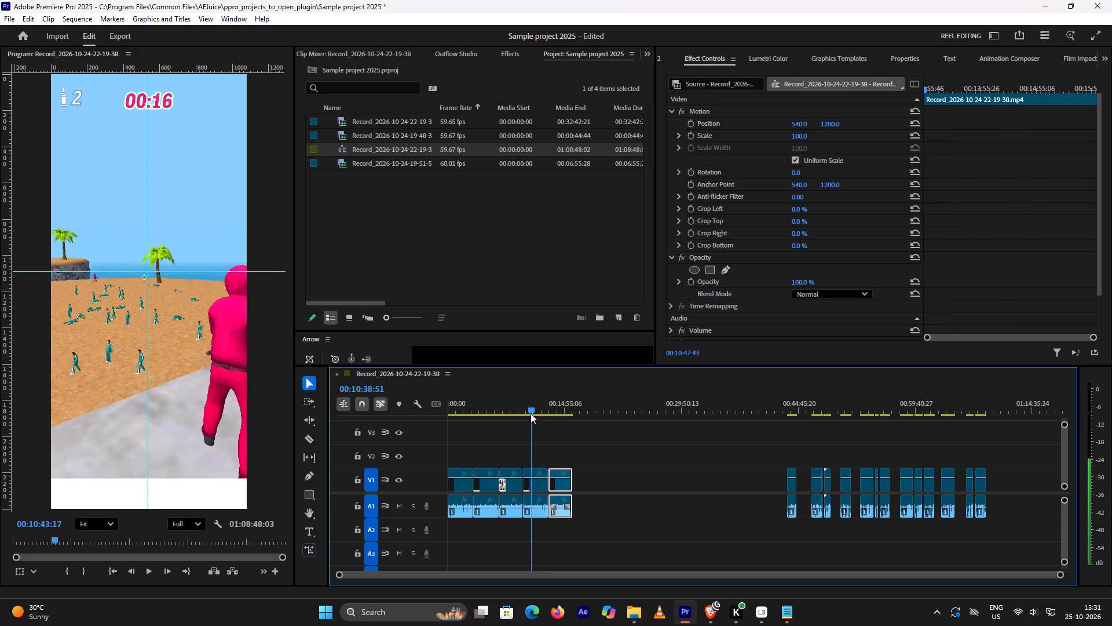
pyautogui.moveTo(531, 413); pyautogui.dragTo(470, 435)
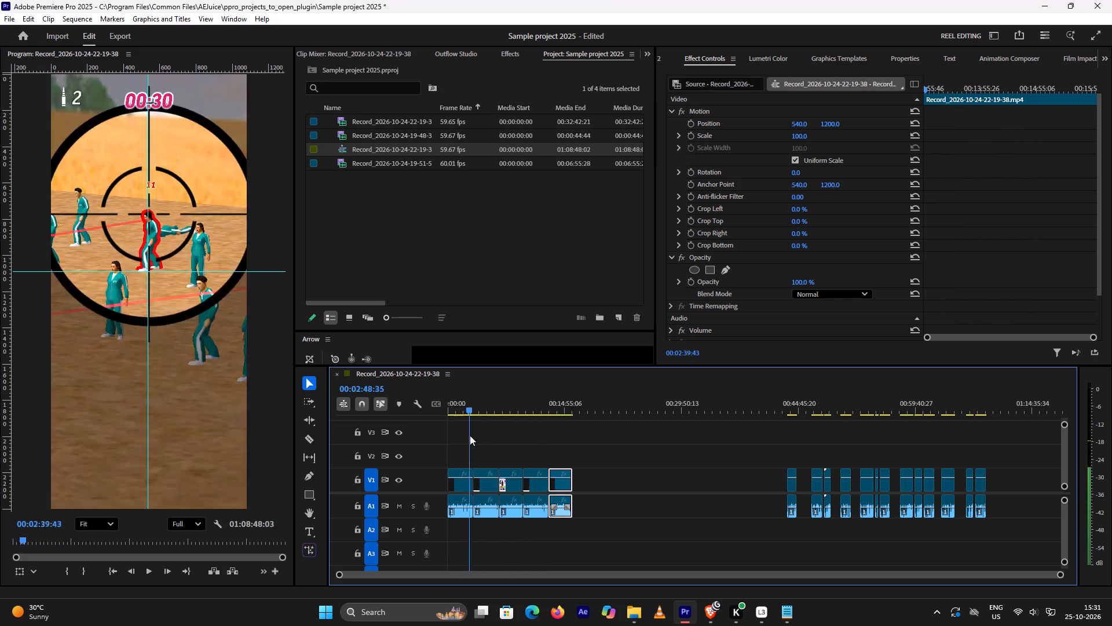
pyautogui.moveTo(470, 435); pyautogui.dragTo(536, 438)
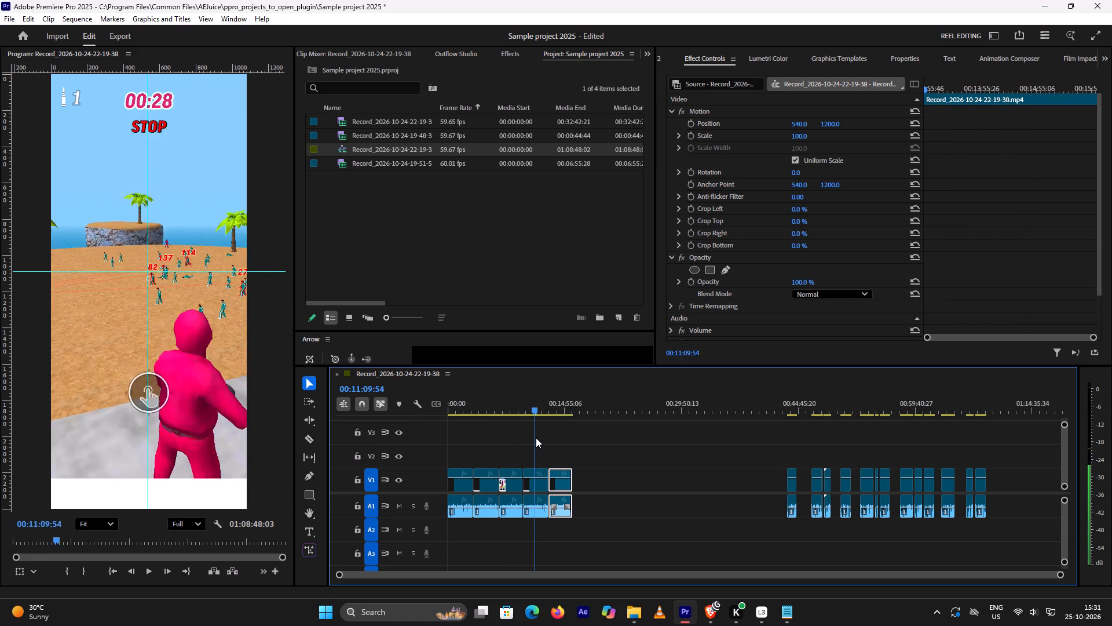
pyautogui.moveTo(536, 438); pyautogui.dragTo(562, 432)
pyautogui.scroll(-2, 813, 469)
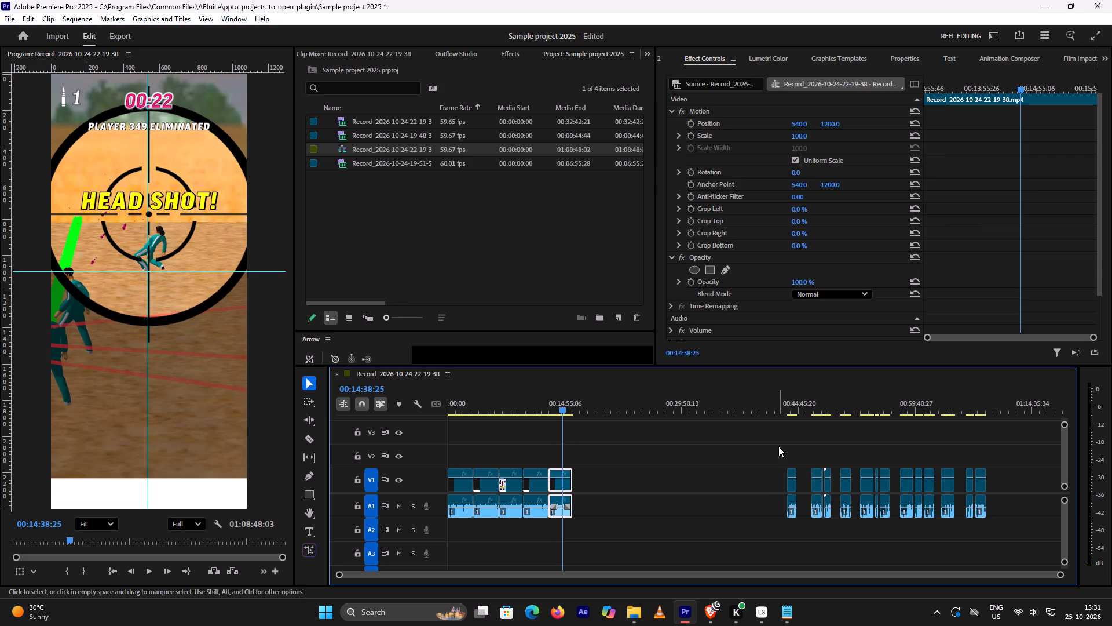
pyautogui.click(783, 445)
pyautogui.moveTo(788, 453); pyautogui.dragTo(793, 474)
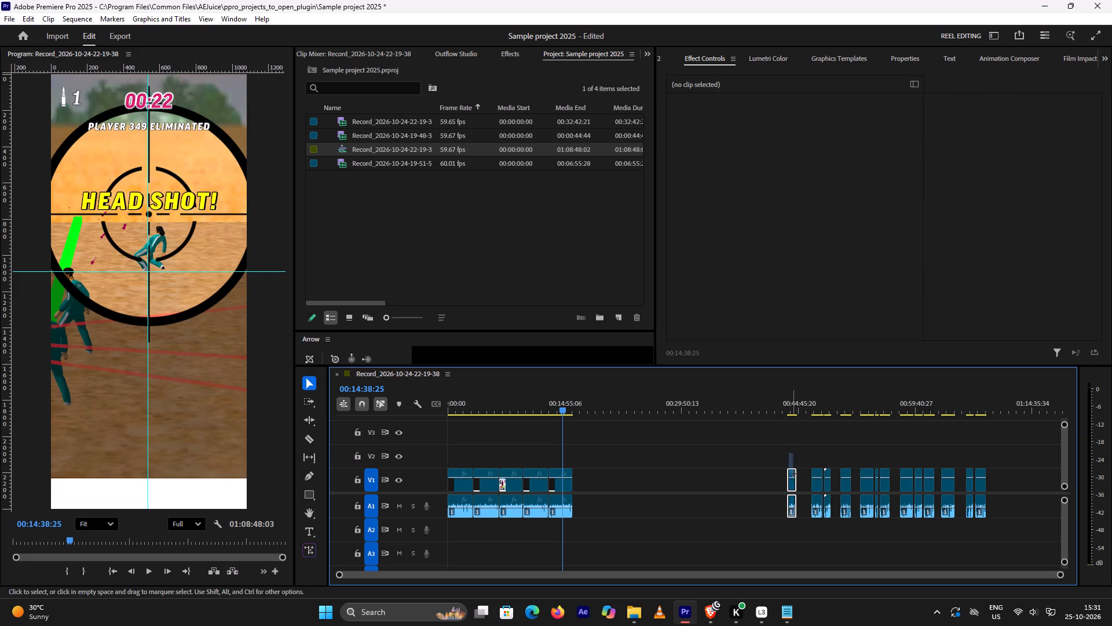
pyautogui.moveTo(793, 474); pyautogui.dragTo(794, 476)
pyautogui.moveTo(794, 484); pyautogui.dragTo(806, 486)
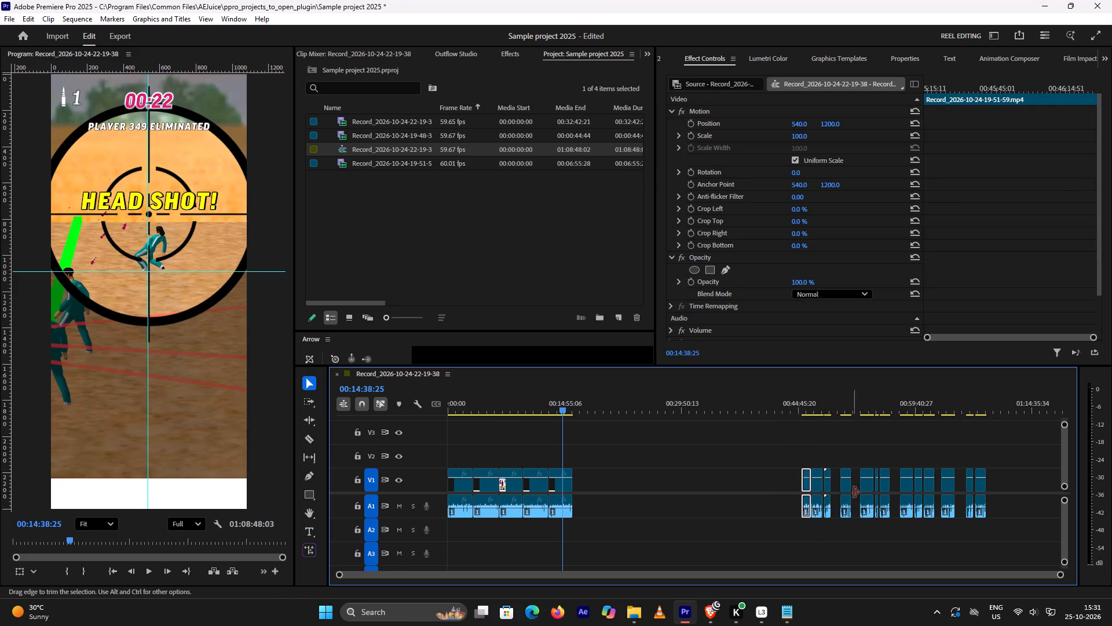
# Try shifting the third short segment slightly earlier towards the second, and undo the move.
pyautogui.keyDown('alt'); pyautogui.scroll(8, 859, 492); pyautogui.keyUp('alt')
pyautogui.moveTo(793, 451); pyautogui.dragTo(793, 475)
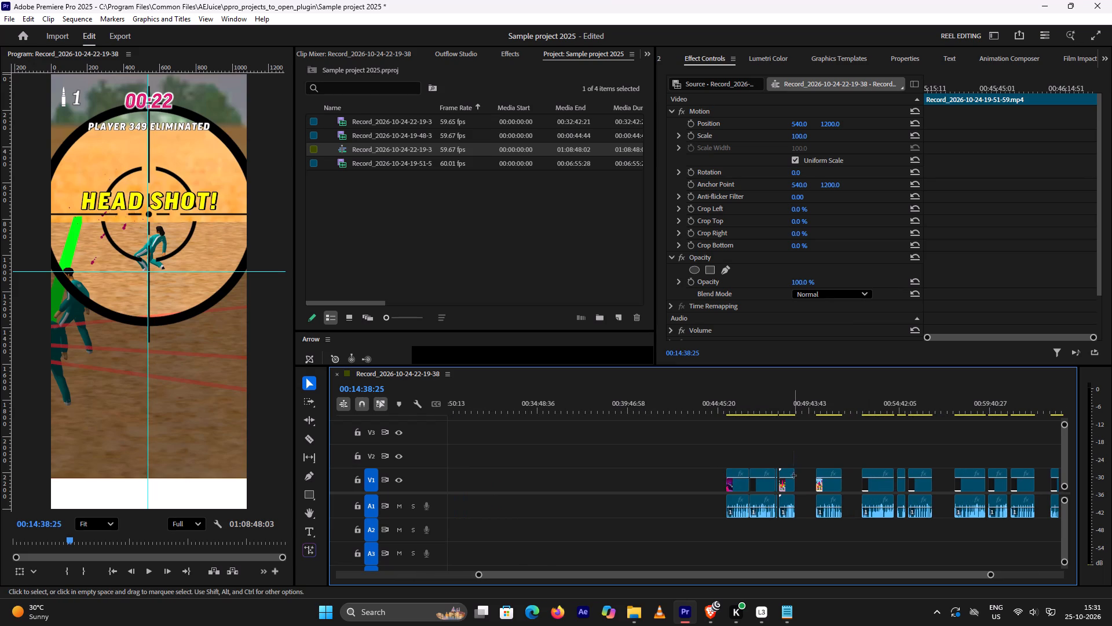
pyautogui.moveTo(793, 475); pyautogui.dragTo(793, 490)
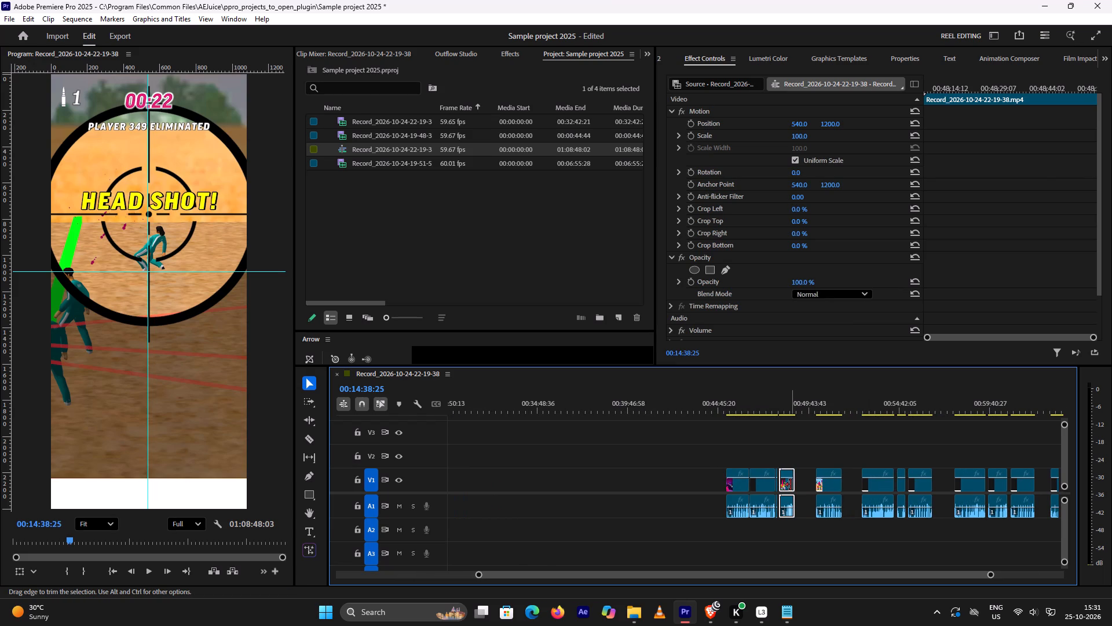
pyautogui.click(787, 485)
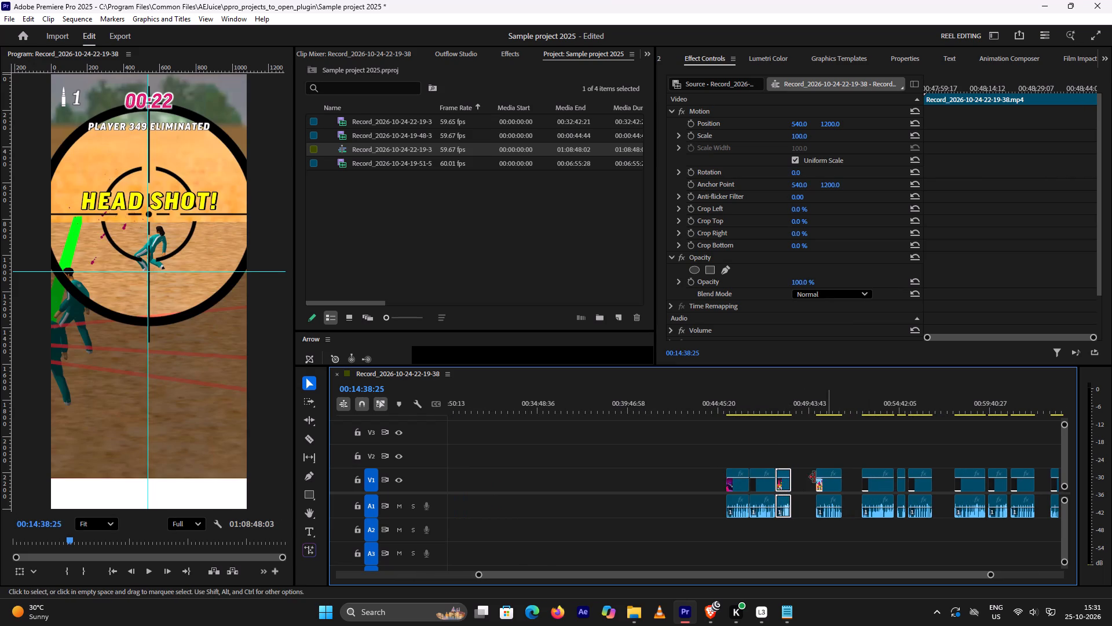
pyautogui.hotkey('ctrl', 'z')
# Butt the third short segment directly behind the second, and the fourth directly behind the third, on V1 and A1.
pyautogui.keyDown('alt'); pyautogui.scroll(2, 813, 472); pyautogui.keyUp('alt')
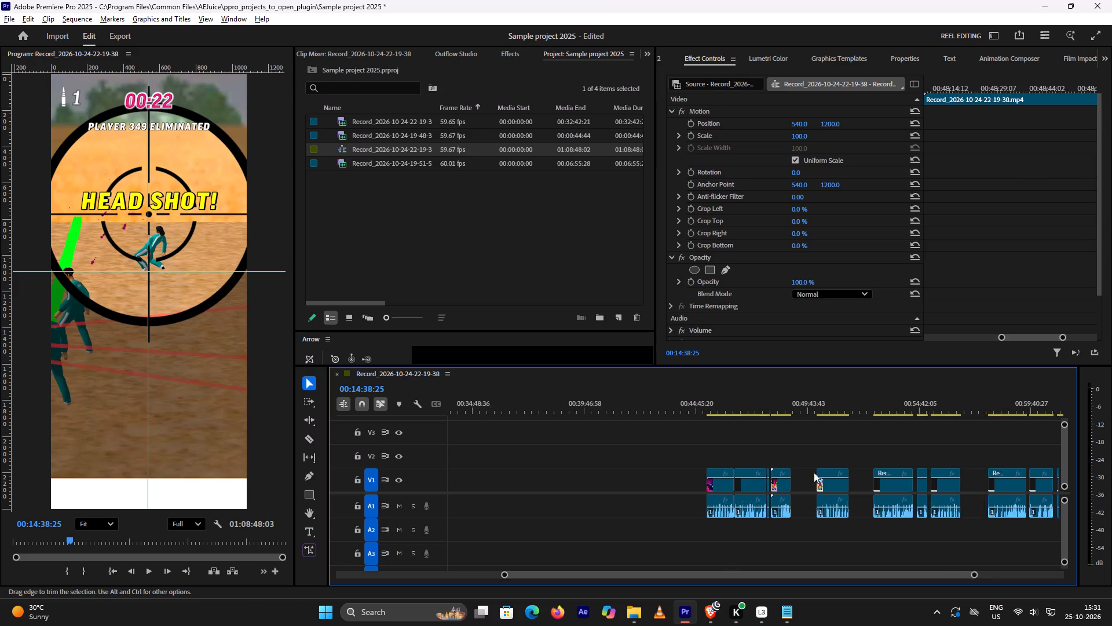
pyautogui.keyDown('alt'); pyautogui.scroll(15, 814, 472); pyautogui.keyUp('alt')
pyautogui.moveTo(652, 440); pyautogui.dragTo(675, 497)
pyautogui.moveTo(666, 485); pyautogui.dragTo(659, 485)
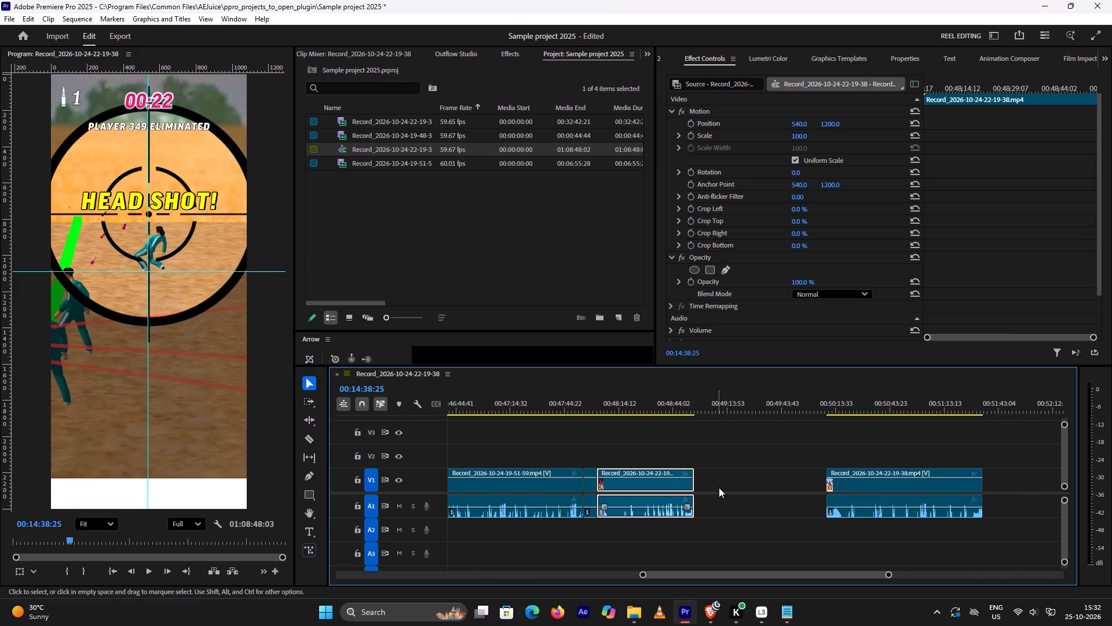
pyautogui.scroll(-2, 719, 487)
pyautogui.moveTo(861, 486); pyautogui.dragTo(860, 486)
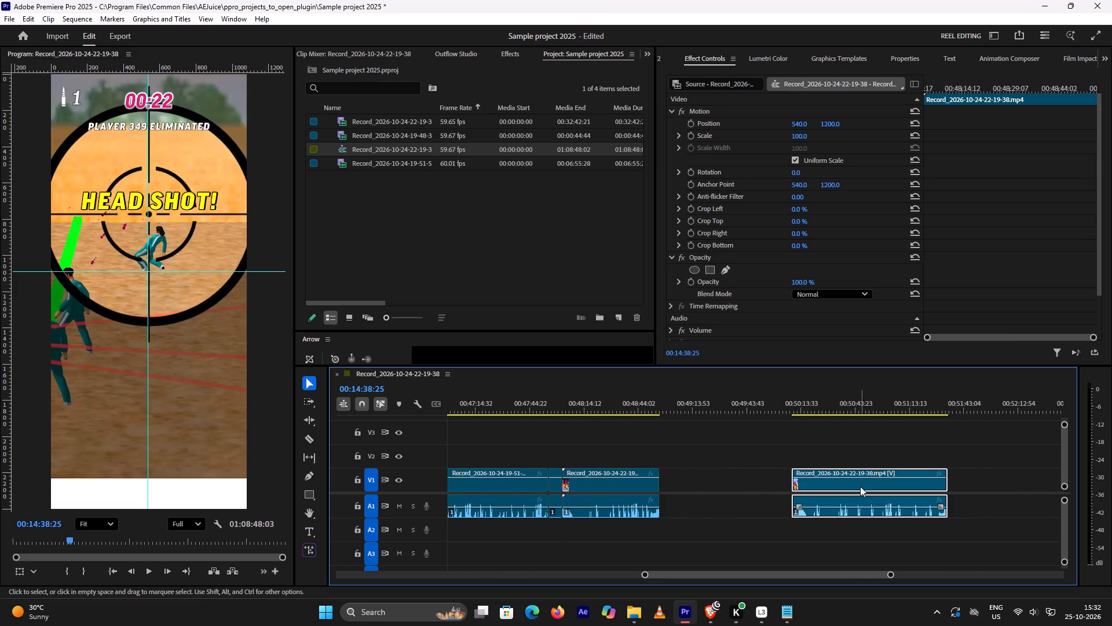
pyautogui.moveTo(860, 486); pyautogui.dragTo(734, 497)
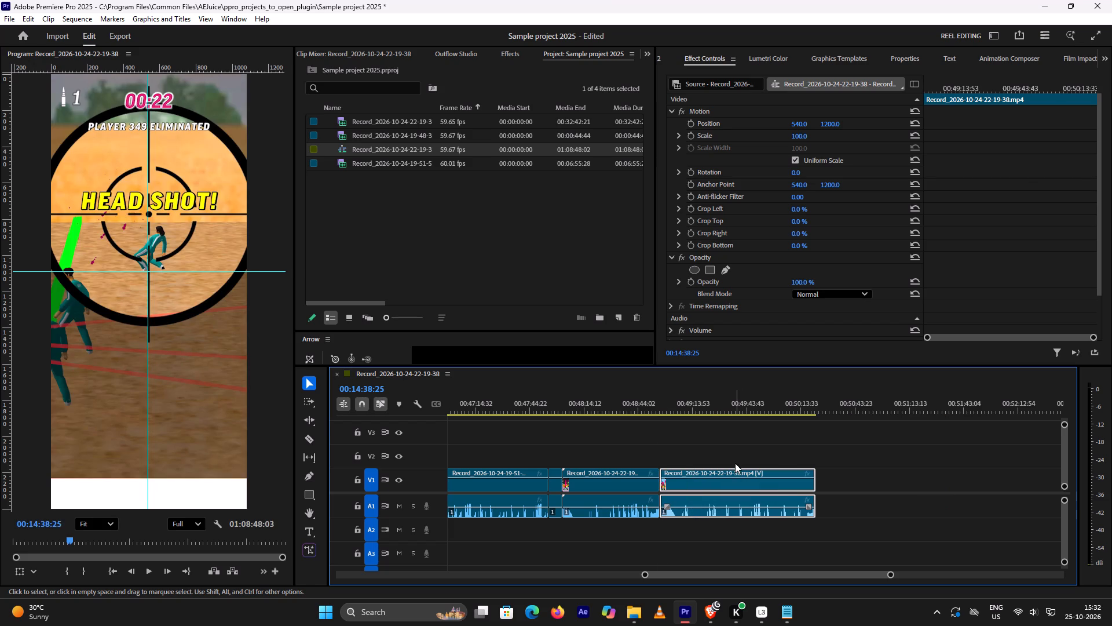
# Butt the fifth, sixth and seventh short segments one directly behind the other after the fourth on V1 and A1.
pyautogui.scroll(-5, 736, 454)
pyautogui.scroll(-5, 806, 473)
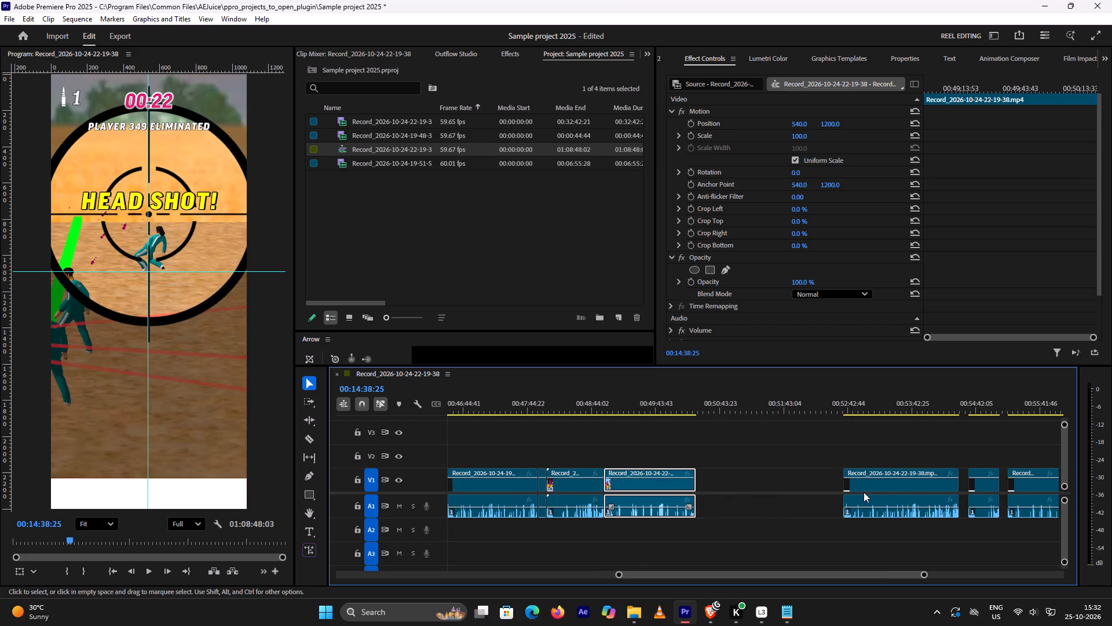
pyautogui.moveTo(870, 483); pyautogui.dragTo(728, 490)
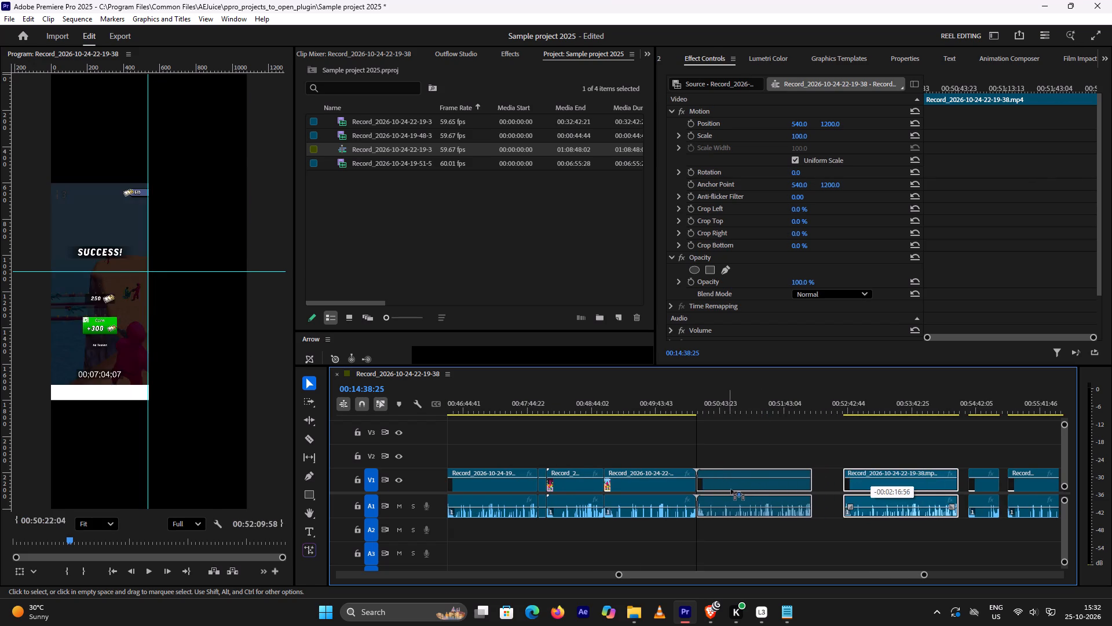
pyautogui.scroll(-4, 835, 464)
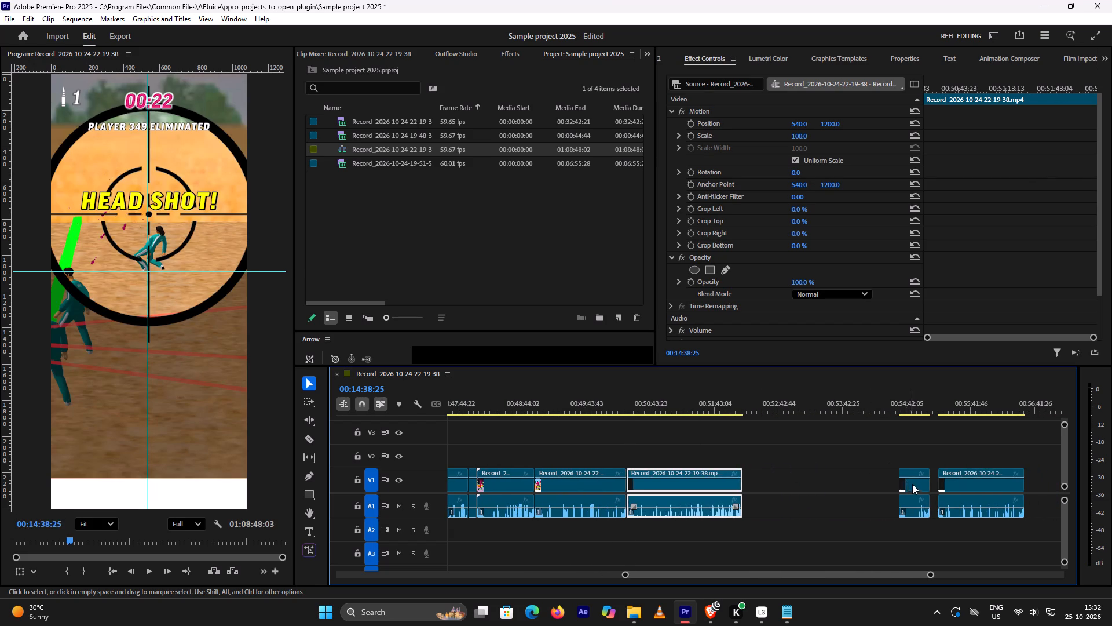
pyautogui.moveTo(913, 485); pyautogui.dragTo(763, 492)
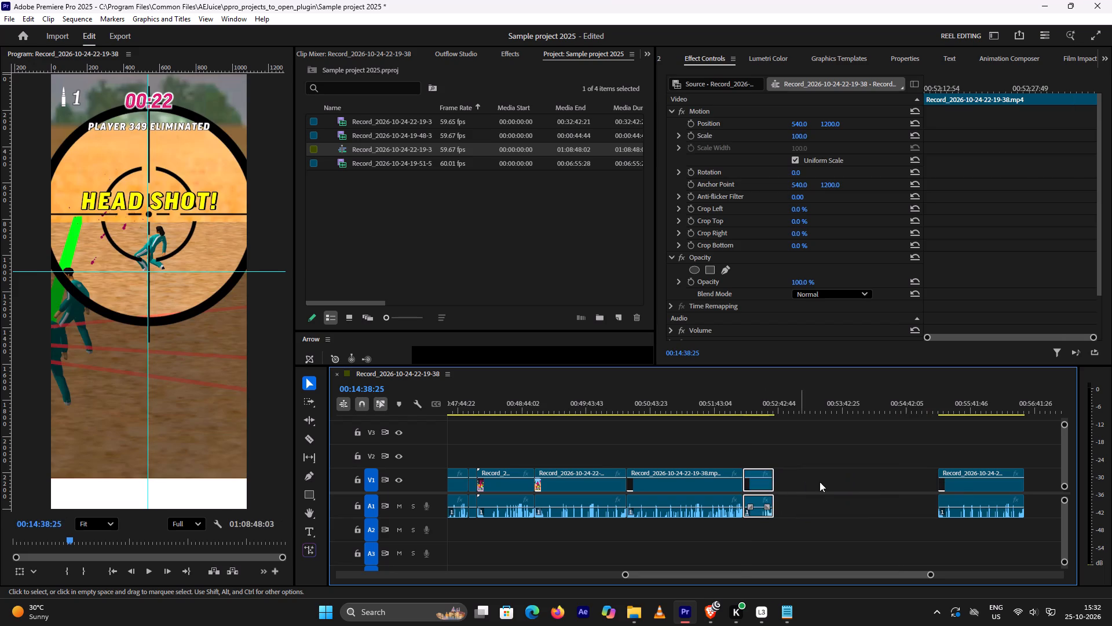
pyautogui.scroll(-4, 856, 474)
pyautogui.moveTo(902, 487); pyautogui.dragTo(751, 495)
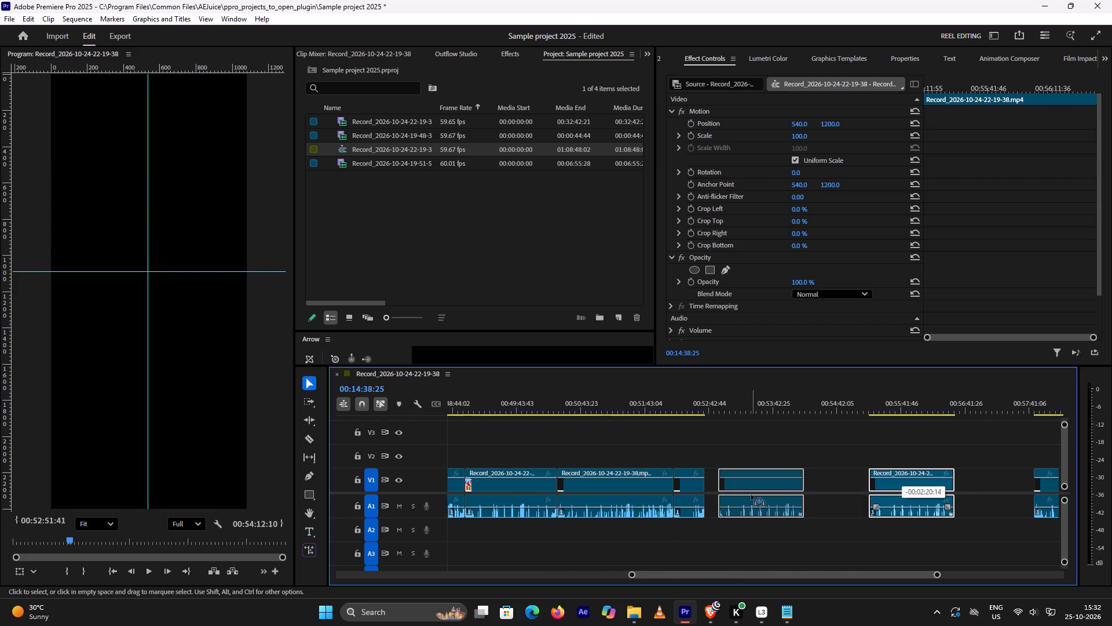
pyautogui.moveTo(751, 495); pyautogui.dragTo(741, 498)
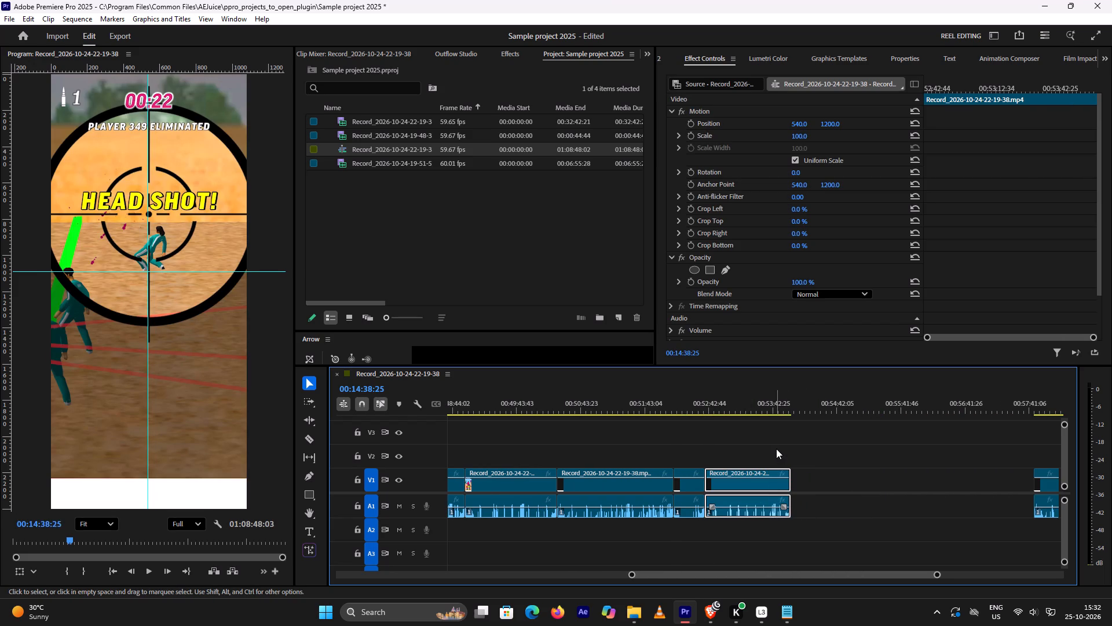
# Butt the eighth short segment directly behind the seventh, and check its gameplay frame at about 00:54:46.
pyautogui.scroll(-2, 778, 449)
pyautogui.click(723, 411)
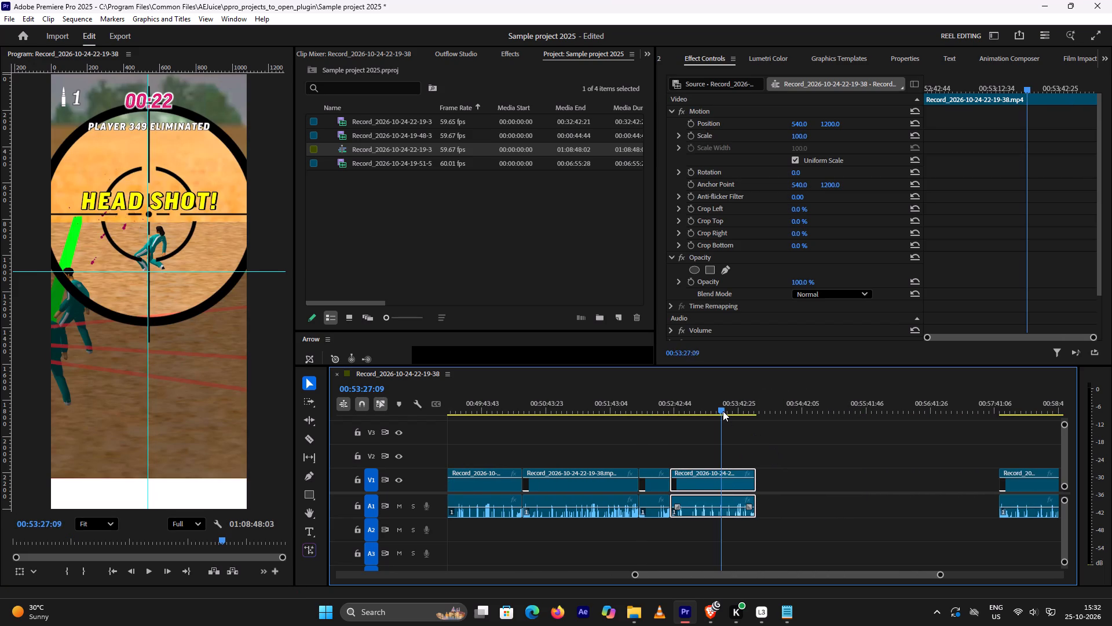
pyautogui.scroll(-10, 835, 469)
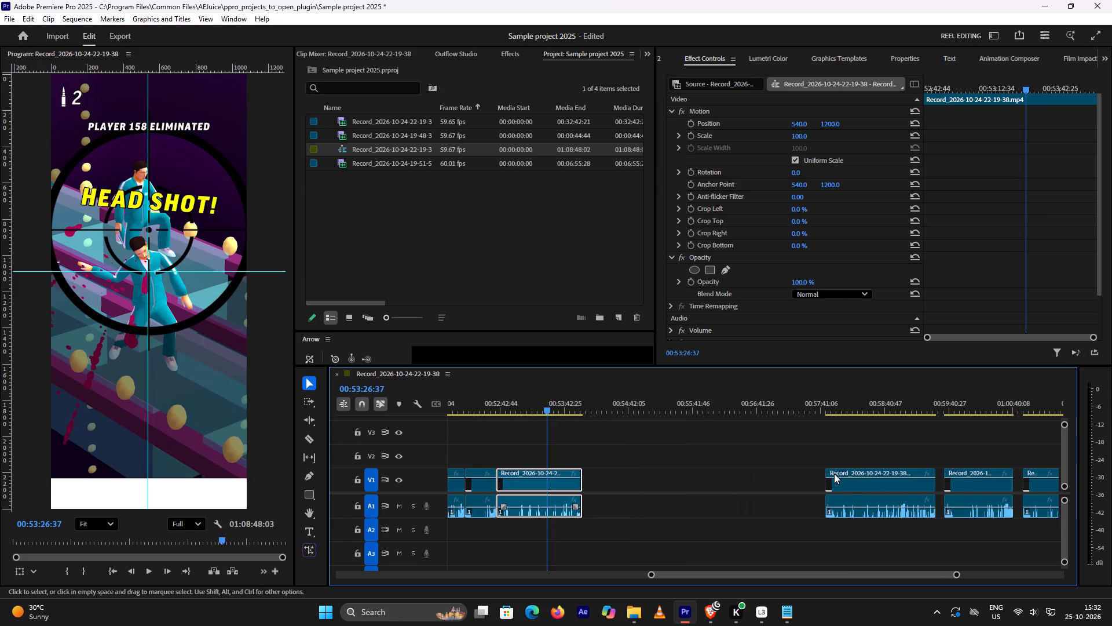
pyautogui.moveTo(844, 484); pyautogui.dragTo(606, 483)
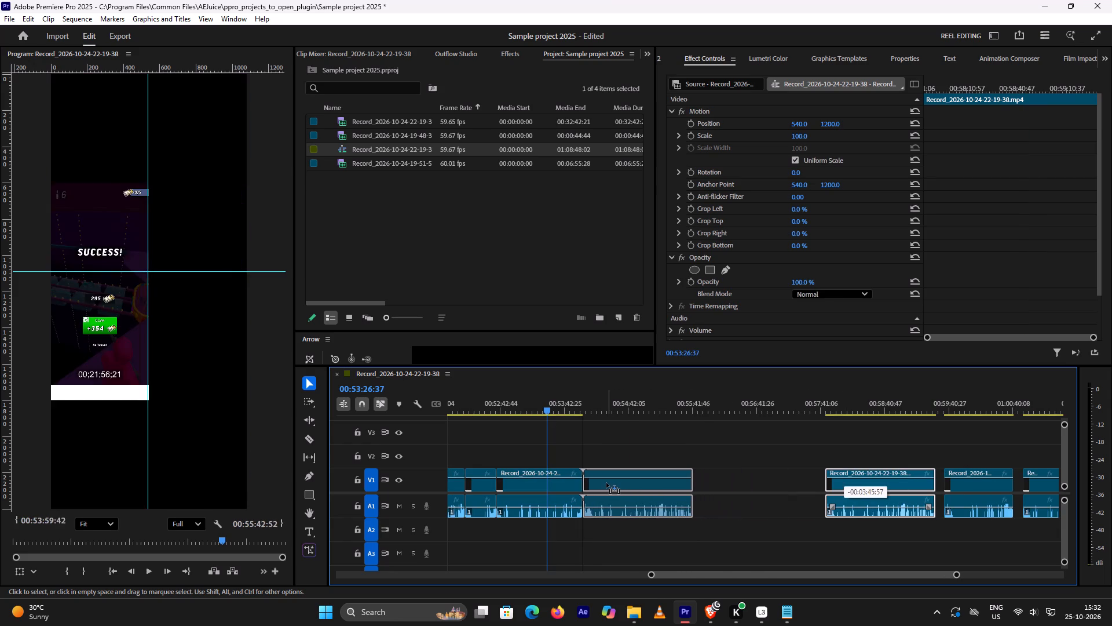
pyautogui.moveTo(606, 483); pyautogui.dragTo(605, 483)
pyautogui.click(605, 483)
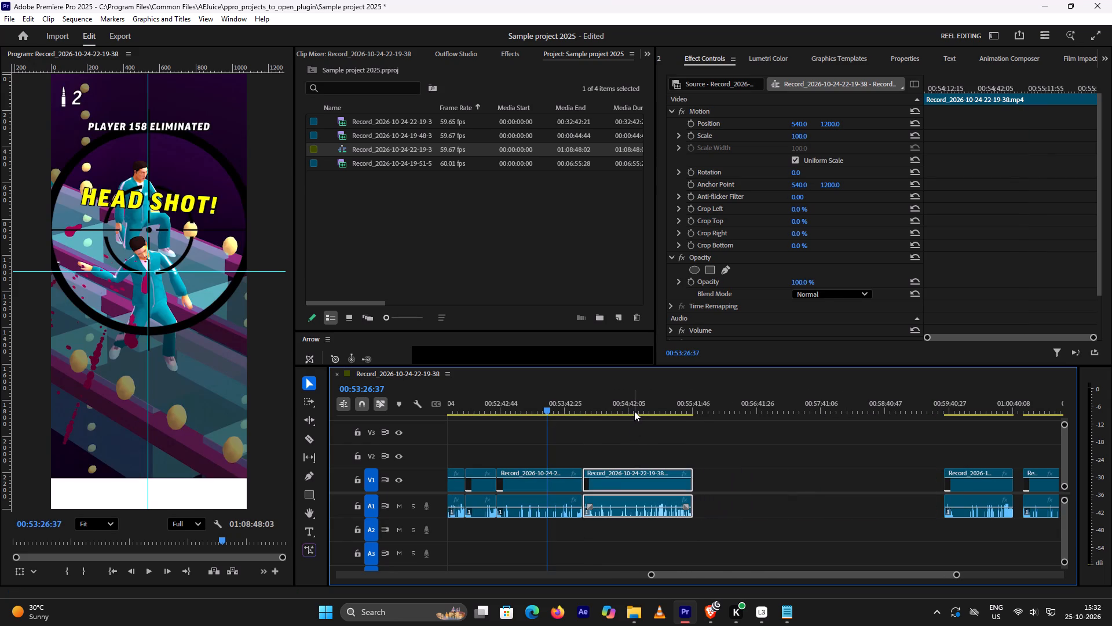
pyautogui.click(634, 411)
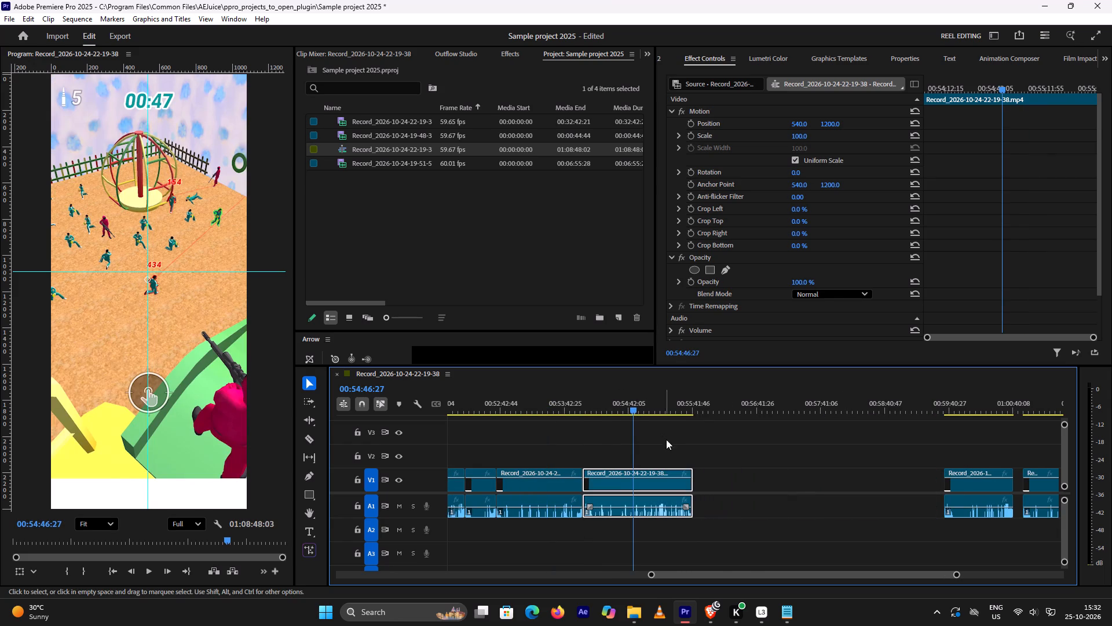
# Butt the ninth, tenth and eleventh short segments one directly behind the other after the eighth on V1 and A1.
pyautogui.scroll(-7, 752, 478)
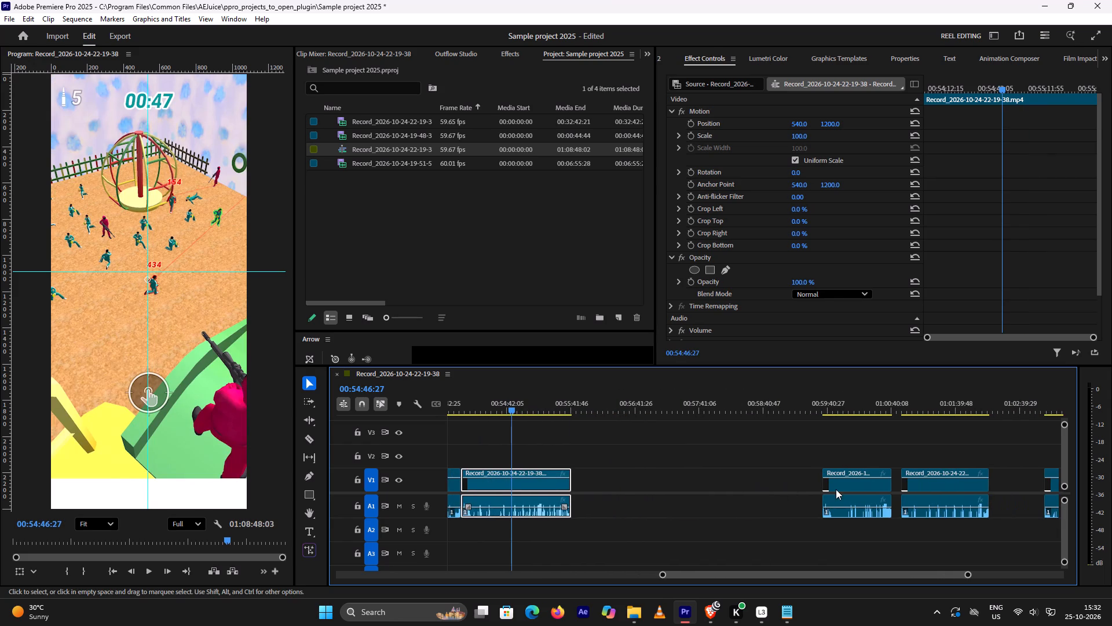
pyautogui.moveTo(847, 486); pyautogui.dragTo(596, 492)
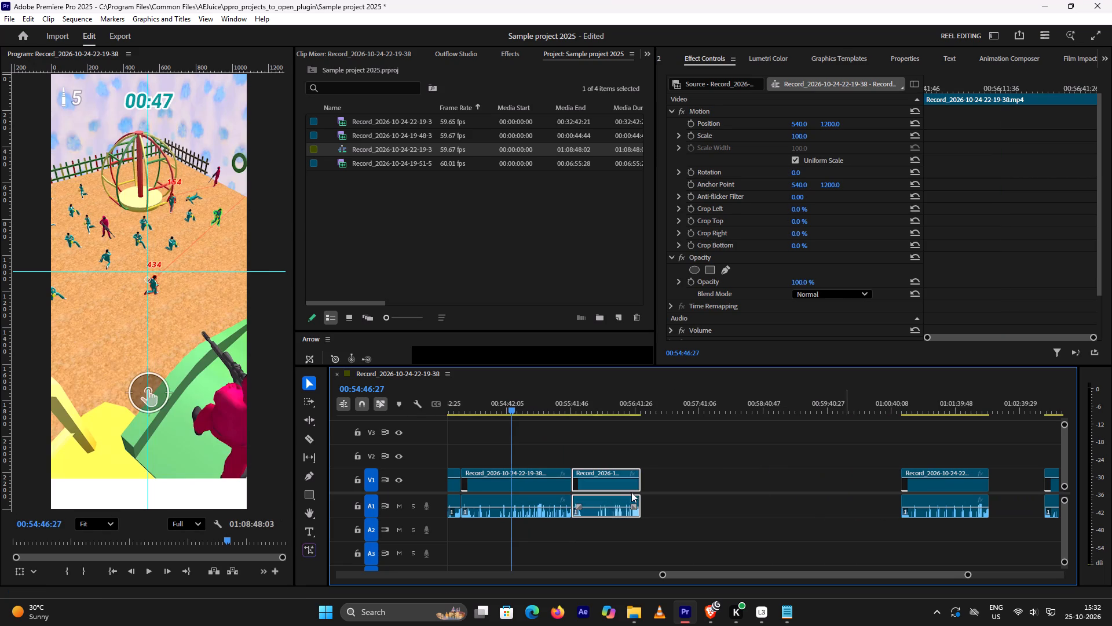
pyautogui.moveTo(932, 481); pyautogui.dragTo(688, 497)
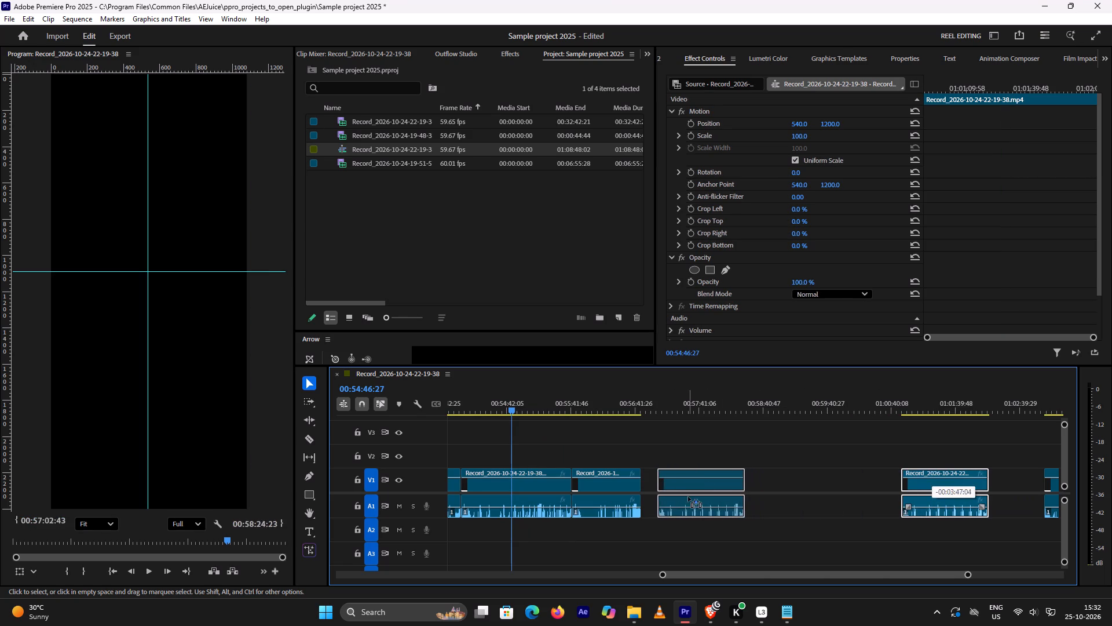
pyautogui.moveTo(688, 497); pyautogui.dragTo(678, 503)
pyautogui.scroll(-10, 797, 466)
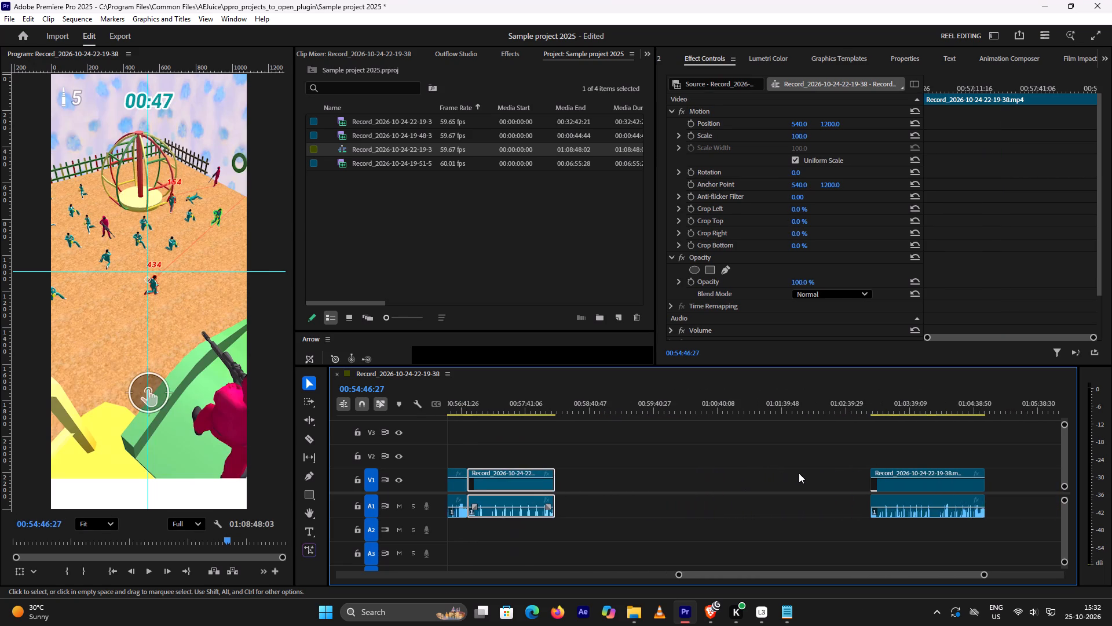
pyautogui.scroll(-5, 799, 474)
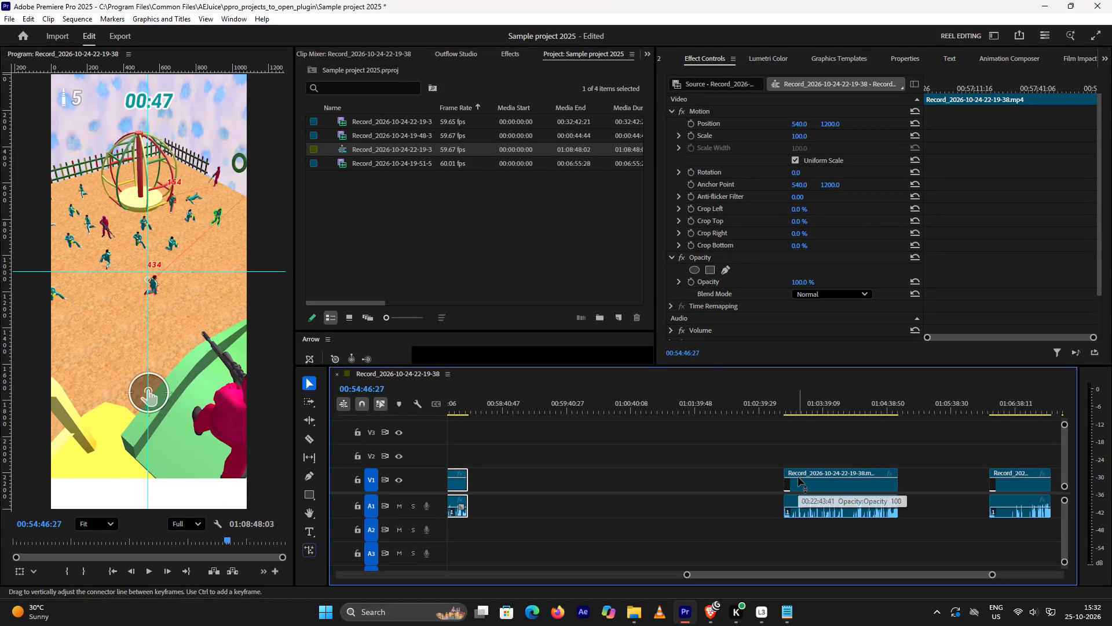
pyautogui.moveTo(813, 487); pyautogui.dragTo(807, 487)
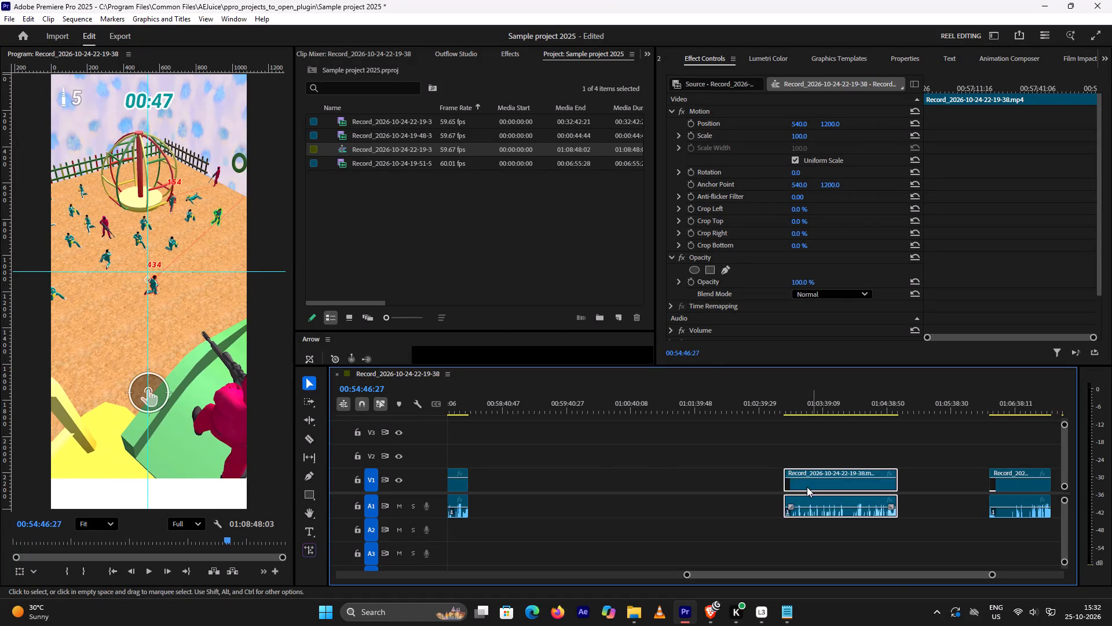
pyautogui.moveTo(807, 487); pyautogui.dragTo(500, 516)
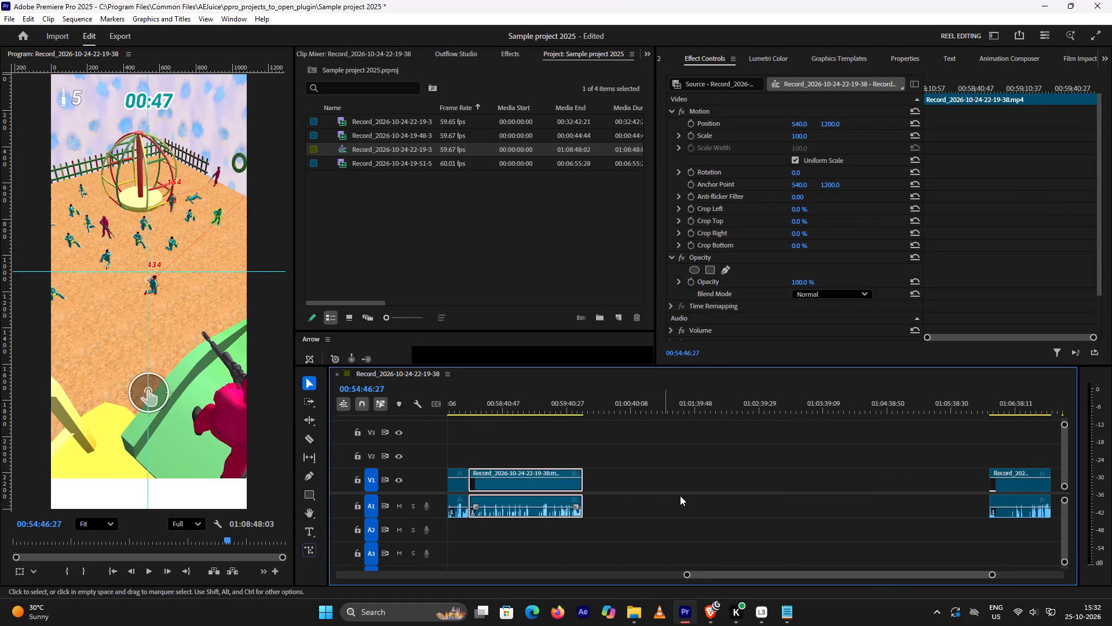
# Close the gap between the last two short segments, and move both together directly behind the eleventh on V1 and A1.
pyautogui.scroll(-10, 730, 486)
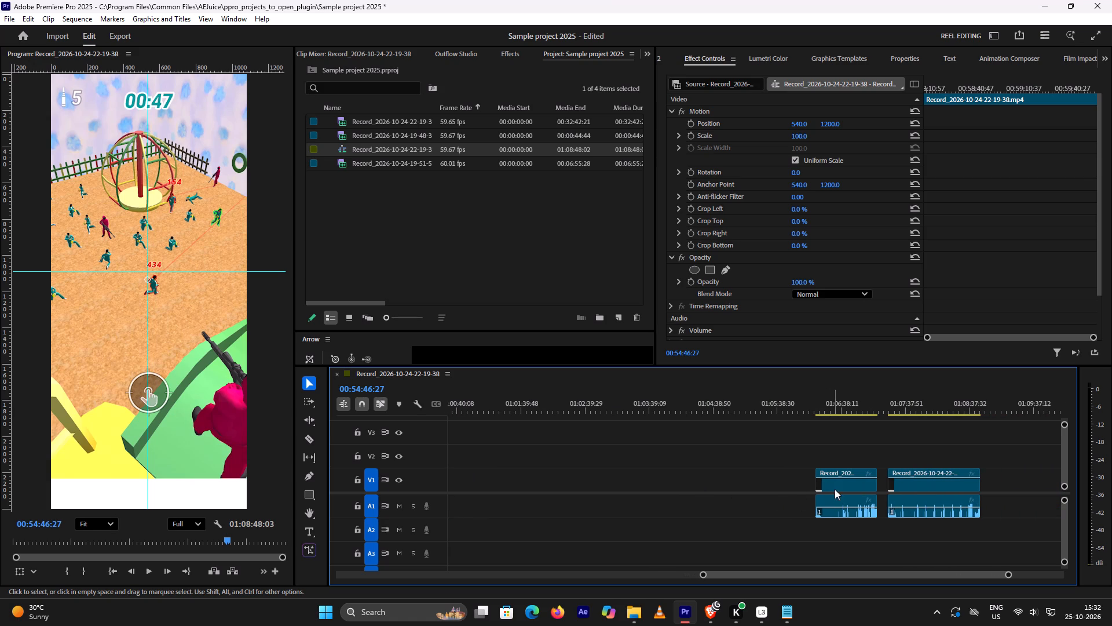
pyautogui.moveTo(844, 485); pyautogui.dragTo(854, 485)
pyautogui.moveTo(862, 454); pyautogui.dragTo(916, 483)
pyautogui.moveTo(920, 487); pyautogui.dragTo(593, 498)
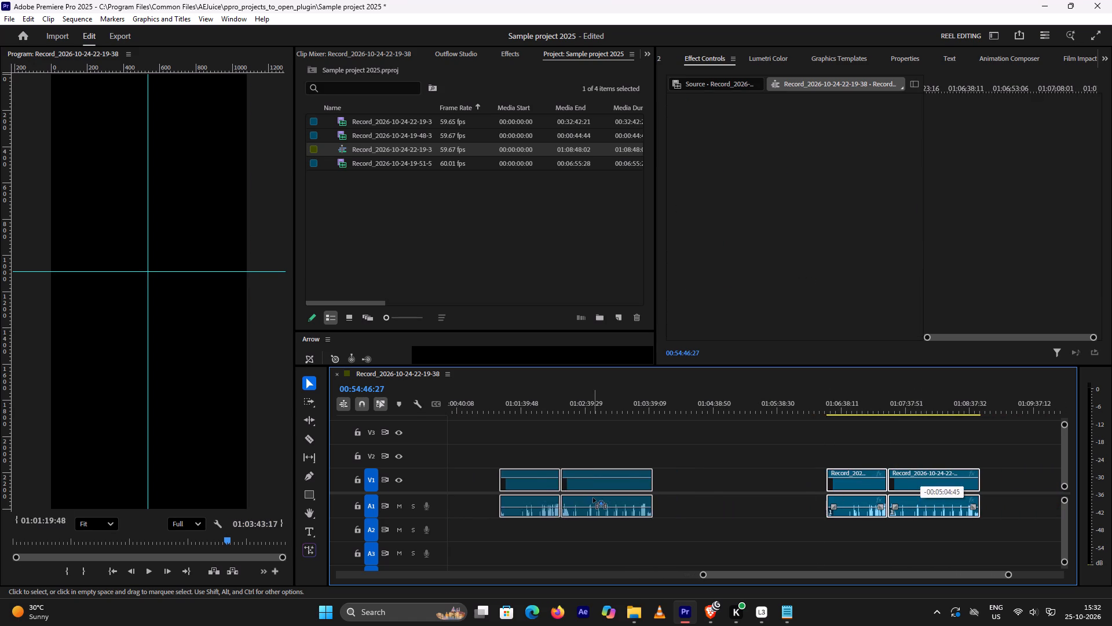
pyautogui.moveTo(593, 498); pyautogui.dragTo(593, 498)
pyautogui.scroll(10, 707, 491)
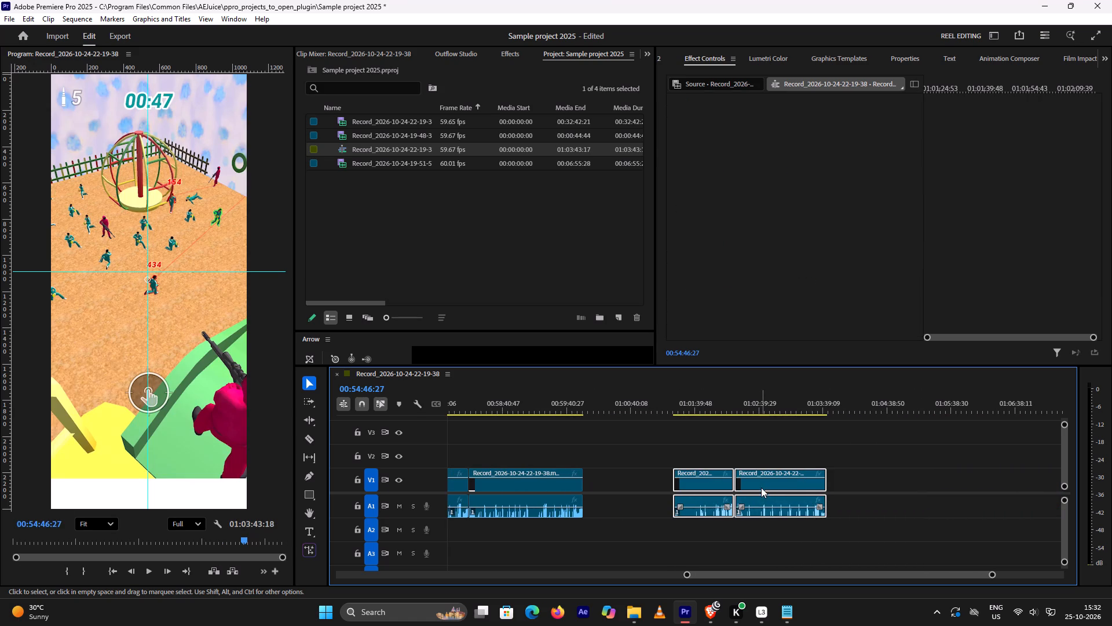
pyautogui.moveTo(761, 486); pyautogui.dragTo(675, 493)
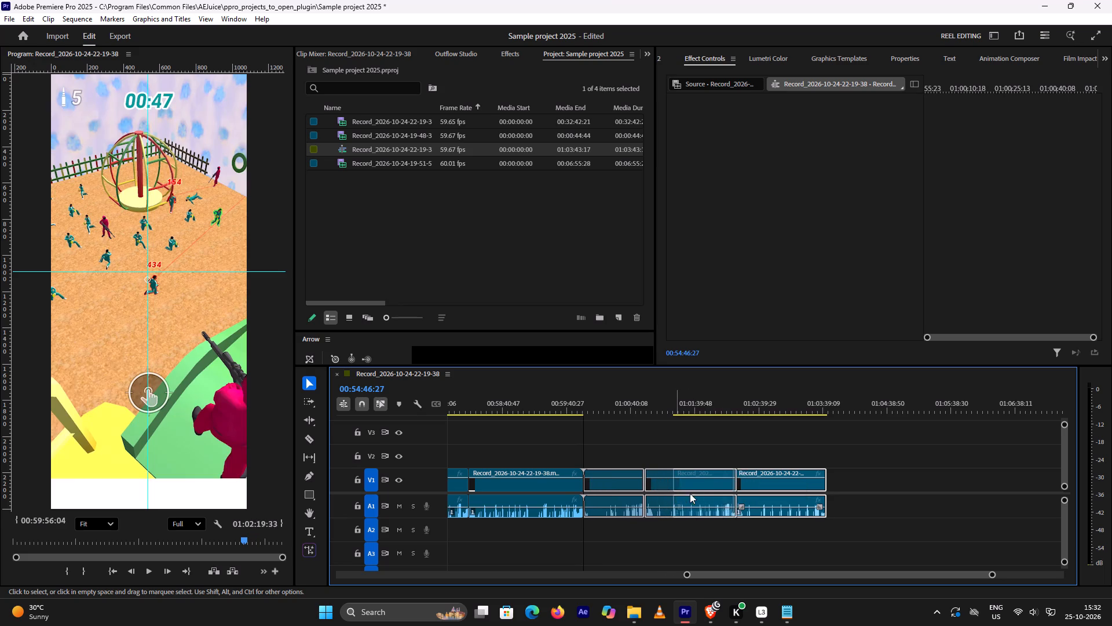
# Examine the joined run of short segments from its start near 00:45 to its end near 01:02 for remaining gaps.
pyautogui.keyDown('alt'); pyautogui.scroll(-10, 850, 489); pyautogui.keyUp('alt')
pyautogui.scroll(-6, 847, 500)
pyautogui.scroll(4, 847, 500)
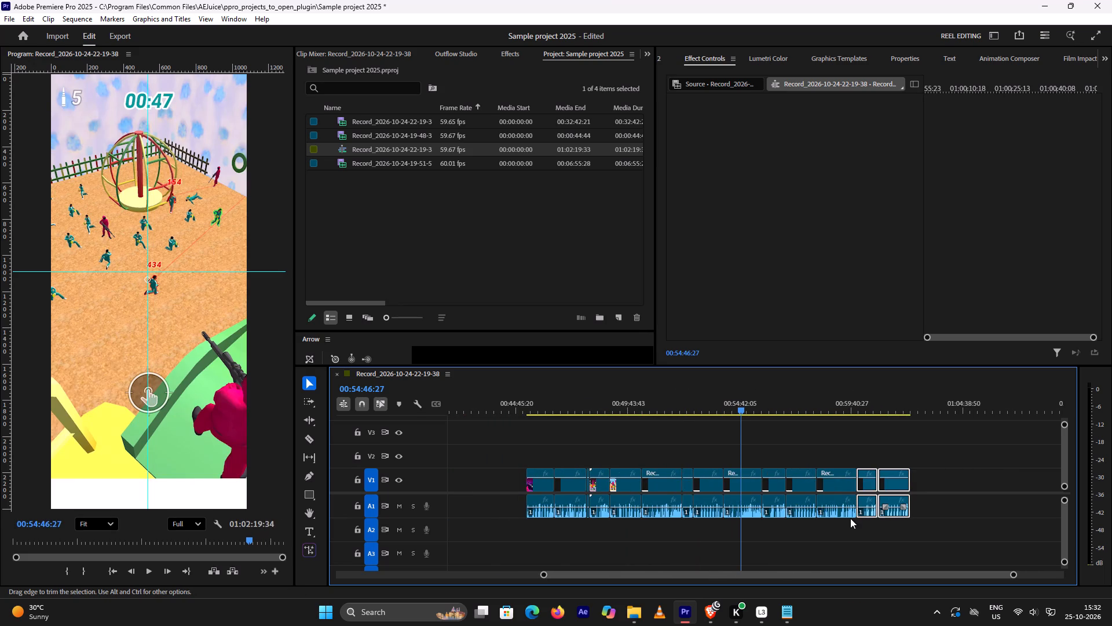
pyautogui.scroll(3, 850, 519)
pyautogui.scroll(-16, 849, 522)
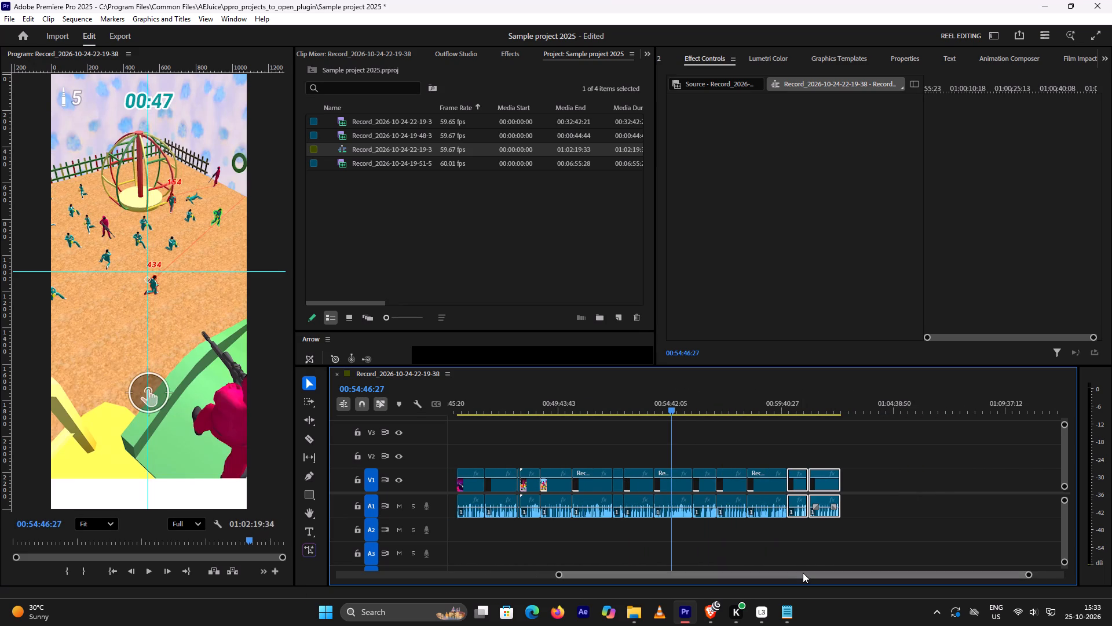
pyautogui.moveTo(803, 573); pyautogui.dragTo(797, 574)
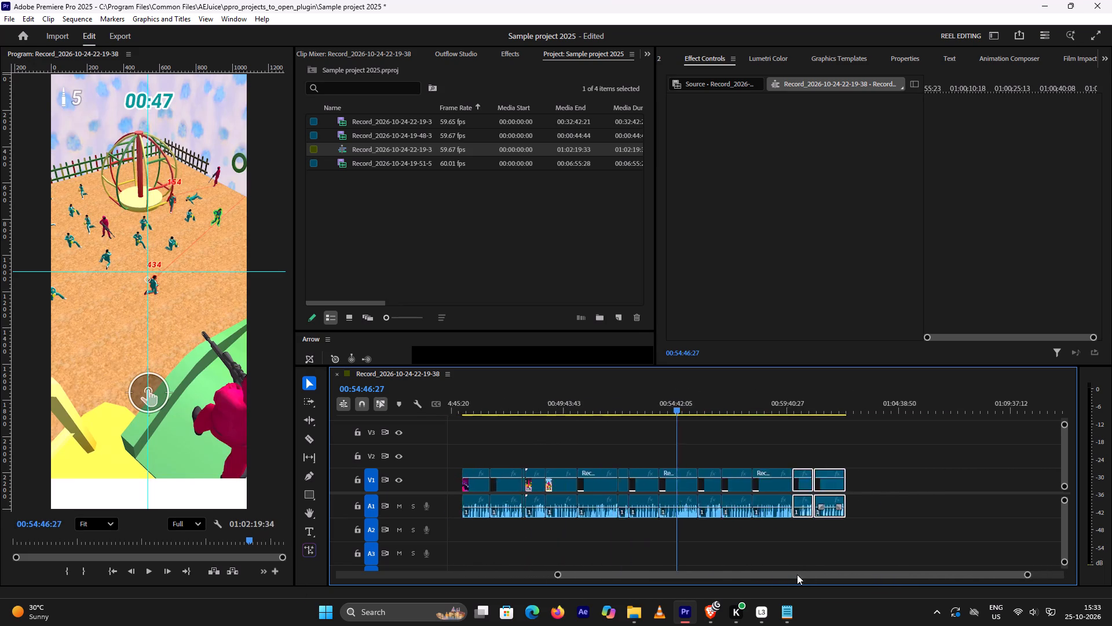
pyautogui.moveTo(797, 574); pyautogui.dragTo(752, 567)
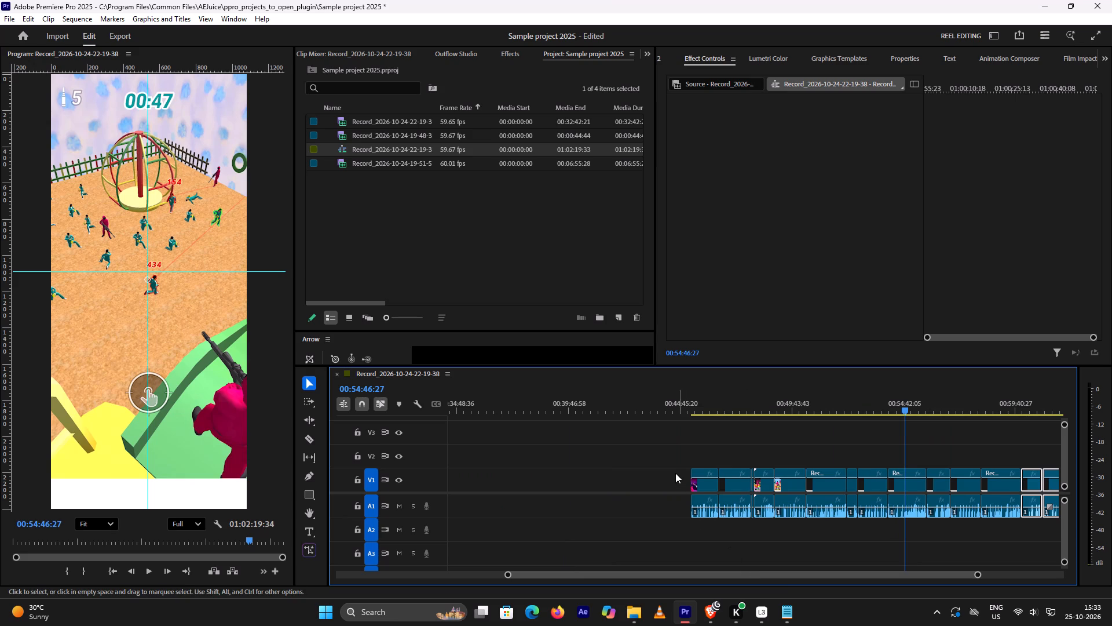
# Select the whole joined run of short segments and move it earlier on V1 and A1, so it starts at about 00:19:30.
pyautogui.moveTo(674, 468); pyautogui.dragTo(943, 534)
pyautogui.scroll(10, 843, 532)
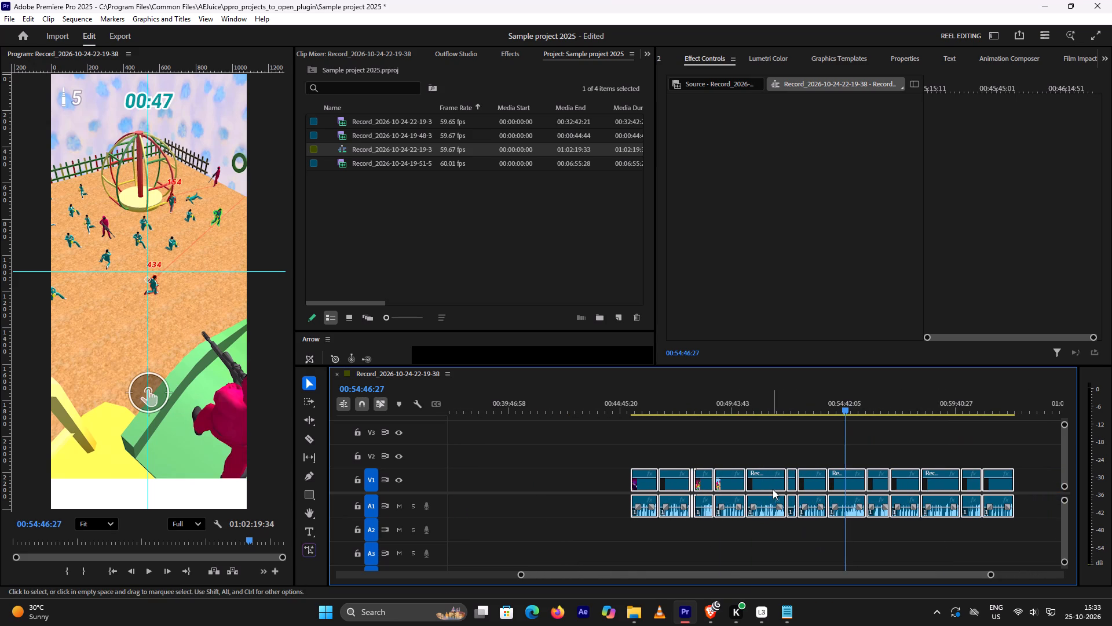
pyautogui.moveTo(770, 486); pyautogui.dragTo(601, 485)
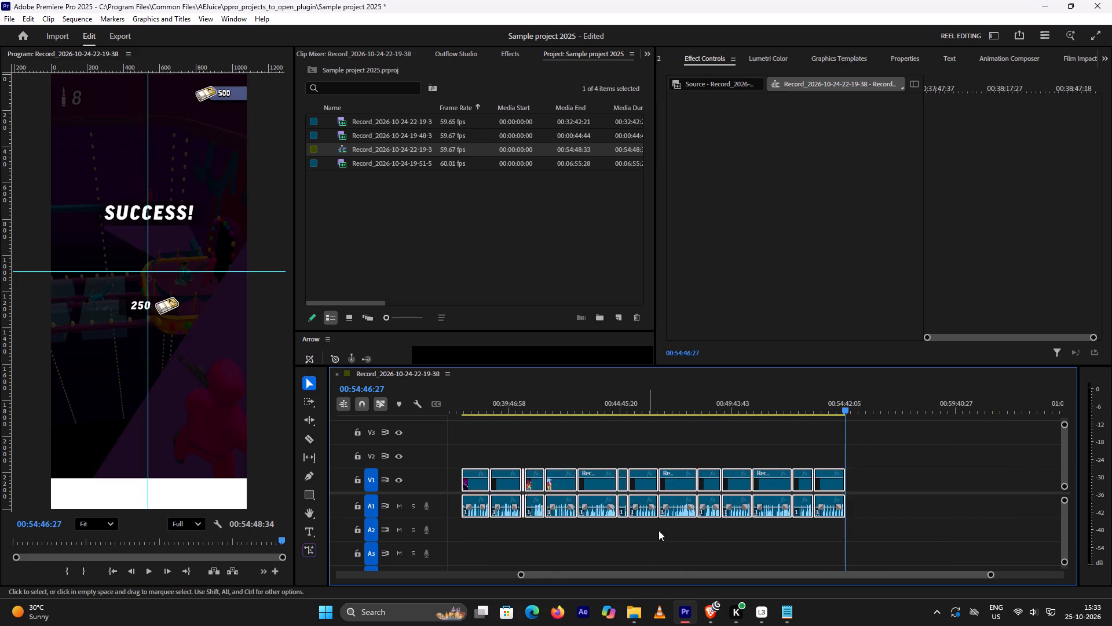
pyautogui.scroll(12, 667, 549)
pyautogui.moveTo(772, 483); pyautogui.dragTo(646, 482)
pyautogui.scroll(11, 673, 556)
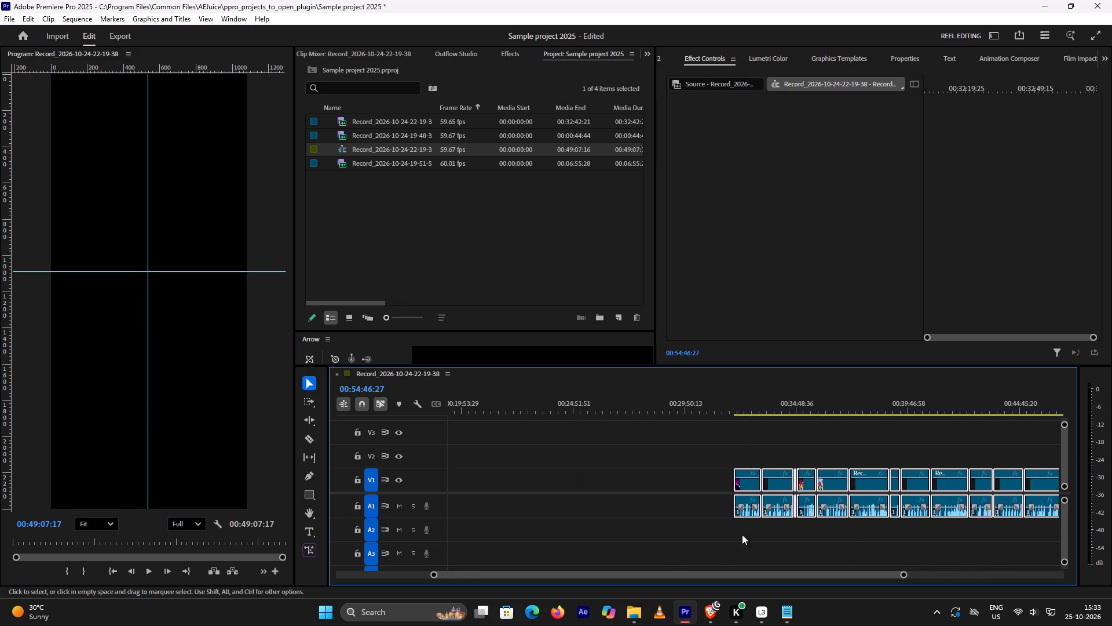
pyautogui.moveTo(836, 483); pyautogui.dragTo(614, 485)
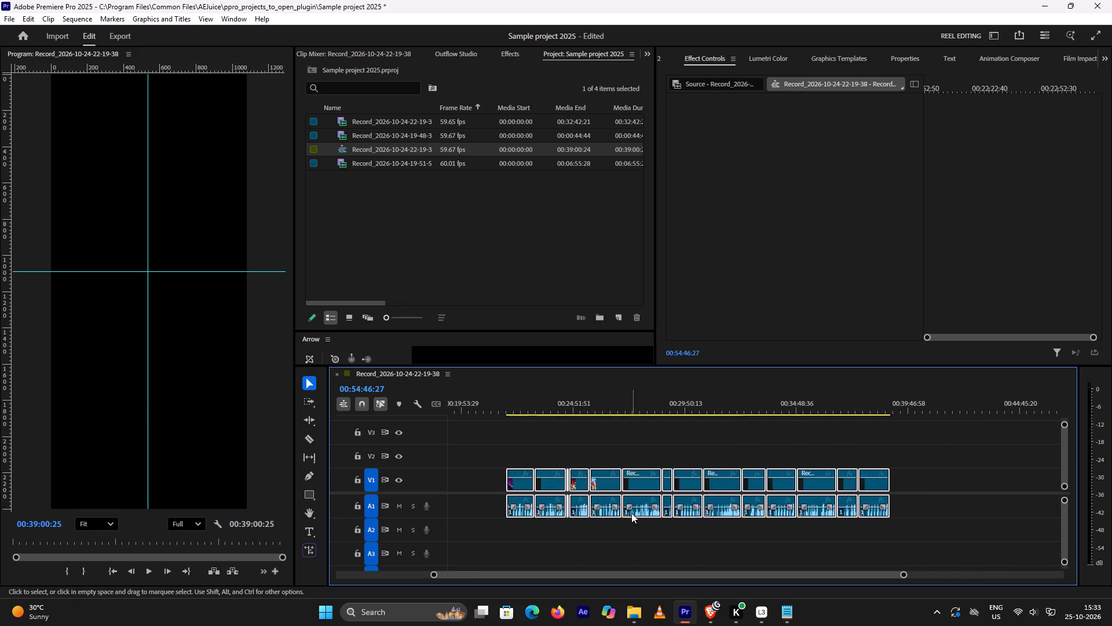
pyautogui.scroll(10, 634, 544)
pyautogui.moveTo(782, 483); pyautogui.dragTo(776, 483)
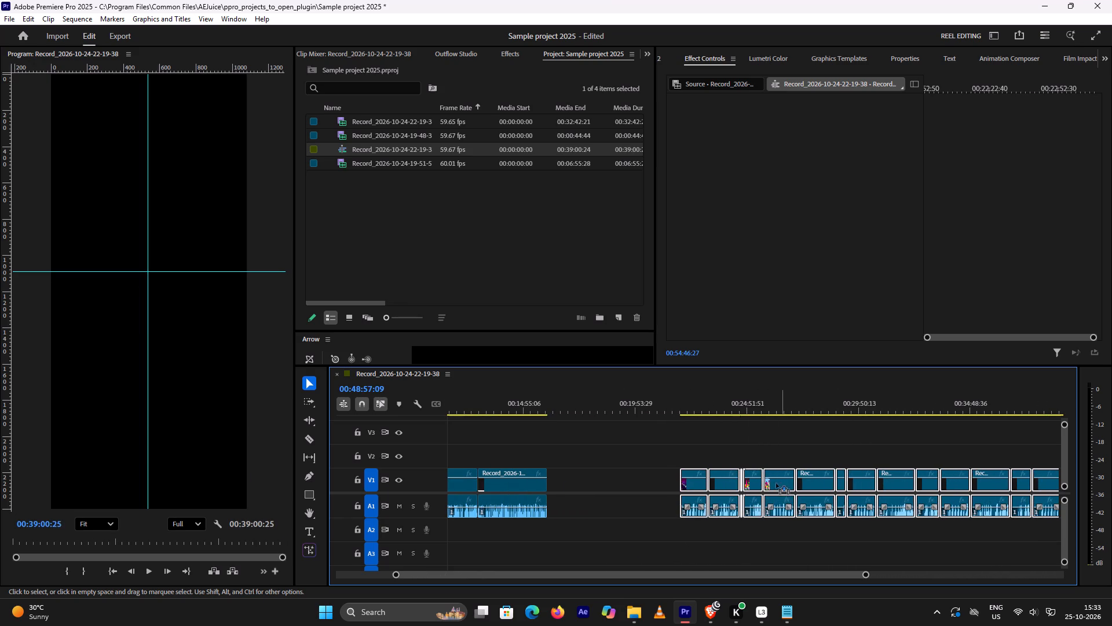
pyautogui.moveTo(776, 483); pyautogui.dragTo(735, 480)
# Check the end of the last long round near 00:16:00, and play the opening seconds of the first long round.
pyautogui.click(542, 403)
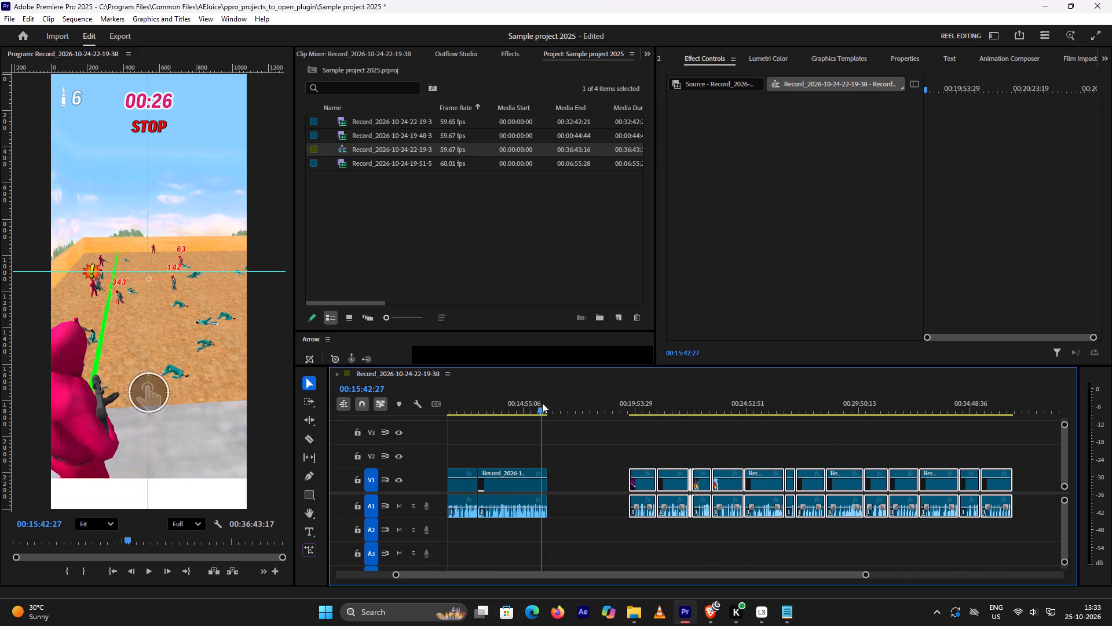
pyautogui.press('Down')
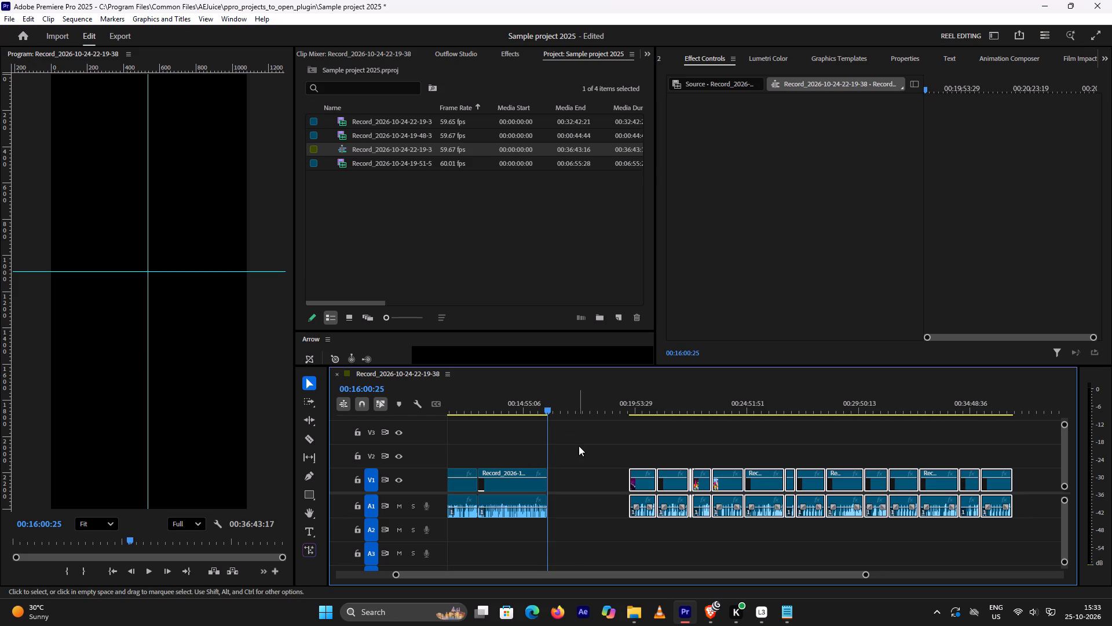
pyautogui.moveTo(546, 408); pyautogui.dragTo(546, 408)
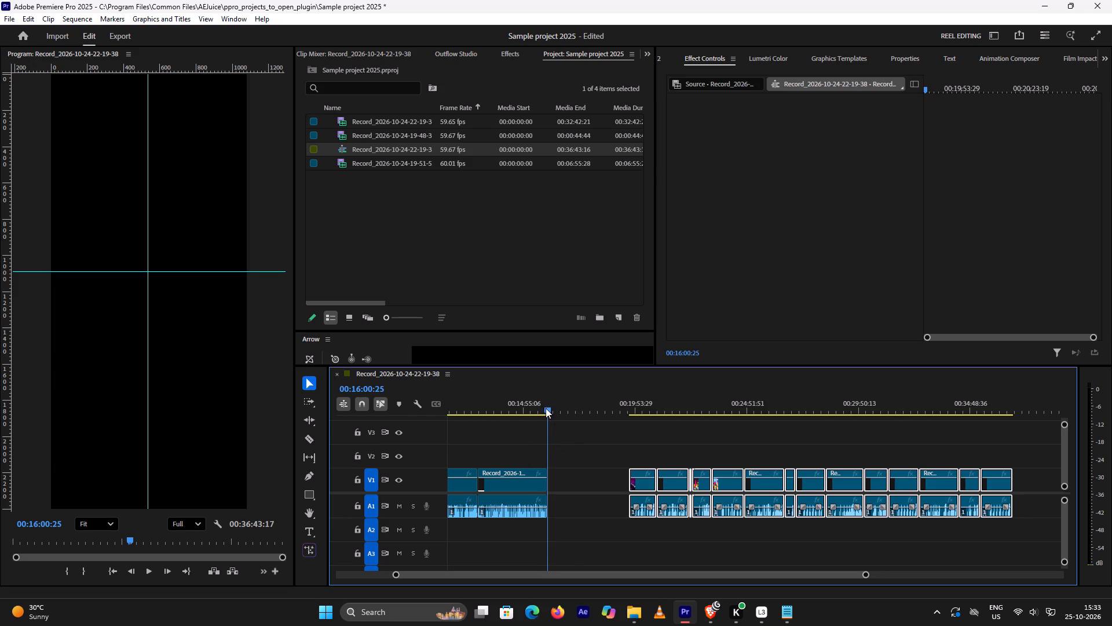
pyautogui.moveTo(546, 408); pyautogui.dragTo(376, 427)
pyautogui.press('space')
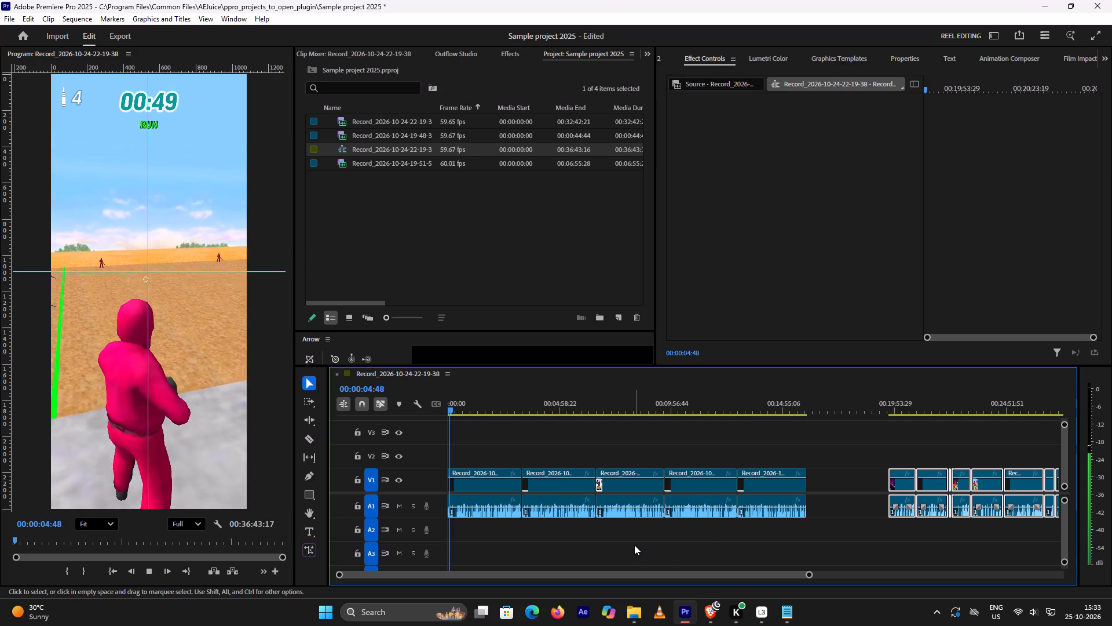
pyautogui.press('Right')
pyautogui.press('space')
pyautogui.press('space')
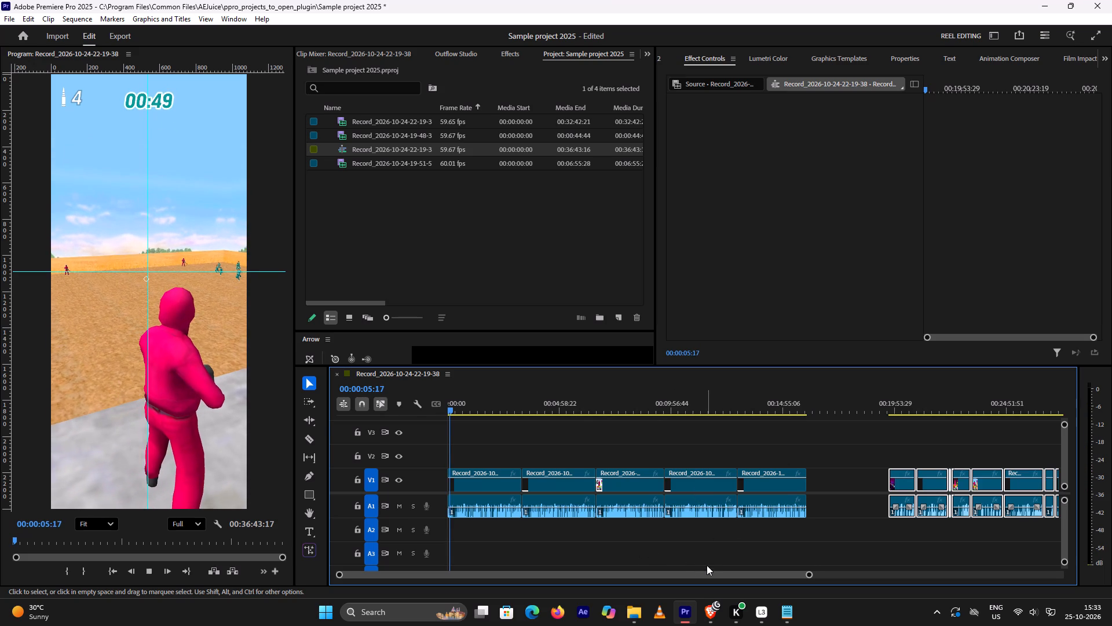
pyautogui.scroll(5, 708, 563)
pyautogui.press('space')
pyautogui.scroll(6, 634, 532)
pyautogui.keyDown('ctrl'); pyautogui.scroll(6, 635, 531); pyautogui.keyUp('ctrl')
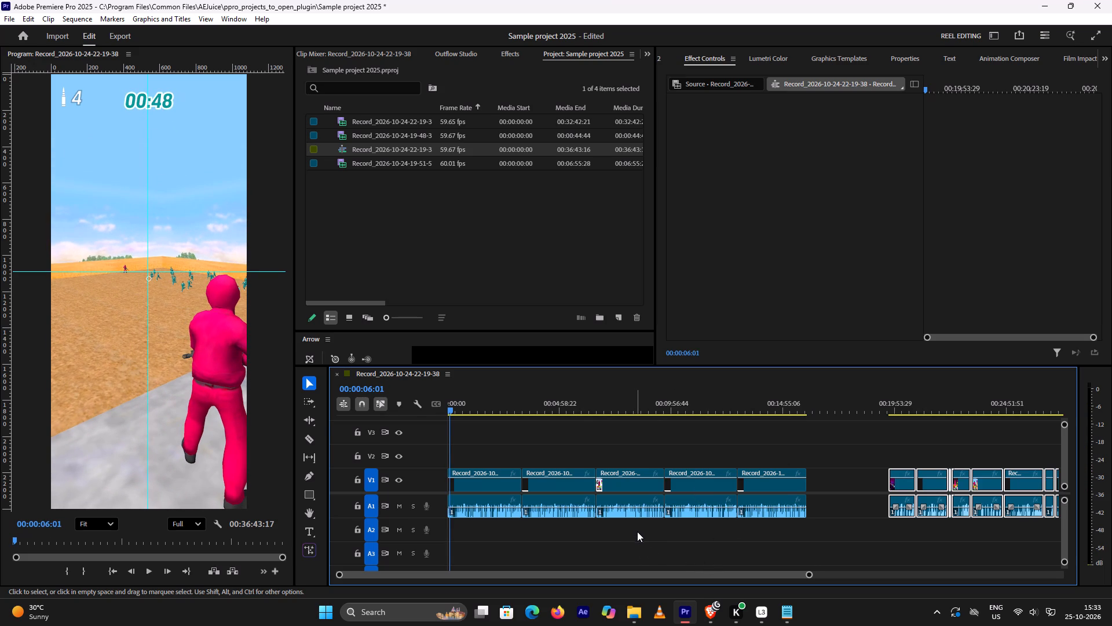
pyautogui.keyDown('alt'); pyautogui.scroll(5, 650, 532); pyautogui.keyUp('alt')
pyautogui.keyDown('alt'); pyautogui.scroll(20, 651, 532); pyautogui.keyUp('alt')
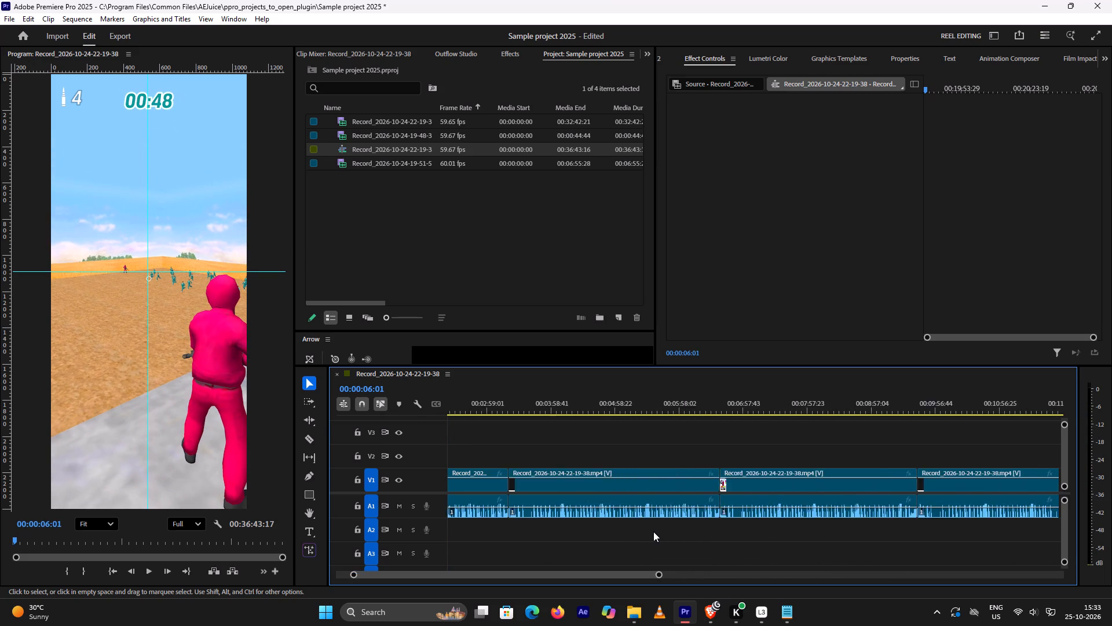
pyautogui.keyDown('alt'); pyautogui.scroll(16, 653, 532); pyautogui.keyUp('alt')
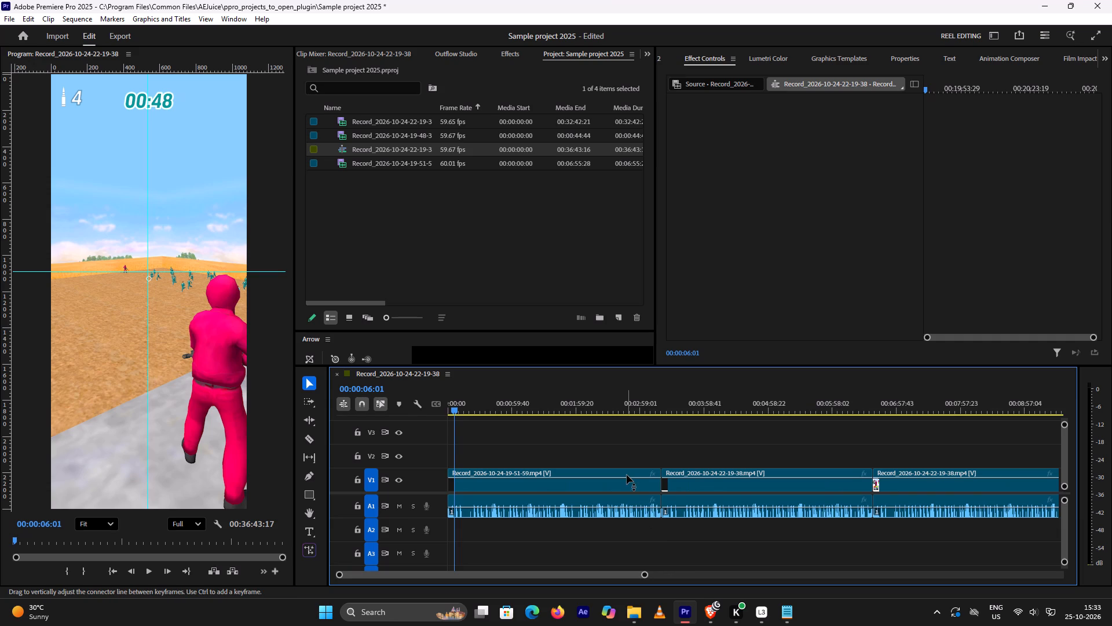
# Play across the join between the first and second long rounds, near 00:03:19, and view the whole sequence.
pyautogui.press('Down')
pyautogui.press('Left')
pyautogui.press('Left')
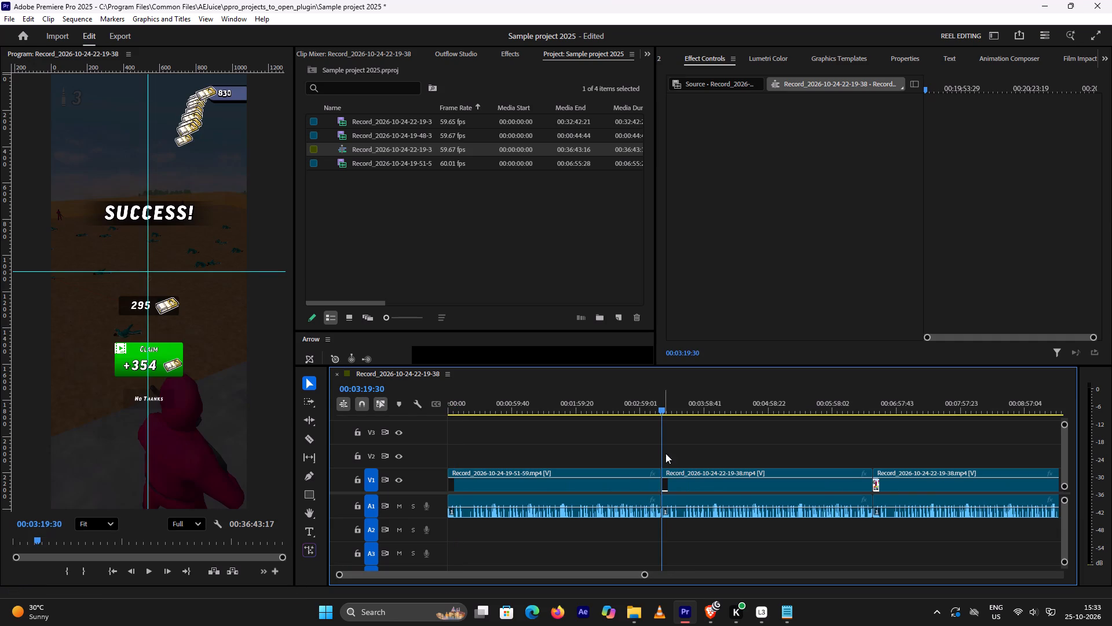
pyautogui.moveTo(661, 409); pyautogui.dragTo(653, 408)
pyautogui.press('space')
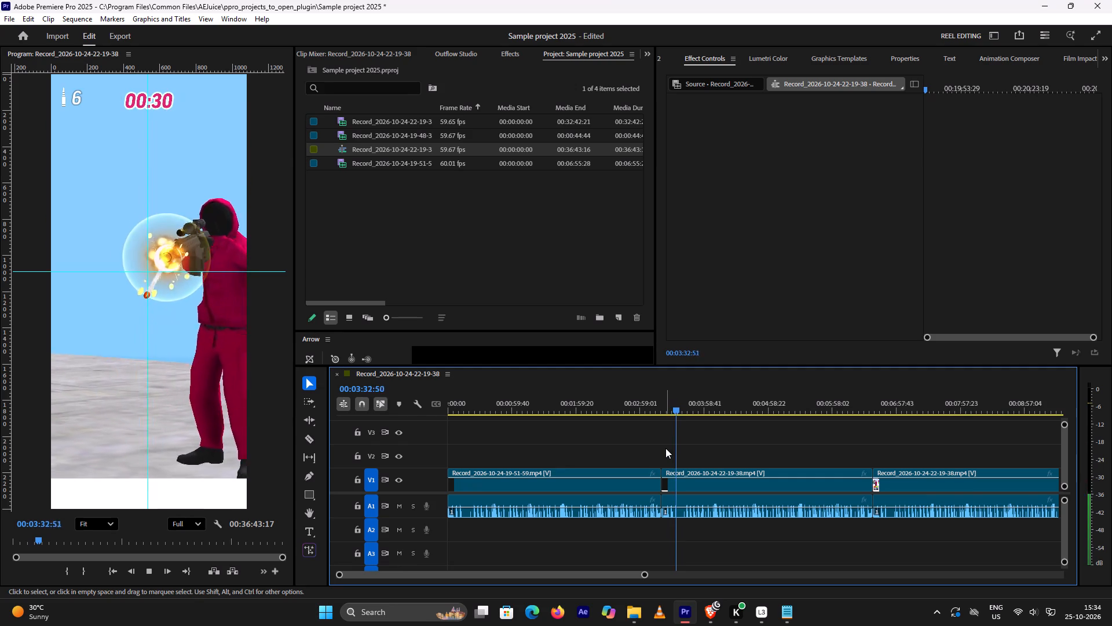
pyautogui.press('space')
pyautogui.scroll(-4, 938, 559)
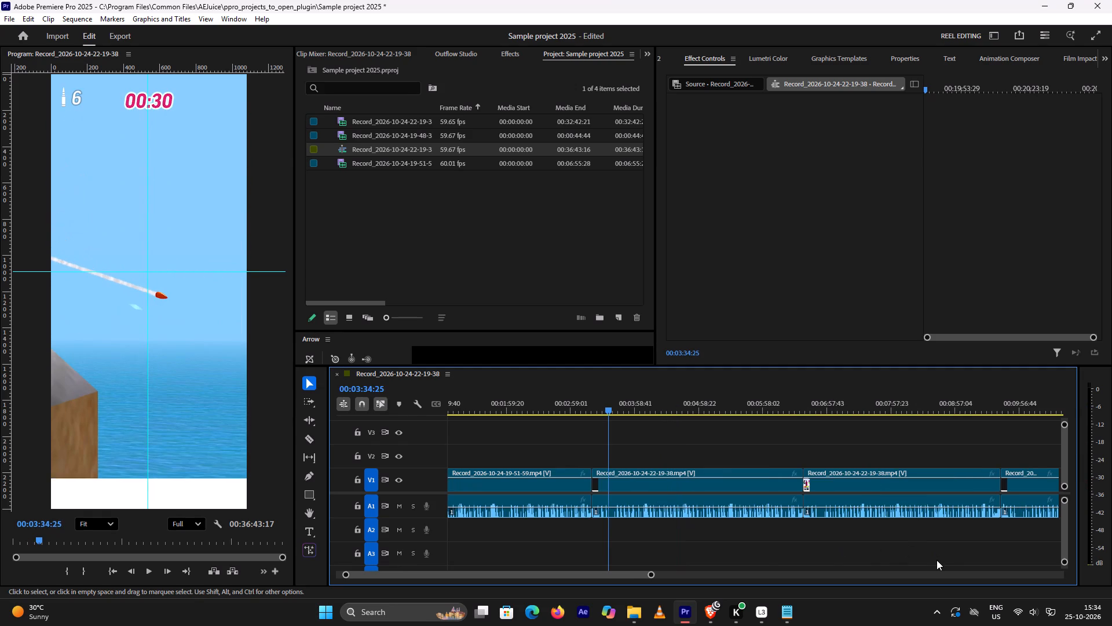
pyautogui.scroll(-6, 937, 560)
pyautogui.keyDown('alt'); pyautogui.scroll(-12, 937, 562); pyautogui.keyUp('alt')
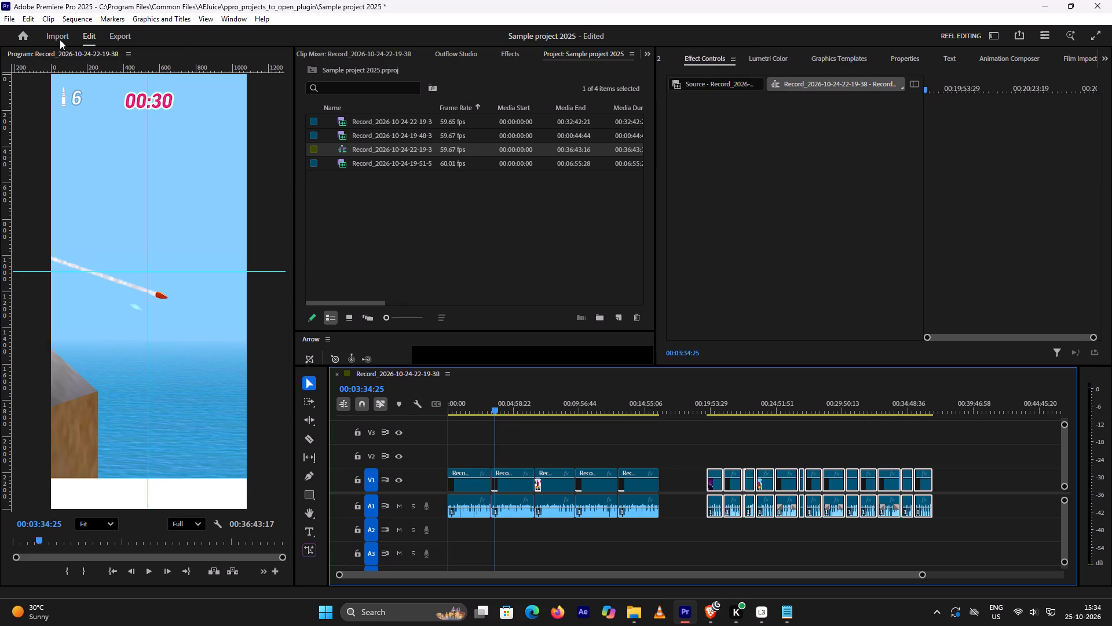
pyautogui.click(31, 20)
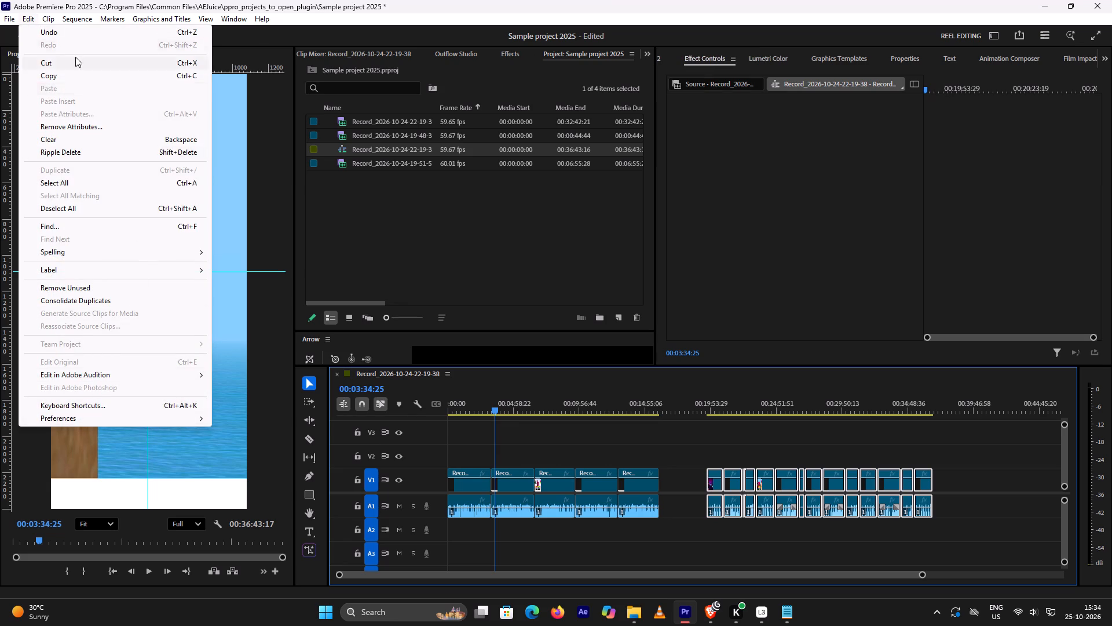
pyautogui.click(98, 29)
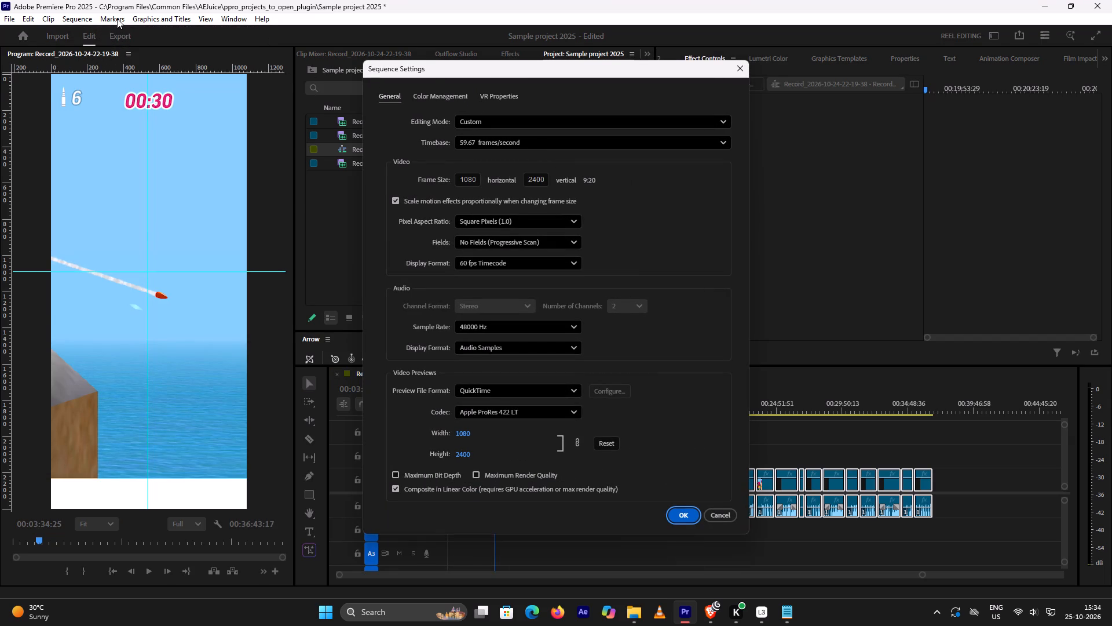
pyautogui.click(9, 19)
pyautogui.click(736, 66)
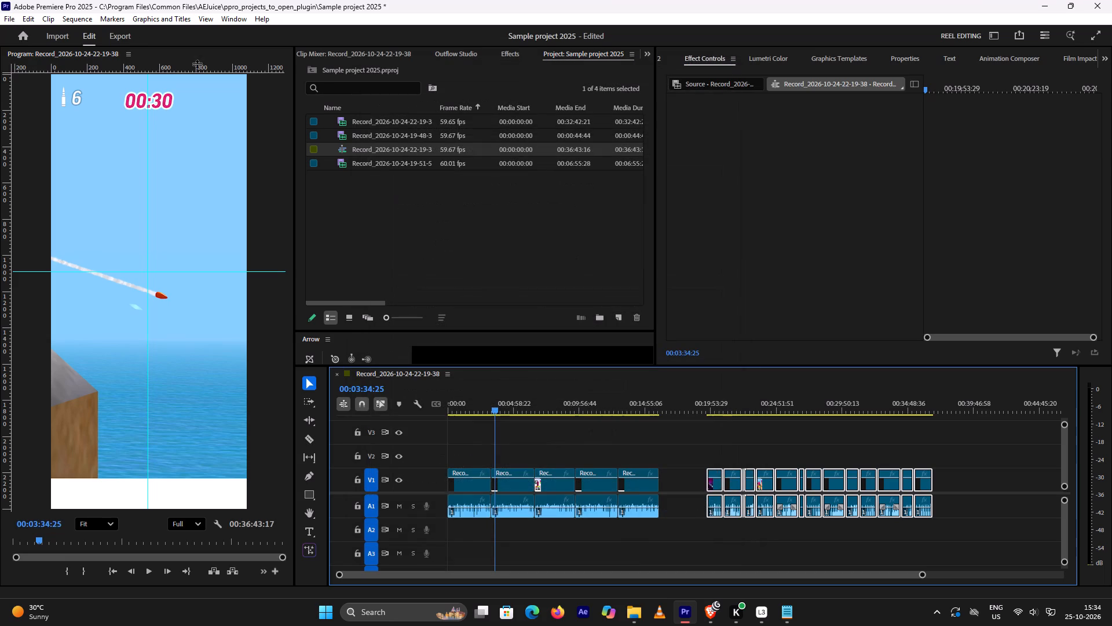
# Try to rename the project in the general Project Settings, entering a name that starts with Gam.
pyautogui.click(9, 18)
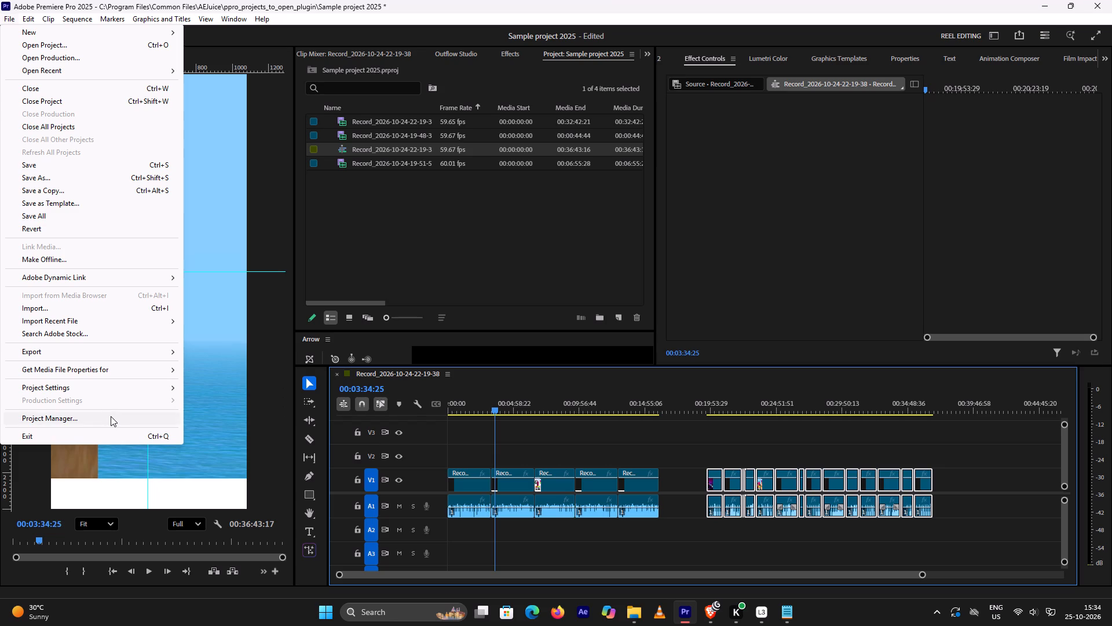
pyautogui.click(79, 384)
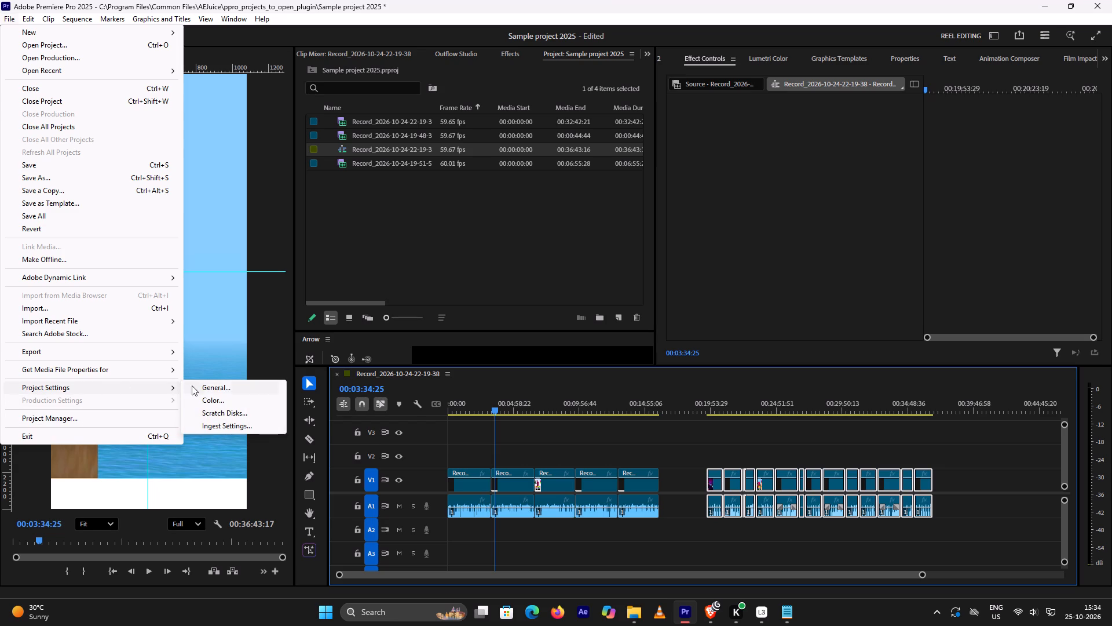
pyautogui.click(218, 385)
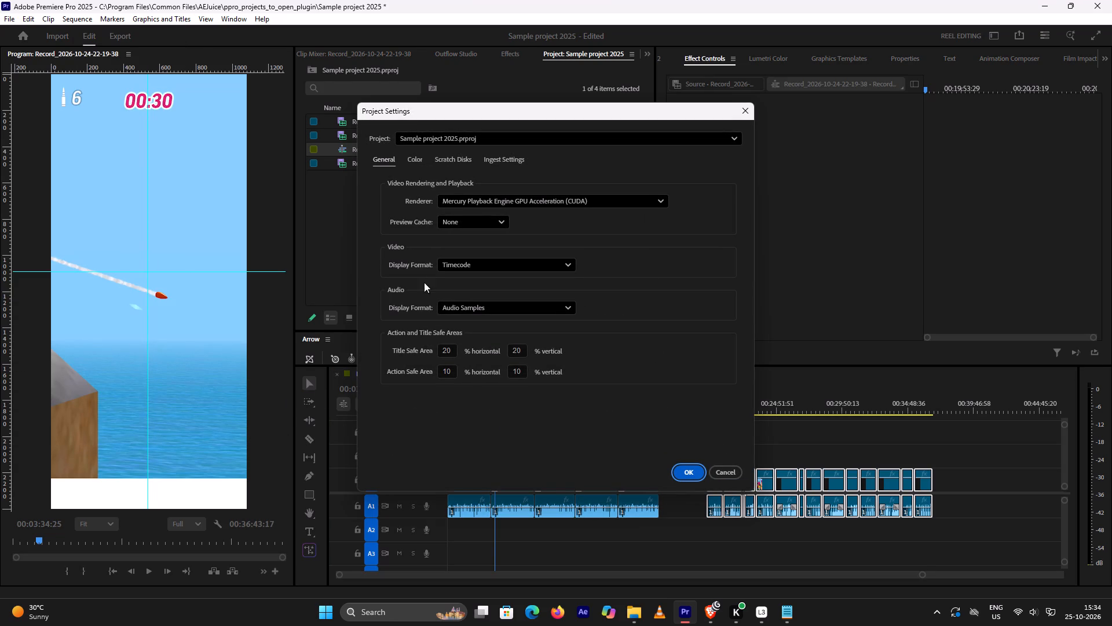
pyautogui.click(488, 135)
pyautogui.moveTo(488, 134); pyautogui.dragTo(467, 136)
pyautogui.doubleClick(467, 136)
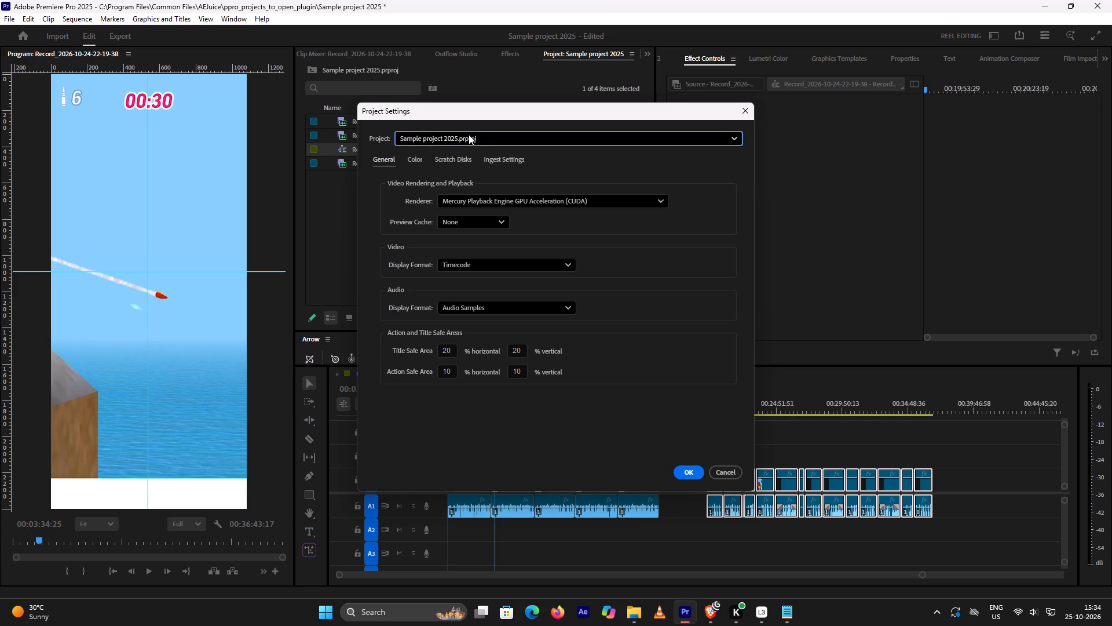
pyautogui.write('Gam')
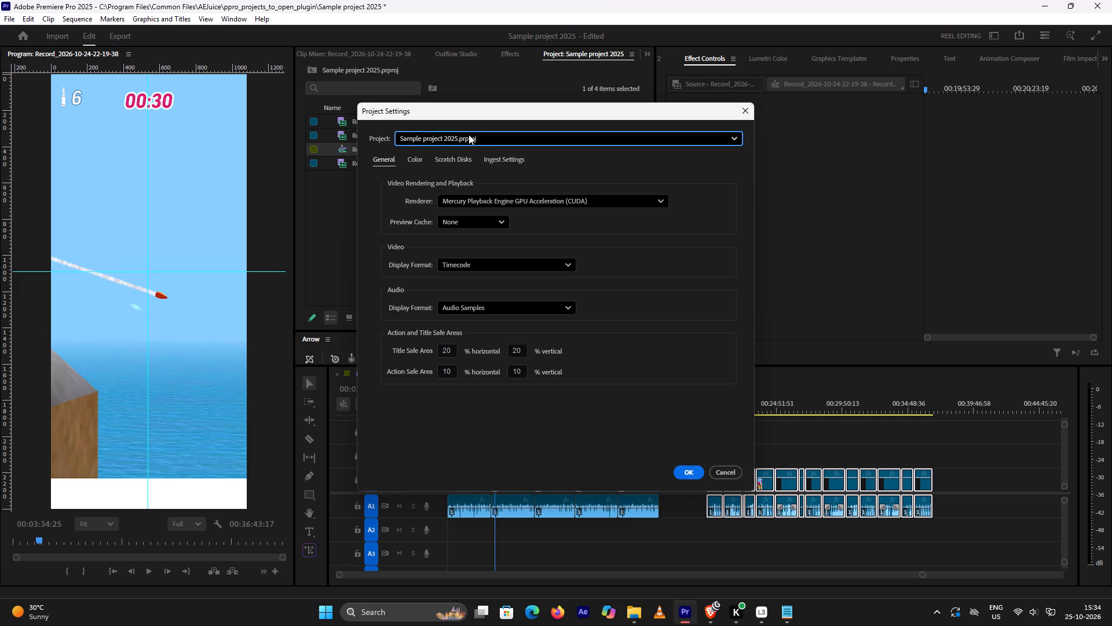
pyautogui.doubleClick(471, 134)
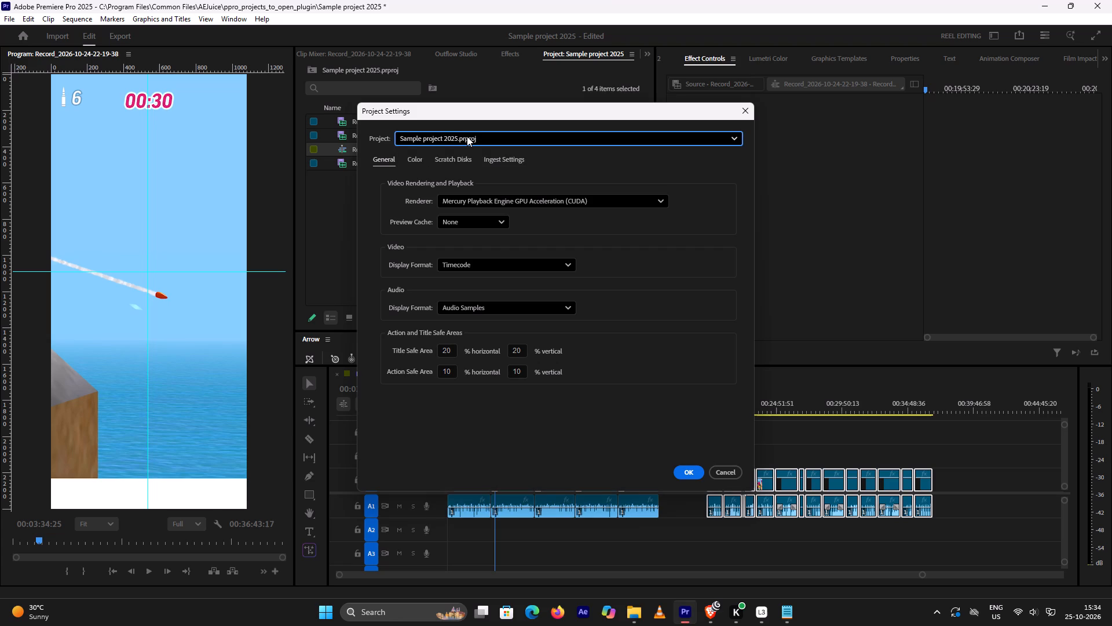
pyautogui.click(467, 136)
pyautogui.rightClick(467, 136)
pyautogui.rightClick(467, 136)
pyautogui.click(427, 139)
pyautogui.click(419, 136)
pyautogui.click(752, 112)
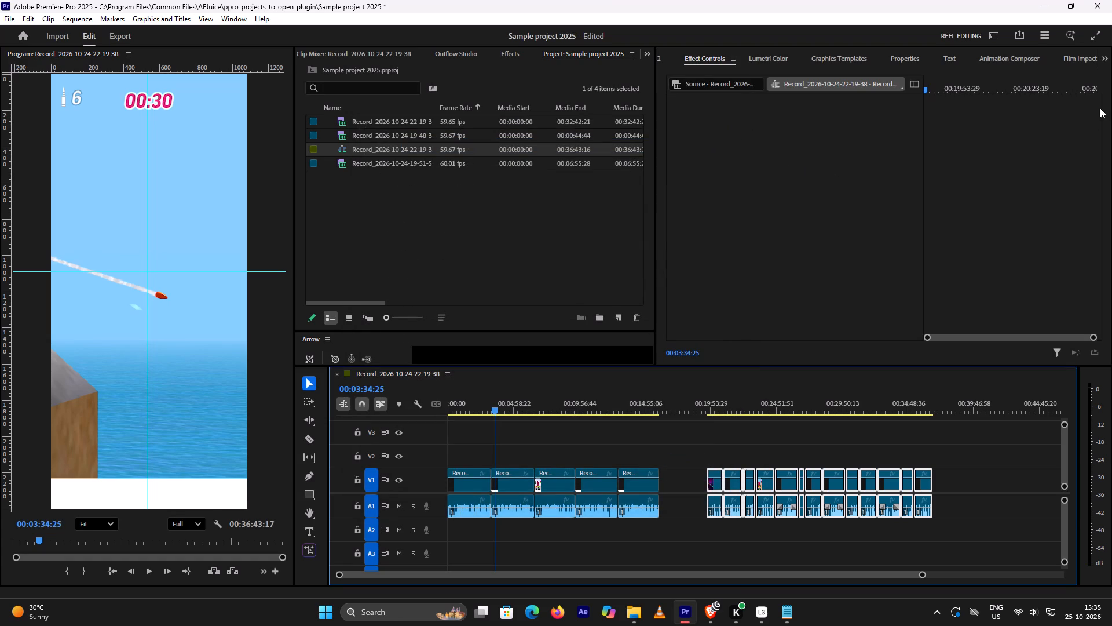
# Close Premiere Pro, the Screen Recorder vidz folder window and the Brave browser.
pyautogui.click(1098, 2)
pyautogui.click(556, 338)
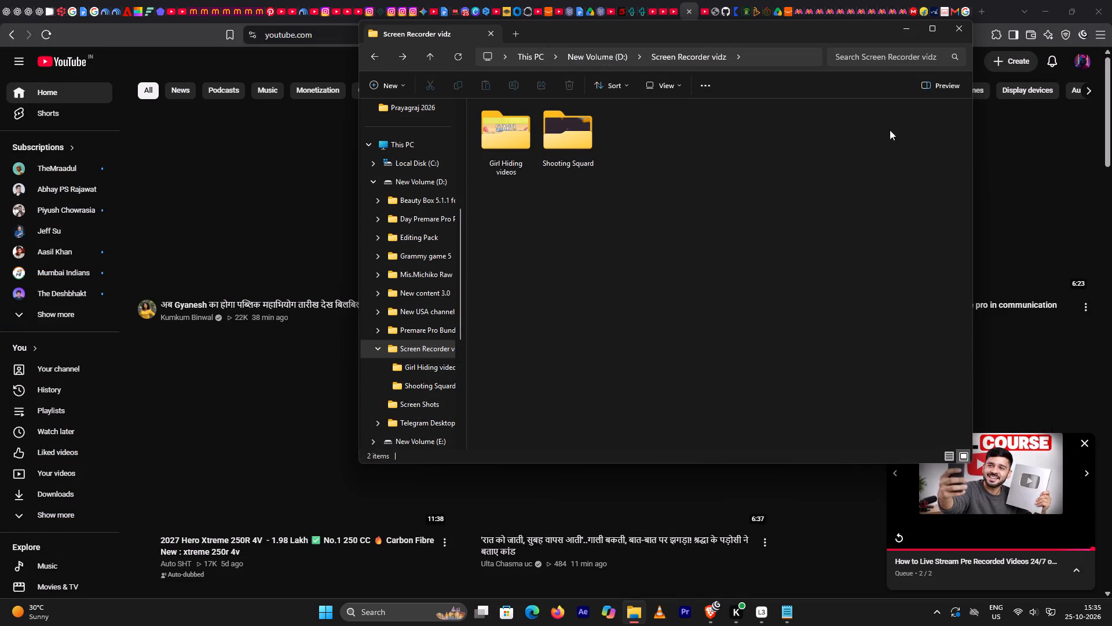
pyautogui.click(951, 32)
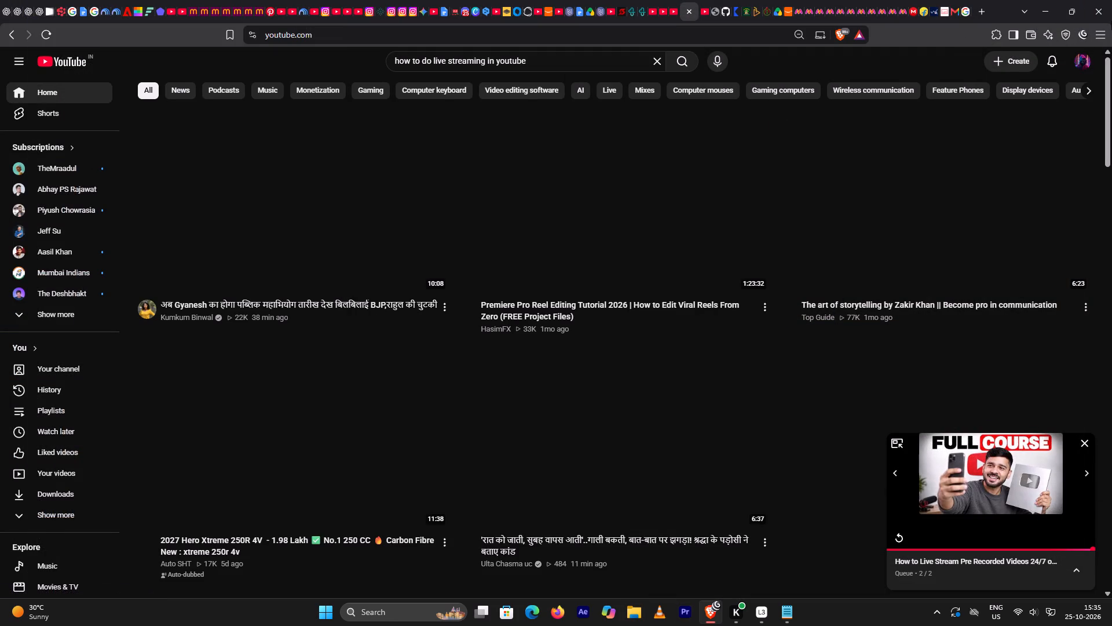
pyautogui.click(1094, 14)
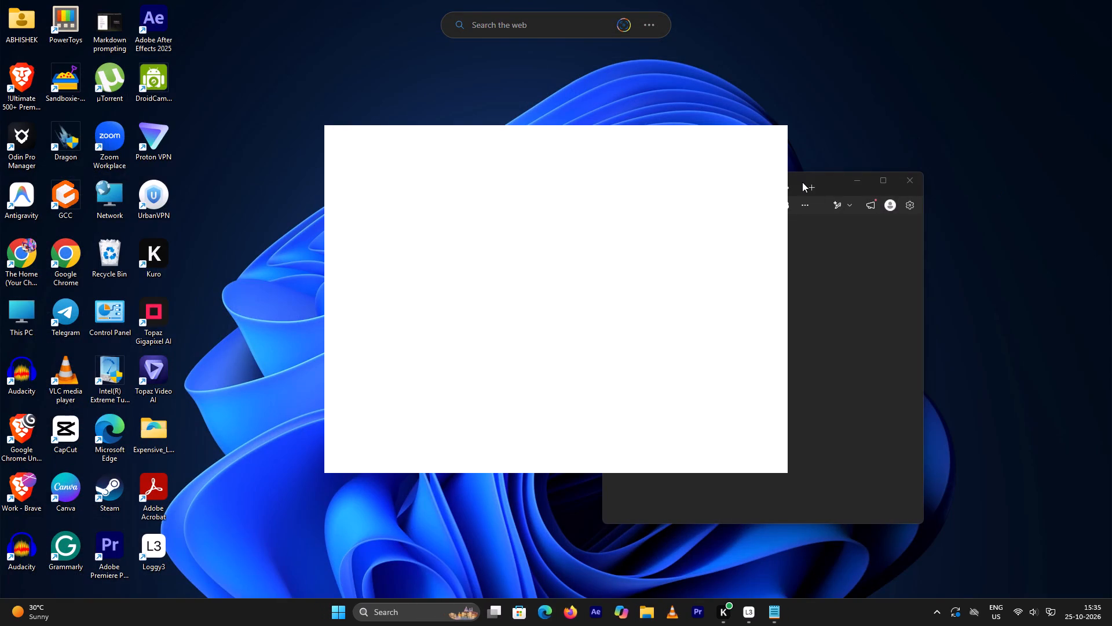
# Switch to the ink cartridge note in Notepad.
pyautogui.click(873, 125)
pyautogui.click(867, 287)
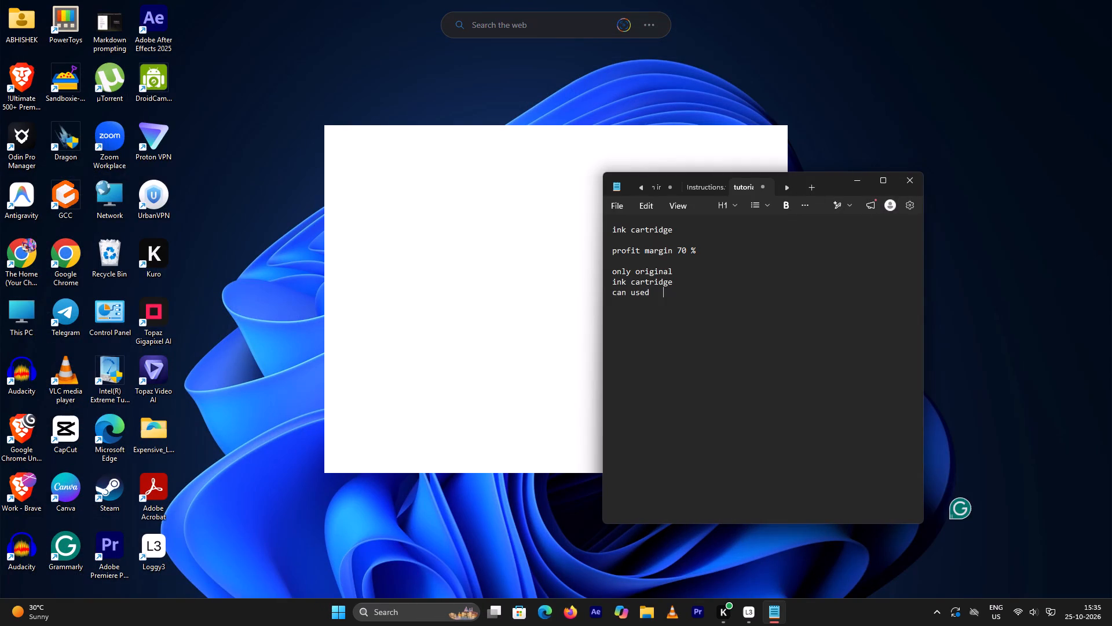